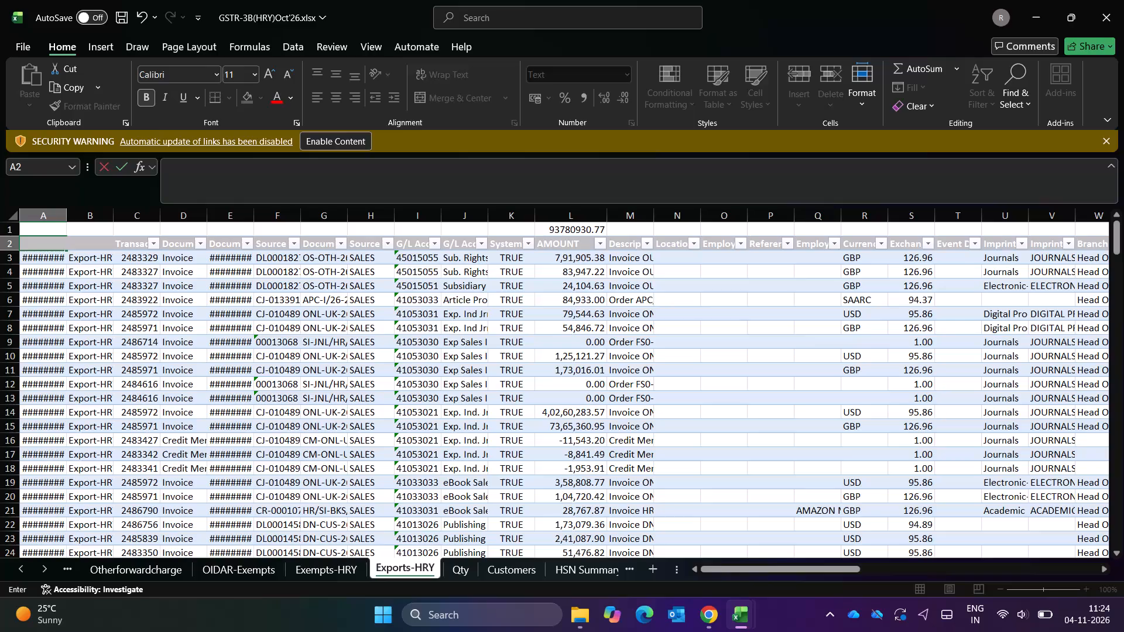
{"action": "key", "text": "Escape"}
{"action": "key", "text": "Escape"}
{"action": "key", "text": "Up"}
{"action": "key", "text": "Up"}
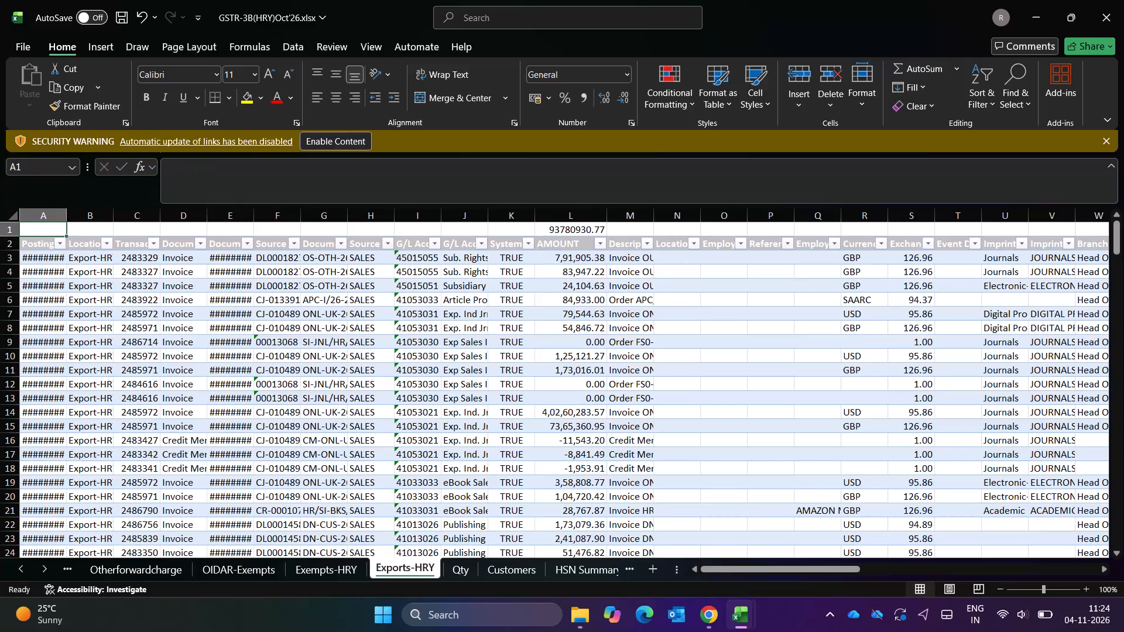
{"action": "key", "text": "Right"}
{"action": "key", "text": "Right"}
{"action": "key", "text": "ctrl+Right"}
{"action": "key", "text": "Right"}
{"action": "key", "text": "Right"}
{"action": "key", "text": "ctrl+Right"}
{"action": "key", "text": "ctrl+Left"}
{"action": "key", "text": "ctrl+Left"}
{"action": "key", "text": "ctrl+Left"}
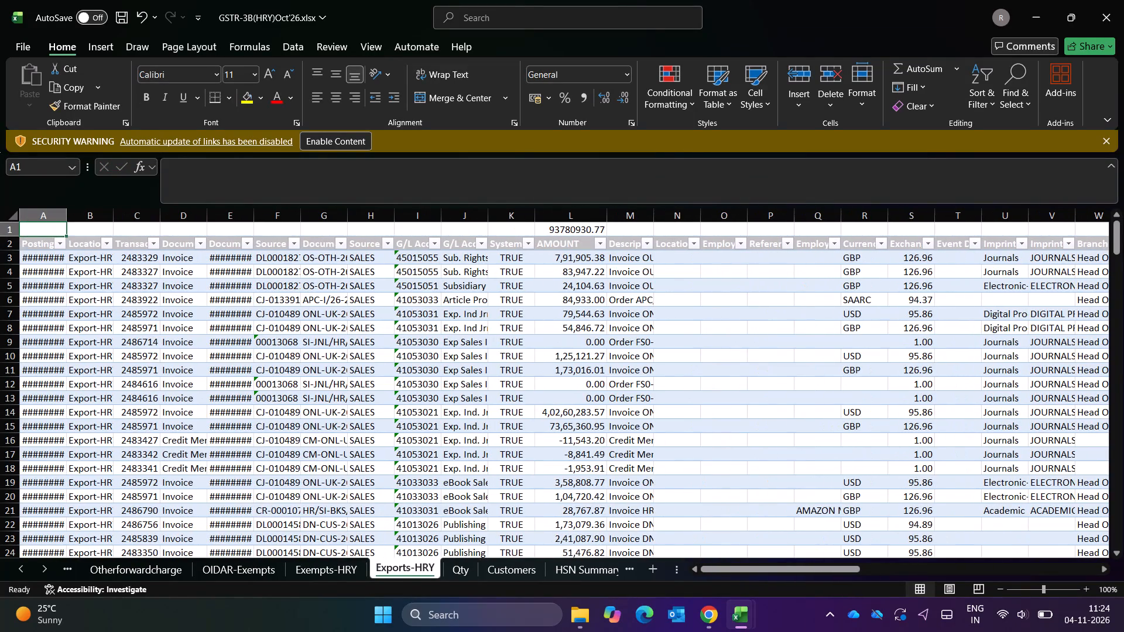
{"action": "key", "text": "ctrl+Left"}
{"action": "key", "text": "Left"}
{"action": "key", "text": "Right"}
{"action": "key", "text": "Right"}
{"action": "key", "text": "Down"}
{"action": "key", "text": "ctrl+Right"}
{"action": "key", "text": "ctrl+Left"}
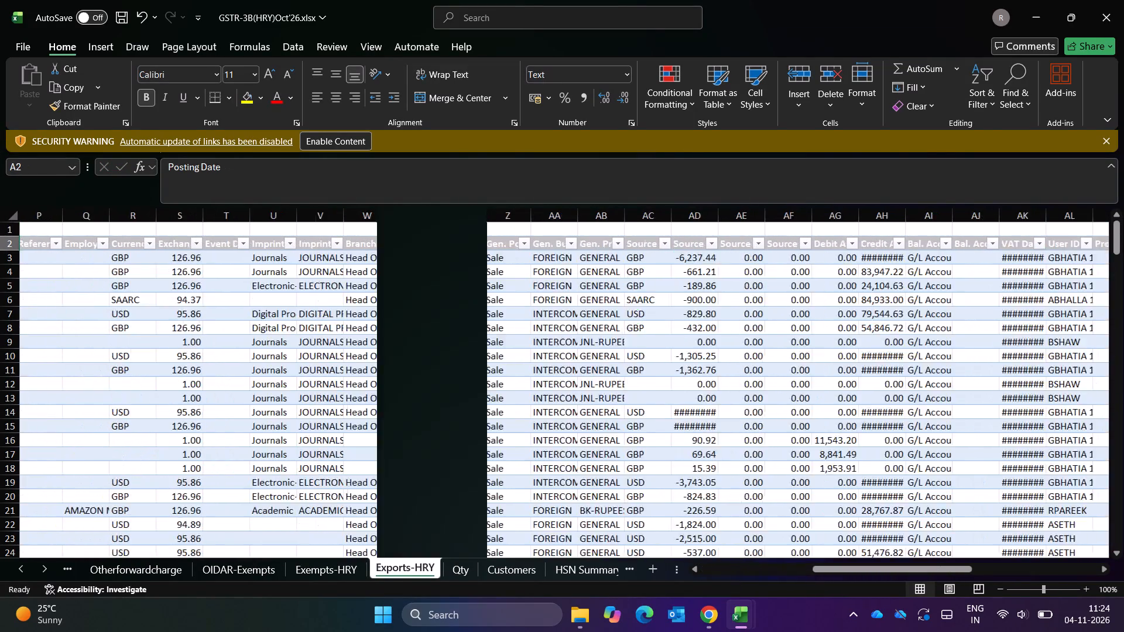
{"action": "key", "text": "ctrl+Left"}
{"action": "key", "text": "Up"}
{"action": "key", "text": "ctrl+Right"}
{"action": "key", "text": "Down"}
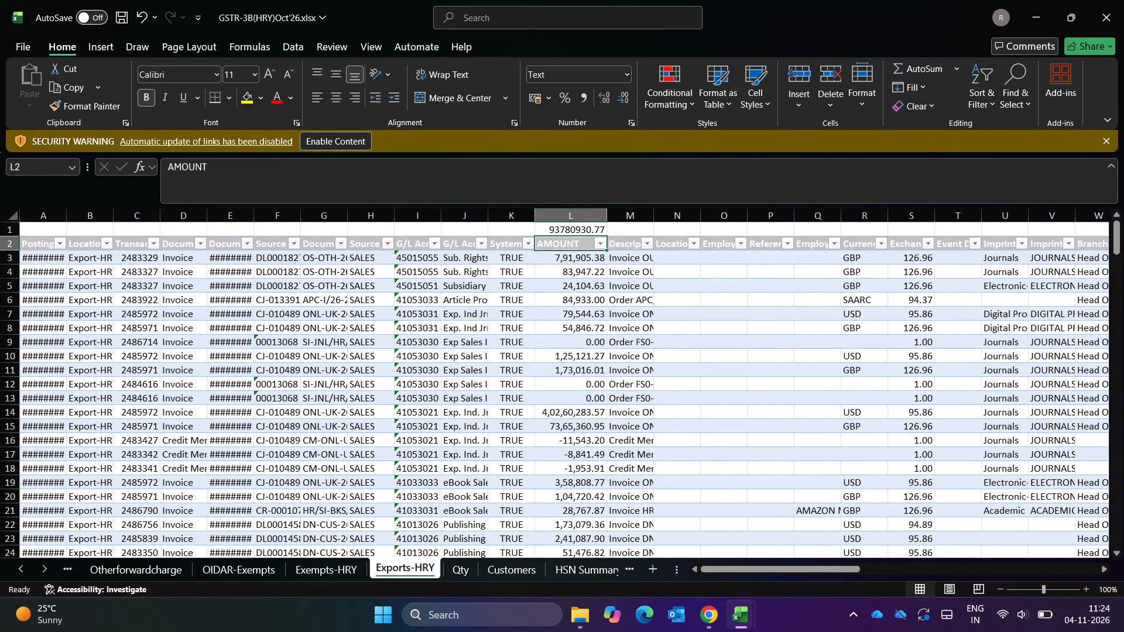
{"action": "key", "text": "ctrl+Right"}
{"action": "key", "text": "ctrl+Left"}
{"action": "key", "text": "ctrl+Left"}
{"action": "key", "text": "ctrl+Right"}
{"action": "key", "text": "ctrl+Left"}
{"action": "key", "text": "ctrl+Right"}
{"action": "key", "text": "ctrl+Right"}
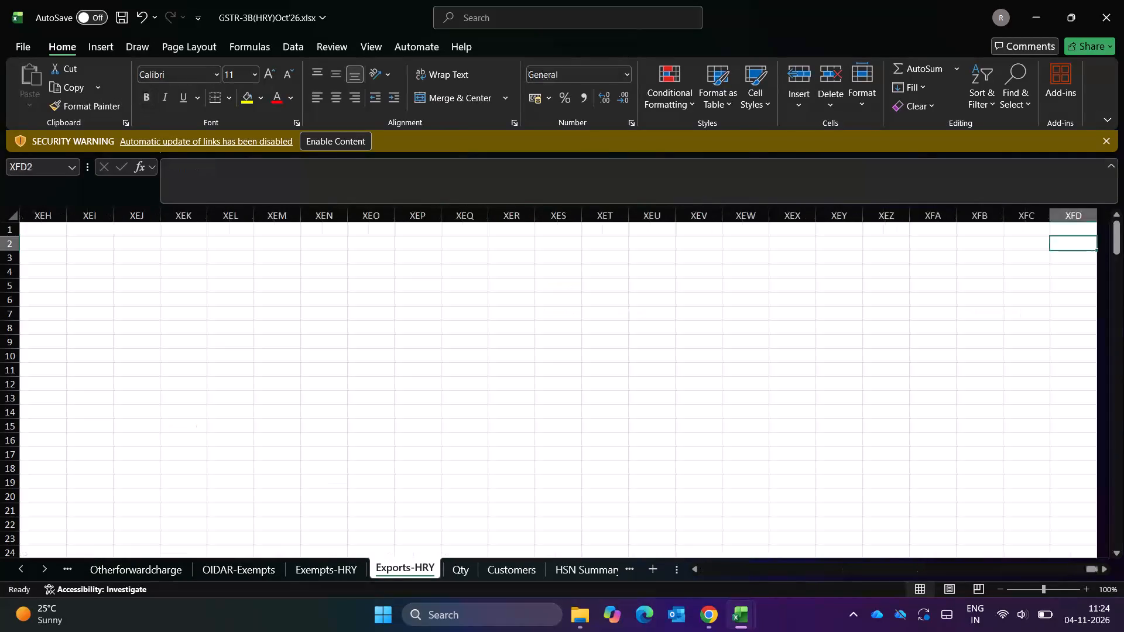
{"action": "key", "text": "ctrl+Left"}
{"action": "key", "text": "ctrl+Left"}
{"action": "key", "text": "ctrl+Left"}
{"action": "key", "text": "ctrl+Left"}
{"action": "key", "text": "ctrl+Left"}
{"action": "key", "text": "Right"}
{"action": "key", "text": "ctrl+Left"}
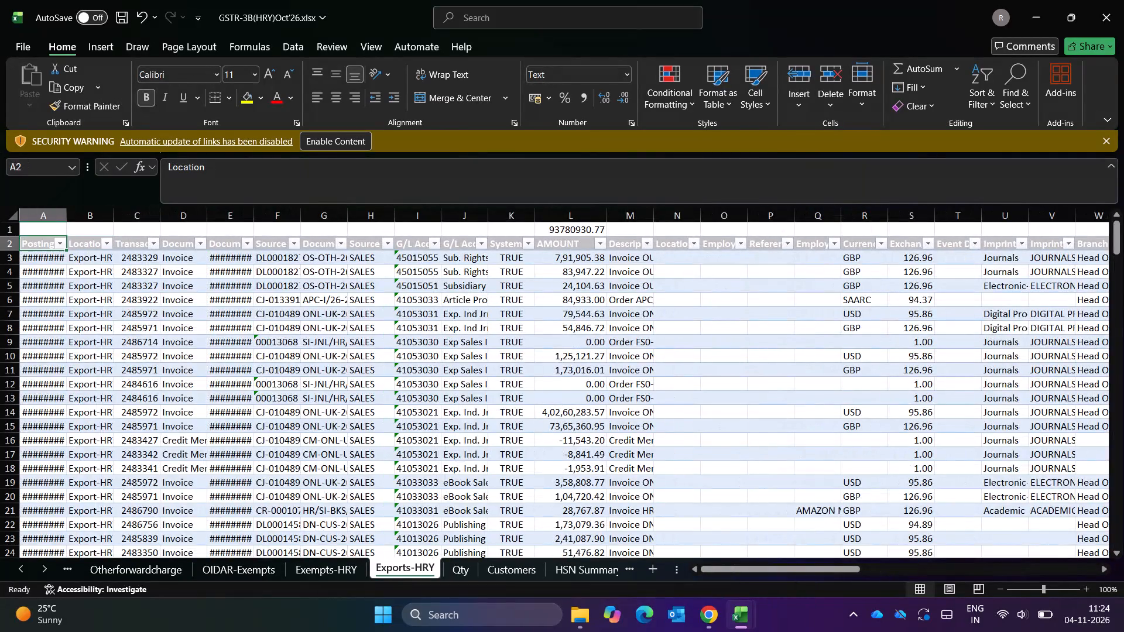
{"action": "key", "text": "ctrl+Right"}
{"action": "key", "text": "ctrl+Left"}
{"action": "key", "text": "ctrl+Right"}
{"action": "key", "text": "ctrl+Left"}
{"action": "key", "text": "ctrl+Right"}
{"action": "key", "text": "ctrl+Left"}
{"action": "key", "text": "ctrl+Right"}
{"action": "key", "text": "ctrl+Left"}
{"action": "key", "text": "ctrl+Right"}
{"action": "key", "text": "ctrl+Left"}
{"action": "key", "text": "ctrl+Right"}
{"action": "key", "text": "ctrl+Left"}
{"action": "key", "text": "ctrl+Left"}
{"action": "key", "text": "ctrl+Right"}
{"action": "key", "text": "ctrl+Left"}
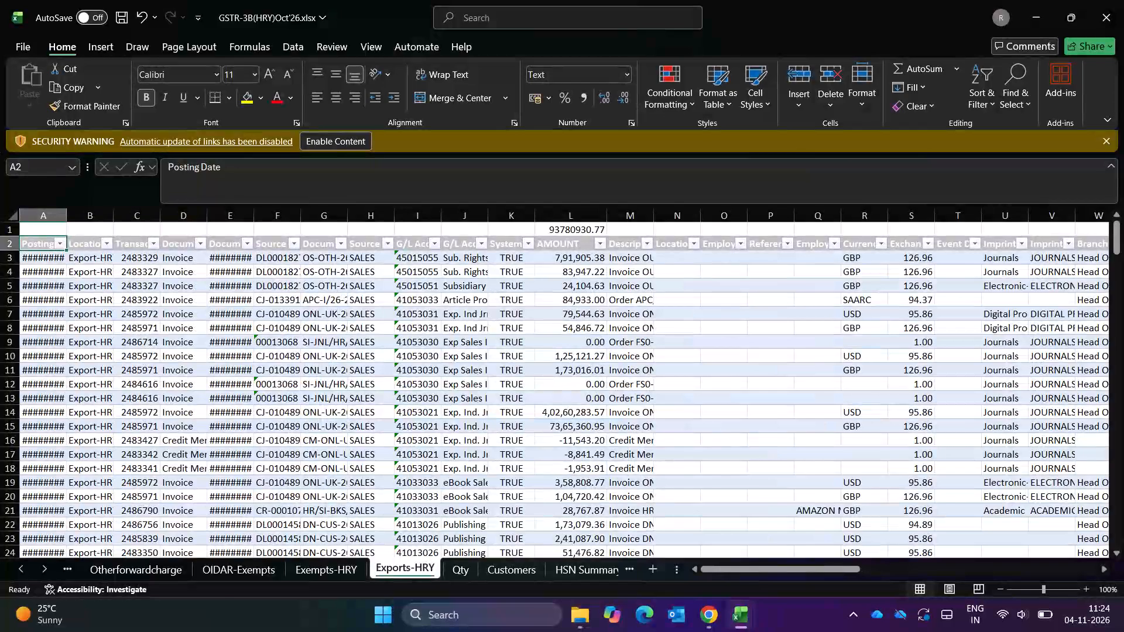
Read through the column headers of the Exports-HRY table, from Posting Date to past its last column.
{"action": "key", "text": "Down"}
{"action": "key", "text": "Down"}
{"action": "key", "text": "Right"}
{"action": "key", "text": "Right"}
{"action": "key", "text": "Down"}
{"action": "key", "text": "Right"}
{"action": "key", "text": "Right"}
{"action": "key", "text": "Up"}
{"action": "key", "text": "Up"}
{"action": "key", "text": "Up"}
{"action": "key", "text": "Up"}
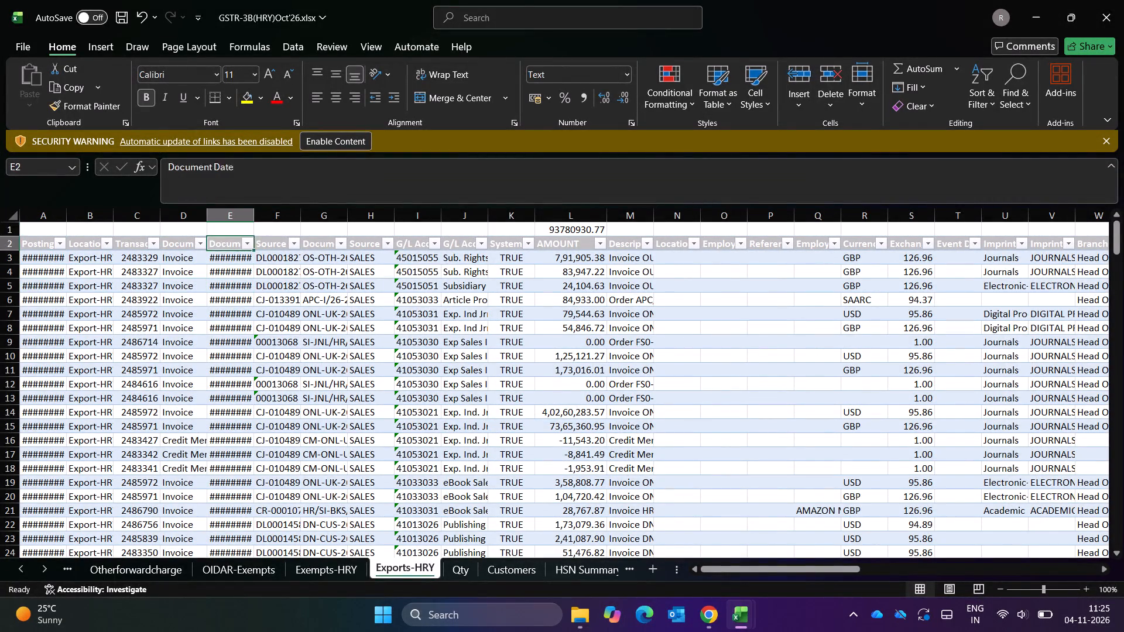
{"action": "key", "text": "Right"}
{"action": "key", "text": "Right"}
{"action": "key", "text": "Right"}
{"action": "key", "text": "Right"}
{"action": "key", "text": "Right"}
{"action": "key", "text": "Right"}
{"action": "key", "text": "Right"}
{"action": "key", "text": "Down"}
{"action": "key", "text": "Right"}
{"action": "key", "text": "Right"}
{"action": "key", "text": "Right"}
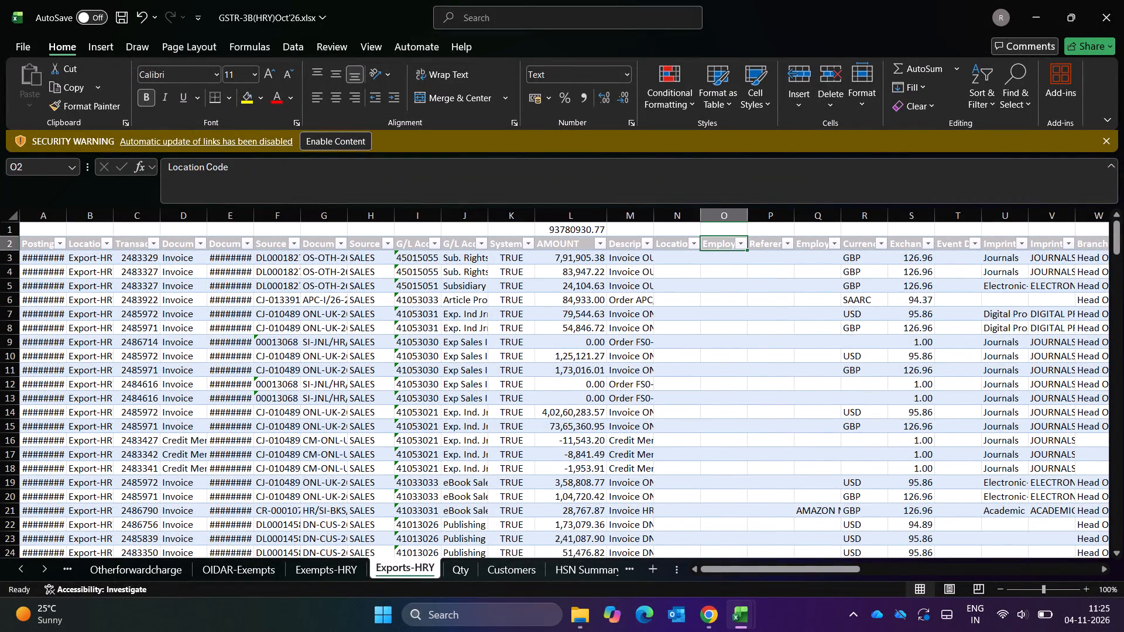
{"action": "key", "text": "ctrl+Right"}
{"action": "key", "text": "Right"}
{"action": "key", "text": "Right"}
{"action": "key", "text": "Right"}
{"action": "key", "text": "Left"}
{"action": "key", "text": "Left"}
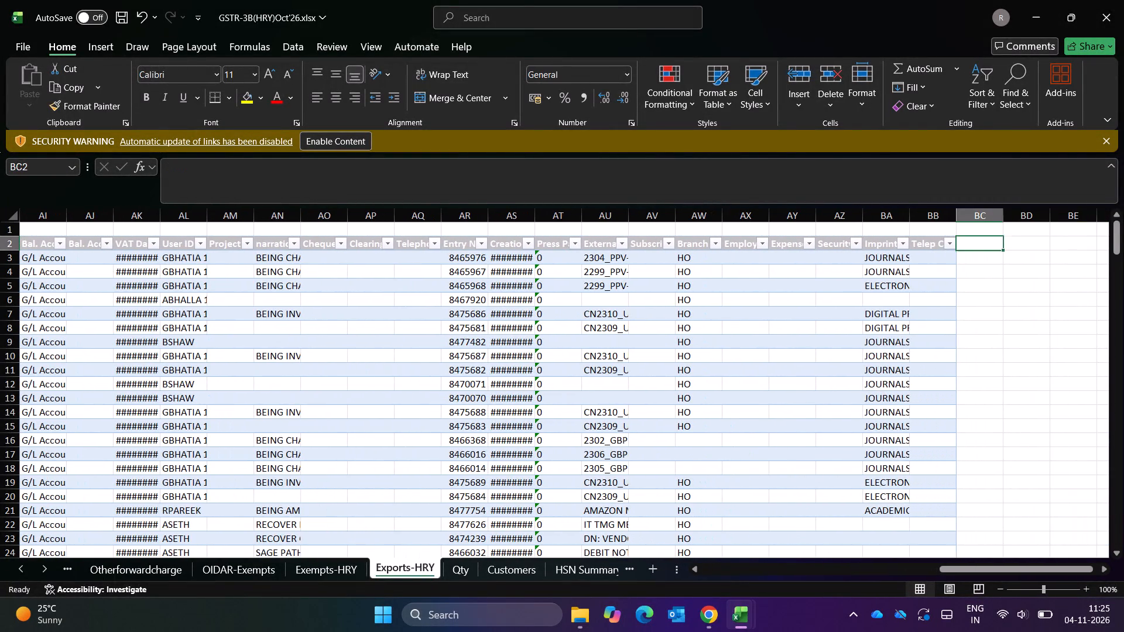
Insert an entire column before the G/L Account Name column in the Exports-HRY table.
{"action": "key", "text": "ctrl+Left"}
{"action": "key", "text": "ctrl+Left"}
{"action": "key", "text": "ctrl+Left"}
{"action": "key", "text": "ctrl+Left"}
{"action": "key", "text": "Right"}
{"action": "key", "text": "Right"}
{"action": "key", "text": "Right"}
{"action": "key", "text": "Right"}
{"action": "key", "text": "Right"}
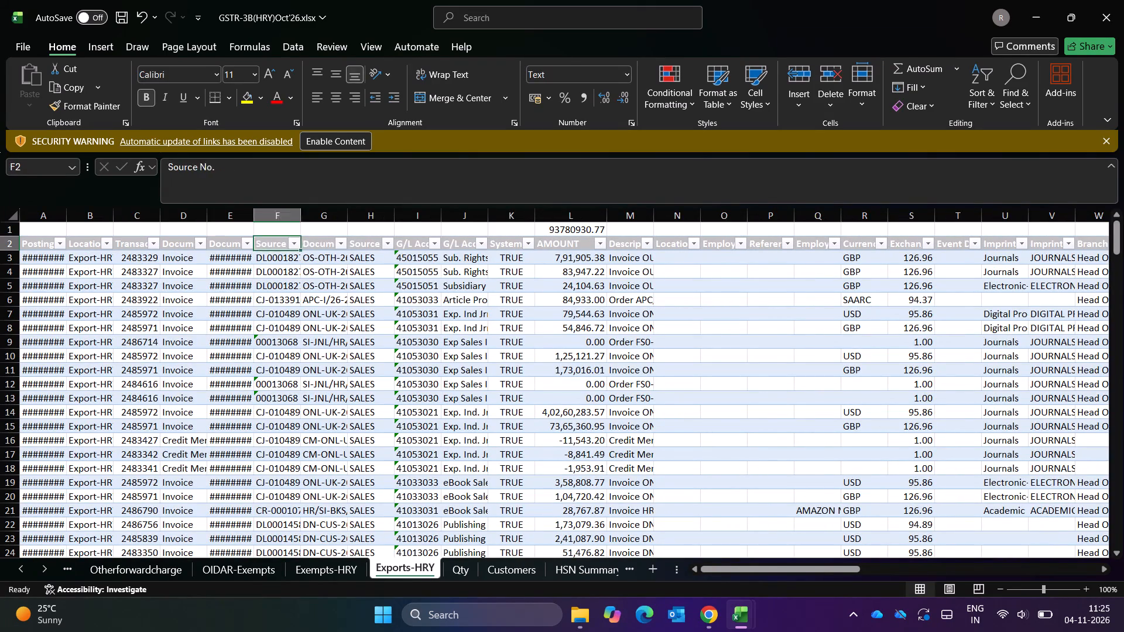
{"action": "key", "text": "Right"}
{"action": "key", "text": "Right"}
{"action": "key", "text": "Right"}
{"action": "key", "text": "Right"}
{"action": "key", "text": "ctrl+shift+equal"}
{"action": "key", "text": "Down"}
{"action": "key", "text": "Down"}
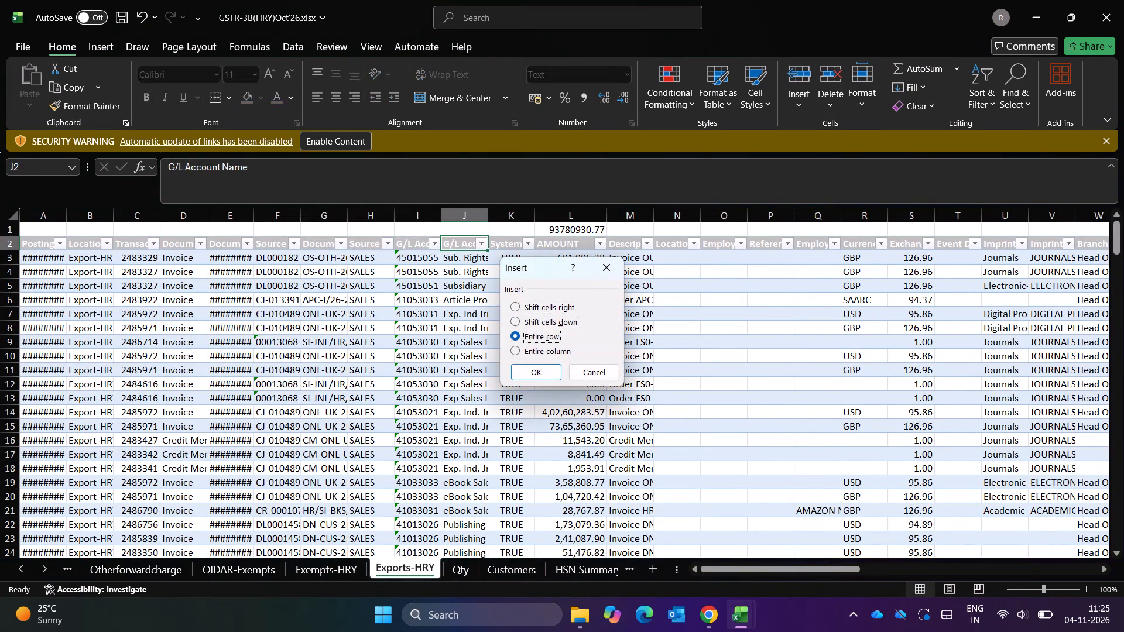
{"action": "key", "text": "Down"}
{"action": "key", "text": "Return"}
Enter HSN Code as the header of the new column in cell J2.
{"action": "key", "text": "Down"}
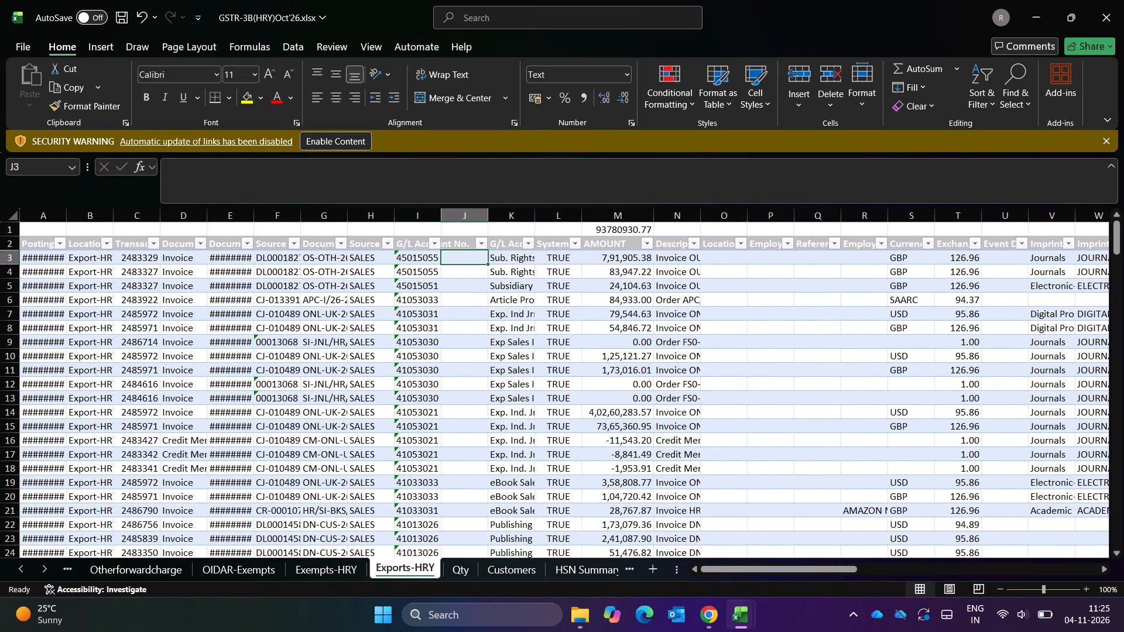
{"action": "key", "text": "Escape"}
{"action": "key", "text": "Escape"}
{"action": "key", "text": "Up"}
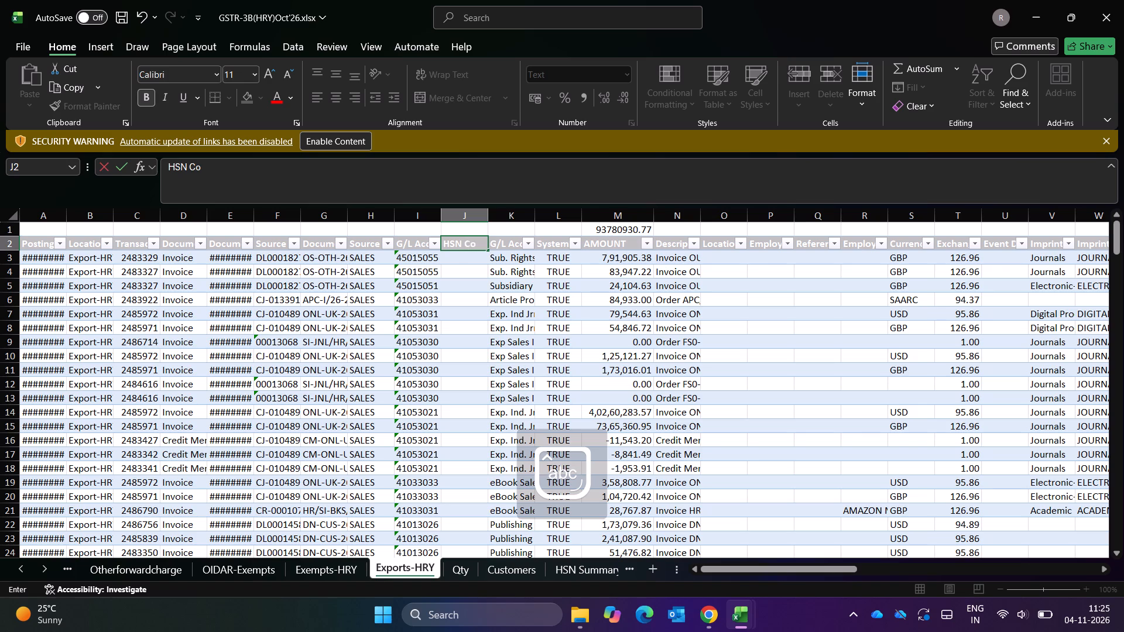
{"action": "key", "text": "Return"}
Convert all the G/L account numbers stored as text in column I, from I3 down, to numbers.
{"action": "key", "text": "Left"}
{"action": "key", "text": "Right"}
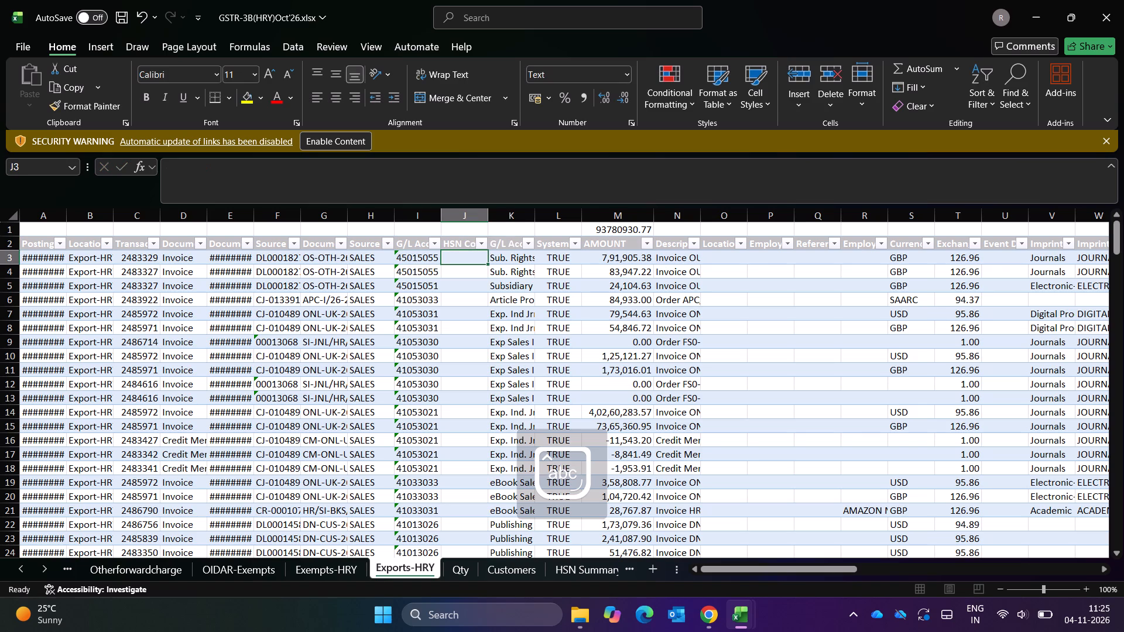
{"action": "key", "text": "Left"}
{"action": "key", "text": "ctrl+shift+Down"}
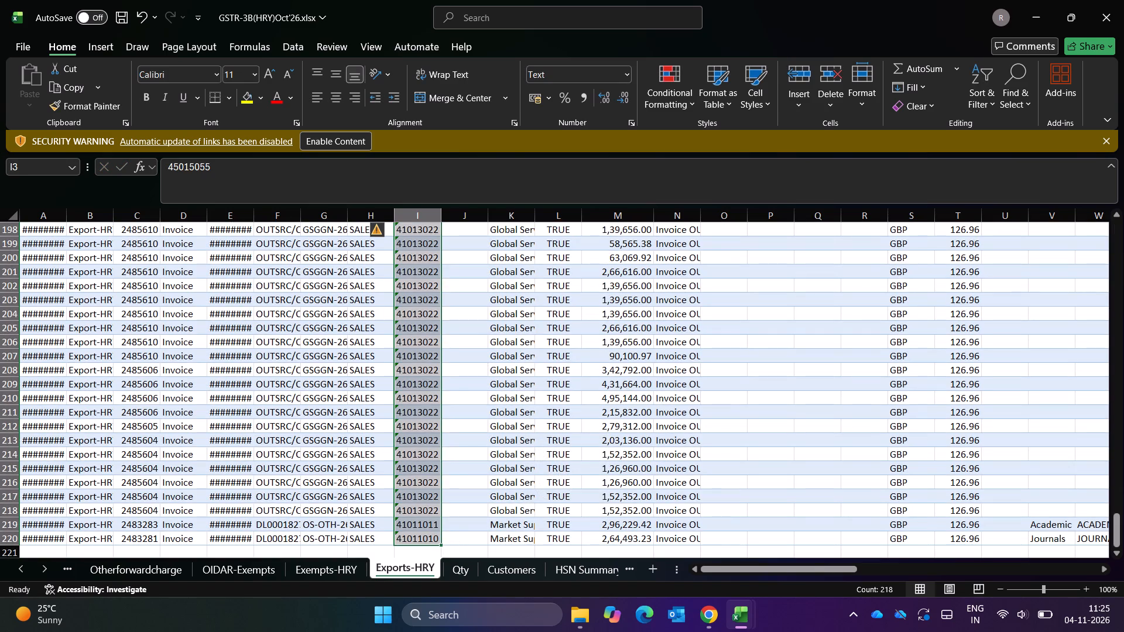
{"action": "left_click", "coordinate": [382, 233]}
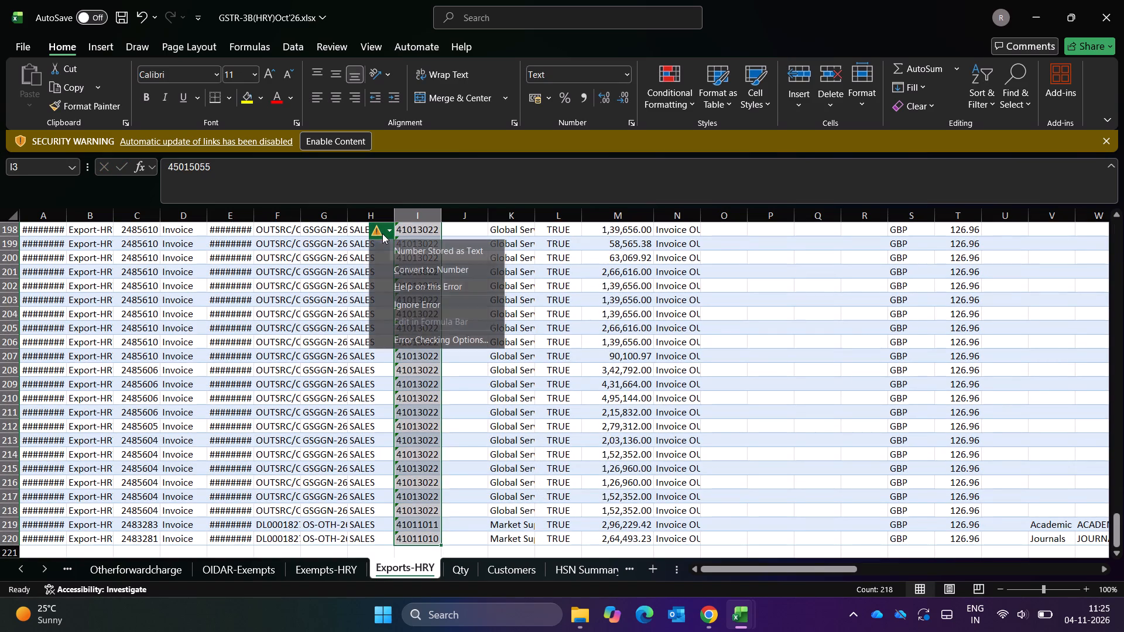
{"action": "left_click", "coordinate": [437, 272]}
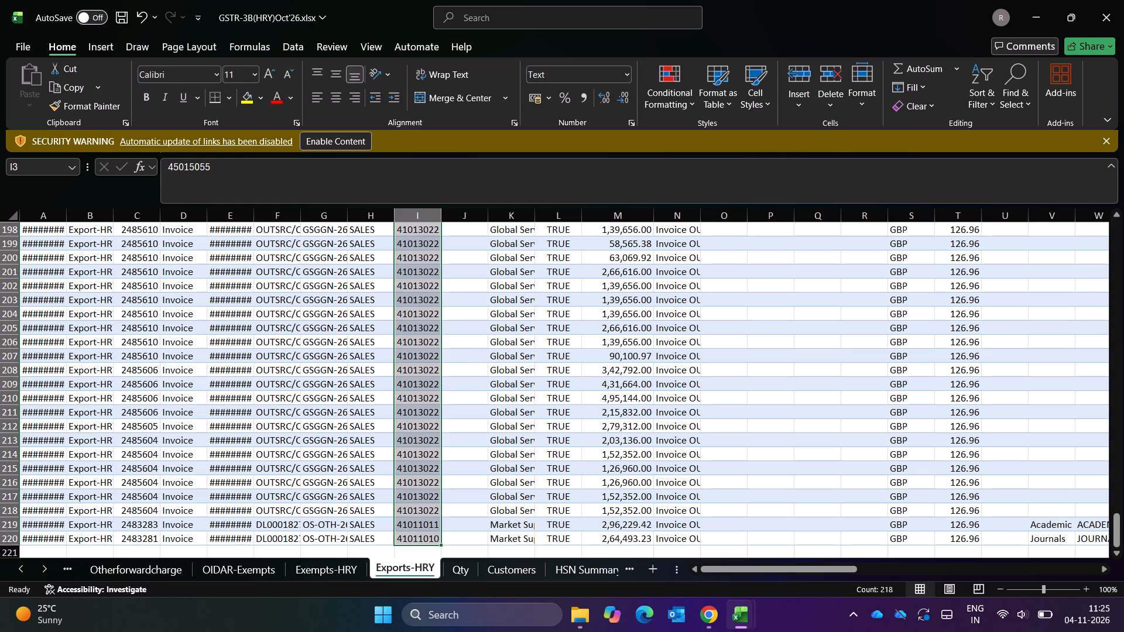
Start an XLOOKUP formula in J3, the first cell under HSN Code, with I3 as the lookup value.
{"action": "key", "text": "ctrl+Up"}
{"action": "key", "text": "ctrl+Up"}
{"action": "key", "text": "ctrl+Up"}
{"action": "key", "text": "Down"}
{"action": "key", "text": "Down"}
{"action": "key", "text": "Down"}
{"action": "key", "text": "Down"}
{"action": "key", "text": "Up"}
{"action": "key", "text": "Up"}
{"action": "key", "text": "Up"}
{"action": "key", "text": "Right"}
{"action": "key", "text": "Down"}
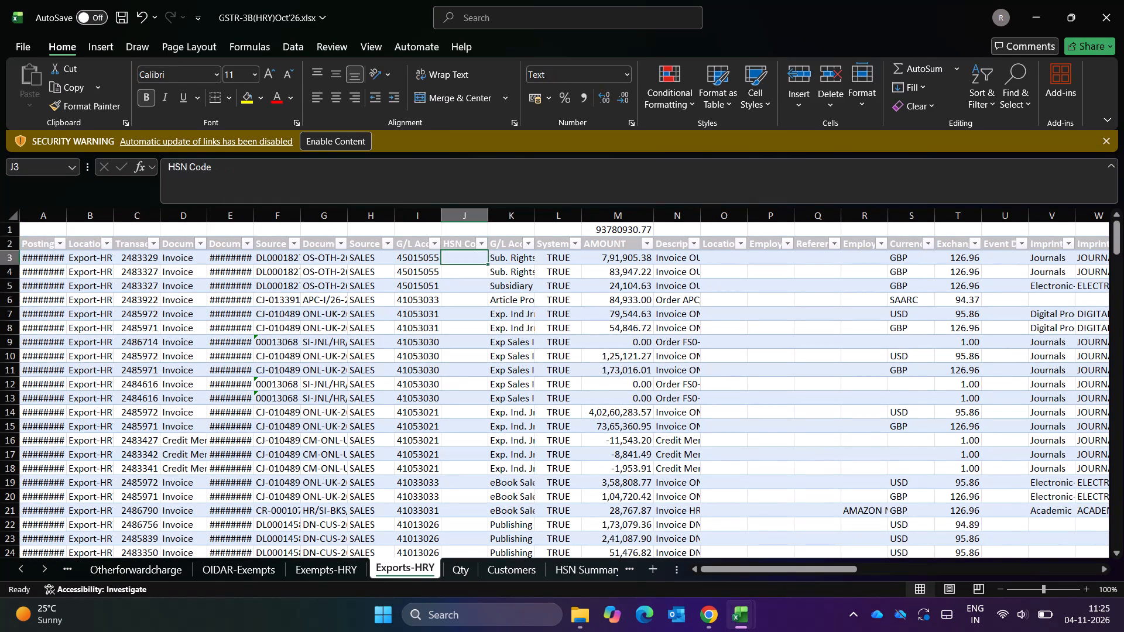
{"action": "key", "text": "equal"}
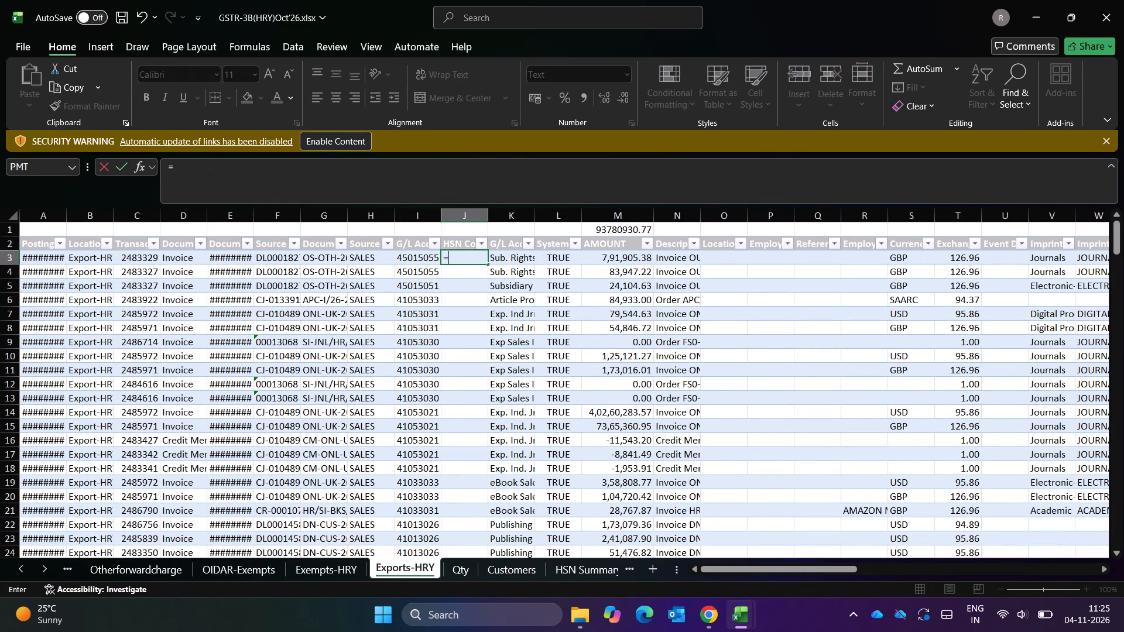
{"action": "type", "text": "xloo"}
{"action": "key", "text": "Tab"}
{"action": "key", "text": "Left"}
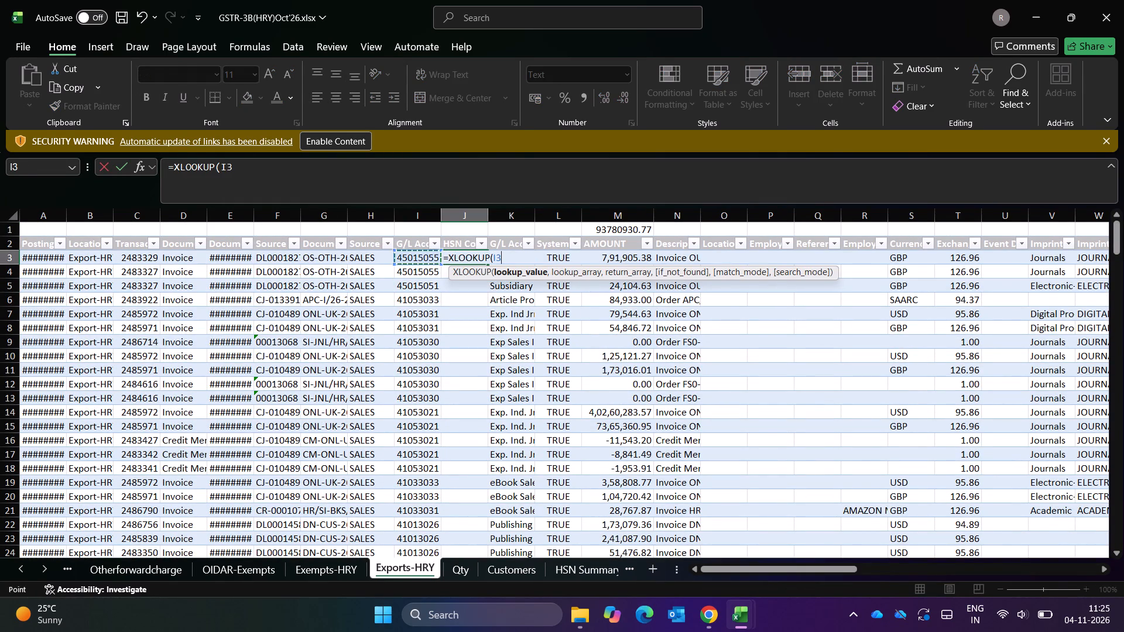
{"action": "key", "text": "comma"}
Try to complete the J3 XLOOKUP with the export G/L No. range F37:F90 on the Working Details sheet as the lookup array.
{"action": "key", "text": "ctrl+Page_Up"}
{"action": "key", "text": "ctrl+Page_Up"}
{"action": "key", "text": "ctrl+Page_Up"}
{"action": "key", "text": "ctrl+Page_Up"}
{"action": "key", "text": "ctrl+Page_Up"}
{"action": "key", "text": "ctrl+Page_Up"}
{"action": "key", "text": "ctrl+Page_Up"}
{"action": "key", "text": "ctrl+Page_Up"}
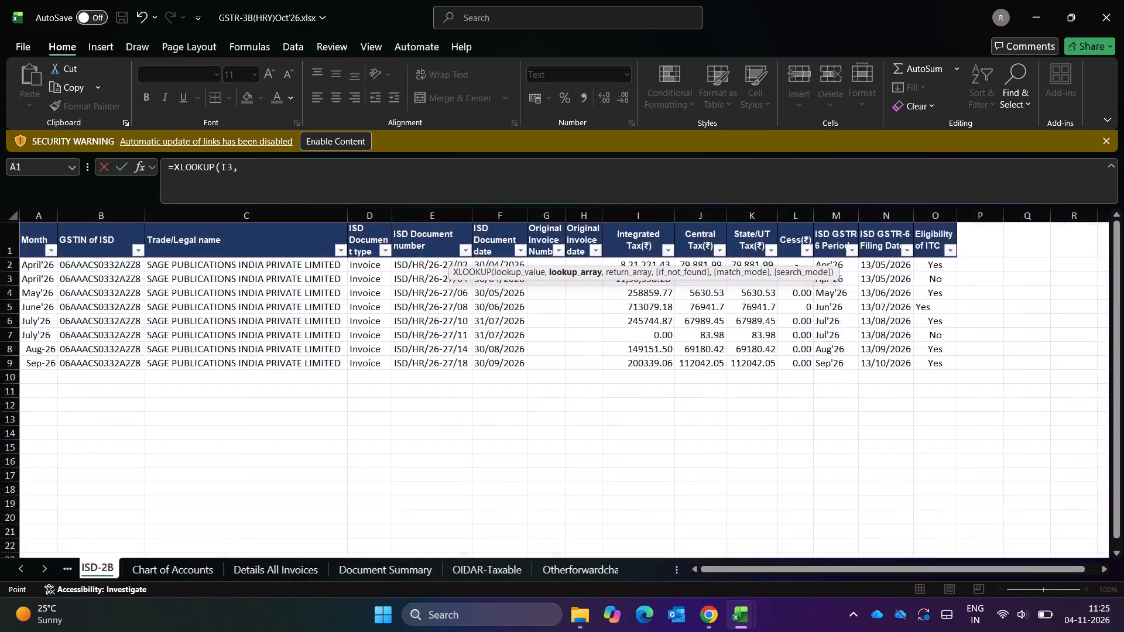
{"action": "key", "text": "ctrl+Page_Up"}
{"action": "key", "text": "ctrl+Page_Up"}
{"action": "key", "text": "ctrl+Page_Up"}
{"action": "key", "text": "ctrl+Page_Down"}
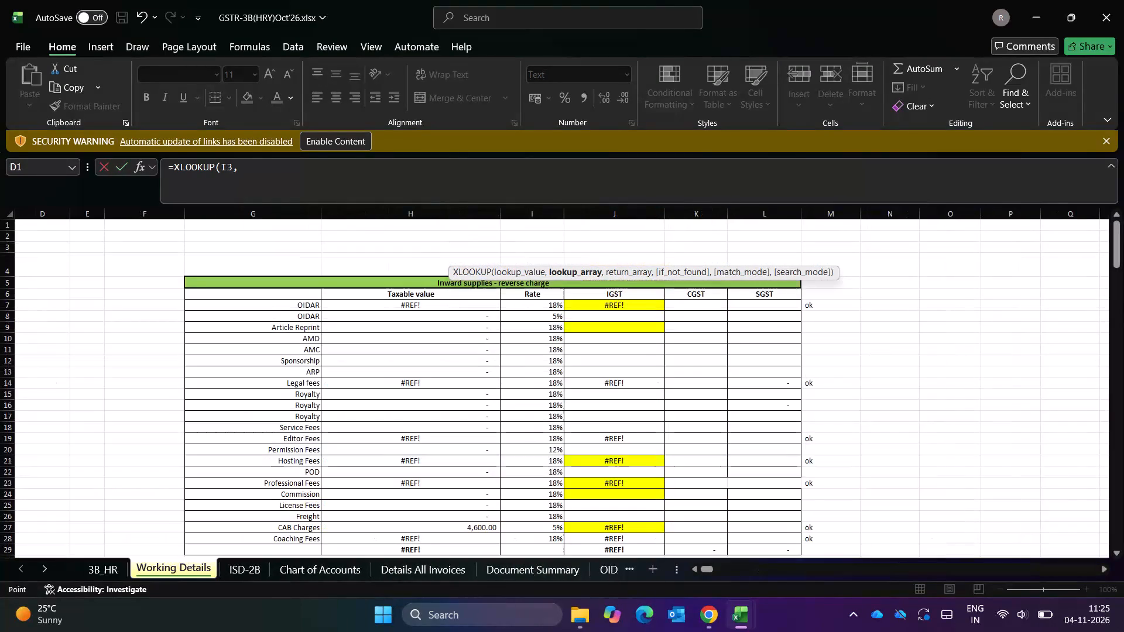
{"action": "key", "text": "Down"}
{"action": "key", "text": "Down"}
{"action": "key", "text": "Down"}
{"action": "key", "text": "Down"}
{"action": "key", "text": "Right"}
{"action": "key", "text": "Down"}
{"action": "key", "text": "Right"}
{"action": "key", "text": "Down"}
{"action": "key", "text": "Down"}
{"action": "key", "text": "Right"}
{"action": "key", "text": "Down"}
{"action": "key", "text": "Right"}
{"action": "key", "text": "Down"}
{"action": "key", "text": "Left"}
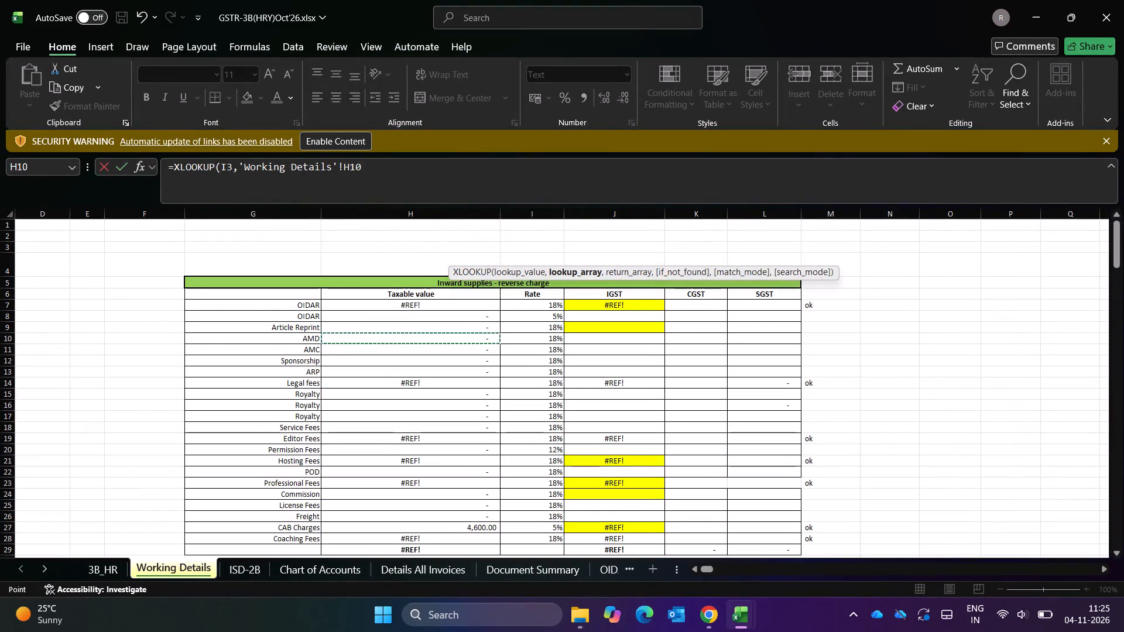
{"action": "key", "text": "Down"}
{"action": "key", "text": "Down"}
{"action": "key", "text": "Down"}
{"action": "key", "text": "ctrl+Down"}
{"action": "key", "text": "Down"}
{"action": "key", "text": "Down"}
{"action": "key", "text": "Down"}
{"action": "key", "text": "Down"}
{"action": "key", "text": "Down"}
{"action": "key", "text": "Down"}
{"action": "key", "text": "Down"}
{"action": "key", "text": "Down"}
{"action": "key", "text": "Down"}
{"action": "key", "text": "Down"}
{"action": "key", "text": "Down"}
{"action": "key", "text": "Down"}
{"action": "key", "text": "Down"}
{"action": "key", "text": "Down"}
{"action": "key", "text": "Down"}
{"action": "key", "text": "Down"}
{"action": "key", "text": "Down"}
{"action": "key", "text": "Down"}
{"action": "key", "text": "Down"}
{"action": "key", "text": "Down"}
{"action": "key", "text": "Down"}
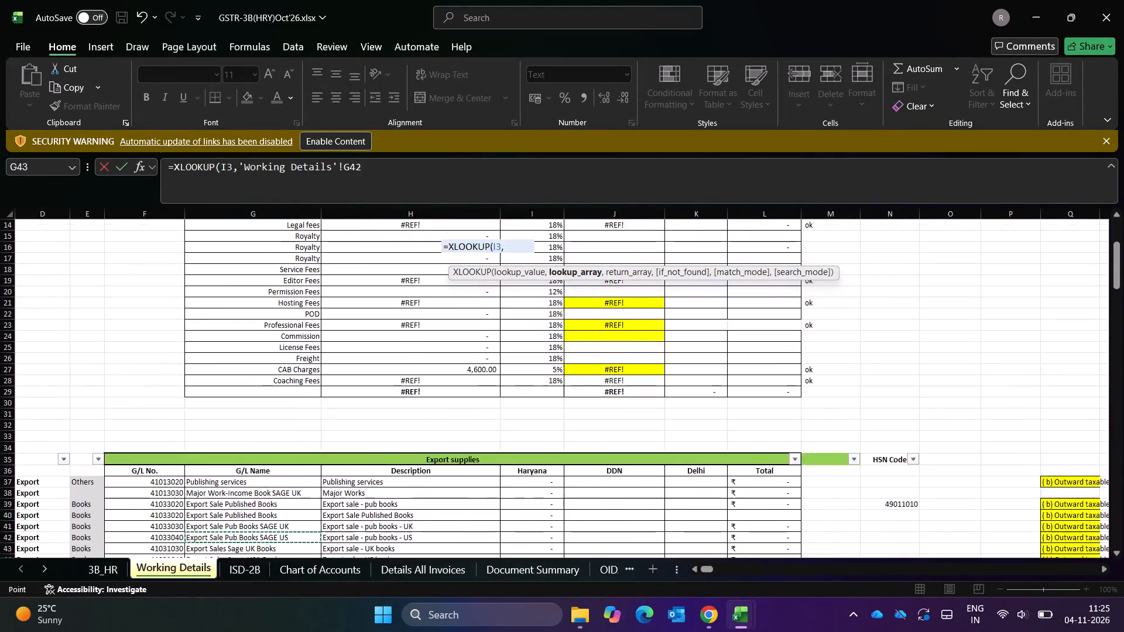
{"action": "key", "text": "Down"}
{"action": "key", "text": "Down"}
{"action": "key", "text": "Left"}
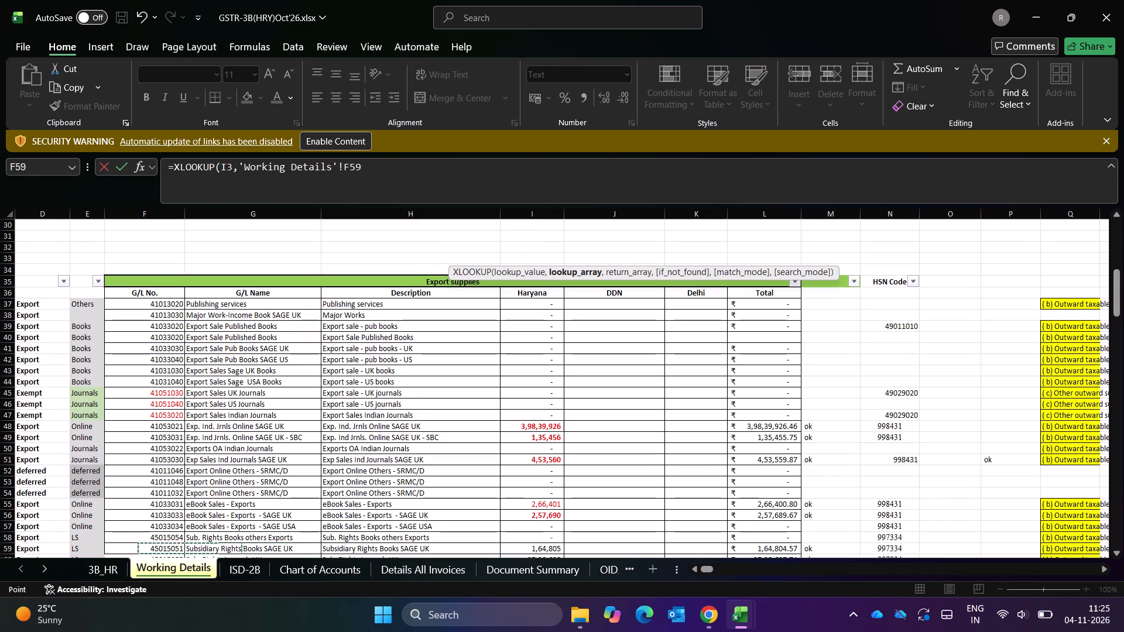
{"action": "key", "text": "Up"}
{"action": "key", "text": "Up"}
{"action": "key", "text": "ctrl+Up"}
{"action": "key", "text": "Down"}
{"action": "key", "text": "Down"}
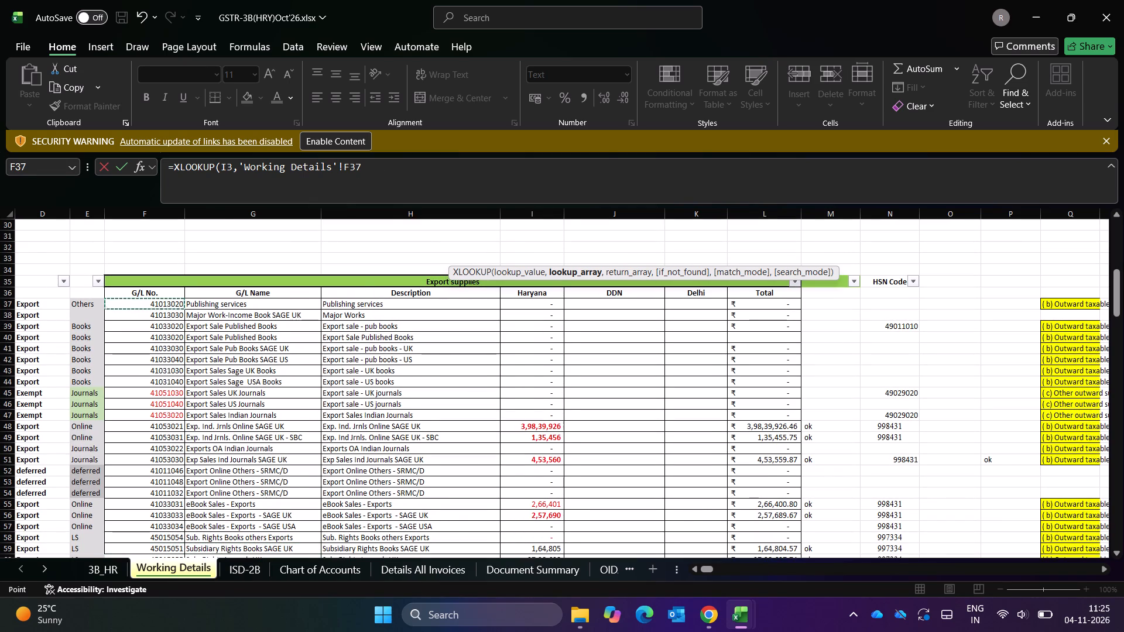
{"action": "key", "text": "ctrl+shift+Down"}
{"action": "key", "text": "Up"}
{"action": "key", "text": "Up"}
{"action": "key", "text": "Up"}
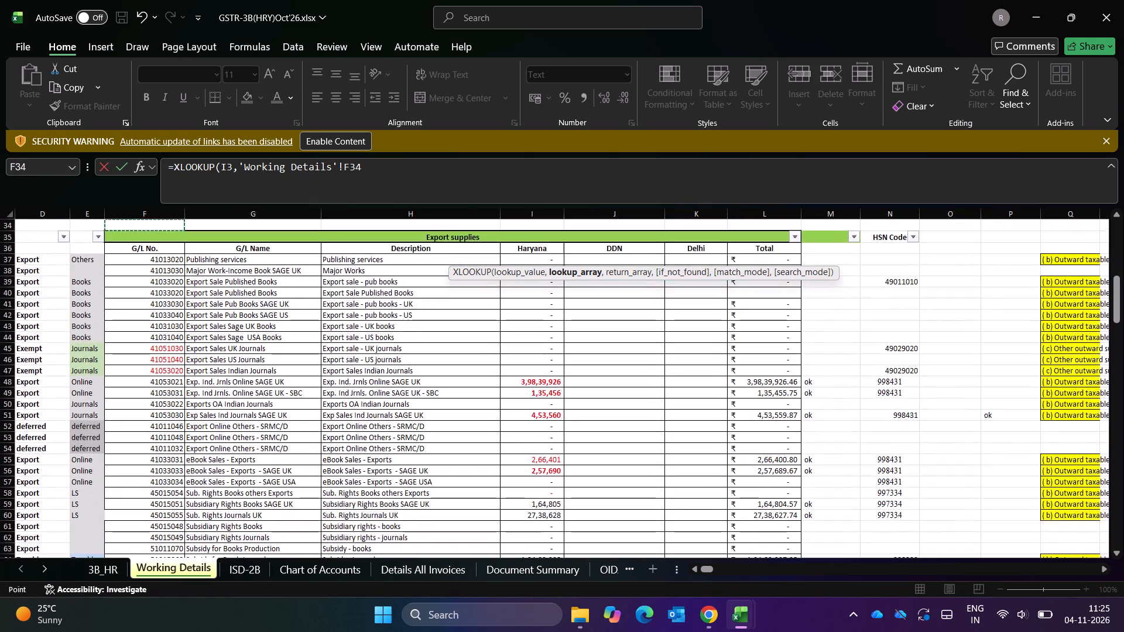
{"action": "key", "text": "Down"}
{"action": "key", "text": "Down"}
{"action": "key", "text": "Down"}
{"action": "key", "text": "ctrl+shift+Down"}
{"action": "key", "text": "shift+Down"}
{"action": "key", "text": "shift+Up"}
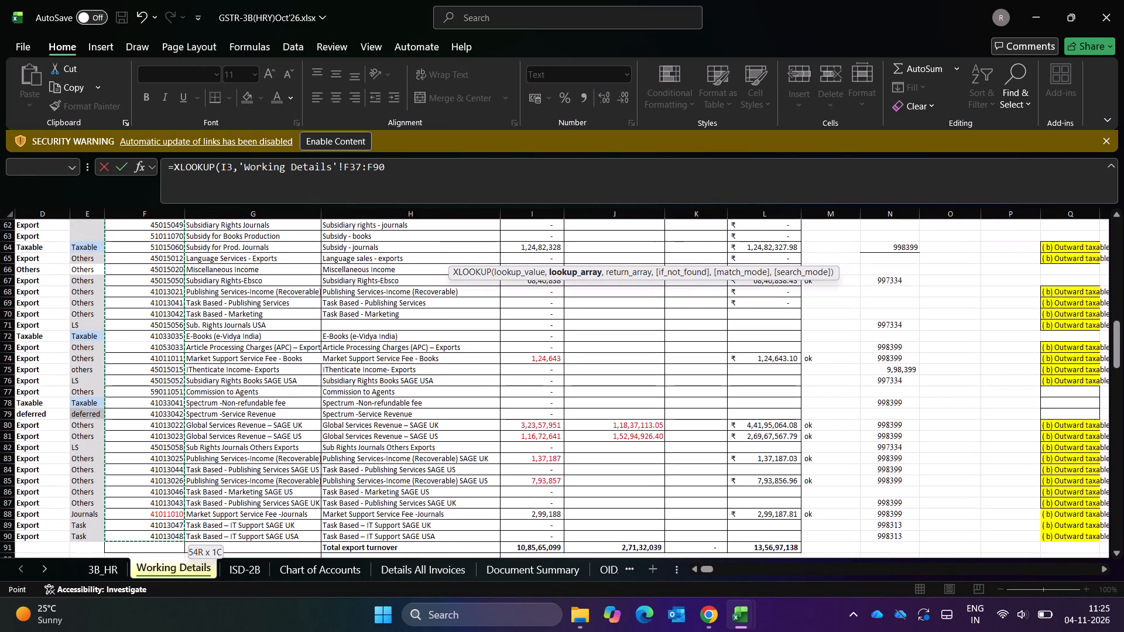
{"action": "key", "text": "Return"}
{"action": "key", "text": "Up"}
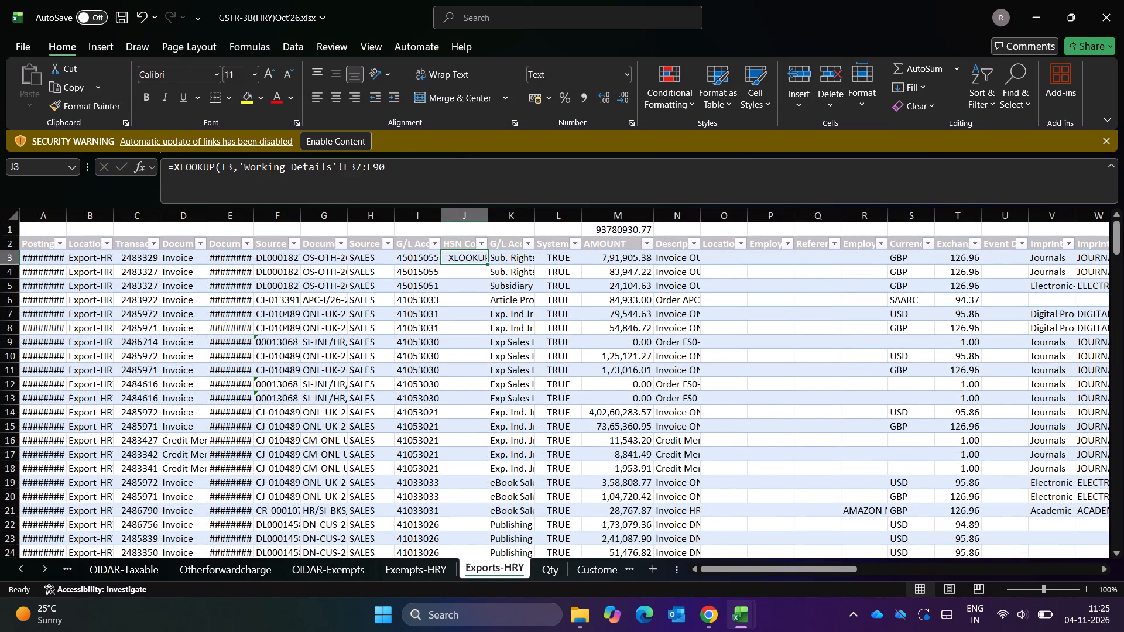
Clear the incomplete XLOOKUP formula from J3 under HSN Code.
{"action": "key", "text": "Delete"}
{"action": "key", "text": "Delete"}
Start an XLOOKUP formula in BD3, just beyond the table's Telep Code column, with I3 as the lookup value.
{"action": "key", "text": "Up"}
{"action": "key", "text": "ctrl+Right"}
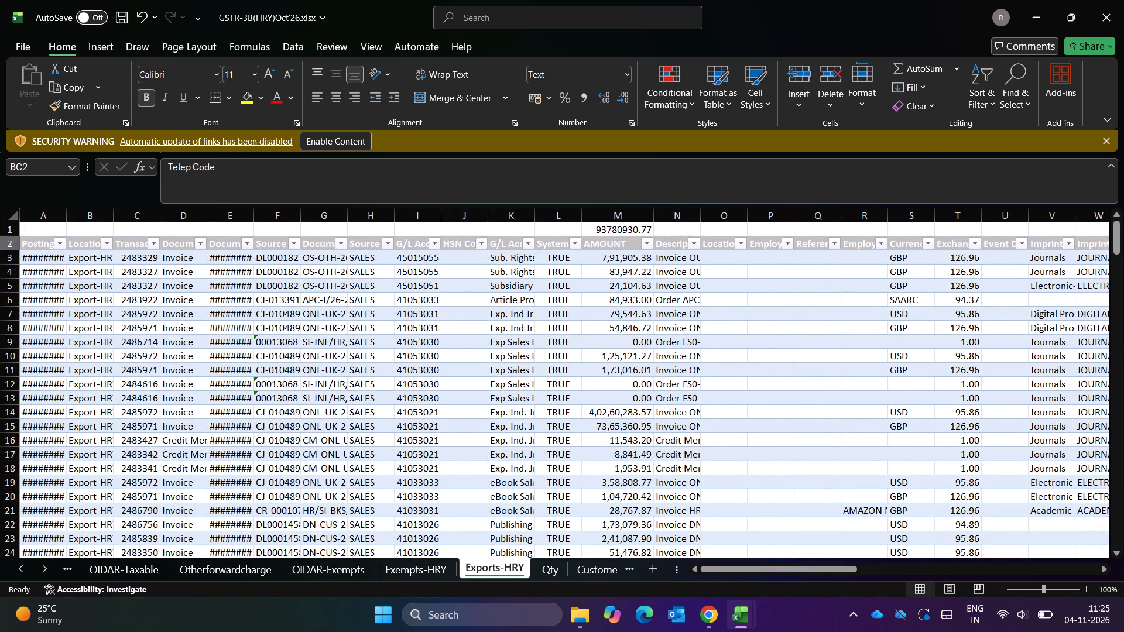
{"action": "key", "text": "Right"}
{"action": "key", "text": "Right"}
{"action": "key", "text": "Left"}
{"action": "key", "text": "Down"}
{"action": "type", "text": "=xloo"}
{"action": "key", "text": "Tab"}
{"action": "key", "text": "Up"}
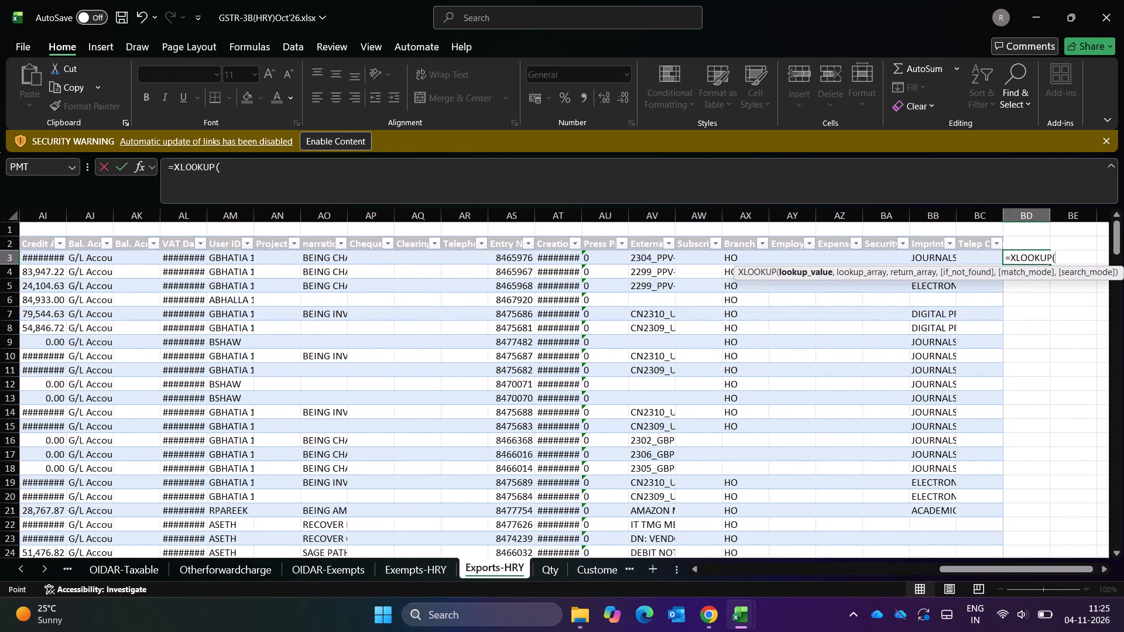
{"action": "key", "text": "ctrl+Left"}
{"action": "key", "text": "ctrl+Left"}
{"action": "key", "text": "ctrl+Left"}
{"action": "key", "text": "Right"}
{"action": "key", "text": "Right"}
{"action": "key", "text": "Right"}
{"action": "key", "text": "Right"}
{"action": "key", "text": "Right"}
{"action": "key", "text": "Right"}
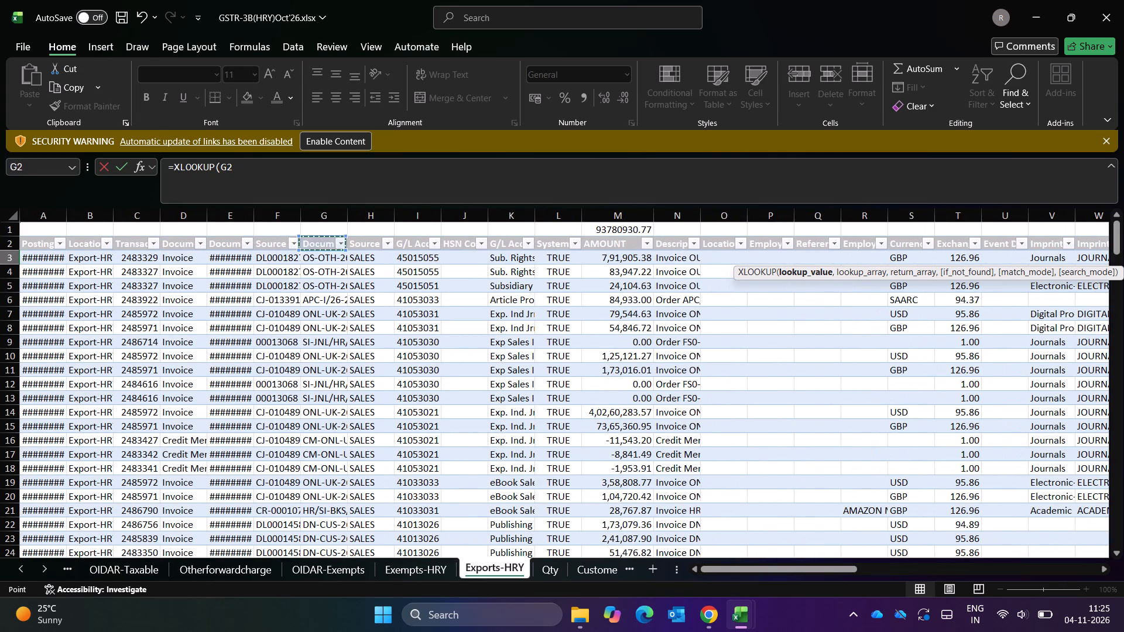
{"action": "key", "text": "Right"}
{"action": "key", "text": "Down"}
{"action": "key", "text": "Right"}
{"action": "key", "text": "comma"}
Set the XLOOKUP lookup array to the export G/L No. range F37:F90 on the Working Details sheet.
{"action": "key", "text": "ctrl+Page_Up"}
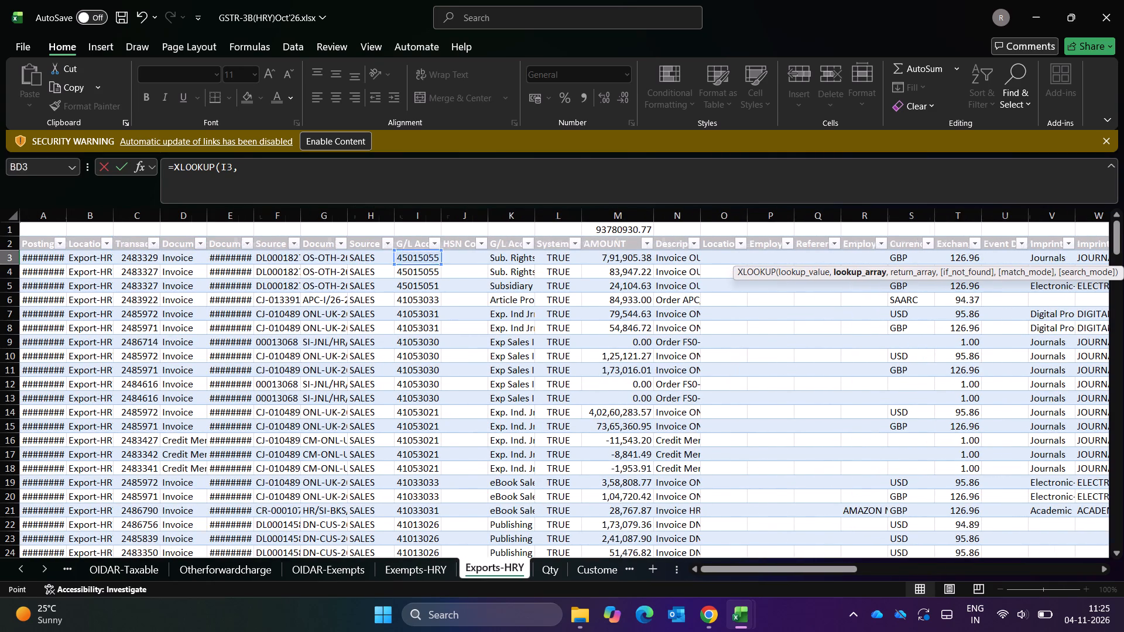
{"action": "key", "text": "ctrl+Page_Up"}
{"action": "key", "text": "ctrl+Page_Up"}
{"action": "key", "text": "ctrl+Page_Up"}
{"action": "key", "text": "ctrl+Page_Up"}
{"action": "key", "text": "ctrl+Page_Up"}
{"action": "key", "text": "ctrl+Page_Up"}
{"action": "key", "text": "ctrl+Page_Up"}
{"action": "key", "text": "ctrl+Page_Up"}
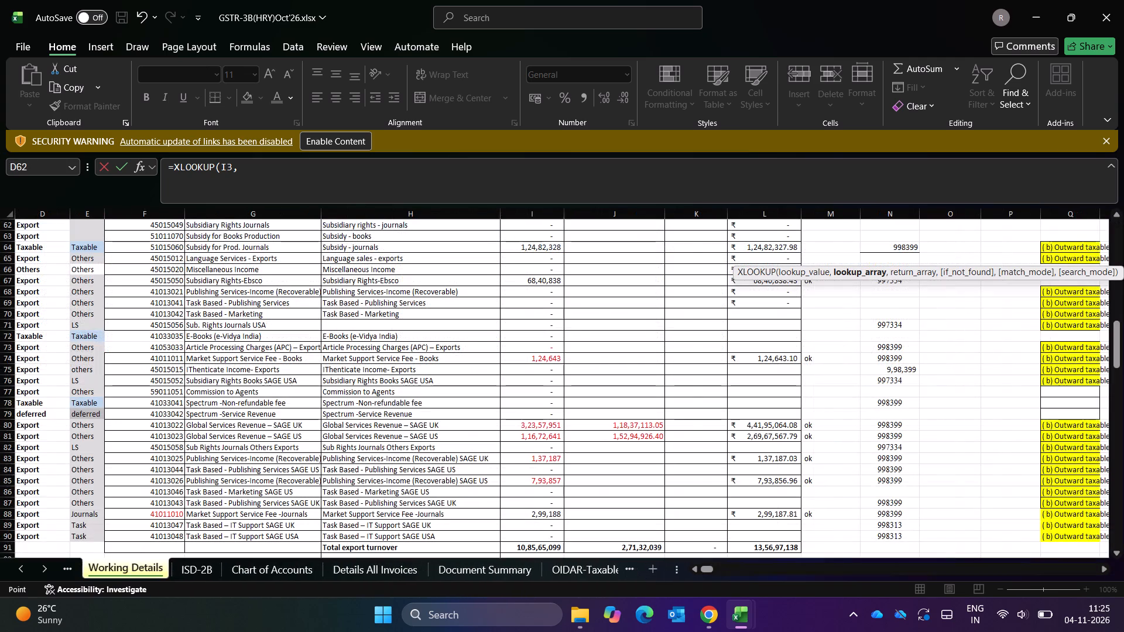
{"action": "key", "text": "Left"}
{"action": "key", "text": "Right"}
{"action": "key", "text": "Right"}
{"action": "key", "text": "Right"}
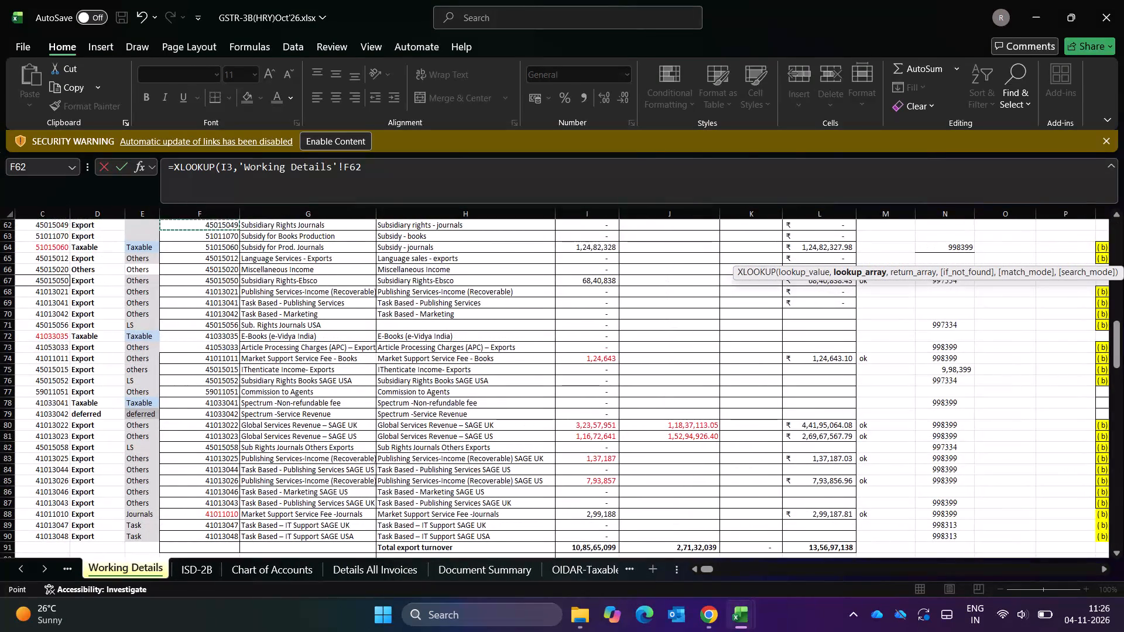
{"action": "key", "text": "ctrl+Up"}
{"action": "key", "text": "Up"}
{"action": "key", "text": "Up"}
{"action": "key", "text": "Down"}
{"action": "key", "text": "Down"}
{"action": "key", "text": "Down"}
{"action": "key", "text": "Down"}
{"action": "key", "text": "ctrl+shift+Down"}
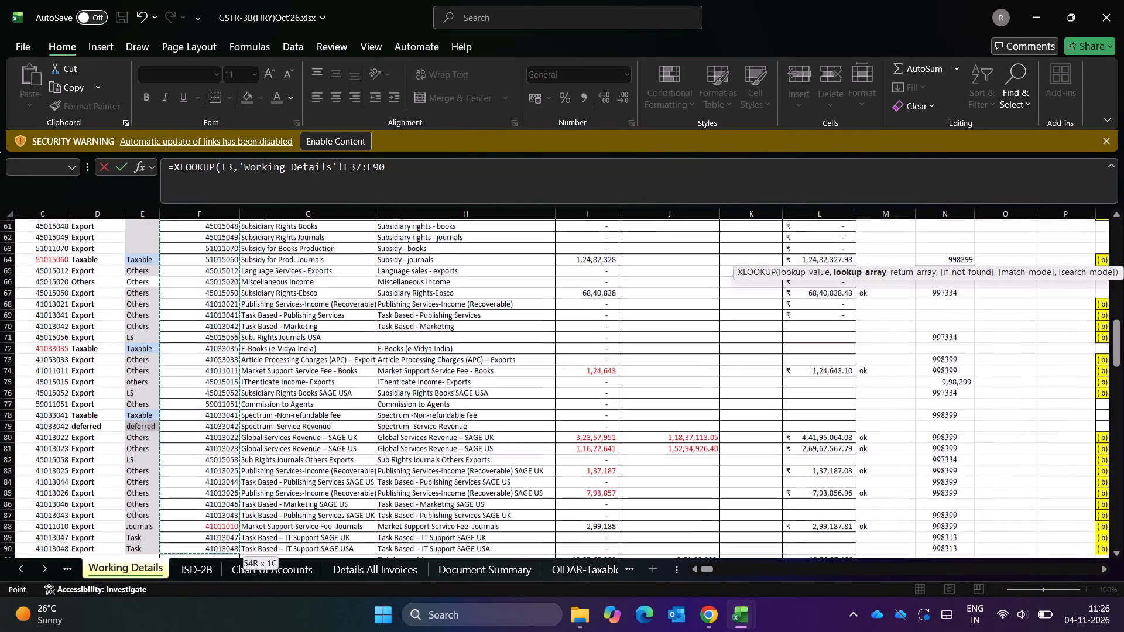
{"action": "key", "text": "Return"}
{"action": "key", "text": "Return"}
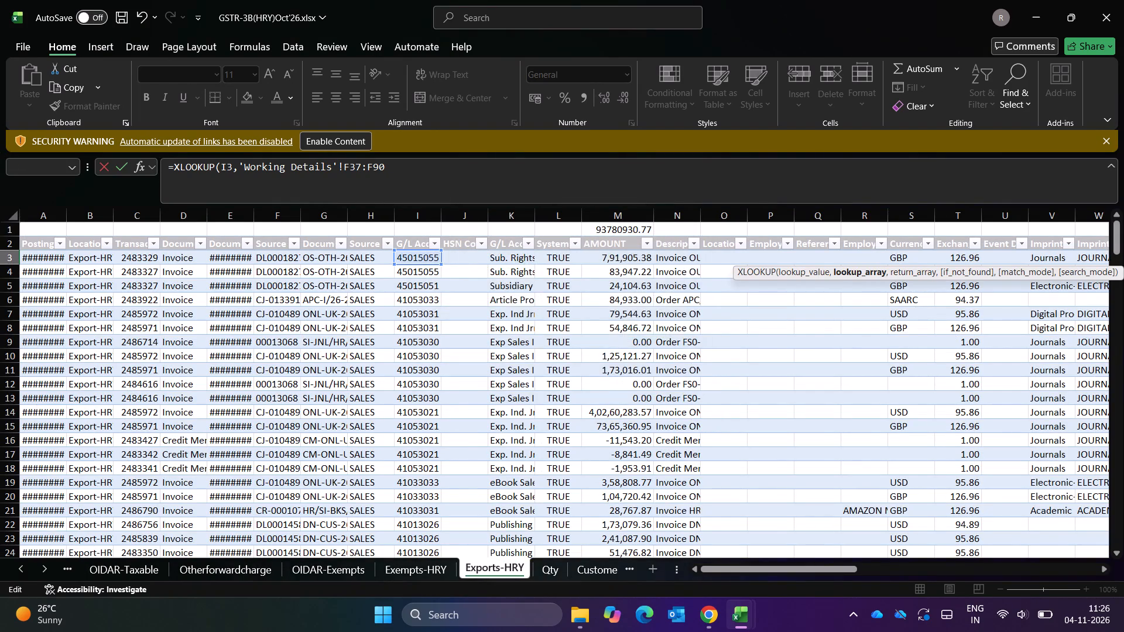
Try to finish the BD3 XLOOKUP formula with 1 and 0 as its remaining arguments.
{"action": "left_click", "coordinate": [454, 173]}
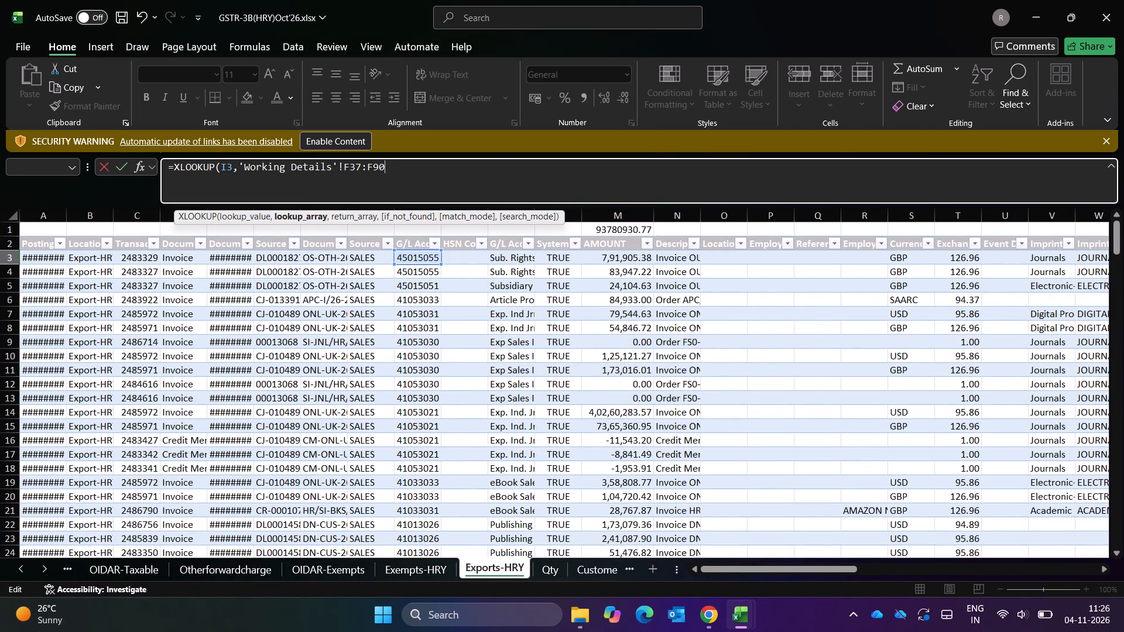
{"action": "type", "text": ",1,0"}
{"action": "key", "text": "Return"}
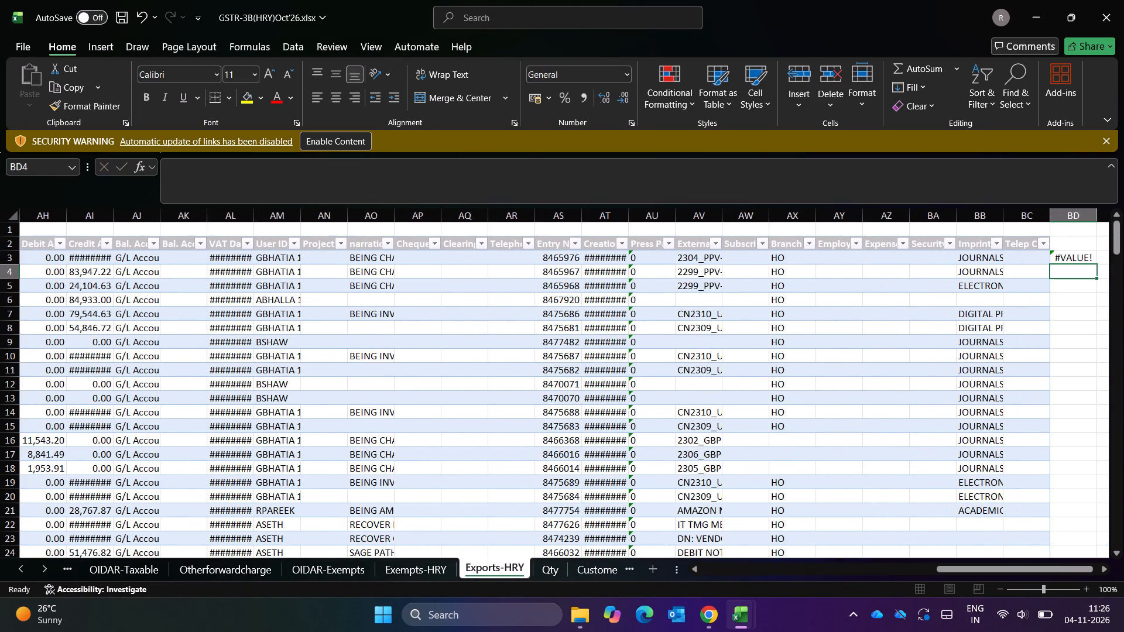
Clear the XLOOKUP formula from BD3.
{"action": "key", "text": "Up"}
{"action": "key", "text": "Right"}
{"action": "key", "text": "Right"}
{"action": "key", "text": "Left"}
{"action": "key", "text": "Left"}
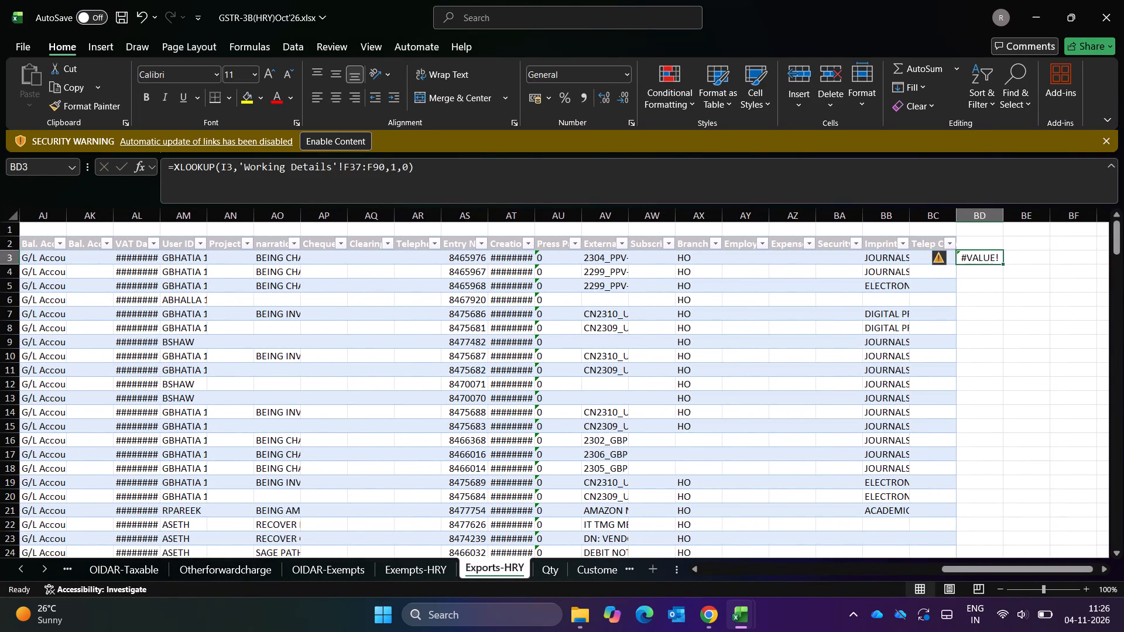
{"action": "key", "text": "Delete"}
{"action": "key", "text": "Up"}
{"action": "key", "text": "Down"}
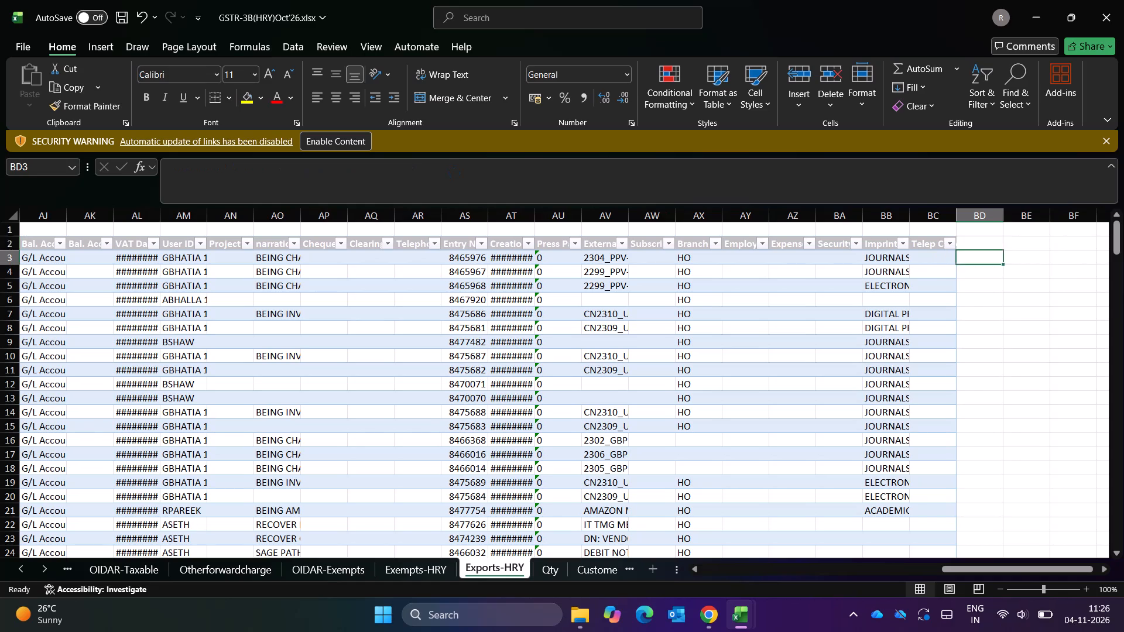
Start an XLOOKUP formula in BE3, outside the Exports-HRY table, with the G/L account number in I3 as the lookup value.
{"action": "key", "text": "Right"}
{"action": "type", "text": "=xloo"}
{"action": "key", "text": "Tab"}
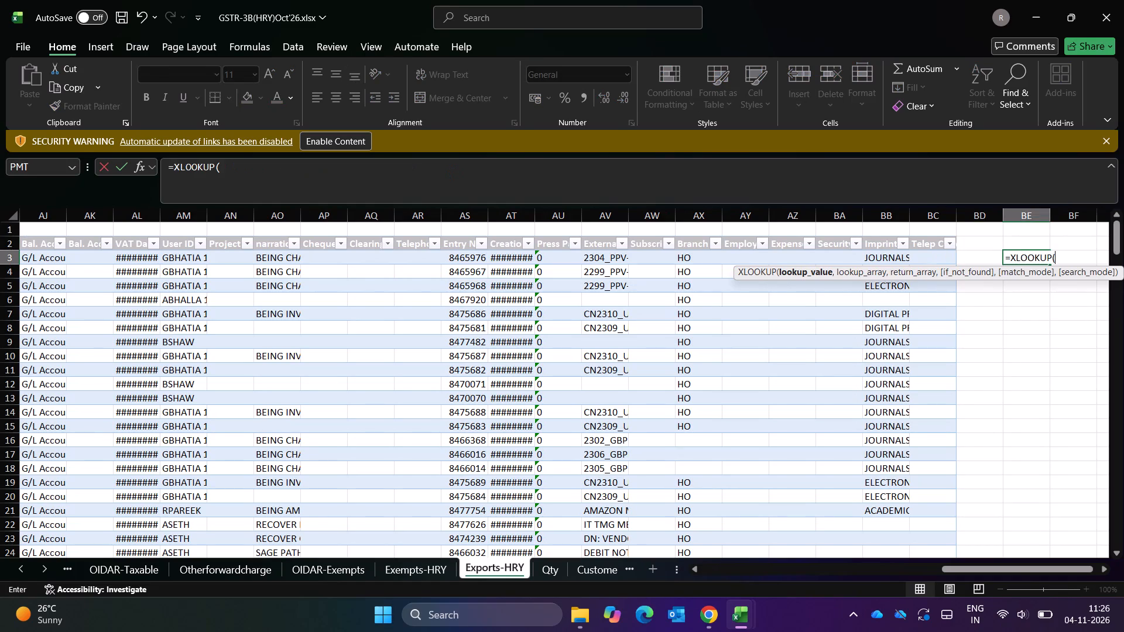
{"action": "key", "text": "Up"}
{"action": "key", "text": "ctrl+Left"}
{"action": "key", "text": "ctrl+Left"}
{"action": "key", "text": "ctrl+Left"}
{"action": "key", "text": "ctrl+Left"}
{"action": "key", "text": "Right"}
{"action": "key", "text": "Right"}
{"action": "key", "text": "Right"}
{"action": "key", "text": "Right"}
{"action": "key", "text": "Right"}
{"action": "key", "text": "Right"}
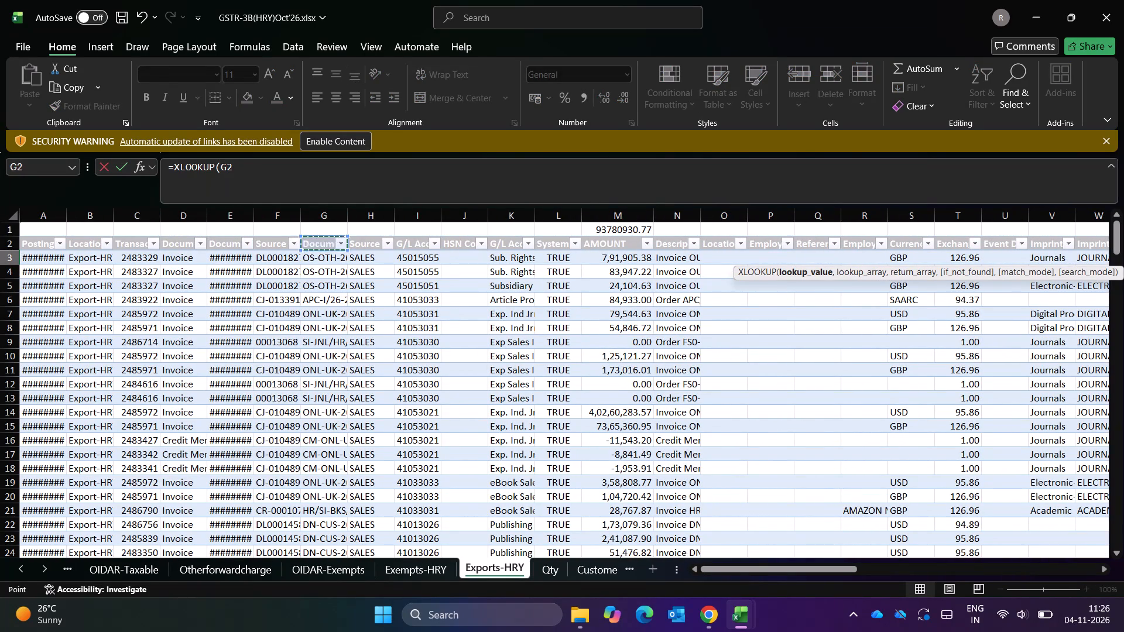
{"action": "key", "text": "Right"}
{"action": "key", "text": "Down"}
{"action": "key", "text": "Right"}
{"action": "key", "text": "comma"}
Set the XLOOKUP lookup array to the export G/L No. range F37:F90 on the Working Details sheet.
{"action": "key", "text": "ctrl+Page_Up"}
{"action": "key", "text": "ctrl+Page_Up"}
{"action": "key", "text": "ctrl+Page_Up"}
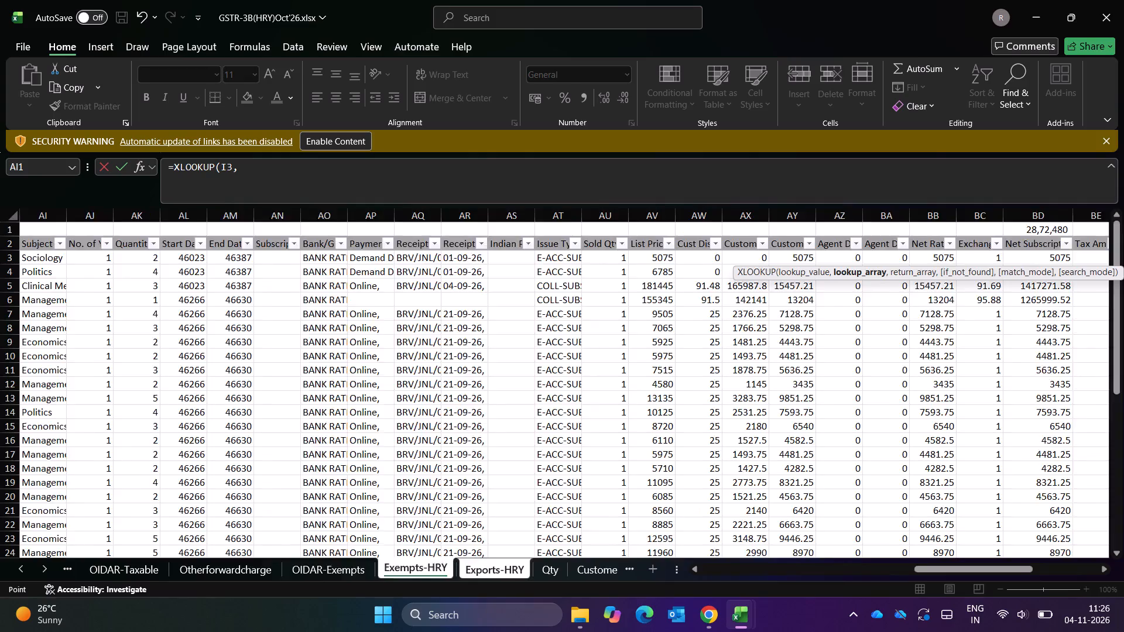
{"action": "key", "text": "ctrl+Page_Up"}
{"action": "key", "text": "ctrl+Page_Up"}
{"action": "key", "text": "ctrl+Page_Up"}
{"action": "key", "text": "ctrl+Page_Up"}
{"action": "key", "text": "ctrl+Page_Up"}
{"action": "key", "text": "ctrl+Page_Up"}
{"action": "key", "text": "ctrl+Page_Up"}
{"action": "key", "text": "ctrl+Page_Up"}
{"action": "key", "text": "ctrl+Page_Down"}
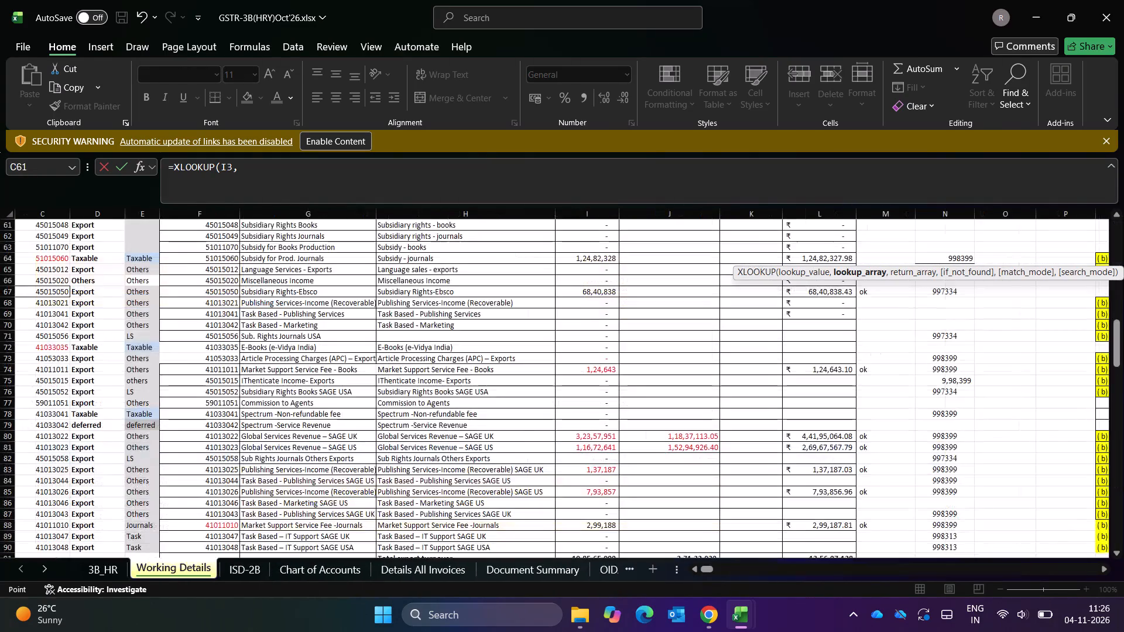
{"action": "left_click", "coordinate": [220, 294]}
{"action": "key", "text": "ctrl+Up"}
{"action": "key", "text": "Down"}
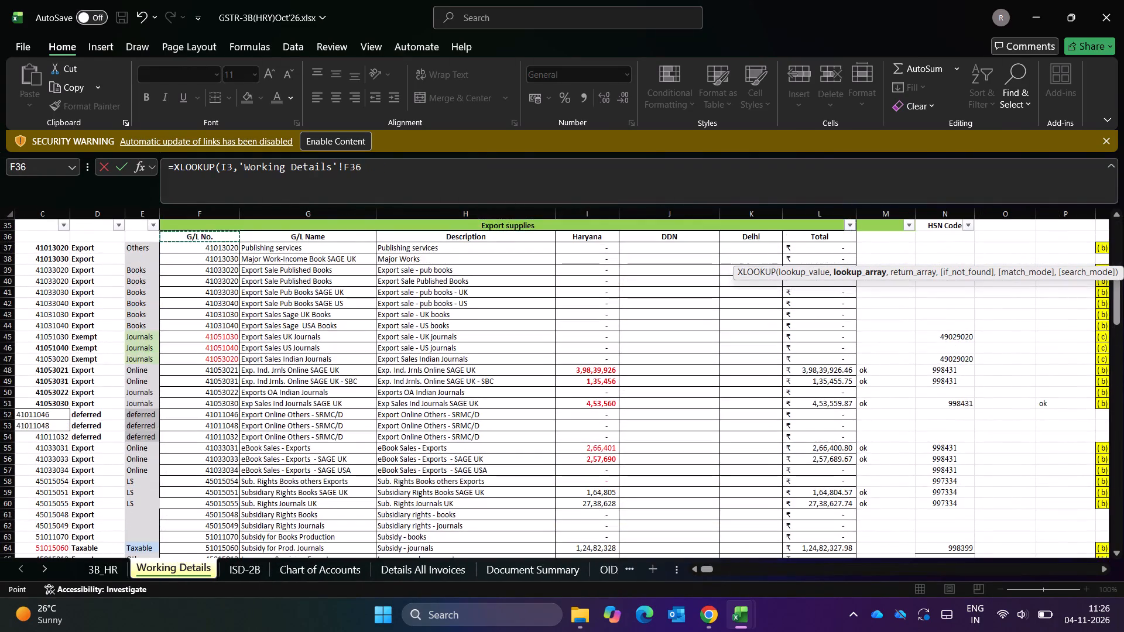
{"action": "key", "text": "Down"}
{"action": "key", "text": "ctrl+shift+Down"}
{"action": "key", "text": "comma"}
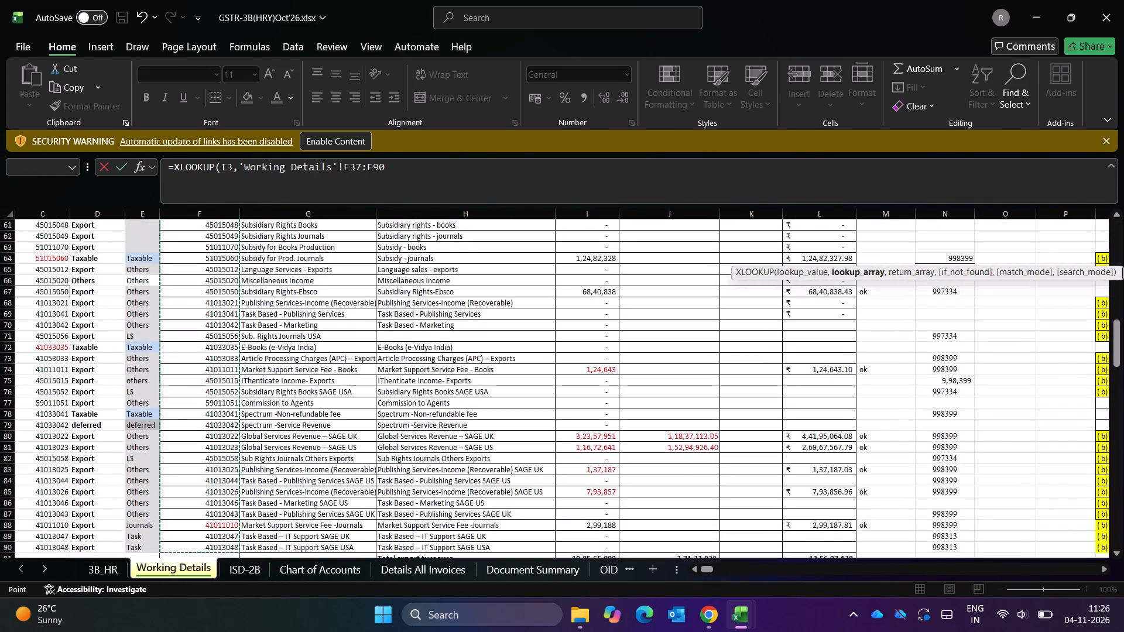
Set the return array to the HSN Code range N37:N90 on Working Details and complete the XLOOKUP formula in BE3.
{"action": "key", "text": "Up"}
{"action": "key", "text": "Up"}
{"action": "key", "text": "Up"}
{"action": "key", "text": "Up"}
{"action": "key", "text": "Right"}
{"action": "key", "text": "Right"}
{"action": "key", "text": "Right"}
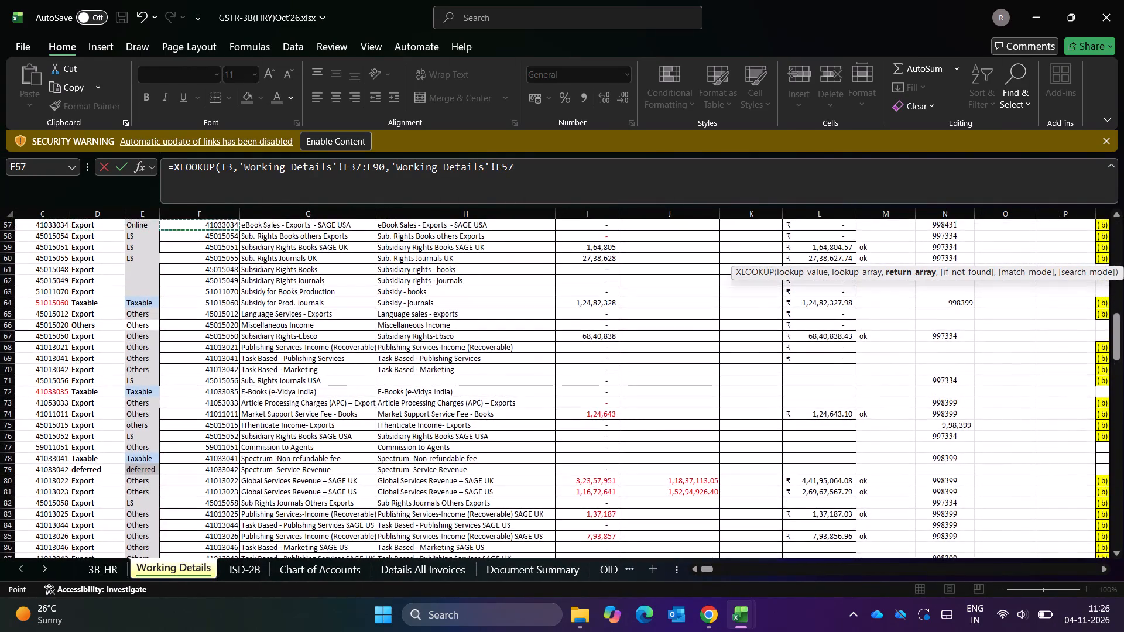
{"action": "key", "text": "ctrl+Up"}
{"action": "key", "text": "Up"}
{"action": "key", "text": "Down"}
{"action": "key", "text": "Down"}
{"action": "key", "text": "Right"}
{"action": "key", "text": "Right"}
{"action": "key", "text": "Right"}
{"action": "key", "text": "Right"}
{"action": "key", "text": "Right"}
{"action": "key", "text": "Right"}
{"action": "key", "text": "Right"}
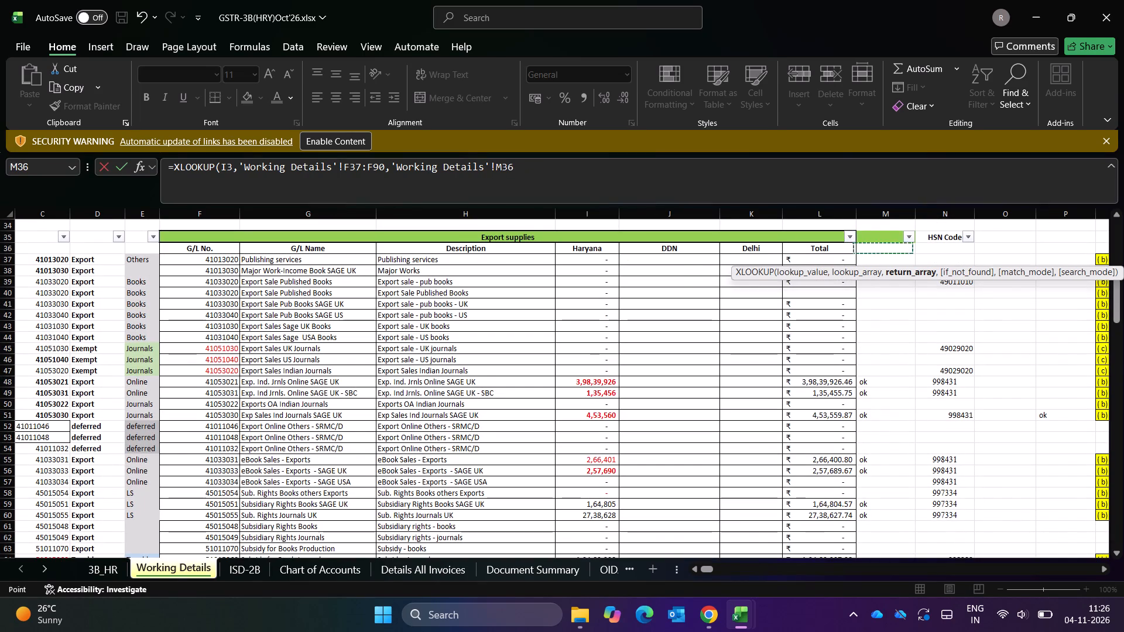
{"action": "key", "text": "Right"}
{"action": "key", "text": "Right"}
{"action": "key", "text": "Left"}
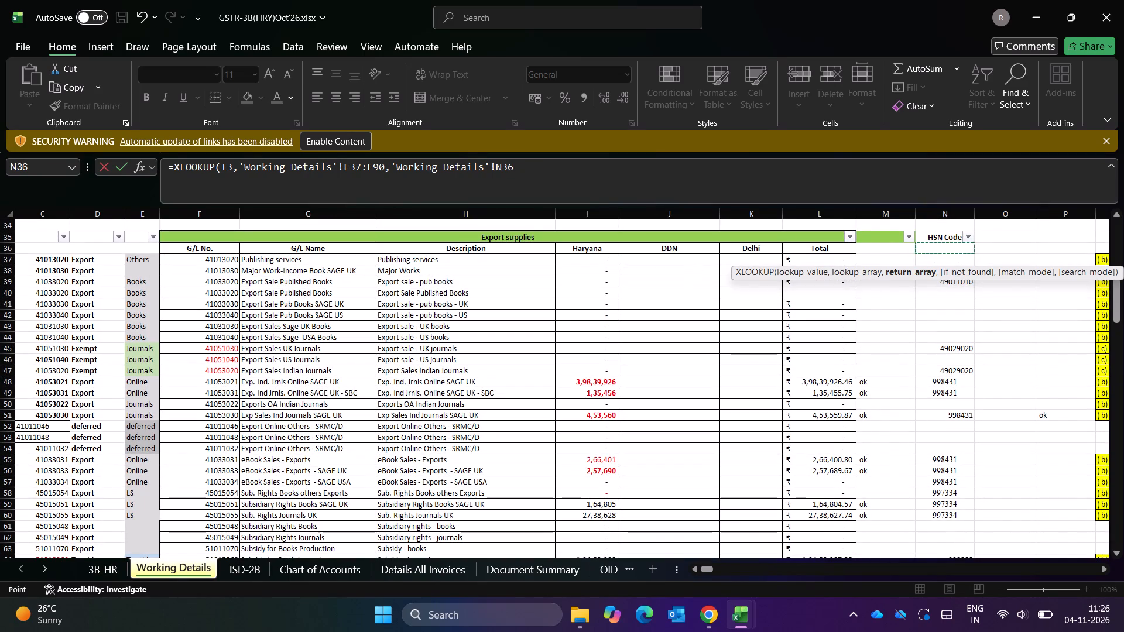
{"action": "key", "text": "Down"}
{"action": "key", "text": "ctrl+shift+Down"}
{"action": "key", "text": "ctrl+shift+Down"}
{"action": "key", "text": "ctrl+shift+Down"}
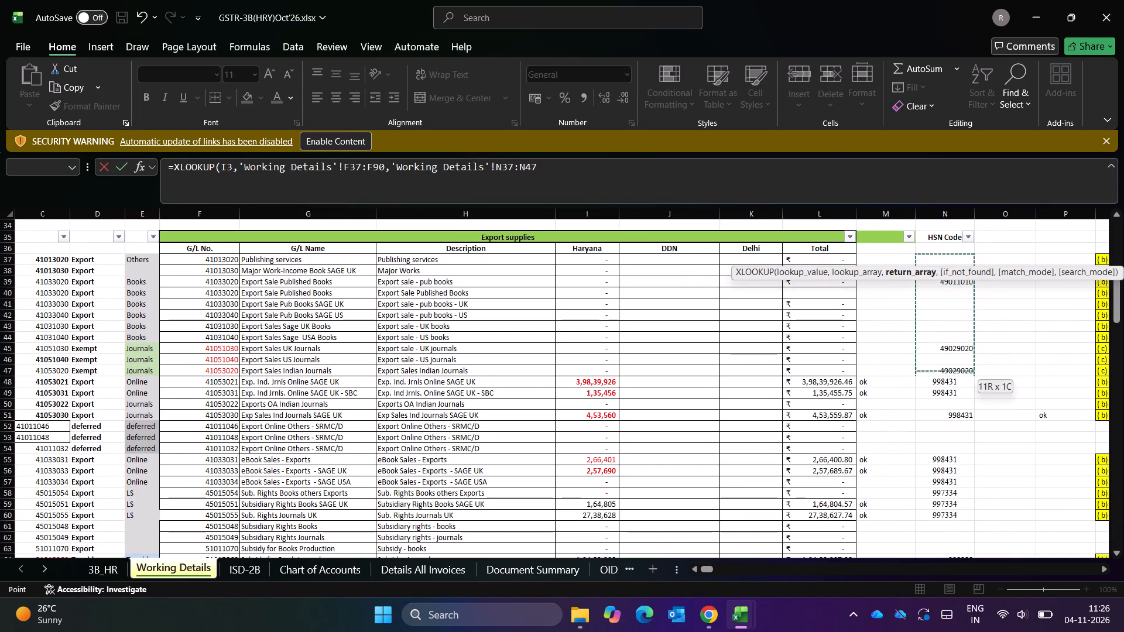
{"action": "key", "text": "ctrl+shift+Down"}
{"action": "key", "text": "ctrl+shift+Down"}
{"action": "key", "text": "ctrl+shift+Down"}
{"action": "key", "text": "ctrl+shift+Down"}
{"action": "key", "text": "ctrl+shift+Down"}
{"action": "key", "text": "ctrl+shift+Down"}
{"action": "key", "text": "ctrl+shift+Down"}
{"action": "key", "text": "ctrl+shift+Down"}
{"action": "key", "text": "ctrl+shift+Down"}
{"action": "key", "text": "ctrl+shift+Down"}
{"action": "key", "text": "ctrl+shift+Down"}
{"action": "key", "text": "shift+Down"}
{"action": "key", "text": "shift+Down"}
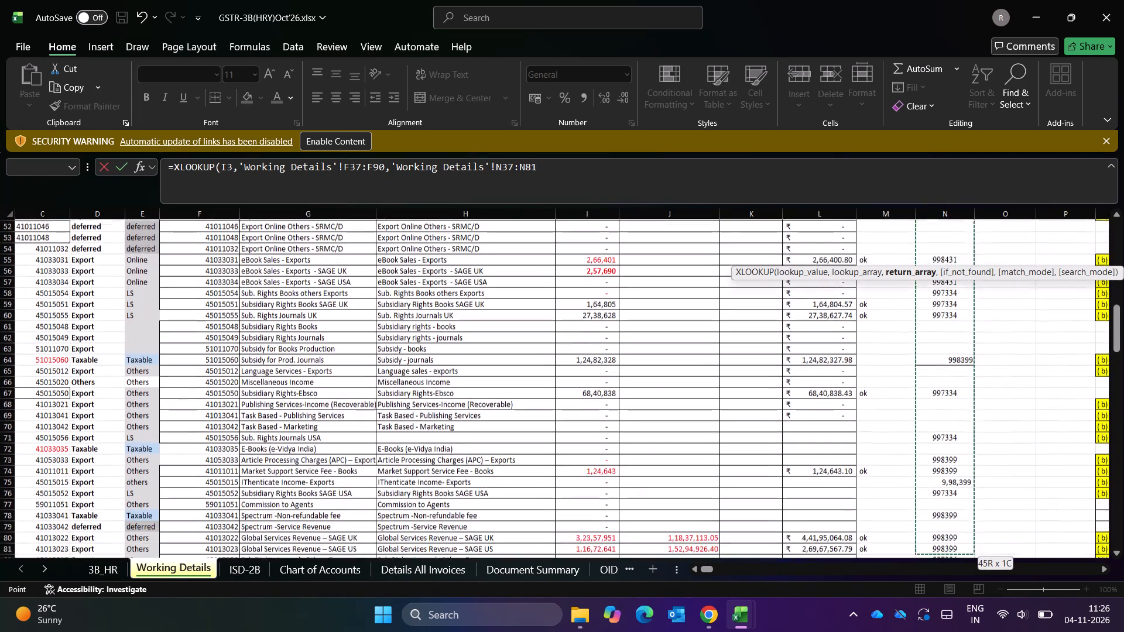
{"action": "key", "text": "shift+Down"}
{"action": "key", "text": "shift+Down"}
{"action": "key", "text": "shift+Down"}
{"action": "key", "text": "shift+Down"}
{"action": "key", "text": "shift+Down"}
{"action": "key", "text": "shift+Down"}
{"action": "key", "text": "shift+Down"}
{"action": "key", "text": "shift+Down"}
{"action": "key", "text": "shift+Down"}
{"action": "key", "text": "shift+Down"}
{"action": "key", "text": "shift+Down"}
{"action": "key", "text": "shift+Down"}
{"action": "key", "text": "shift+Down"}
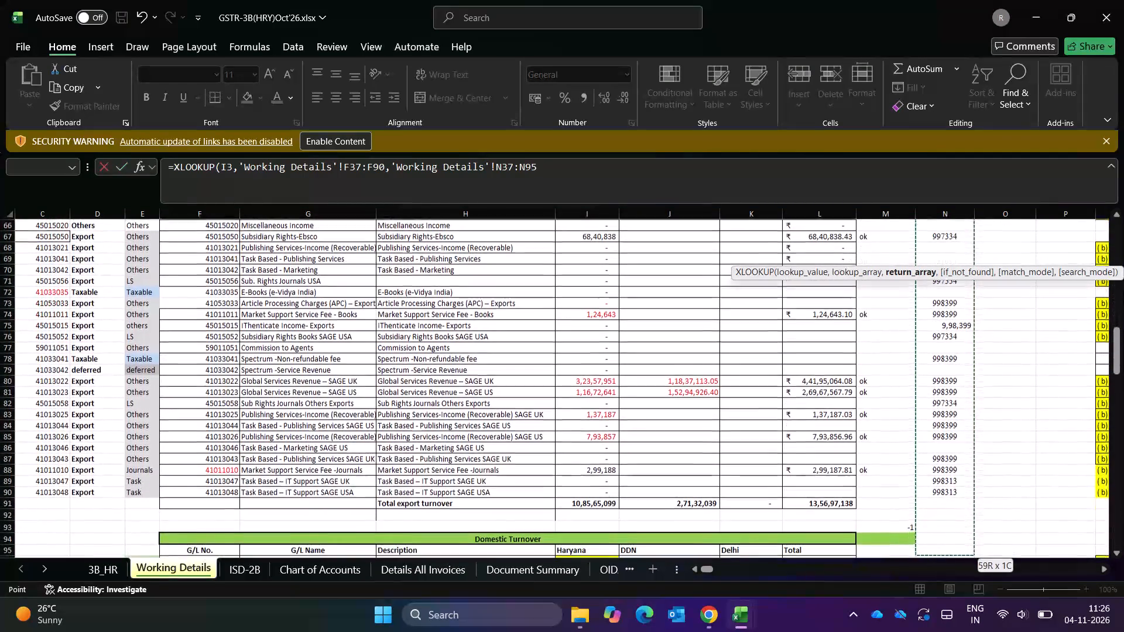
{"action": "key", "text": "shift+Up"}
{"action": "key", "text": "shift+Up"}
{"action": "key", "text": "shift+Up"}
{"action": "key", "text": "shift+Up"}
{"action": "key", "text": "shift+Up"}
{"action": "key", "text": "shift+Up"}
{"action": "key", "text": "shift+Down"}
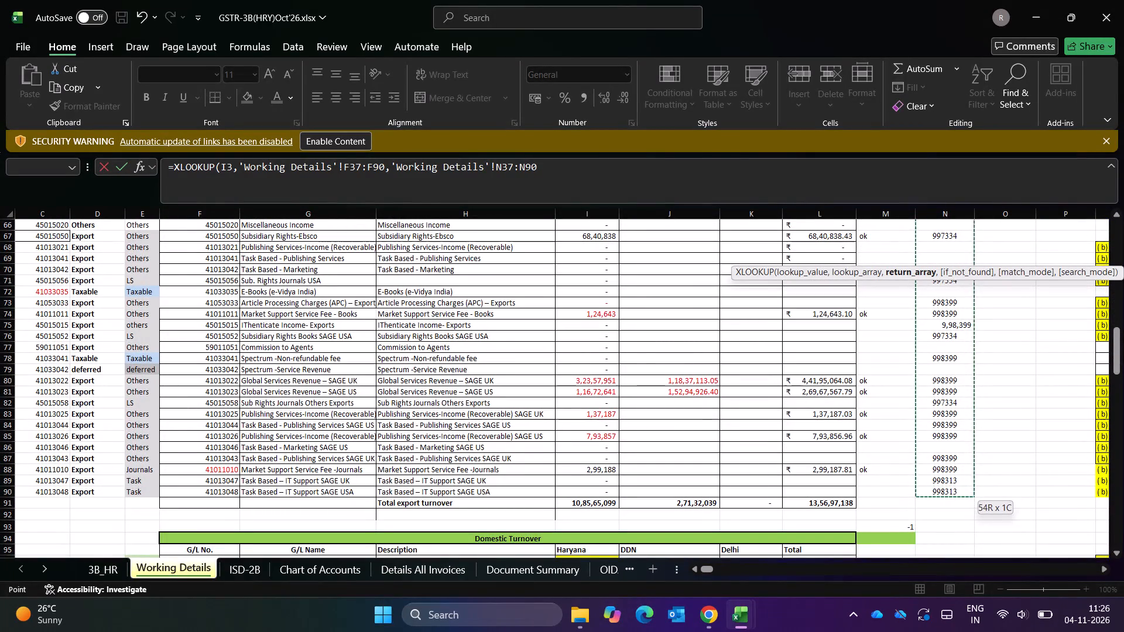
{"action": "key", "text": "Return"}
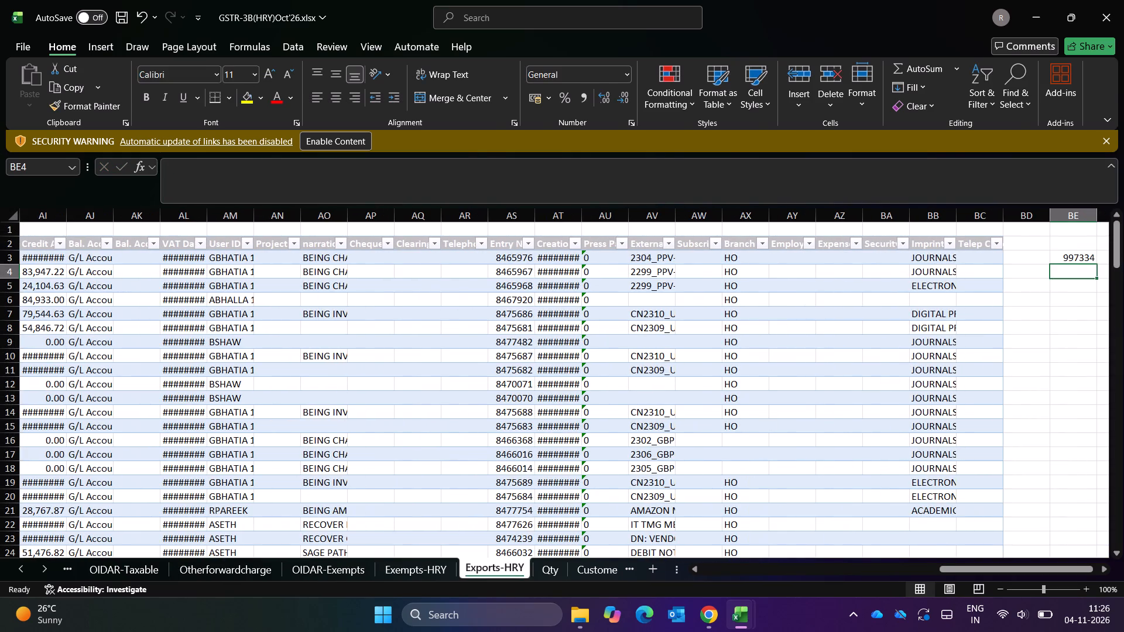
Fill the BE3 XLOOKUP formula down to BE220, the last row of the Exports-HRY data.
{"action": "key", "text": "Up"}
{"action": "key", "text": "Right"}
{"action": "key", "text": "Right"}
{"action": "key", "text": "Left"}
{"action": "key", "text": "Left"}
{"action": "key", "text": "Left"}
{"action": "key", "text": "Left"}
{"action": "key", "text": "ctrl+Down"}
{"action": "key", "text": "Down"}
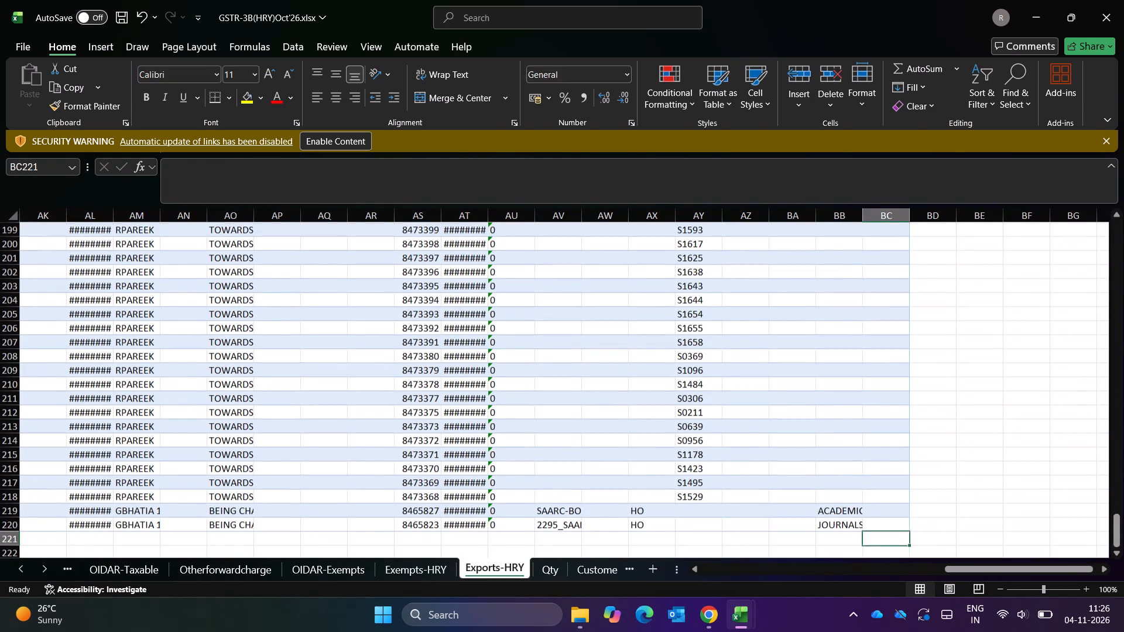
{"action": "key", "text": "Up"}
{"action": "key", "text": "Right"}
{"action": "key", "text": "ctrl+shift+Up"}
{"action": "key", "text": "Down"}
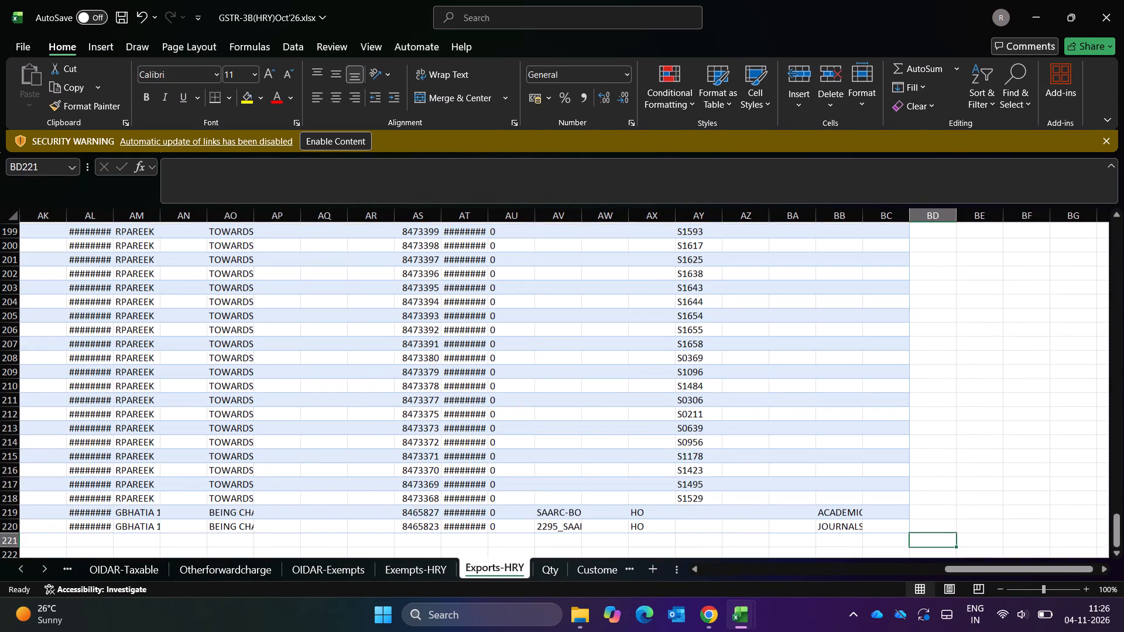
{"action": "key", "text": "Up"}
{"action": "key", "text": "Right"}
{"action": "key", "text": "ctrl+shift+Up"}
{"action": "key", "text": "ctrl+d"}
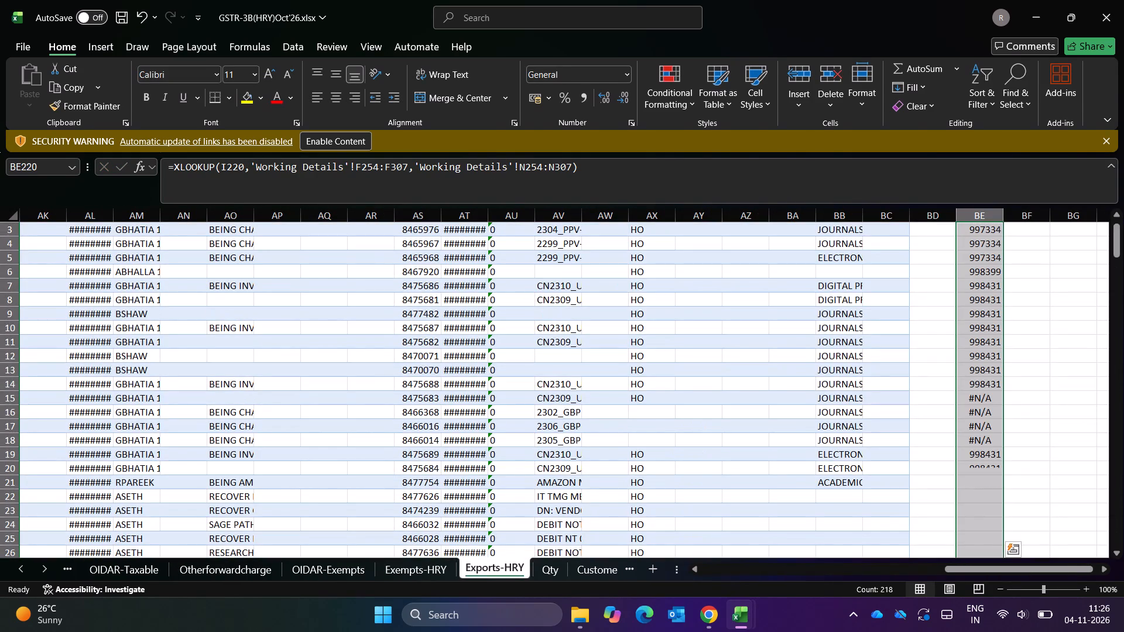
Copy the lookup results in BE3:BE220 and paste them as values into the HSN Code column starting at J3.
{"action": "key", "text": "ctrl+Up"}
{"action": "key", "text": "ctrl+Up"}
{"action": "key", "text": "Down"}
{"action": "key", "text": "Down"}
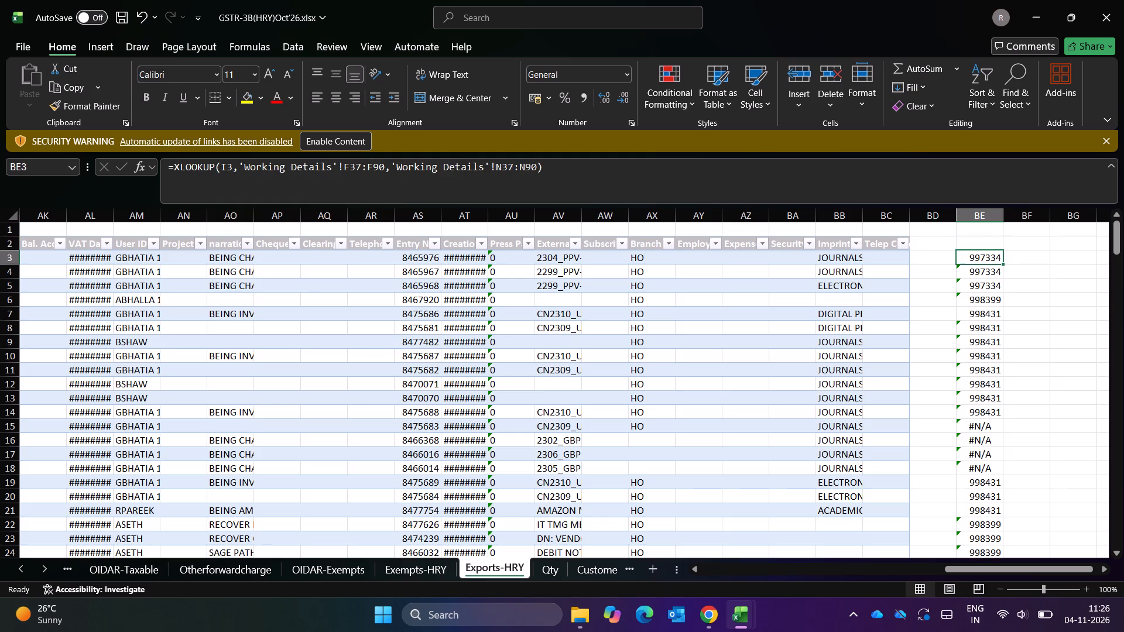
{"action": "key", "text": "ctrl+shift+Down"}
{"action": "key", "text": "shift+Down"}
{"action": "key", "text": "shift+Up"}
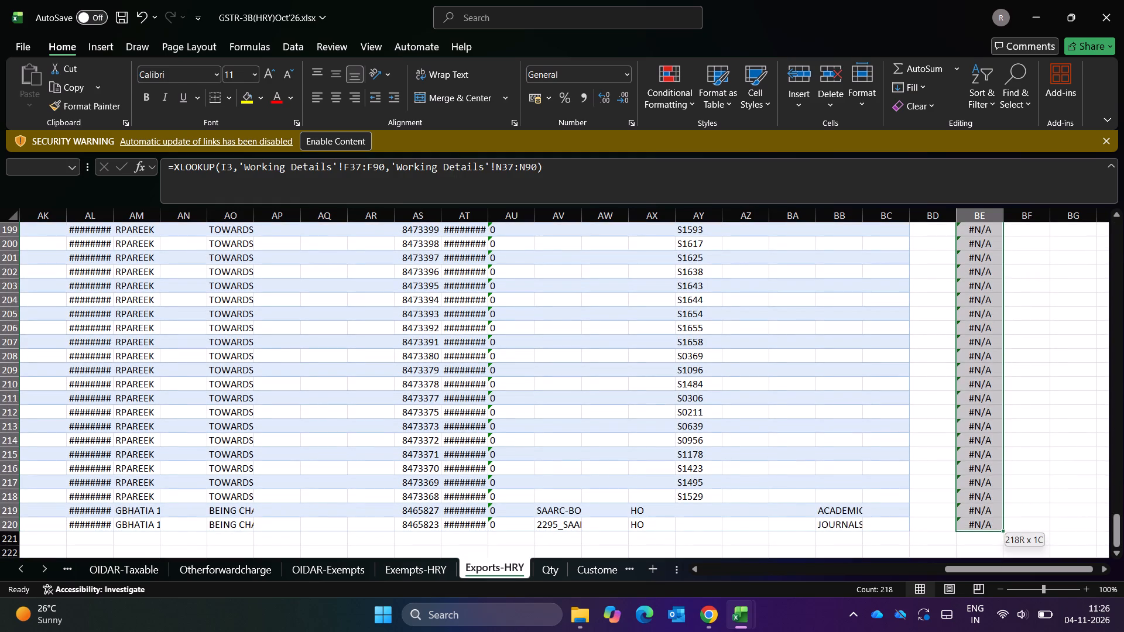
{"action": "key", "text": "ctrl+Up"}
{"action": "key", "text": "Down"}
{"action": "key", "text": "Down"}
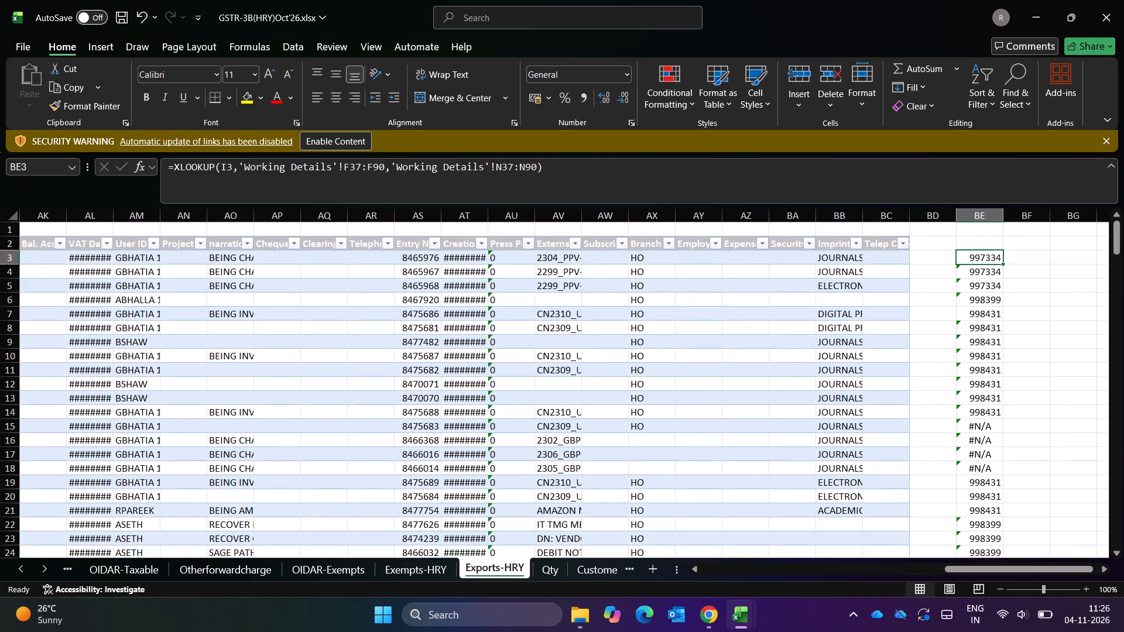
{"action": "key", "text": "ctrl+shift+Down"}
{"action": "key", "text": "shift+Down"}
{"action": "key", "text": "shift+Up"}
{"action": "key", "text": "ctrl+c"}
{"action": "key", "text": "Up"}
{"action": "key", "text": "Up"}
{"action": "key", "text": "Down"}
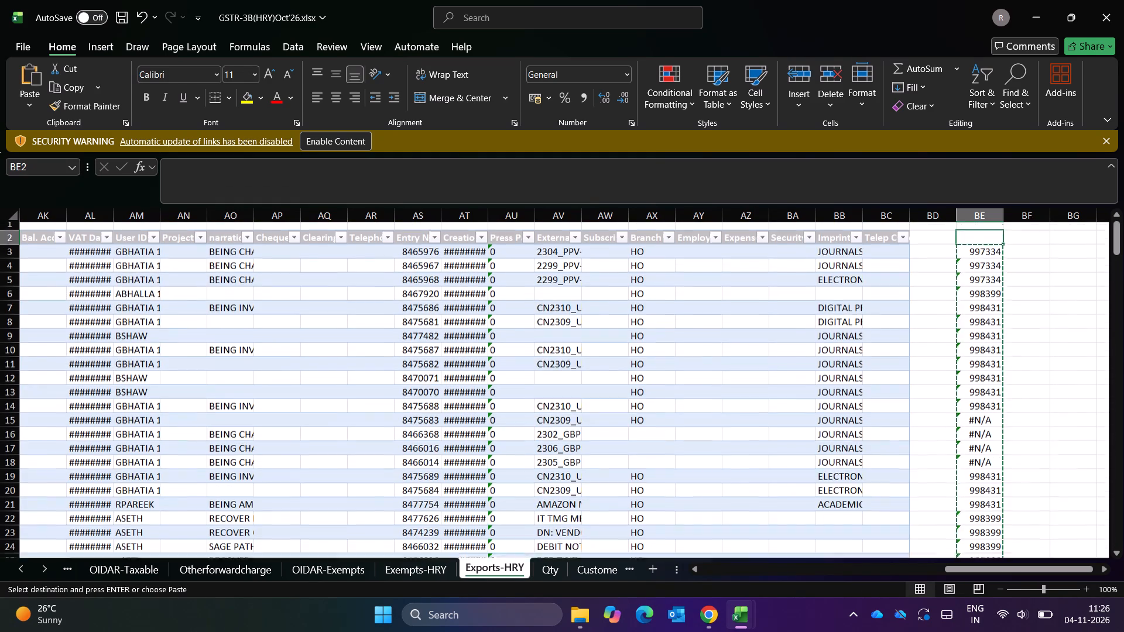
{"action": "key", "text": "Down"}
{"action": "key", "text": "ctrl+Left"}
{"action": "key", "text": "ctrl+Left"}
{"action": "key", "text": "ctrl+Left"}
{"action": "key", "text": "ctrl+Left"}
{"action": "key", "text": "ctrl+Left"}
{"action": "key", "text": "ctrl+Left"}
{"action": "key", "text": "ctrl+Left"}
{"action": "key", "text": "ctrl+Left"}
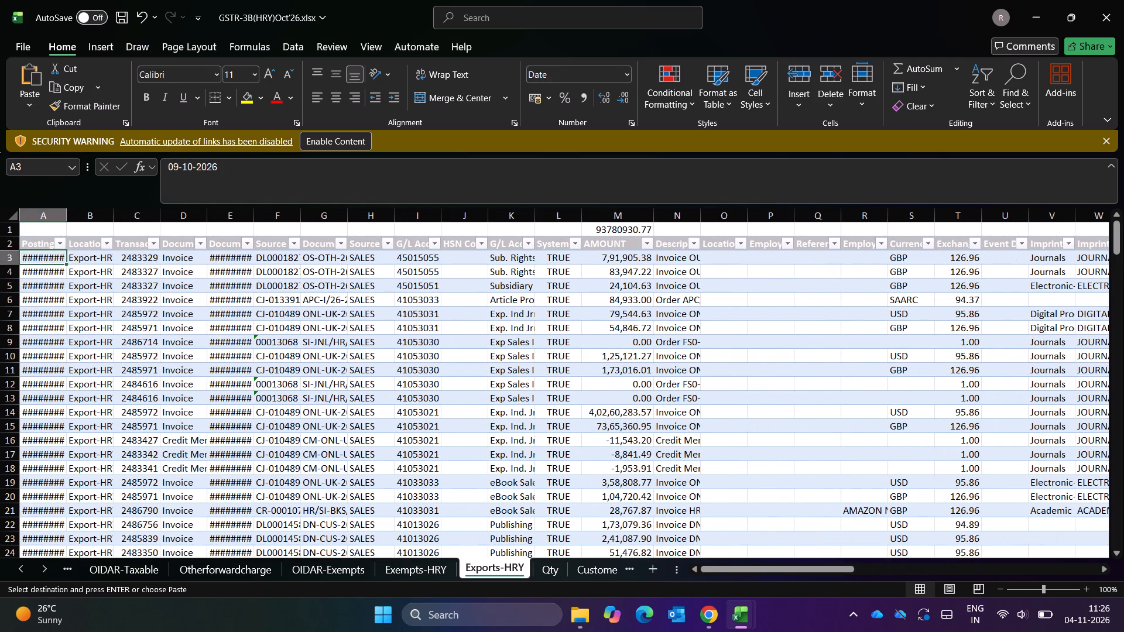
{"action": "key", "text": "ctrl+Left"}
{"action": "key", "text": "Right"}
{"action": "key", "text": "Right"}
{"action": "key", "text": "Right"}
{"action": "key", "text": "Right"}
{"action": "key", "text": "Right"}
{"action": "key", "text": "Right"}
{"action": "key", "text": "Right"}
{"action": "key", "text": "Right"}
{"action": "key", "text": "Right"}
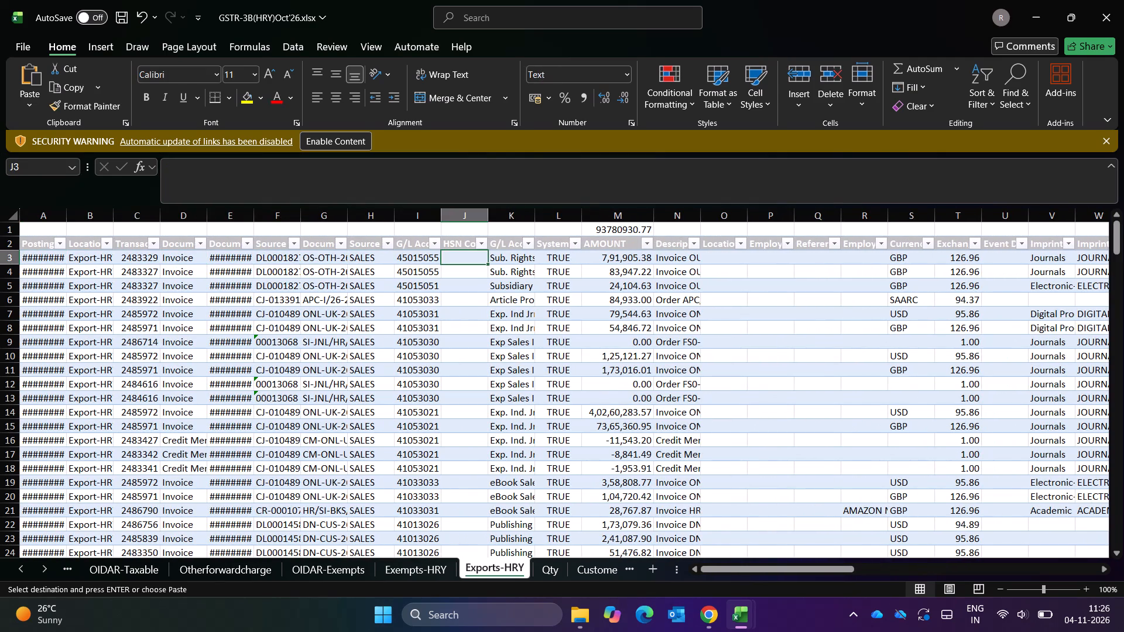
{"action": "key", "text": "ctrl+alt+v"}
{"action": "key", "text": "v"}
{"action": "key", "text": "Return"}
{"action": "key", "text": "Escape"}
Clear the contents of helper column BE beside the Exports-HRY table.
{"action": "key", "text": "Up"}
{"action": "key", "text": "Right"}
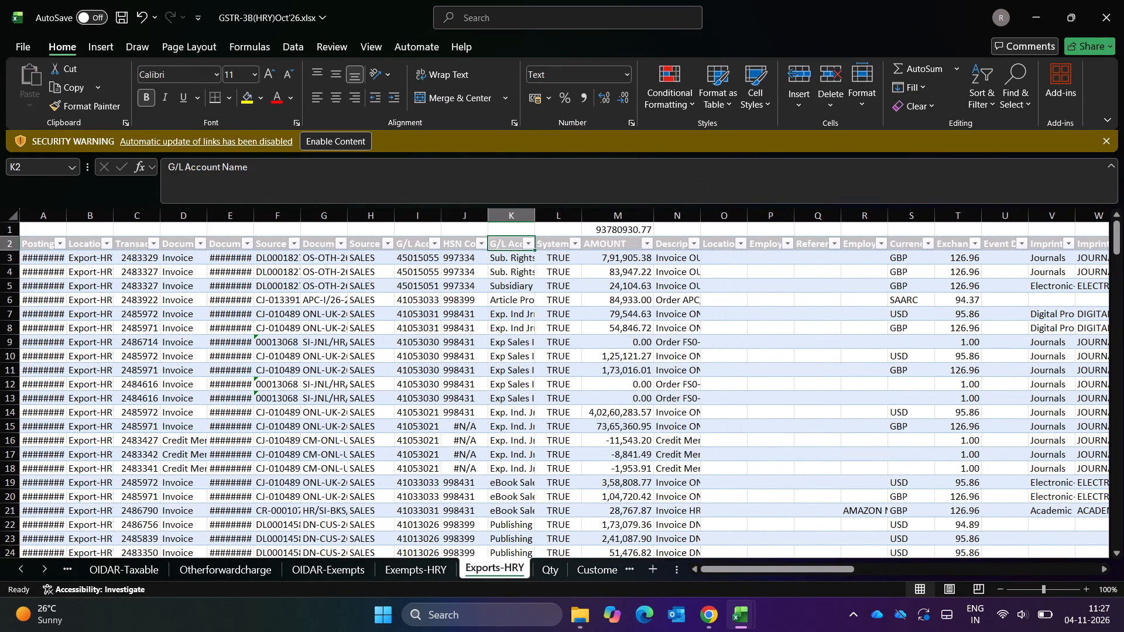
{"action": "key", "text": "ctrl+Right"}
{"action": "key", "text": "Right"}
{"action": "key", "text": "Right"}
{"action": "key", "text": "ctrl+space"}
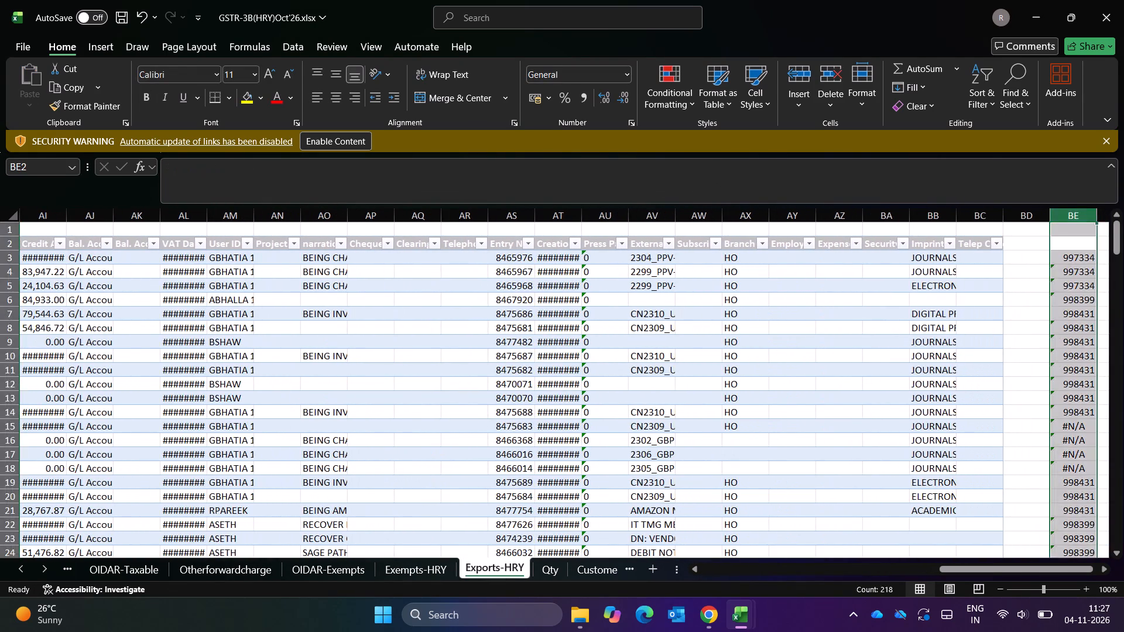
{"action": "key", "text": "Delete"}
{"action": "key", "text": "Up"}
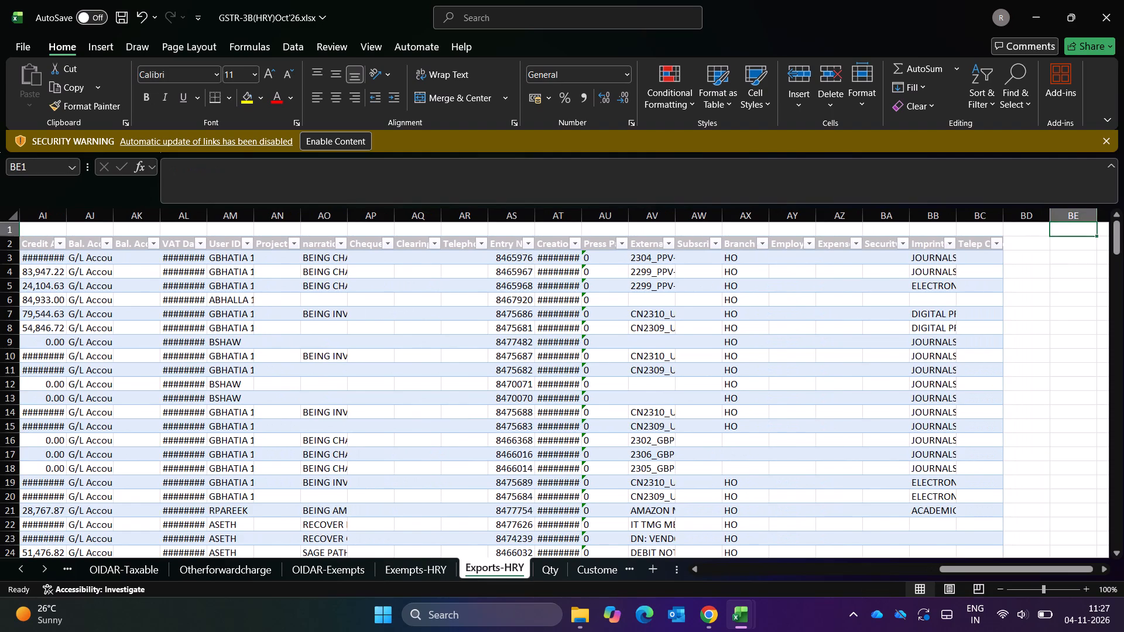
Filter the HSN Code column of the Exports-HRY table to show only the #N/A rows.
{"action": "key", "text": "Down"}
{"action": "key", "text": "ctrl+Left"}
{"action": "key", "text": "ctrl+Left"}
{"action": "key", "text": "ctrl+Left"}
{"action": "key", "text": "ctrl+Left"}
{"action": "key", "text": "ctrl+Left"}
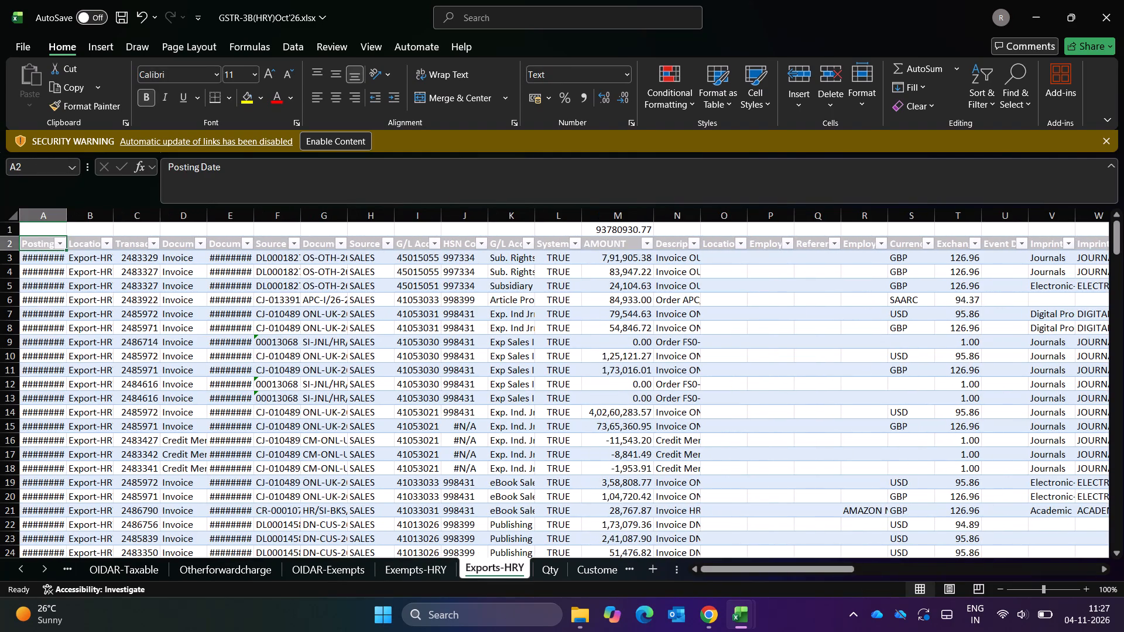
{"action": "key", "text": "ctrl+Left"}
{"action": "key", "text": "Right"}
{"action": "key", "text": "Right"}
{"action": "key", "text": "Right"}
{"action": "key", "text": "Right"}
{"action": "key", "text": "Right"}
{"action": "key", "text": "Right"}
{"action": "key", "text": "Right"}
{"action": "key", "text": "Right"}
{"action": "key", "text": "Right"}
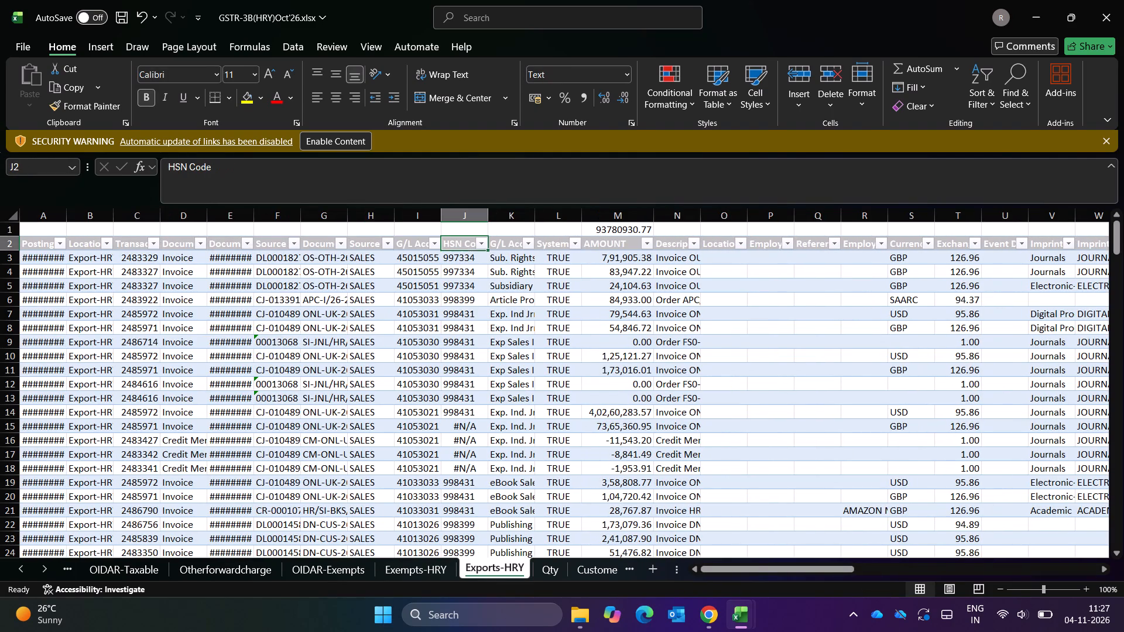
{"action": "key", "text": "alt+Down"}
{"action": "key", "text": "alt+Down"}
{"action": "key", "text": "alt+Down"}
{"action": "key", "text": "alt+Down"}
{"action": "key", "text": "alt+Down"}
{"action": "key", "text": "alt+Down"}
{"action": "key", "text": "alt+Down"}
{"action": "key", "text": "alt+Down"}
{"action": "key", "text": "Down"}
{"action": "key", "text": "Down"}
{"action": "key", "text": "space"}
{"action": "key", "text": "Down"}
{"action": "key", "text": "Down"}
{"action": "key", "text": "Down"}
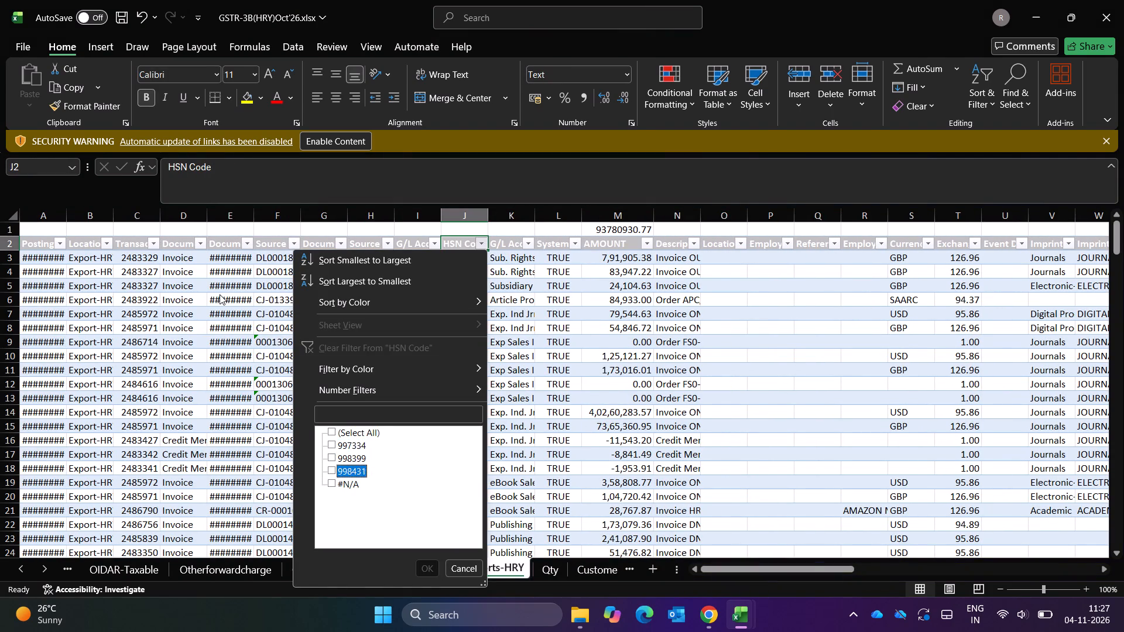
{"action": "key", "text": "Down"}
{"action": "key", "text": "space"}
{"action": "key", "text": "Return"}
Look through the filtered #N/A rows down to the last record, checking their amounts and descriptions.
{"action": "key", "text": "Right"}
{"action": "key", "text": "Right"}
{"action": "key", "text": "Right"}
{"action": "key", "text": "Right"}
{"action": "key", "text": "Right"}
{"action": "key", "text": "Left"}
{"action": "key", "text": "Left"}
{"action": "key", "text": "Right"}
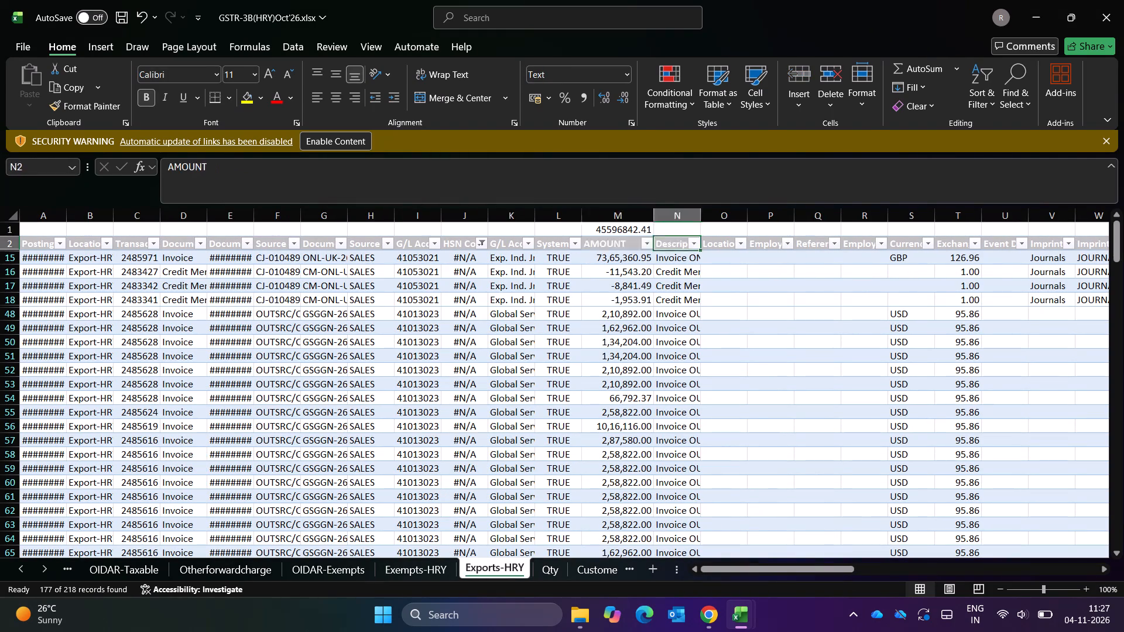
{"action": "key", "text": "Down"}
{"action": "key", "text": "Down"}
{"action": "key", "text": "Down"}
{"action": "key", "text": "ctrl+Down"}
{"action": "key", "text": "Down"}
{"action": "key", "text": "Up"}
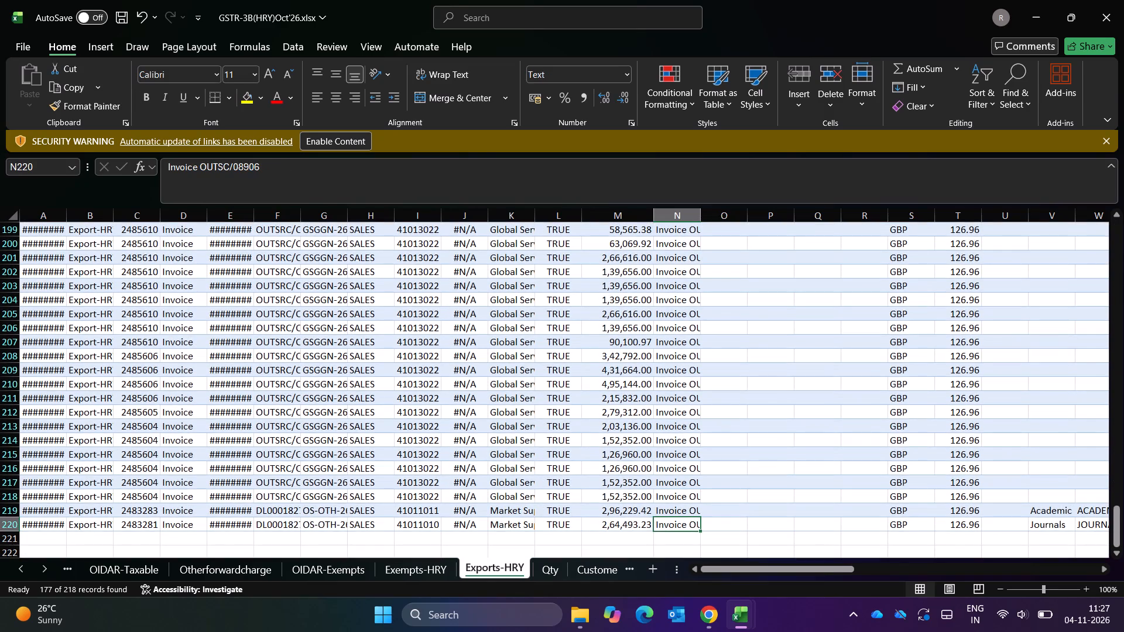
{"action": "key", "text": "ctrl+Up"}
Review the account numbers in the G/L Account No. filter list for the #N/A rows, leaving the filter unchanged.
{"action": "key", "text": "Left"}
{"action": "key", "text": "Left"}
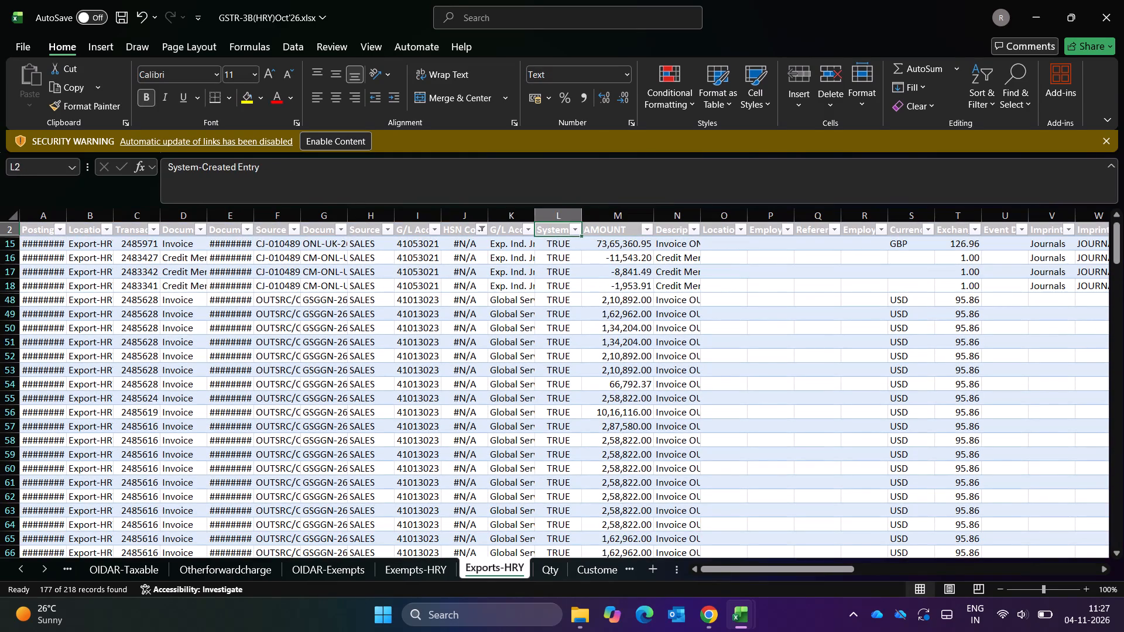
{"action": "key", "text": "Left"}
{"action": "key", "text": "Left"}
{"action": "key", "text": "Left"}
{"action": "key", "text": "alt+Down"}
{"action": "key", "text": "alt+Down"}
{"action": "key", "text": "alt+Down"}
{"action": "key", "text": "alt+Down"}
{"action": "key", "text": "alt+Down"}
{"action": "key", "text": "alt+Down"}
{"action": "key", "text": "alt+Down"}
{"action": "key", "text": "alt+Down"}
{"action": "key", "text": "alt+Down"}
{"action": "key", "text": "alt+Down"}
{"action": "key", "text": "alt+Down"}
{"action": "key", "text": "Down"}
{"action": "key", "text": "Down"}
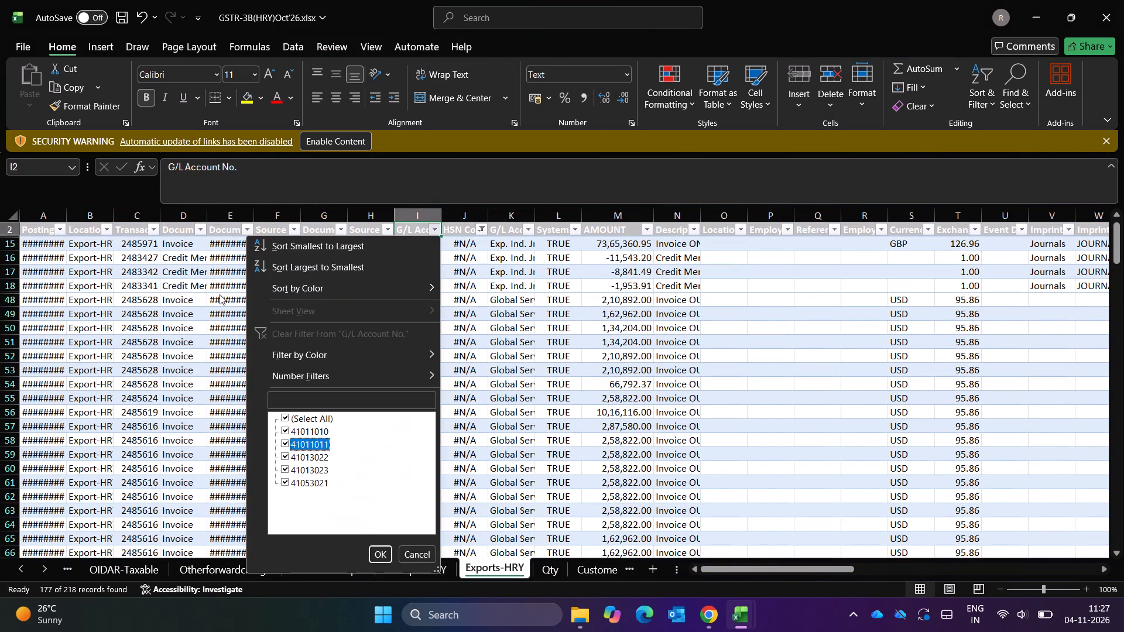
{"action": "key", "text": "Down"}
{"action": "key", "text": "Down"}
{"action": "key", "text": "Down"}
{"action": "key", "text": "Escape"}
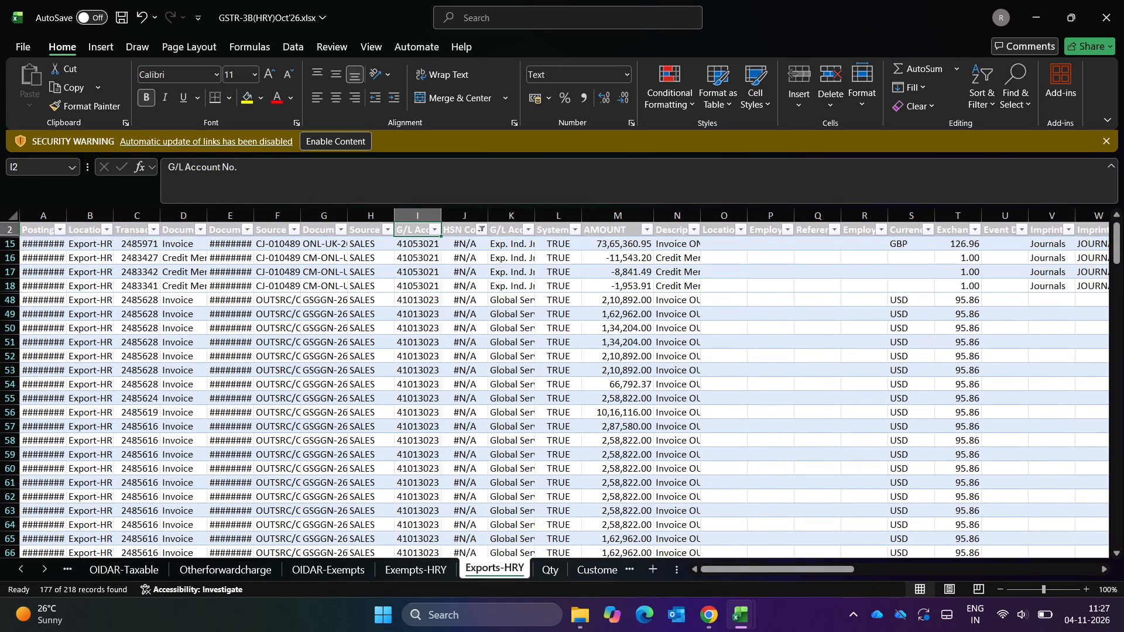
Reopen the G/L Account No. filter list to check the accounts that lack an HSN code.
{"action": "key", "text": "Down"}
{"action": "key", "text": "Up"}
{"action": "key", "text": "Up"}
{"action": "key", "text": "Down"}
{"action": "key", "text": "alt+Down"}
{"action": "key", "text": "alt+Down"}
{"action": "key", "text": "alt+Down"}
{"action": "key", "text": "alt+Down"}
{"action": "key", "text": "alt+Down"}
{"action": "key", "text": "alt+Down"}
{"action": "key", "text": "alt+Down"}
{"action": "key", "text": "alt+Down"}
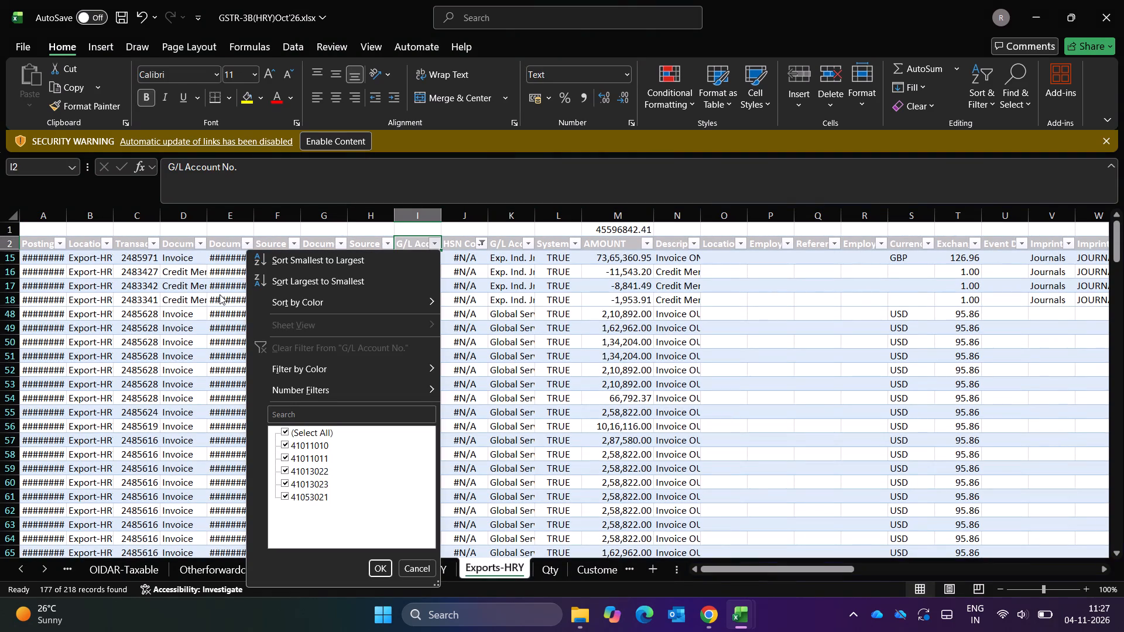
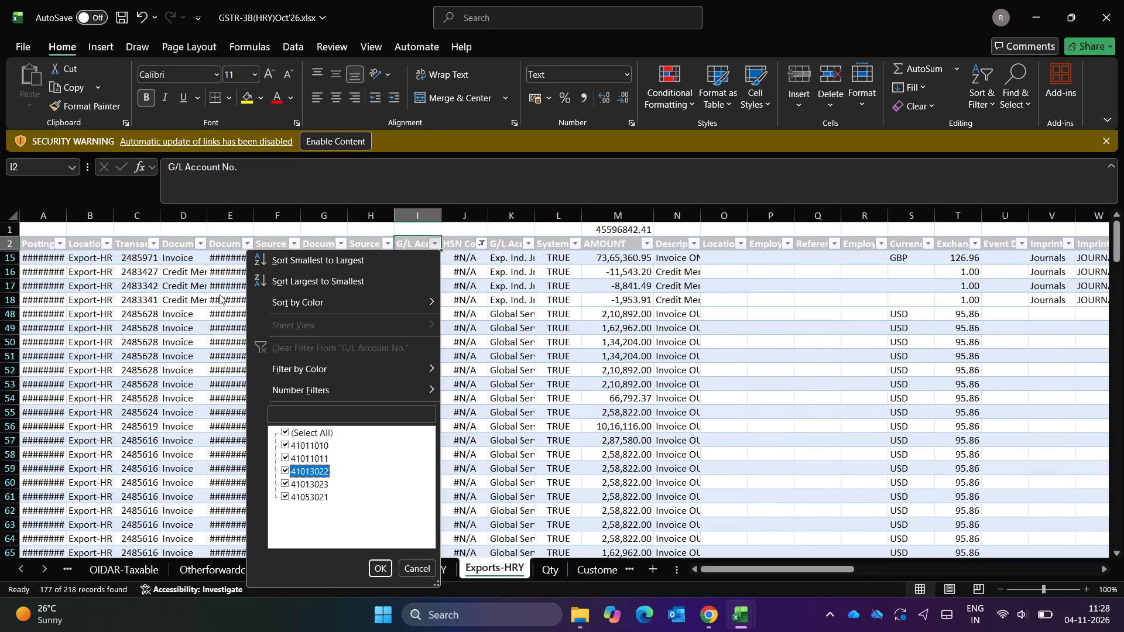
Look through the G/L Account No. column of the #N/A rows in Exports-HRY from the first record to the last.
{"action": "key", "text": "Escape"}
{"action": "key", "text": "Down"}
{"action": "key", "text": "Down"}
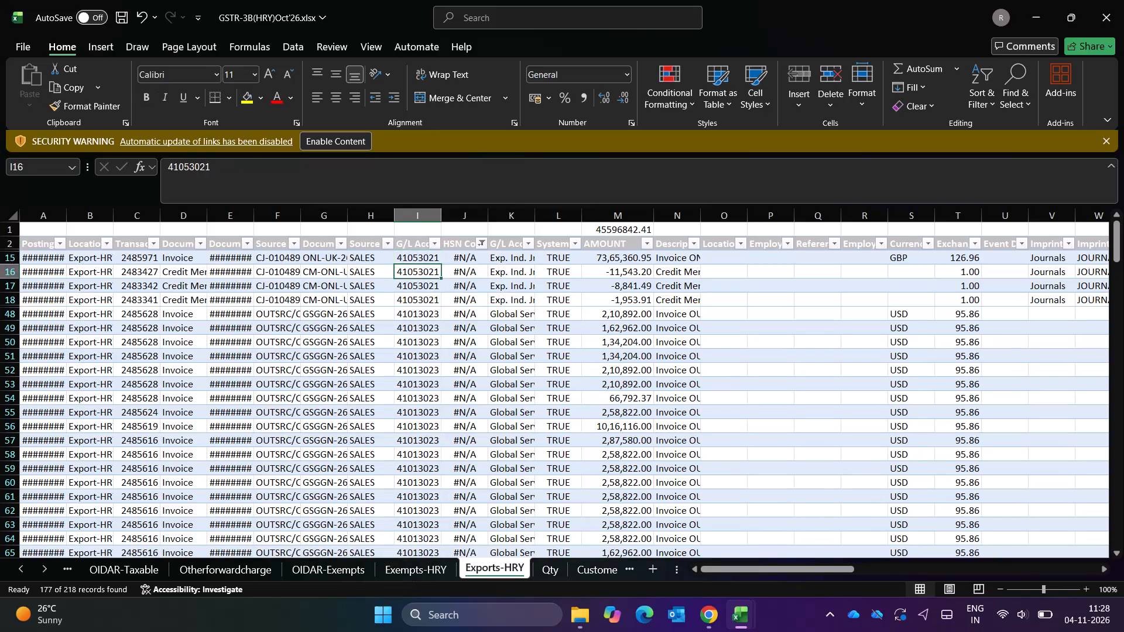
{"action": "key", "text": "ctrl+Down"}
{"action": "key", "text": "Down"}
{"action": "key", "text": "Down"}
{"action": "key", "text": "Up"}
{"action": "key", "text": "Up"}
{"action": "key", "text": "ctrl+Up"}
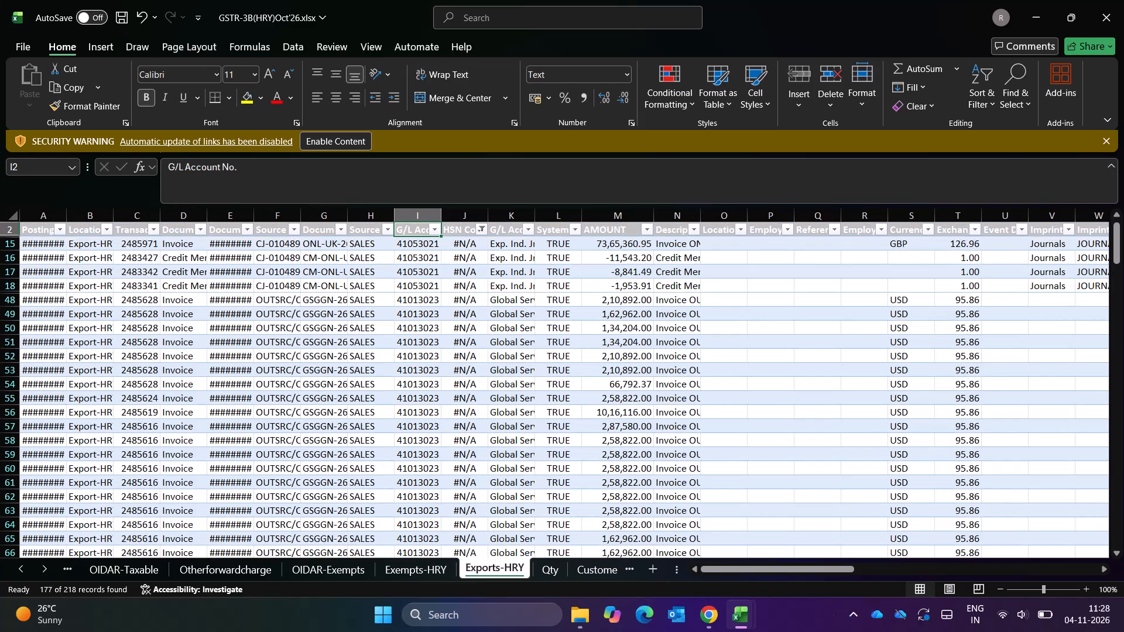
{"action": "key", "text": "Up"}
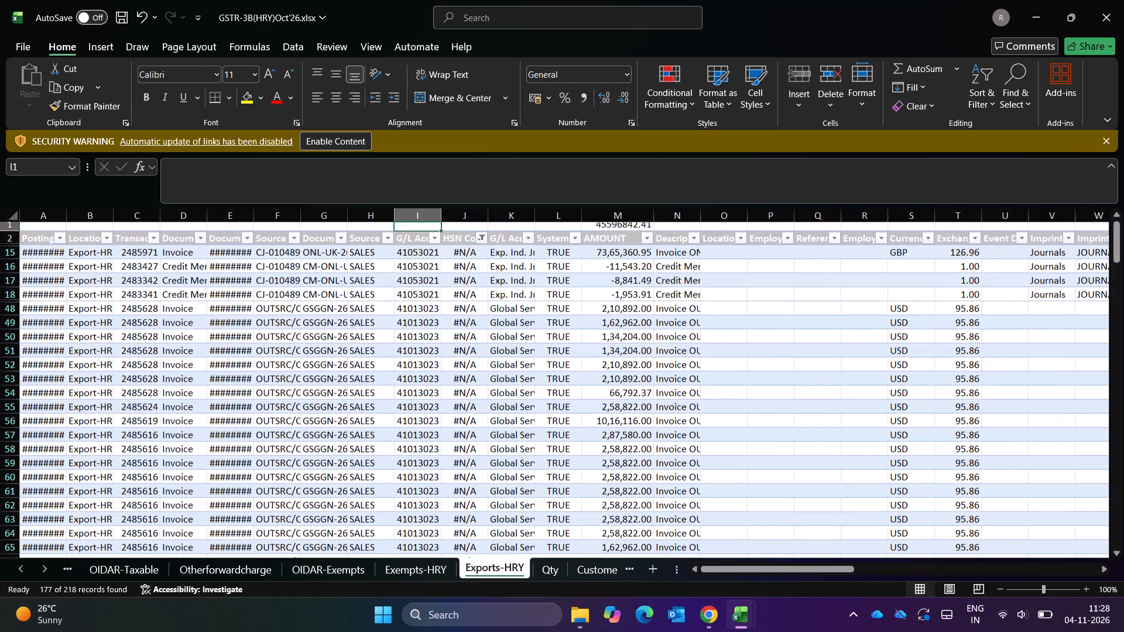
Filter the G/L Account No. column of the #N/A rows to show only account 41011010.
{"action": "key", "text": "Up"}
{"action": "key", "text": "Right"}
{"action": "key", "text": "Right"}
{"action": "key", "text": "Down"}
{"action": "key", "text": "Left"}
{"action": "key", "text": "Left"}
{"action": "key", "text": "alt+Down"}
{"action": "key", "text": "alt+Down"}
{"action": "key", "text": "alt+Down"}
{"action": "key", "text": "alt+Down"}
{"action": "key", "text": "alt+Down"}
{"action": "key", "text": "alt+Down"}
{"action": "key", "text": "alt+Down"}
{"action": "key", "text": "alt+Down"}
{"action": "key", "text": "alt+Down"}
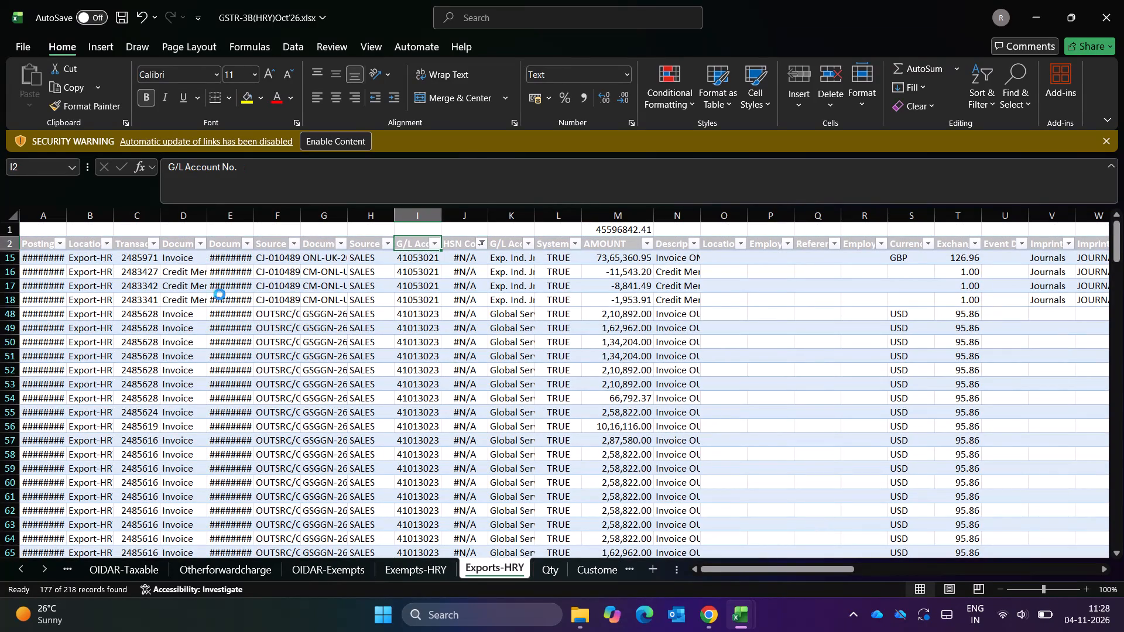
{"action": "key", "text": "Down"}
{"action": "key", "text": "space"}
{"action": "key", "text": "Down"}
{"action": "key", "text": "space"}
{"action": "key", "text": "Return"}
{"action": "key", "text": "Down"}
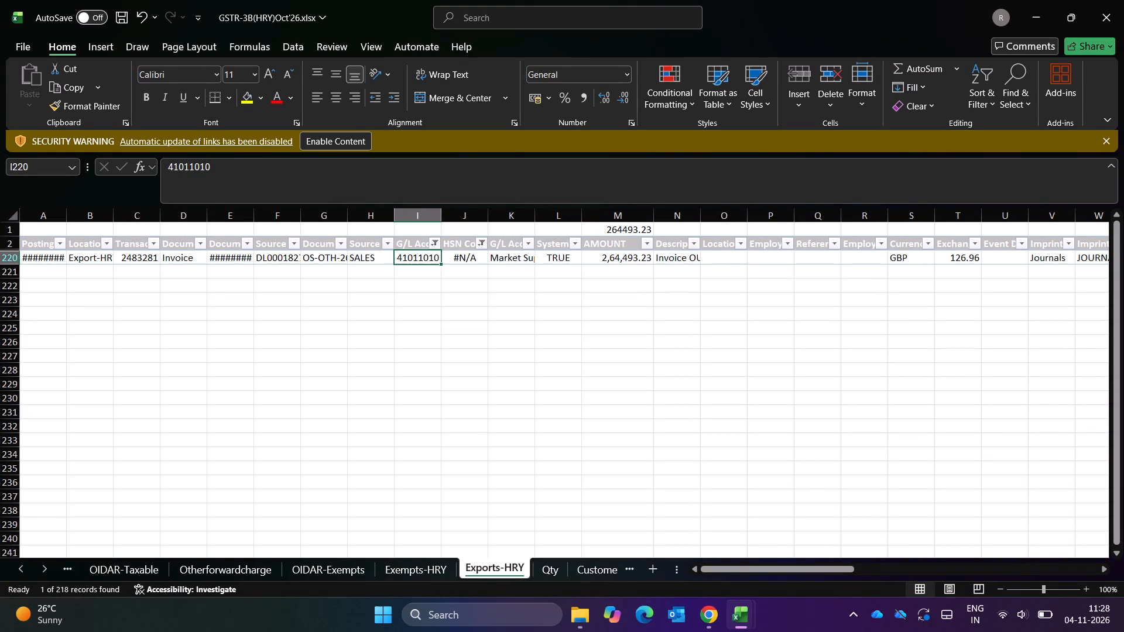
Copy account number 41011010 and look for it in the Export supplies table of Working Details.
{"action": "key", "text": "ctrl+c"}
{"action": "key", "text": "ctrl+Page_Up"}
{"action": "key", "text": "ctrl+Page_Up"}
{"action": "key", "text": "ctrl+Page_Up"}
{"action": "key", "text": "ctrl+Page_Up"}
{"action": "key", "text": "ctrl+Page_Up"}
{"action": "key", "text": "ctrl+Page_Up"}
{"action": "key", "text": "ctrl+Page_Up"}
{"action": "key", "text": "ctrl+Page_Up"}
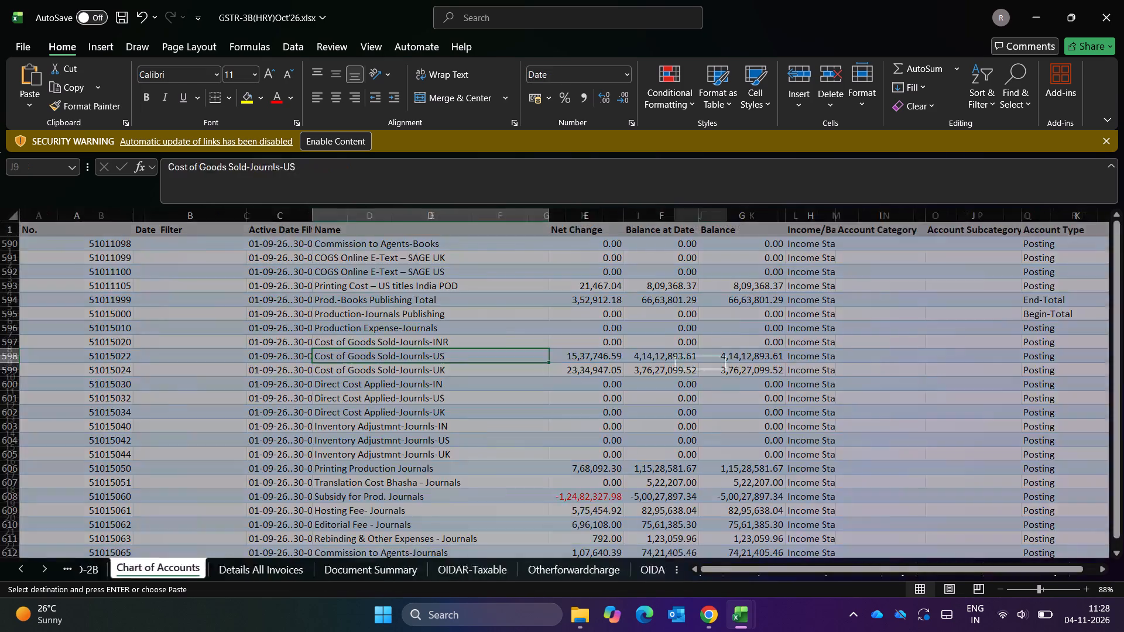
{"action": "key", "text": "ctrl+Page_Up"}
{"action": "key", "text": "Up"}
{"action": "key", "text": "Up"}
{"action": "key", "text": "Up"}
{"action": "key", "text": "Up"}
{"action": "key", "text": "Down"}
{"action": "key", "text": "Down"}
{"action": "key", "text": "Down"}
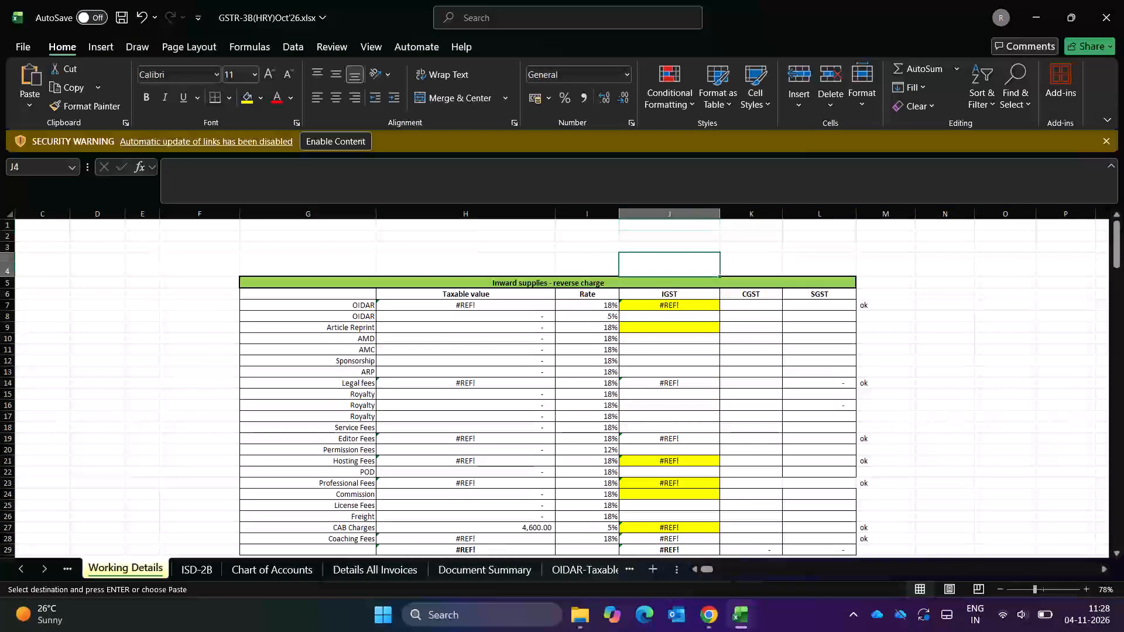
{"action": "key", "text": "ctrl+Down"}
{"action": "key", "text": "Down"}
{"action": "key", "text": "Down"}
{"action": "key", "text": "Left"}
{"action": "key", "text": "Left"}
{"action": "key", "text": "Left"}
{"action": "key", "text": "Down"}
{"action": "key", "text": "Down"}
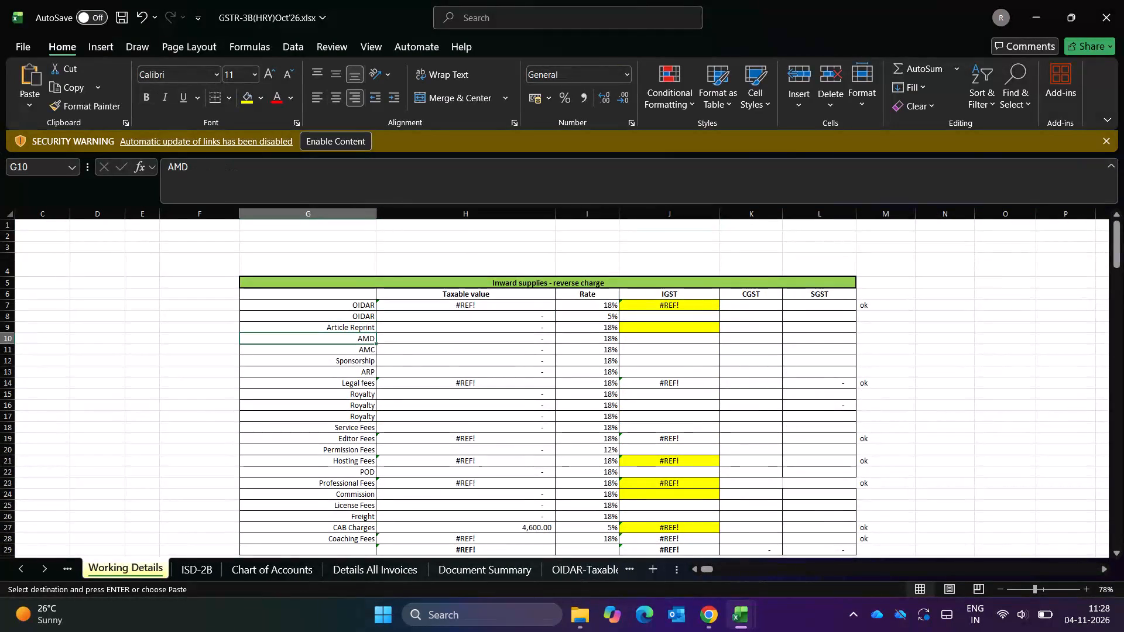
{"action": "key", "text": "ctrl+Down"}
{"action": "key", "text": "Down"}
{"action": "key", "text": "Down"}
{"action": "key", "text": "Down"}
{"action": "key", "text": "Down"}
{"action": "key", "text": "Down"}
{"action": "key", "text": "Down"}
{"action": "key", "text": "Down"}
{"action": "key", "text": "Down"}
{"action": "key", "text": "Down"}
{"action": "key", "text": "Down"}
{"action": "key", "text": "Down"}
{"action": "key", "text": "Down"}
{"action": "key", "text": "Down"}
{"action": "key", "text": "Down"}
{"action": "key", "text": "Down"}
{"action": "key", "text": "Down"}
{"action": "key", "text": "Down"}
{"action": "key", "text": "Down"}
{"action": "key", "text": "Down"}
{"action": "key", "text": "Down"}
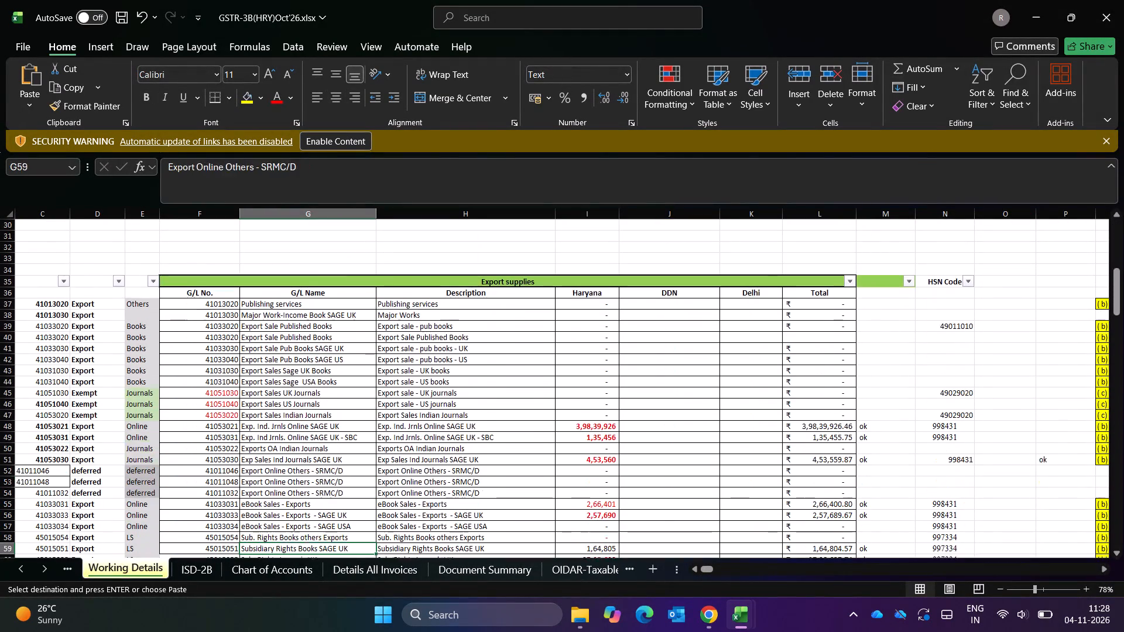
{"action": "key", "text": "Up"}
{"action": "key", "text": "Up"}
{"action": "key", "text": "Up"}
{"action": "key", "text": "Up"}
{"action": "key", "text": "Up"}
{"action": "key", "text": "Up"}
{"action": "key", "text": "Up"}
{"action": "key", "text": "Up"}
{"action": "key", "text": "Up"}
{"action": "key", "text": "Up"}
{"action": "key", "text": "Up"}
{"action": "key", "text": "Up"}
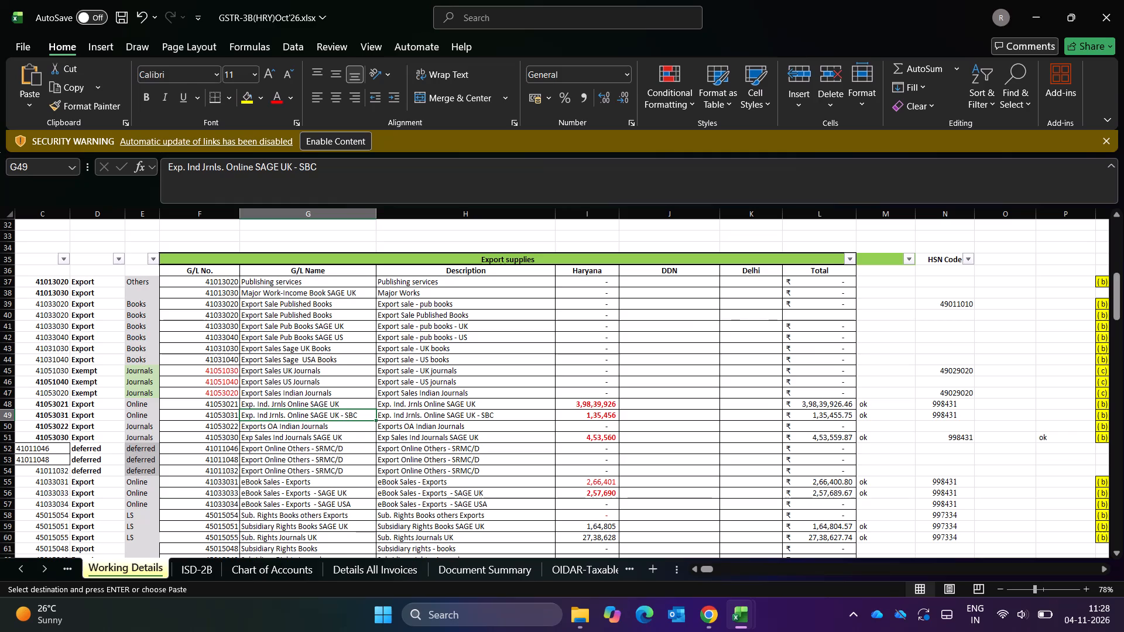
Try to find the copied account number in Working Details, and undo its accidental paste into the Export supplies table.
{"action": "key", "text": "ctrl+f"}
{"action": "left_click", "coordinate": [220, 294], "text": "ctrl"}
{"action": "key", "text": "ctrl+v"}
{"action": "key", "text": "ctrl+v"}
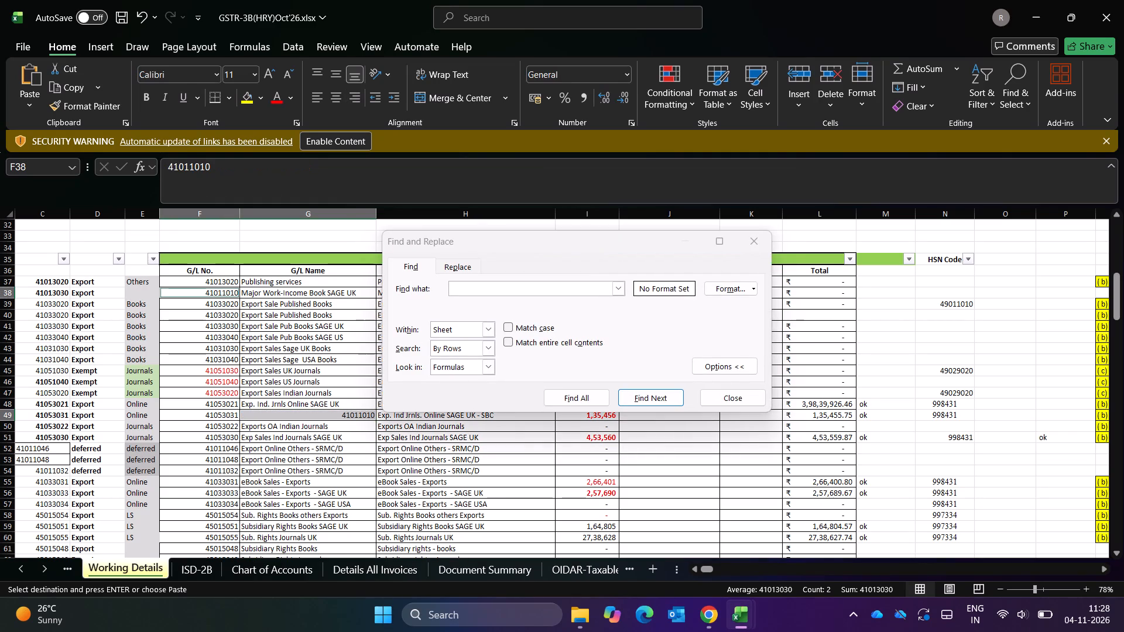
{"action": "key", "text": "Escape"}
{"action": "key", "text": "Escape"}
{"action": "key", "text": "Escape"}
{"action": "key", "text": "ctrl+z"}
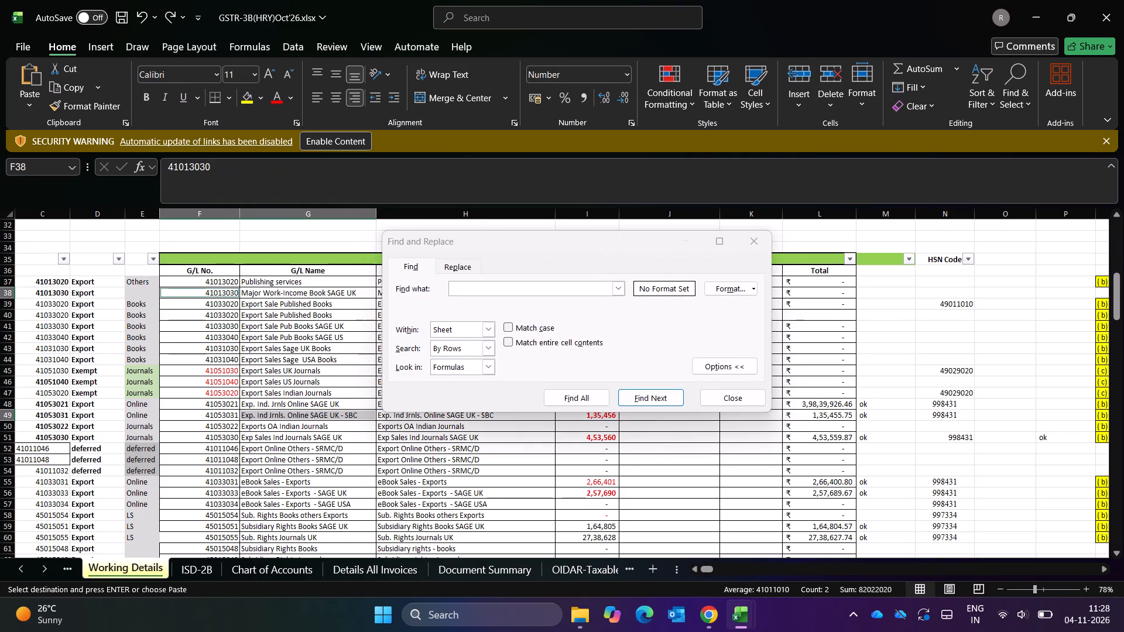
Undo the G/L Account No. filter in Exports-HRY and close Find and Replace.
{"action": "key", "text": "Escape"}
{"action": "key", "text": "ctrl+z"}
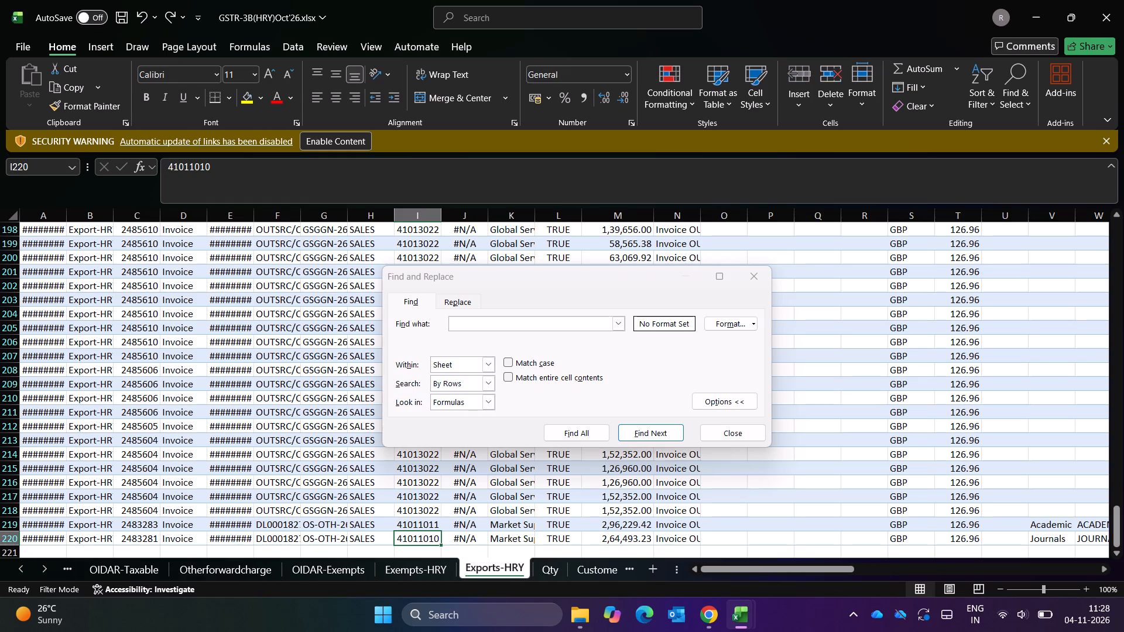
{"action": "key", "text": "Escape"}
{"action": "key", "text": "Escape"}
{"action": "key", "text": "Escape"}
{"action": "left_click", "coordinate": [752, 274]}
{"action": "key", "text": "Down"}
{"action": "key", "text": "Up"}
{"action": "key", "text": "Up"}
{"action": "key", "text": "ctrl+Up"}
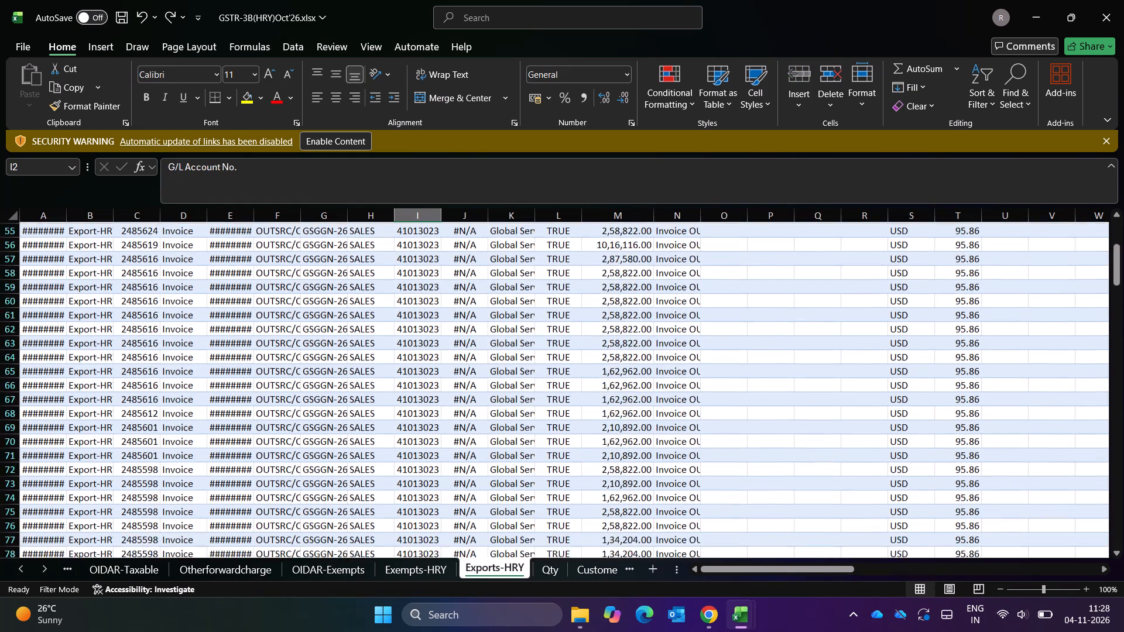
{"action": "key", "text": "Down"}
{"action": "key", "text": "Down"}
{"action": "key", "text": "ctrl+c"}
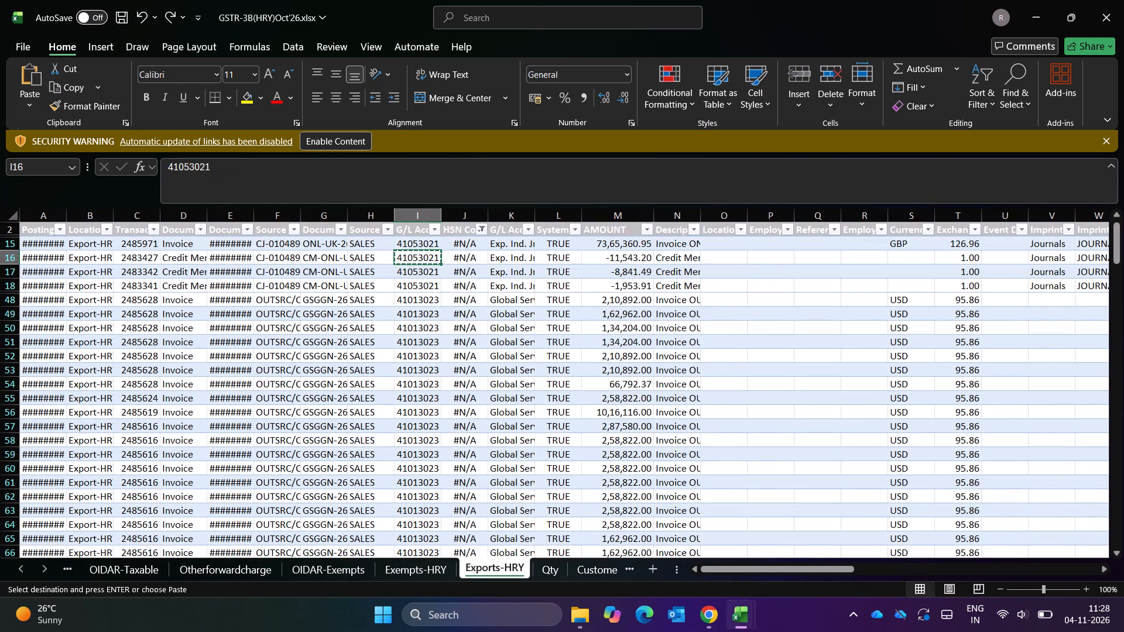
{"action": "key", "text": "ctrl+Page_Up"}
{"action": "key", "text": "ctrl+Page_Up"}
{"action": "key", "text": "ctrl+Page_Up"}
{"action": "key", "text": "ctrl+Page_Up"}
{"action": "key", "text": "ctrl+Page_Up"}
{"action": "key", "text": "ctrl+Page_Up"}
{"action": "key", "text": "ctrl+Page_Up"}
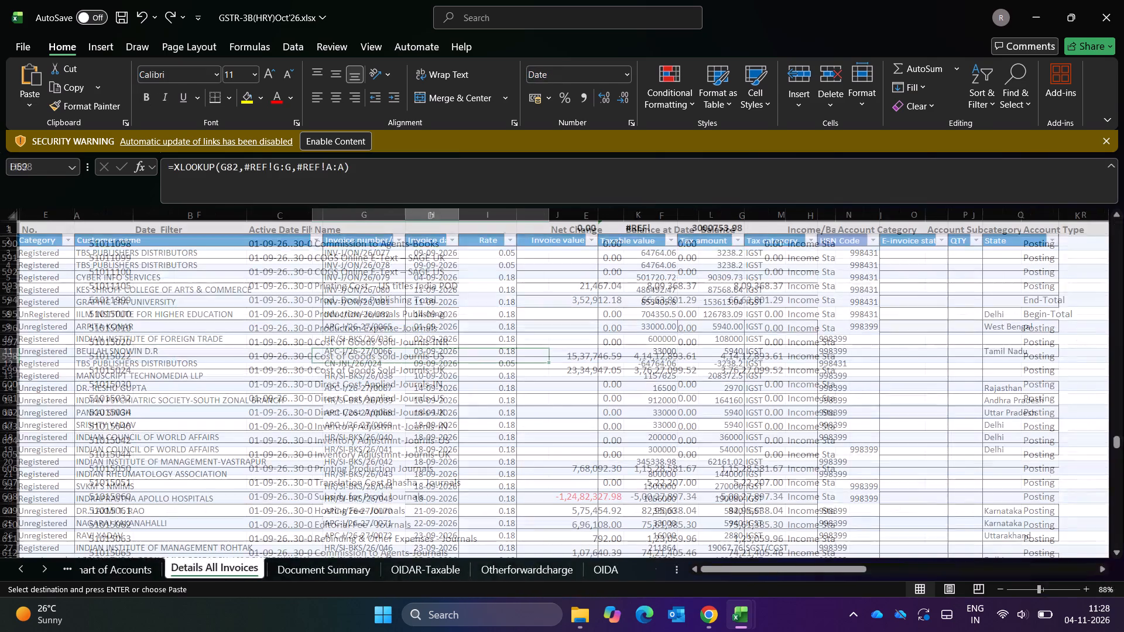
{"action": "key", "text": "ctrl+Page_Up"}
{"action": "key", "text": "ctrl+Page_Up"}
{"action": "key", "text": "ctrl+f"}
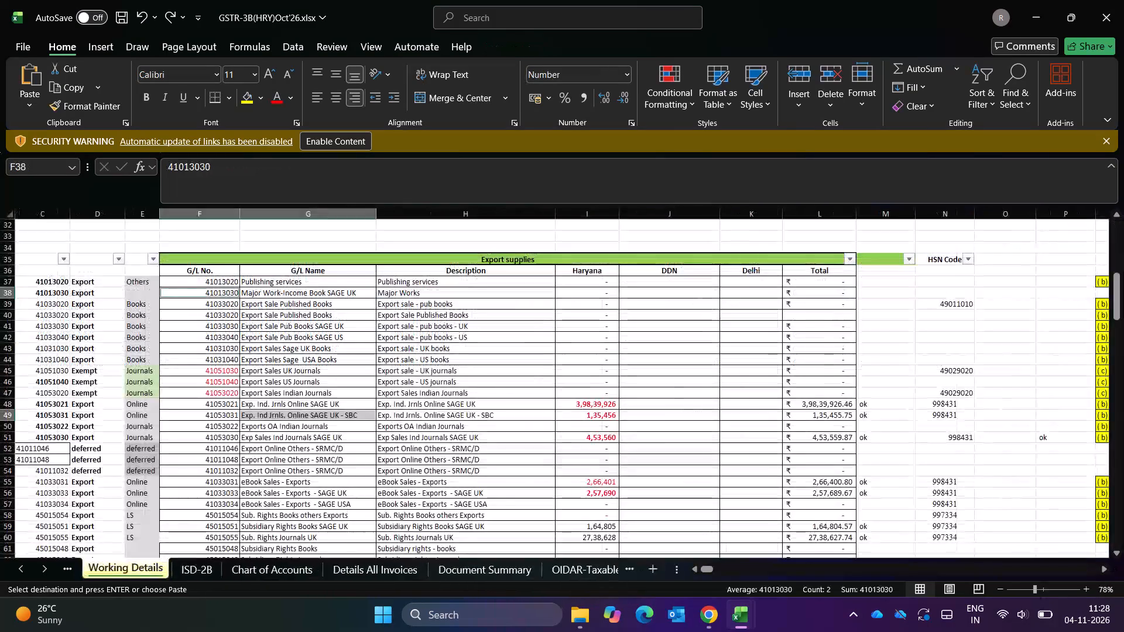
{"action": "key", "text": "ctrl+v"}
{"action": "key", "text": "Return"}
{"action": "key", "text": "Return"}
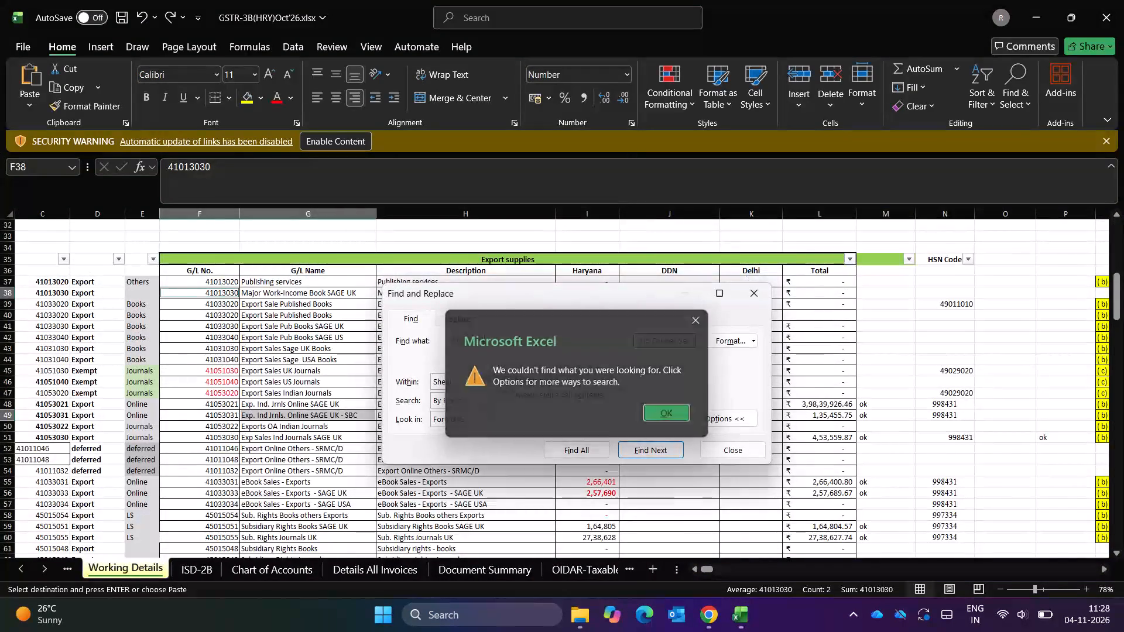
{"action": "key", "text": "Return"}
{"action": "key", "text": "Return"}
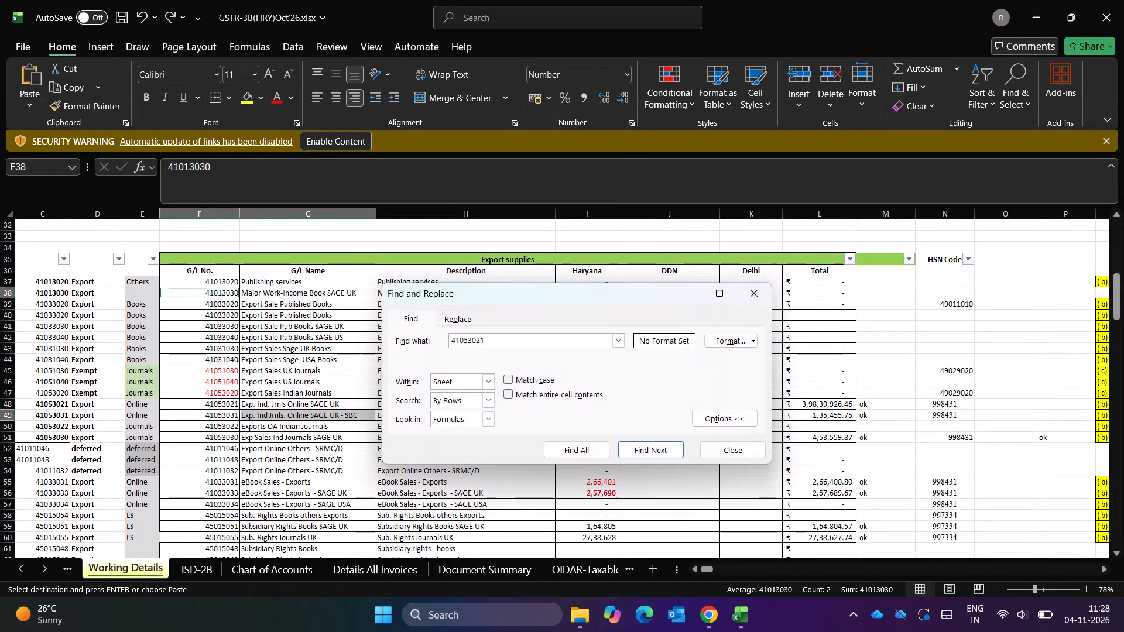
{"action": "key", "text": "Escape"}
{"action": "key", "text": "Escape"}
Examine the Export supplies table in Working Details down to the G/L No. entry for account 41053021.
{"action": "key", "text": "Right"}
{"action": "key", "text": "Right"}
{"action": "key", "text": "Right"}
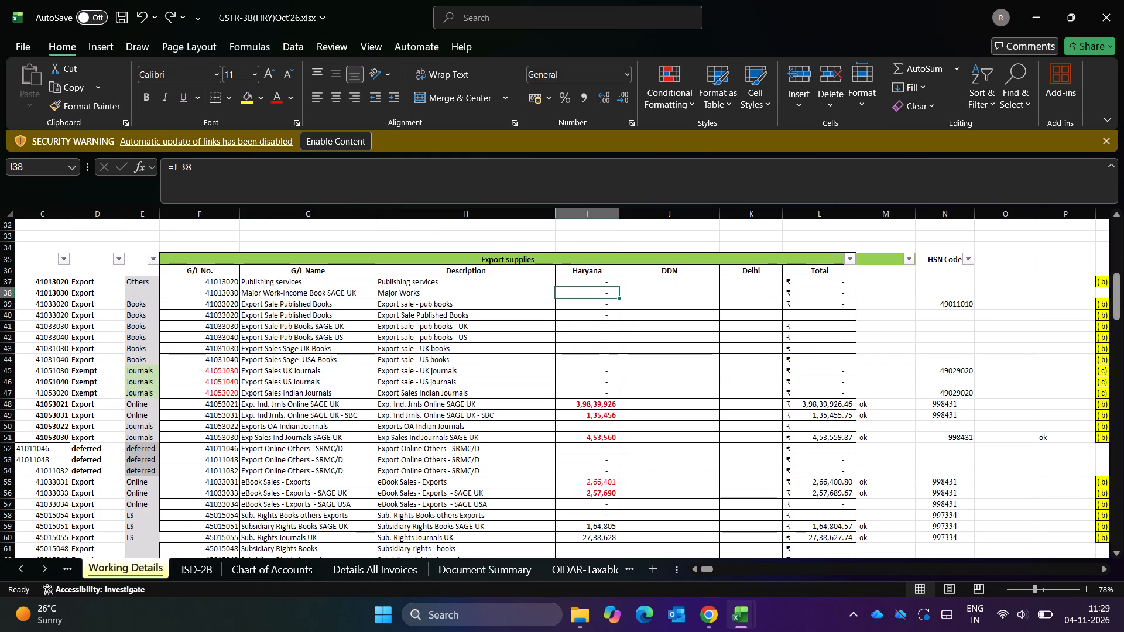
{"action": "key", "text": "Escape"}
{"action": "key", "text": "Escape"}
{"action": "key", "text": "Left"}
{"action": "key", "text": "Left"}
{"action": "key", "text": "Left"}
{"action": "key", "text": "Left"}
{"action": "key", "text": "Left"}
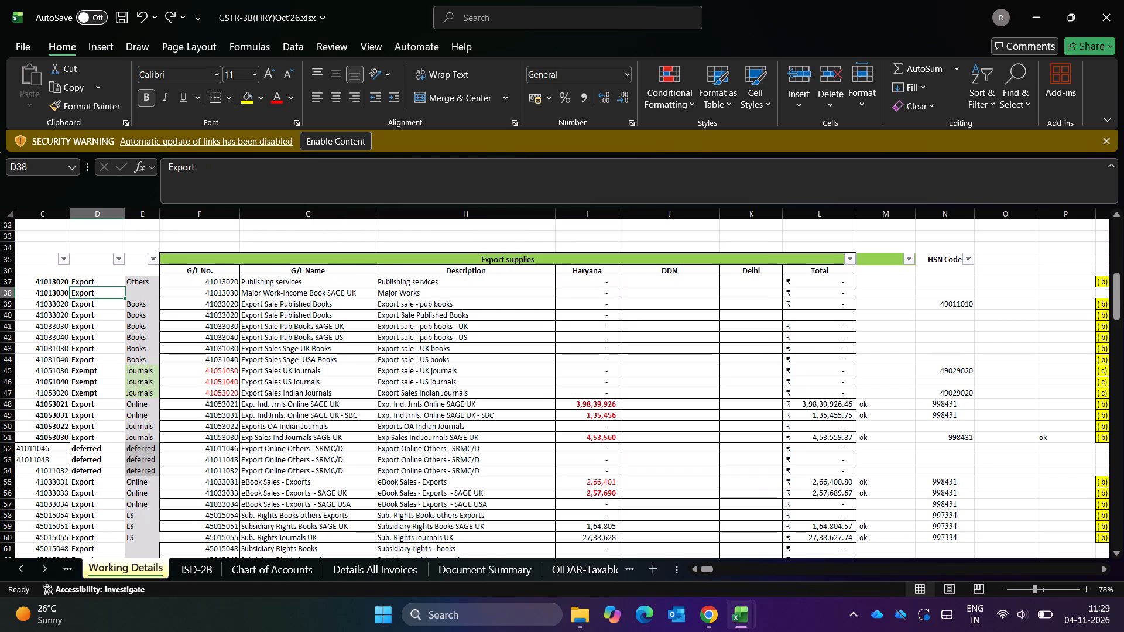
{"action": "key", "text": "Down"}
{"action": "key", "text": "Down"}
{"action": "key", "text": "Down"}
{"action": "key", "text": "Down"}
{"action": "key", "text": "Down"}
{"action": "key", "text": "Down"}
{"action": "key", "text": "Down"}
{"action": "key", "text": "Down"}
{"action": "key", "text": "Down"}
{"action": "key", "text": "Down"}
{"action": "key", "text": "Right"}
{"action": "key", "text": "Right"}
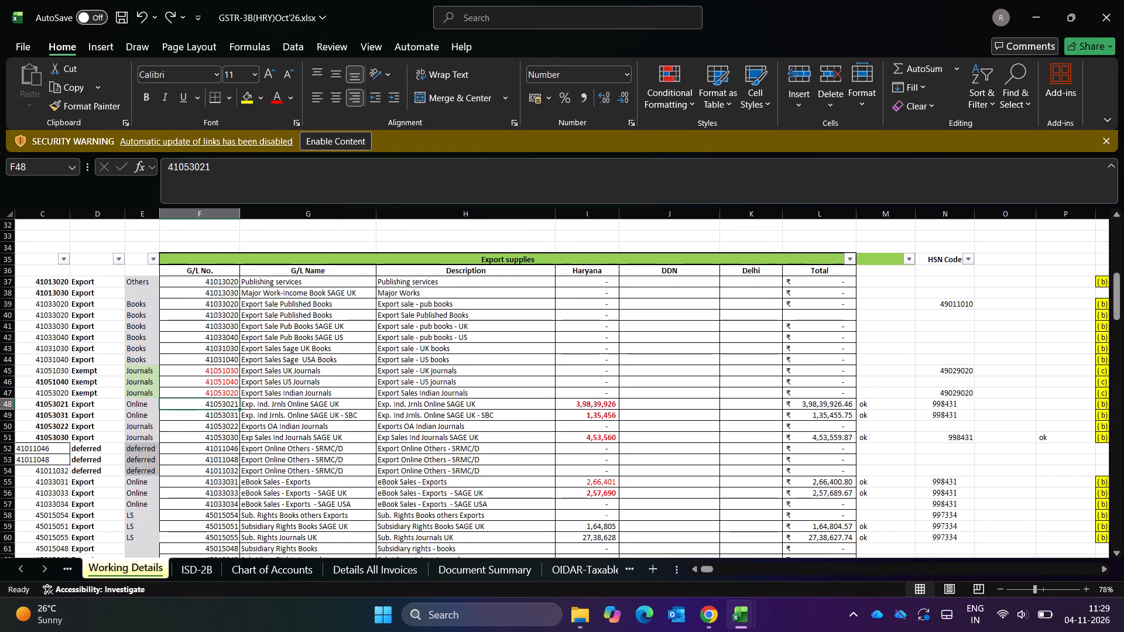
{"action": "key", "text": "Right"}
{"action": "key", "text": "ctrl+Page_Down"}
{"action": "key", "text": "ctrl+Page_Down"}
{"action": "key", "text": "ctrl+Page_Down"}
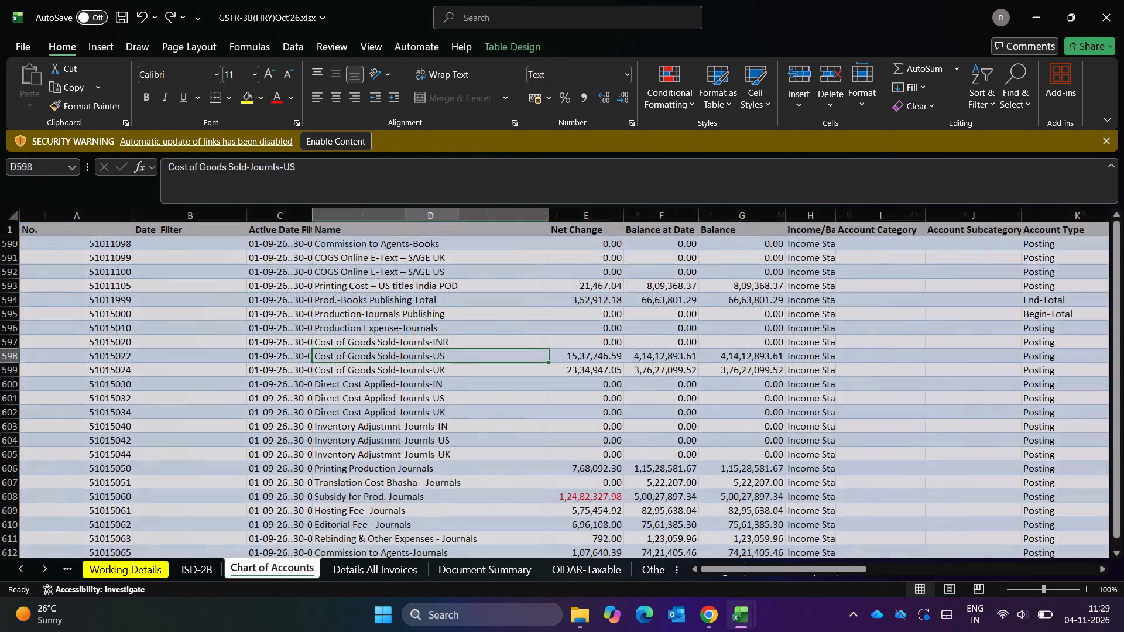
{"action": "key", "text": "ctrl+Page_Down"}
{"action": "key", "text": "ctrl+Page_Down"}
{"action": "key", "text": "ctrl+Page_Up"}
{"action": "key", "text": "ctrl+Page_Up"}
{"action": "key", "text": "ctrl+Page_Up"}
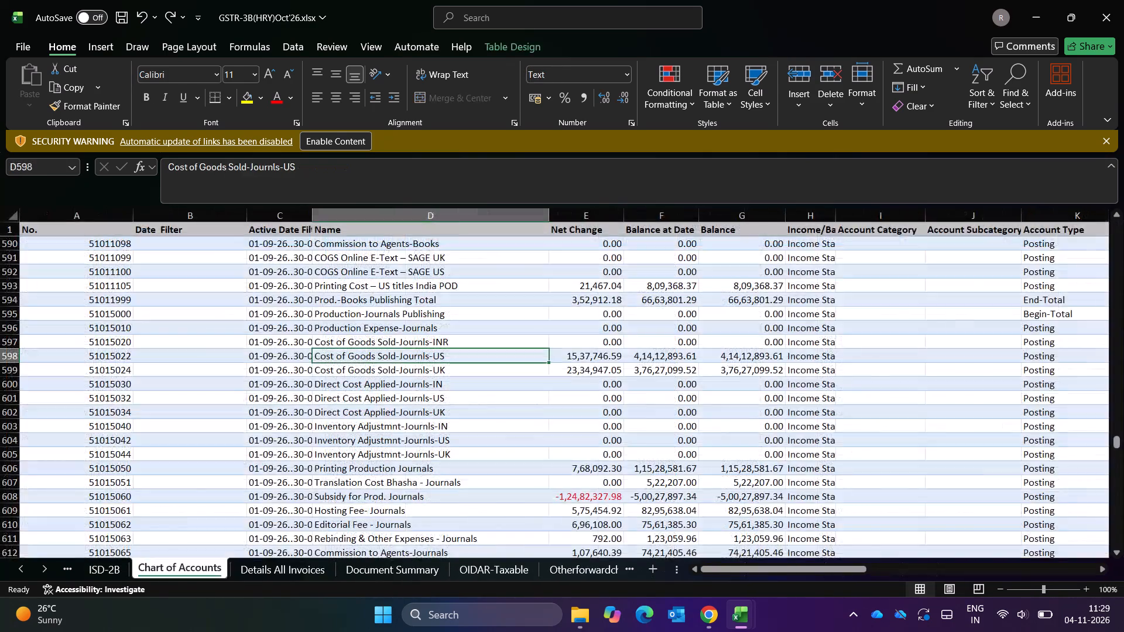
{"action": "key", "text": "ctrl+Page_Down"}
{"action": "key", "text": "ctrl+Page_Down"}
{"action": "key", "text": "ctrl+Page_Down"}
{"action": "key", "text": "ctrl+Page_Down"}
{"action": "key", "text": "ctrl+Page_Down"}
{"action": "key", "text": "ctrl+Page_Down"}
{"action": "key", "text": "ctrl+Page_Down"}
{"action": "key", "text": "ctrl+Page_Down"}
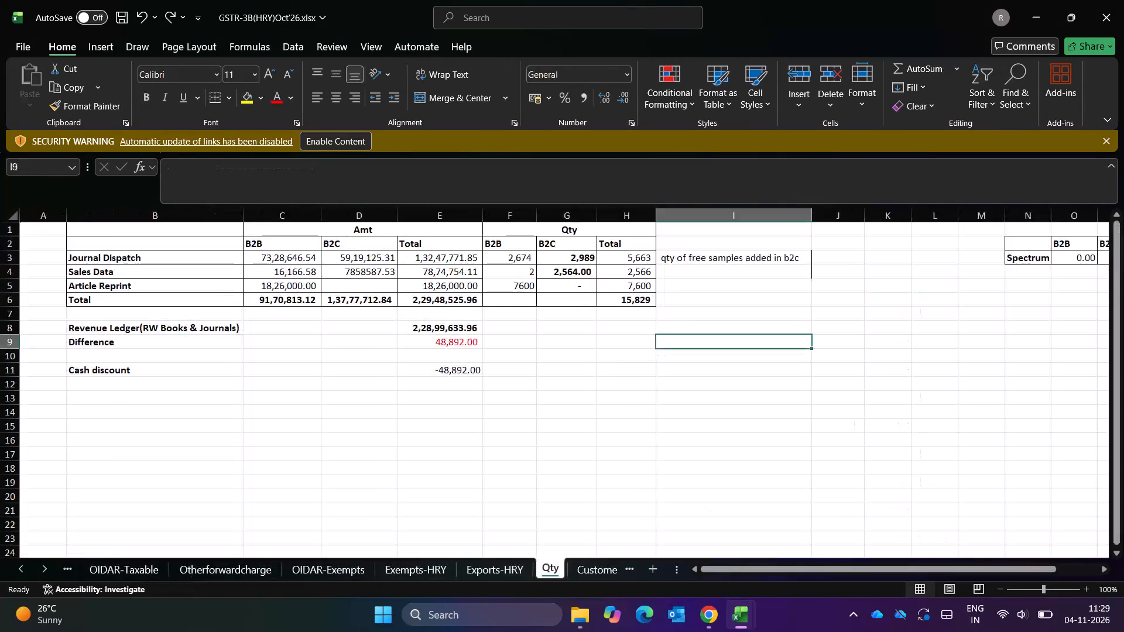
{"action": "key", "text": "ctrl+Page_Up"}
{"action": "key", "text": "Down"}
{"action": "key", "text": "Down"}
{"action": "key", "text": "Up"}
{"action": "key", "text": "Up"}
{"action": "key", "text": "Up"}
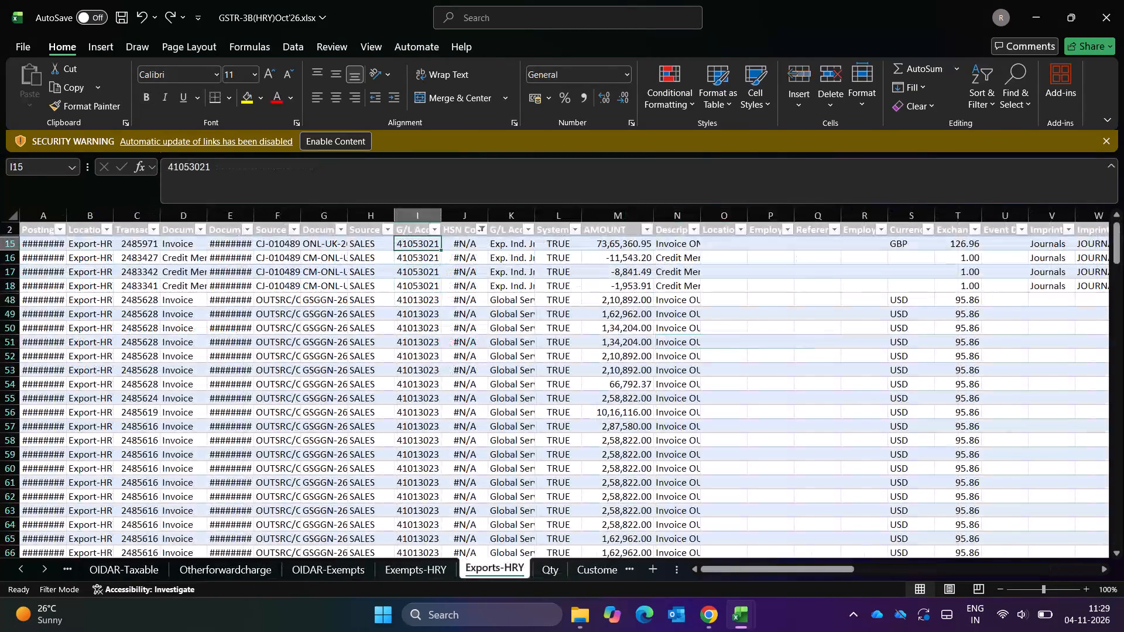
{"action": "key", "text": "ctrl+c"}
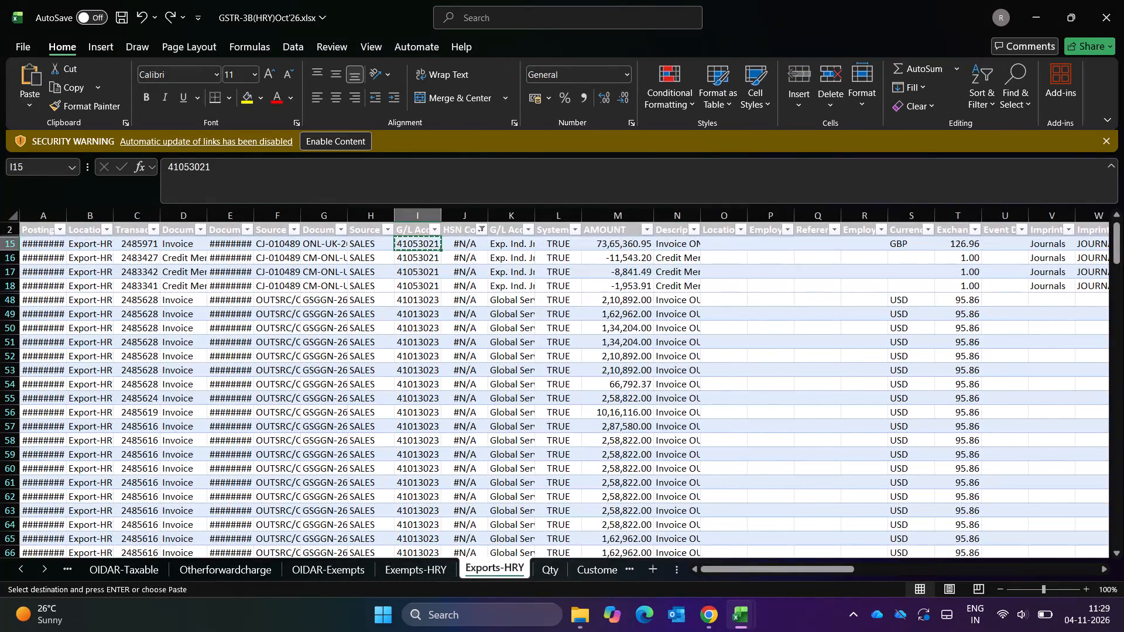
{"action": "key", "text": "ctrl+Page_Up"}
{"action": "key", "text": "ctrl+Page_Up"}
{"action": "key", "text": "ctrl+Page_Up"}
{"action": "key", "text": "ctrl+Page_Up"}
{"action": "key", "text": "ctrl+Page_Up"}
{"action": "key", "text": "ctrl+Page_Up"}
{"action": "key", "text": "ctrl+Page_Up"}
{"action": "key", "text": "ctrl+Page_Up"}
{"action": "key", "text": "ctrl+Page_Up"}
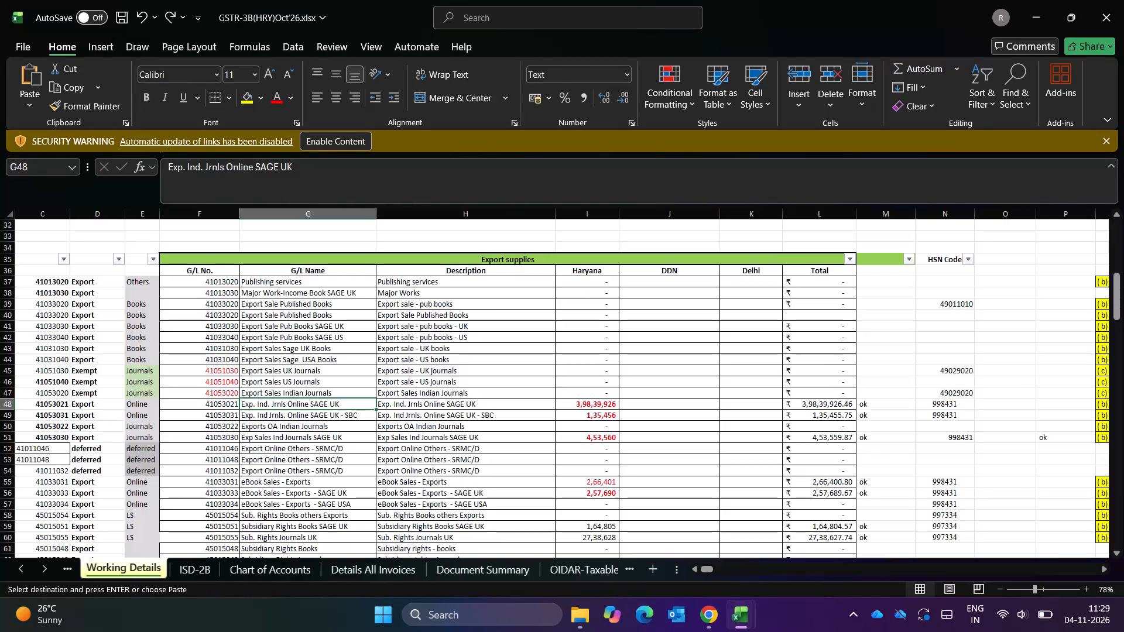
{"action": "key", "text": "ctrl+f"}
{"action": "key", "text": "ctrl+v"}
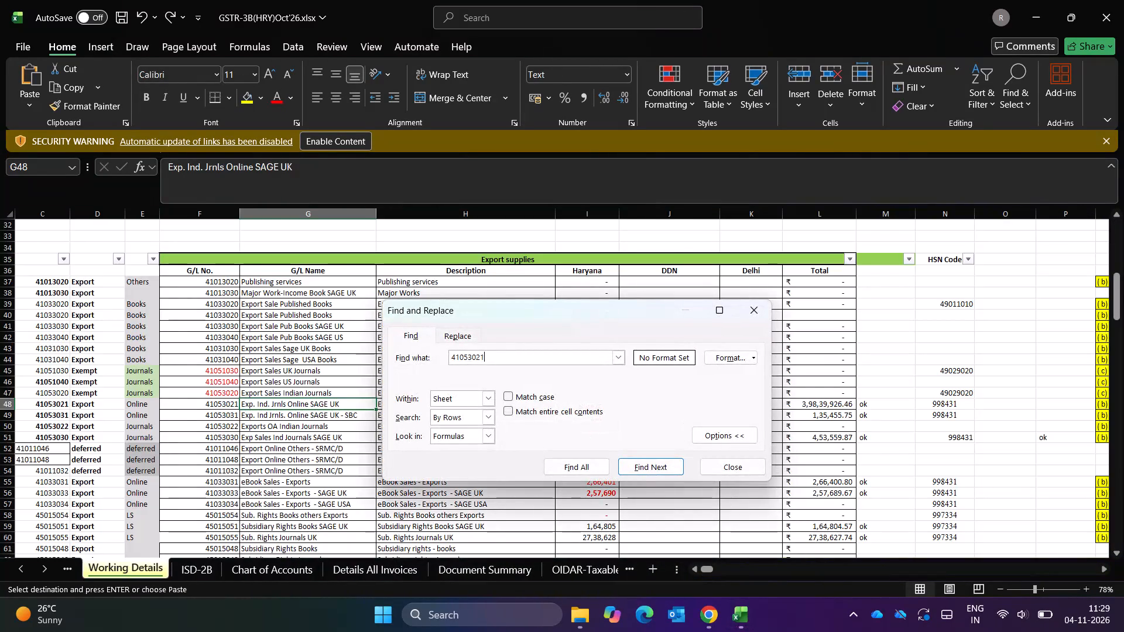
{"action": "key", "text": "Return"}
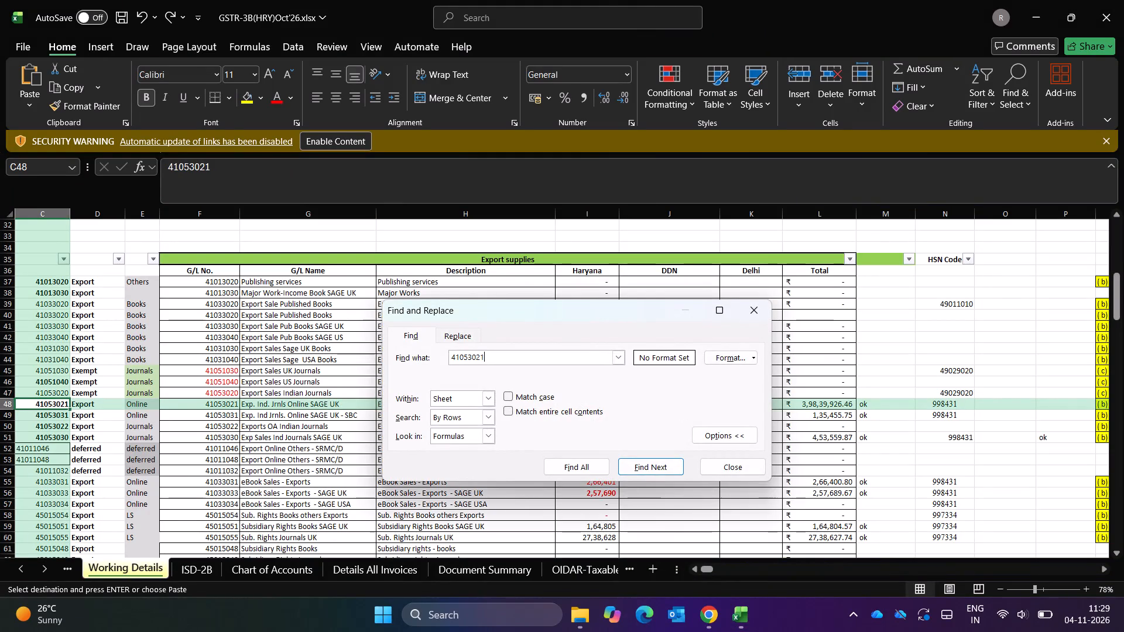
Copy HSN code 998431 of account 41053021 from Working Details and paste it as a value into that account's first #N/A row in Exports-HRY.
{"action": "key", "text": "Escape"}
{"action": "key", "text": "Right"}
{"action": "key", "text": "Right"}
{"action": "key", "text": "Right"}
{"action": "key", "text": "Right"}
{"action": "key", "text": "Right"}
{"action": "key", "text": "Right"}
{"action": "key", "text": "Right"}
{"action": "key", "text": "Right"}
{"action": "key", "text": "Right"}
{"action": "key", "text": "Right"}
{"action": "key", "text": "Right"}
{"action": "key", "text": "Right"}
{"action": "key", "text": "Right"}
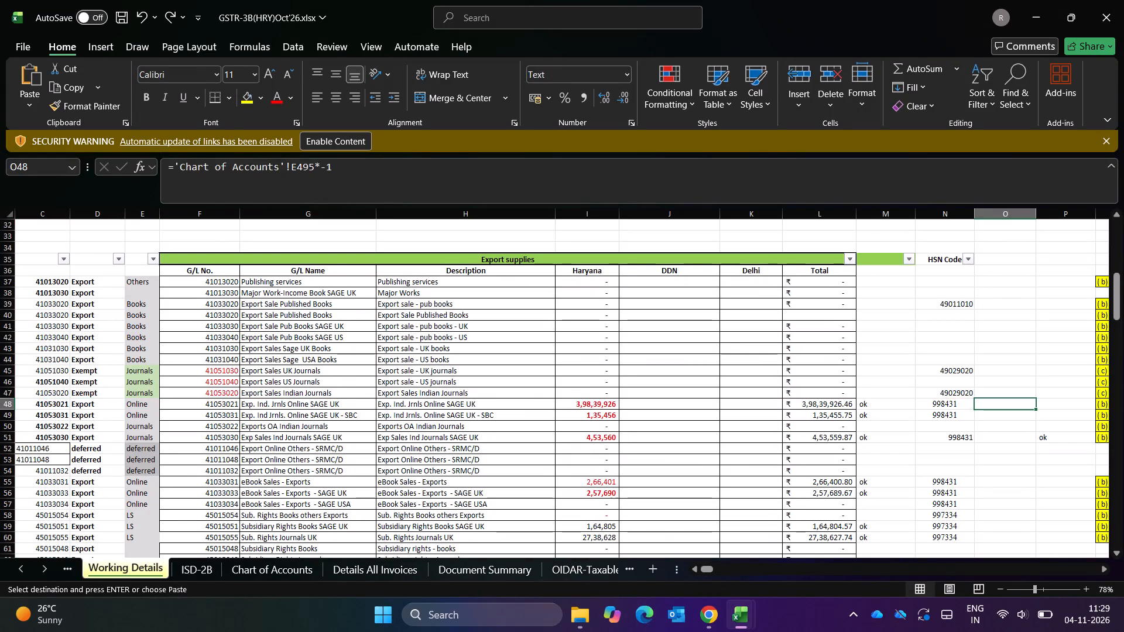
{"action": "key", "text": "Left"}
{"action": "key", "text": "Left"}
{"action": "key", "text": "ctrl+c"}
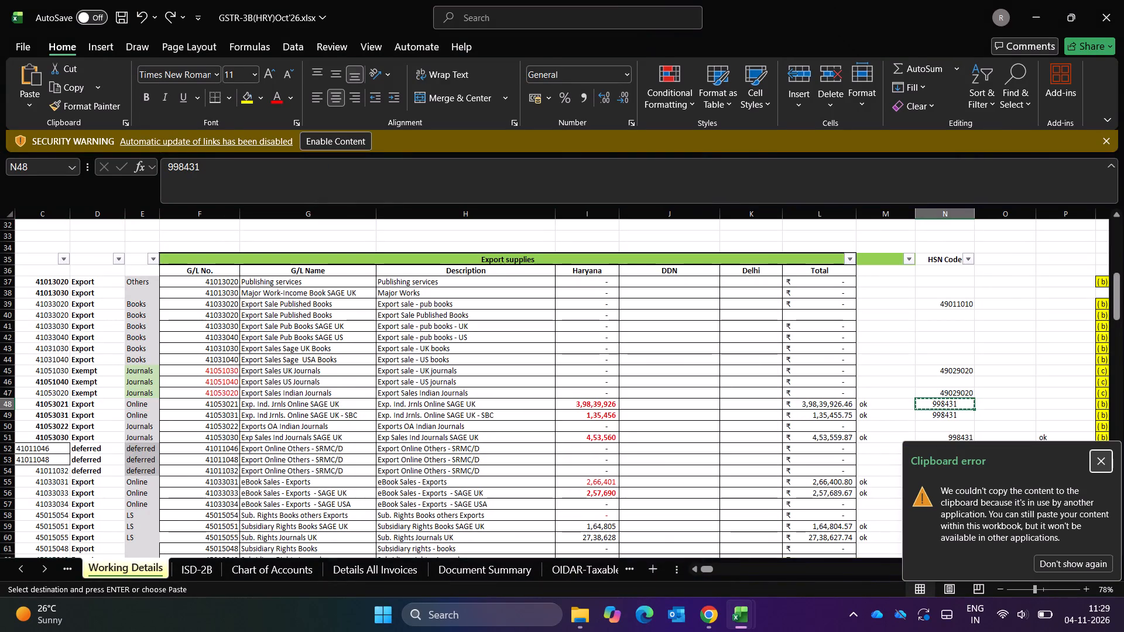
{"action": "key", "text": "ctrl+Page_Down"}
{"action": "key", "text": "ctrl+Page_Down"}
{"action": "key", "text": "ctrl+Page_Down"}
{"action": "key", "text": "ctrl+Page_Down"}
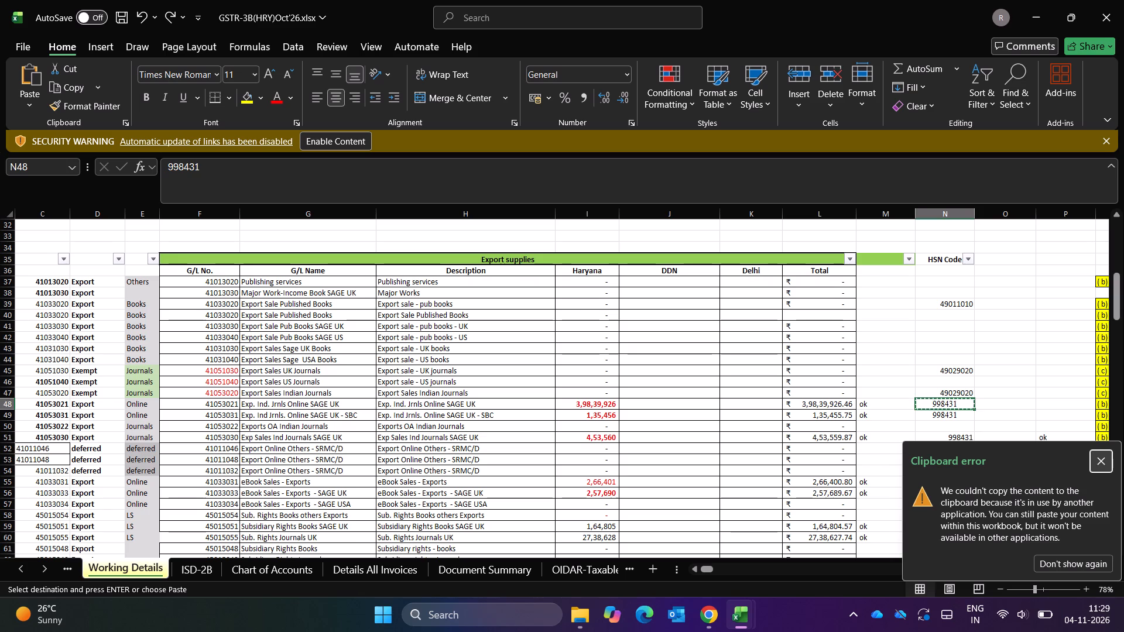
{"action": "left_click", "coordinate": [1112, 462]}
{"action": "key", "text": "ctrl+Page_Down"}
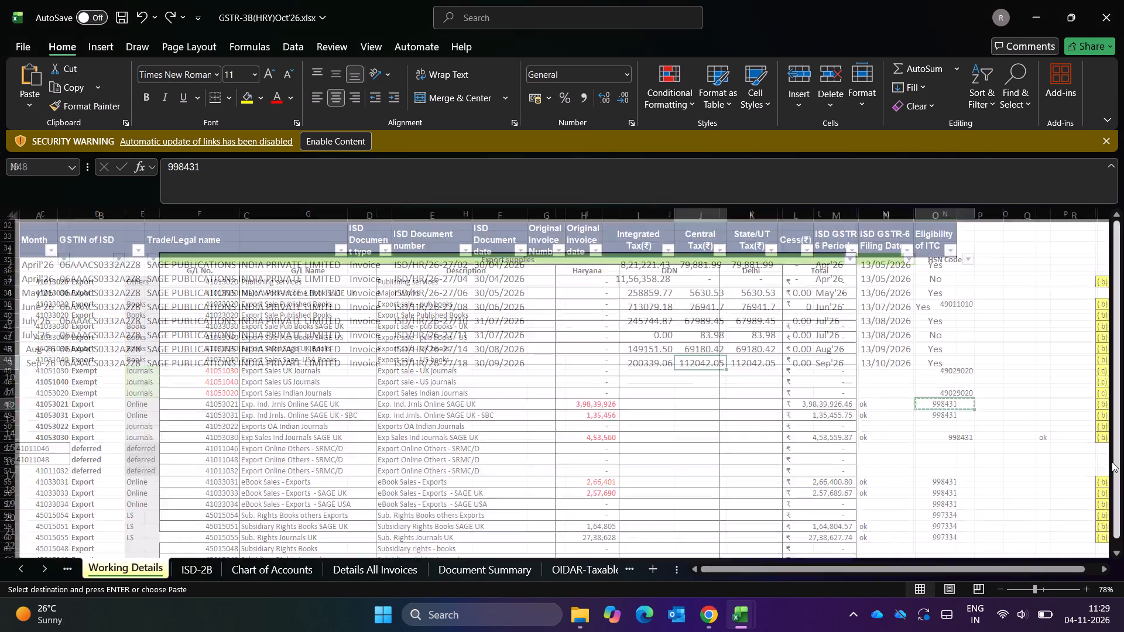
{"action": "key", "text": "ctrl+Page_Down"}
{"action": "key", "text": "ctrl+Page_Down"}
{"action": "key", "text": "ctrl+Page_Down"}
{"action": "key", "text": "ctrl+Page_Down"}
{"action": "key", "text": "ctrl+Page_Down"}
{"action": "key", "text": "ctrl+Page_Down"}
{"action": "key", "text": "ctrl+Page_Down"}
{"action": "key", "text": "ctrl+Page_Down"}
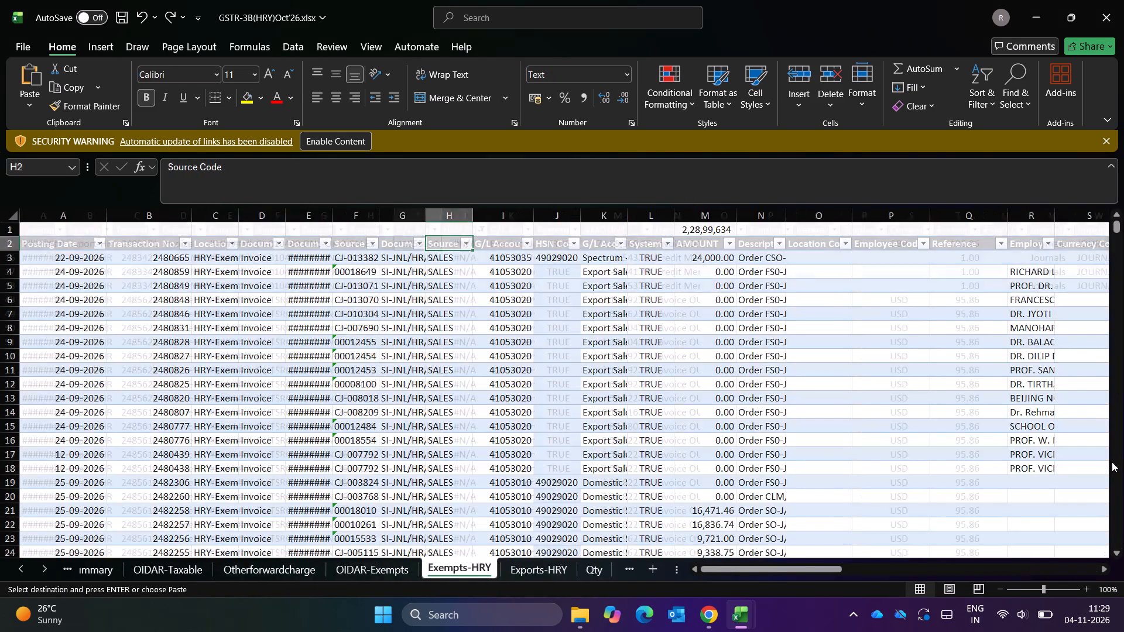
{"action": "key", "text": "Right"}
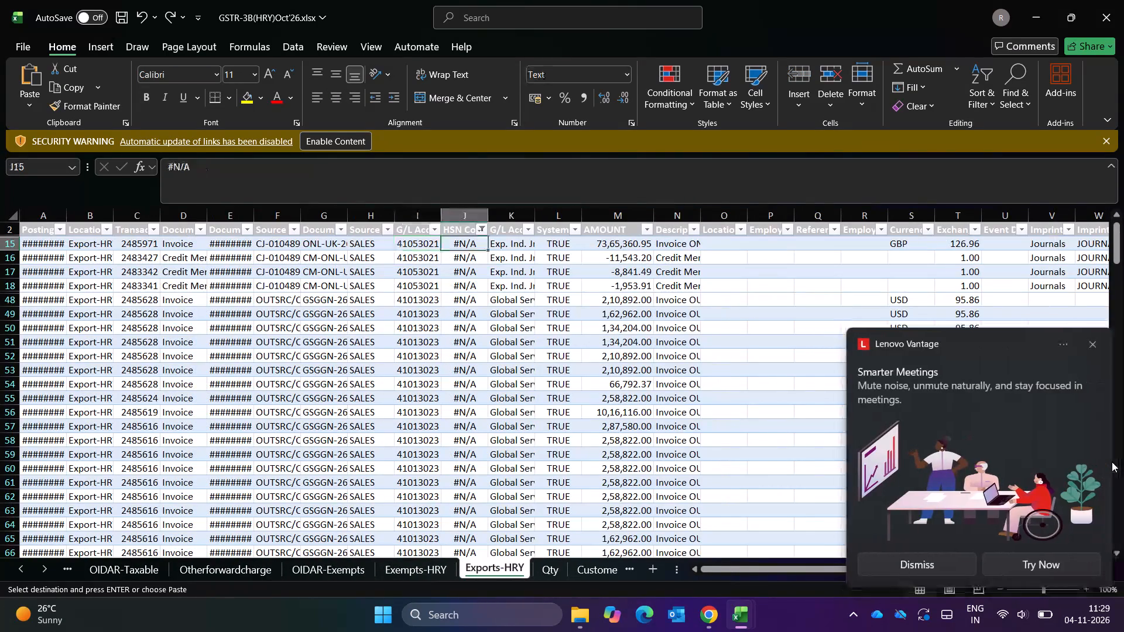
{"action": "key", "text": "ctrl+alt+v"}
{"action": "key", "text": "v"}
{"action": "key", "text": "Return"}
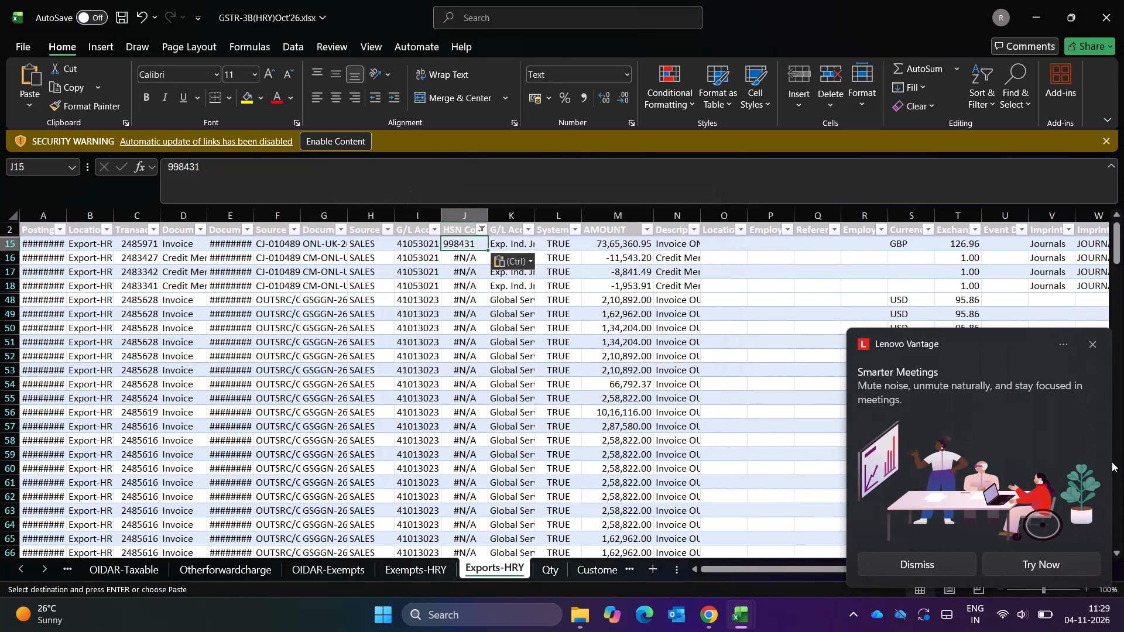
{"action": "left_click", "coordinate": [1096, 346]}
Filter the G/L Account No. column of Exports-HRY to show only account 41053021.
{"action": "key", "text": "Left"}
{"action": "key", "text": "Left"}
{"action": "key", "text": "Right"}
{"action": "key", "text": "Up"}
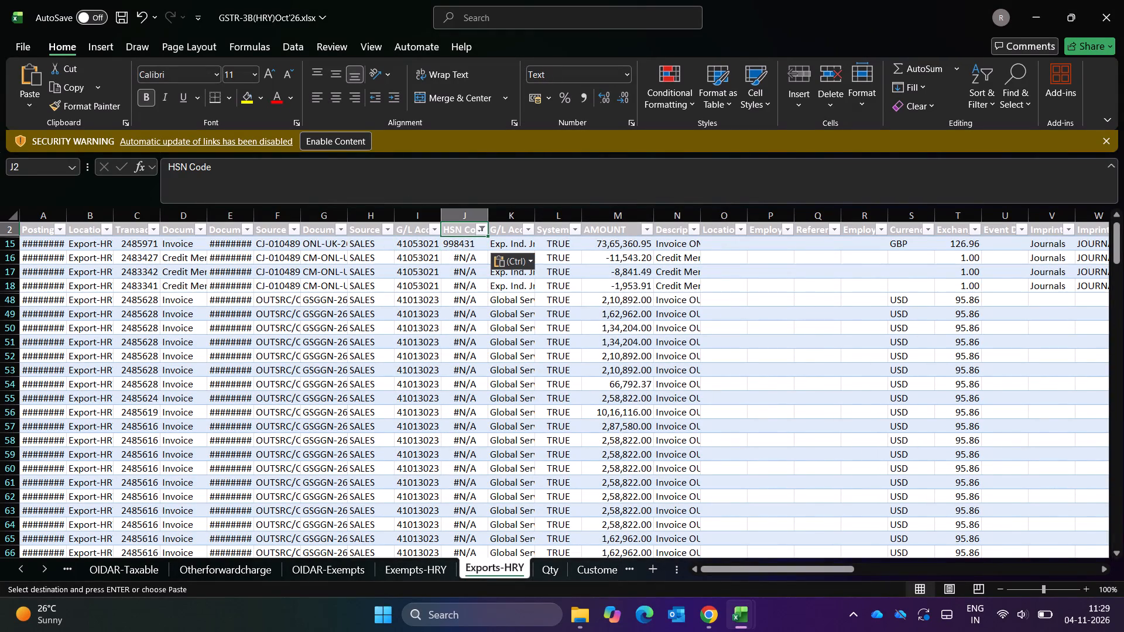
{"action": "key", "text": "alt+Down"}
{"action": "key", "text": "Escape"}
{"action": "key", "text": "Left"}
{"action": "key", "text": "alt+Down"}
{"action": "key", "text": "alt+Down"}
{"action": "key", "text": "alt+Down"}
{"action": "key", "text": "alt+Down"}
{"action": "key", "text": "alt+Down"}
{"action": "key", "text": "alt+Down"}
{"action": "key", "text": "alt+Down"}
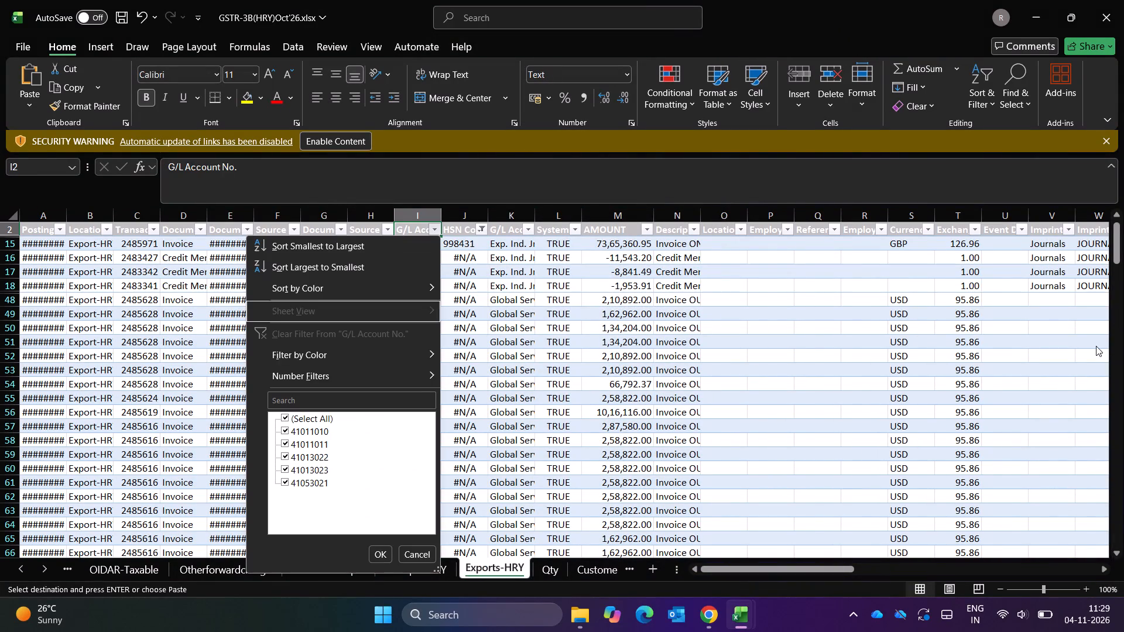
{"action": "key", "text": "Down"}
{"action": "key", "text": "Down"}
{"action": "key", "text": "Down"}
{"action": "key", "text": "space"}
{"action": "key", "text": "Down"}
{"action": "key", "text": "Down"}
{"action": "key", "text": "Down"}
{"action": "key", "text": "Down"}
{"action": "key", "text": "Down"}
{"action": "key", "text": "space"}
{"action": "key", "text": "Return"}
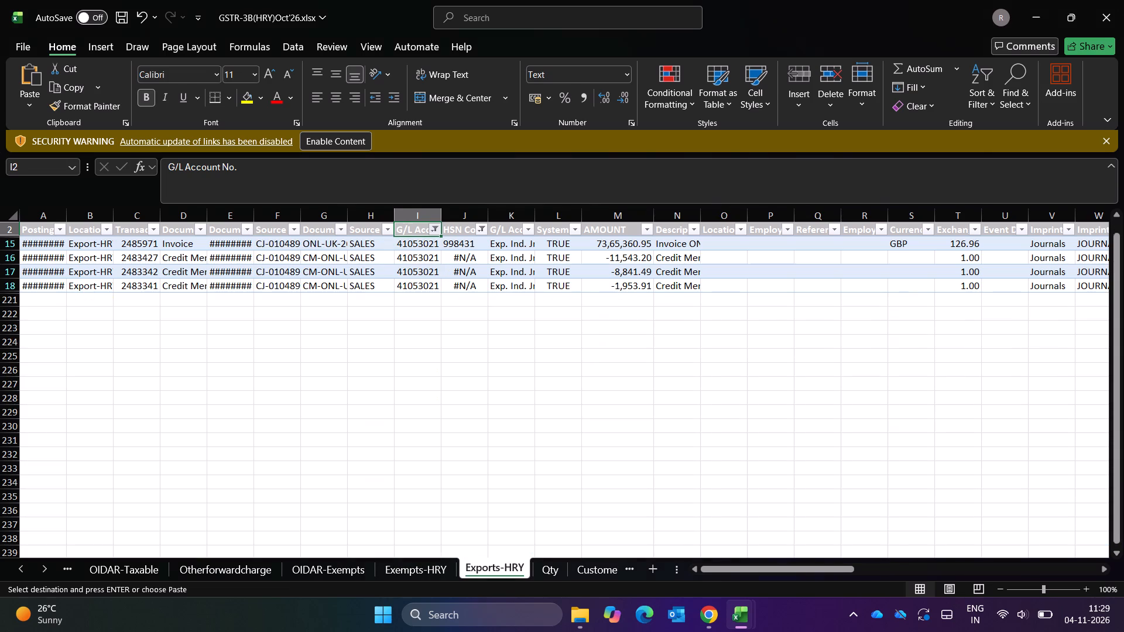
Fill HSN code 998431 down to the remaining visible rows of account 41053021.
{"action": "key", "text": "Right"}
{"action": "key", "text": "Down"}
{"action": "key", "text": "shift+Down"}
{"action": "key", "text": "shift+Down"}
{"action": "key", "text": "shift+Down"}
{"action": "key", "text": "alt+semicolon"}
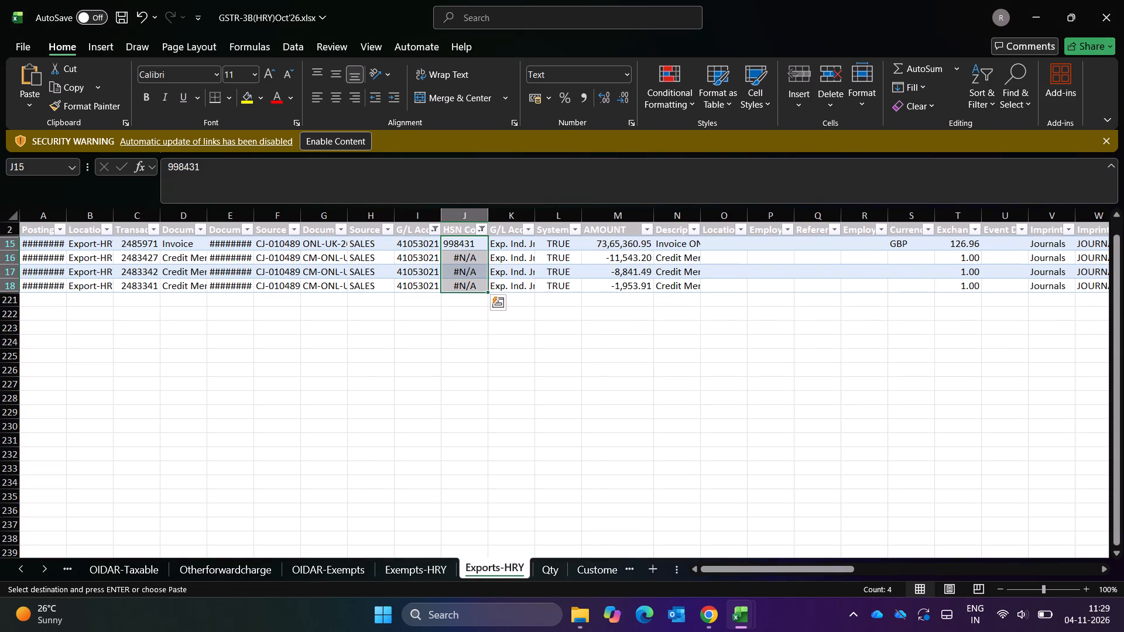
{"action": "key", "text": "ctrl+d"}
Change the G/L Account No. filter in Exports-HRY to show only account 41013023.
{"action": "key", "text": "ctrl+Up"}
{"action": "key", "text": "Left"}
{"action": "key", "text": "alt+Down"}
{"action": "key", "text": "alt+Down"}
{"action": "key", "text": "alt+Down"}
{"action": "key", "text": "alt+Down"}
{"action": "key", "text": "alt+Down"}
{"action": "key", "text": "alt+Down"}
{"action": "key", "text": "alt+Down"}
{"action": "key", "text": "alt+Down"}
{"action": "key", "text": "alt+Down"}
{"action": "key", "text": "alt+Down"}
{"action": "key", "text": "alt+Down"}
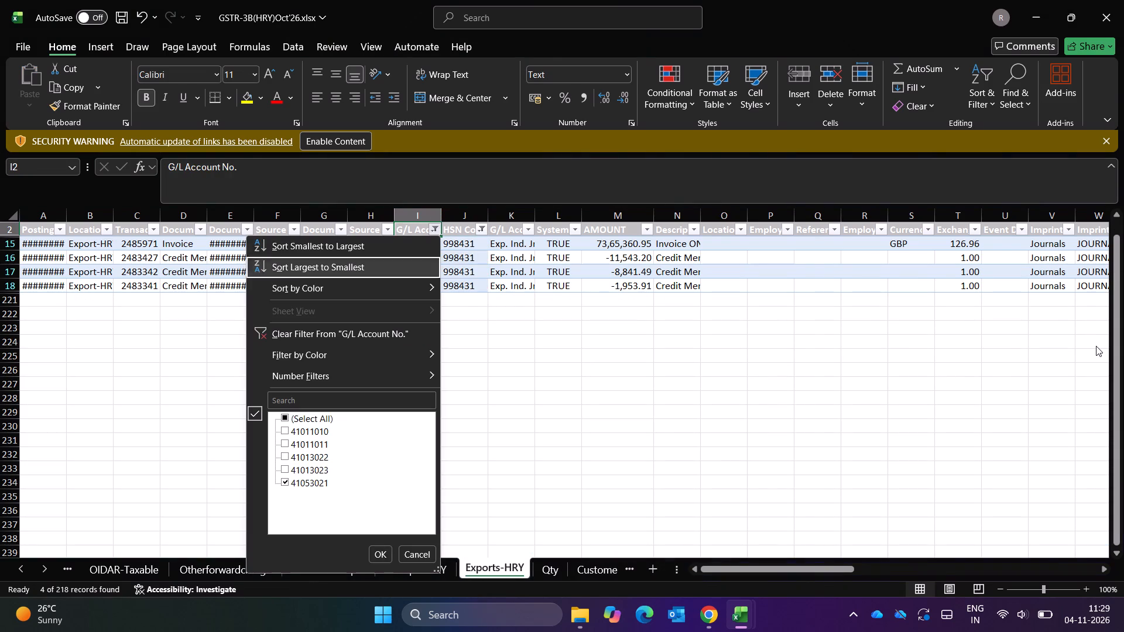
{"action": "key", "text": "Up"}
{"action": "key", "text": "space"}
{"action": "key", "text": "Down"}
{"action": "key", "text": "Up"}
{"action": "key", "text": "space"}
{"action": "key", "text": "Down"}
{"action": "key", "text": "Down"}
{"action": "key", "text": "Down"}
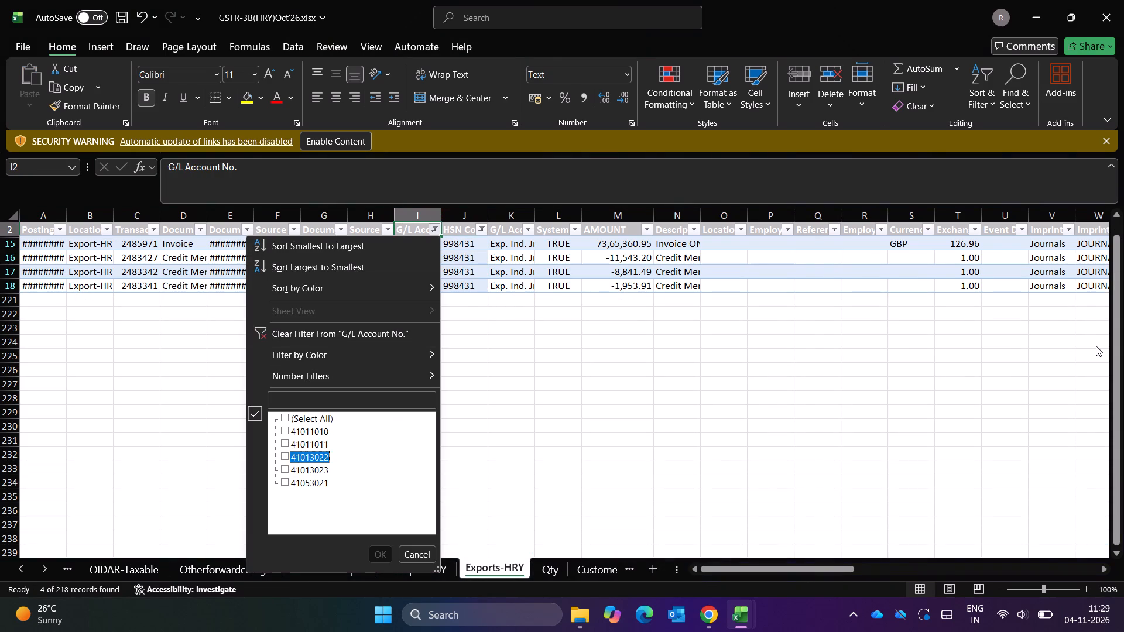
{"action": "key", "text": "Down"}
{"action": "key", "text": "space"}
{"action": "key", "text": "Return"}
{"action": "key", "text": "Down"}
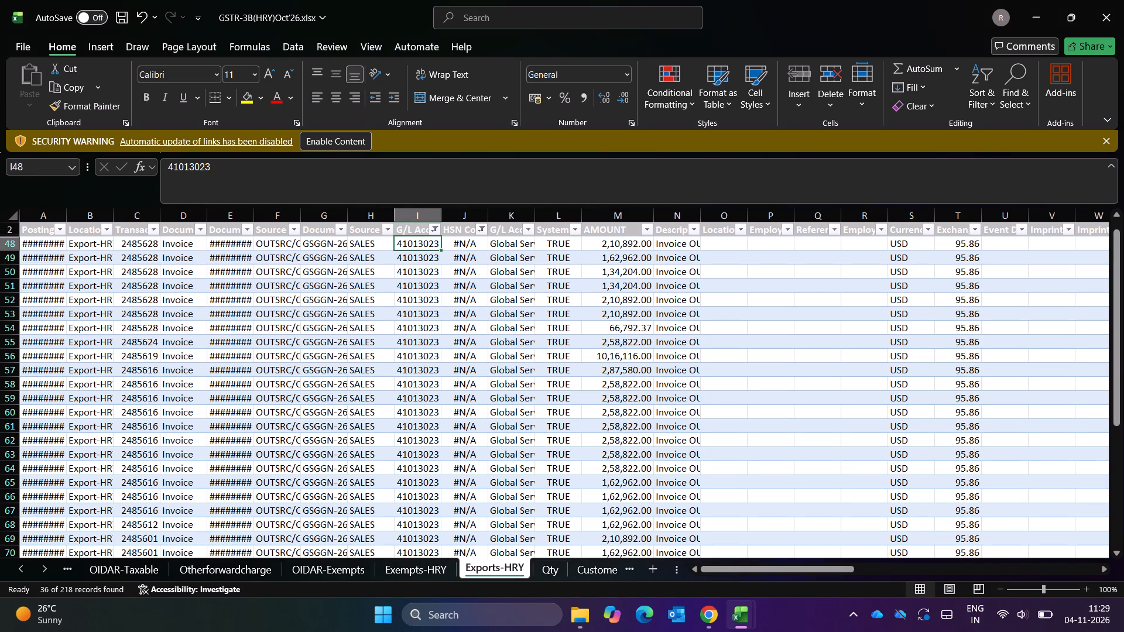
{"action": "key", "text": "ctrl+c"}
{"action": "key", "text": "ctrl+Page_Up"}
{"action": "key", "text": "ctrl+Page_Up"}
{"action": "key", "text": "ctrl+Page_Up"}
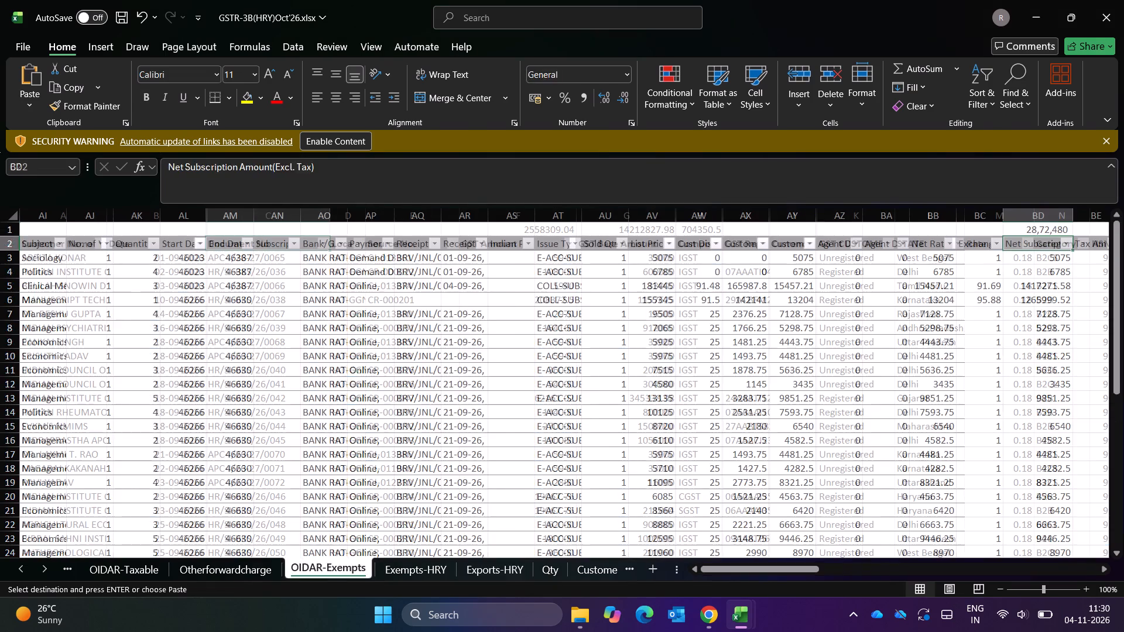
{"action": "key", "text": "ctrl+Page_Up"}
{"action": "key", "text": "ctrl+Page_Up"}
{"action": "key", "text": "ctrl+Page_Up"}
{"action": "key", "text": "ctrl+Page_Up"}
{"action": "key", "text": "ctrl+Page_Up"}
{"action": "key", "text": "ctrl+Page_Up"}
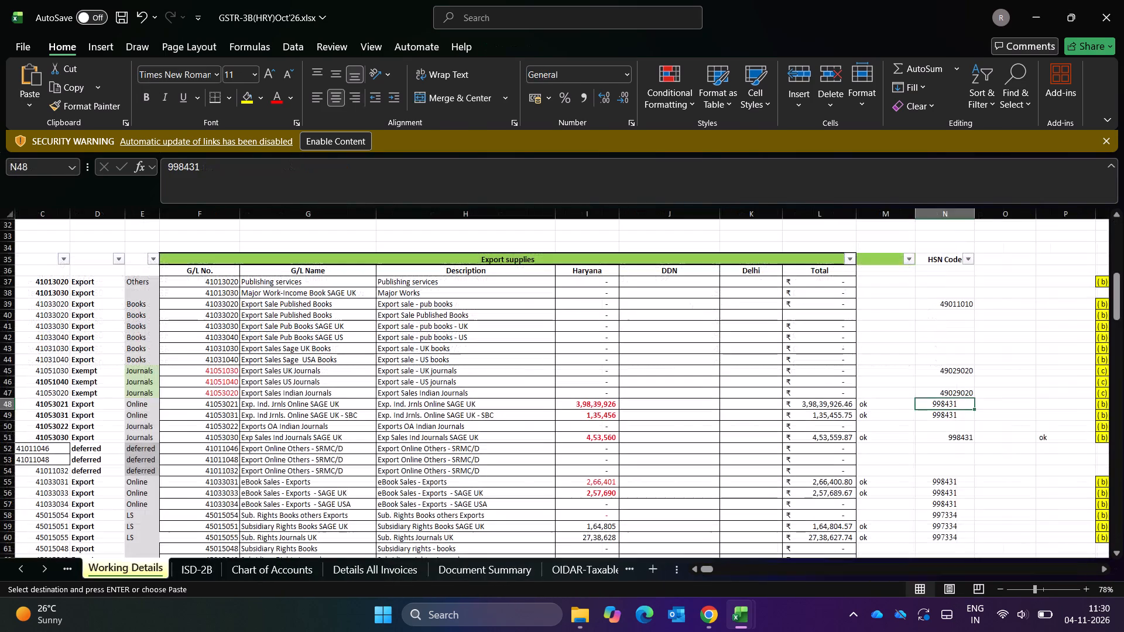
{"action": "key", "text": "Right"}
{"action": "key", "text": "Right"}
{"action": "key", "text": "Right"}
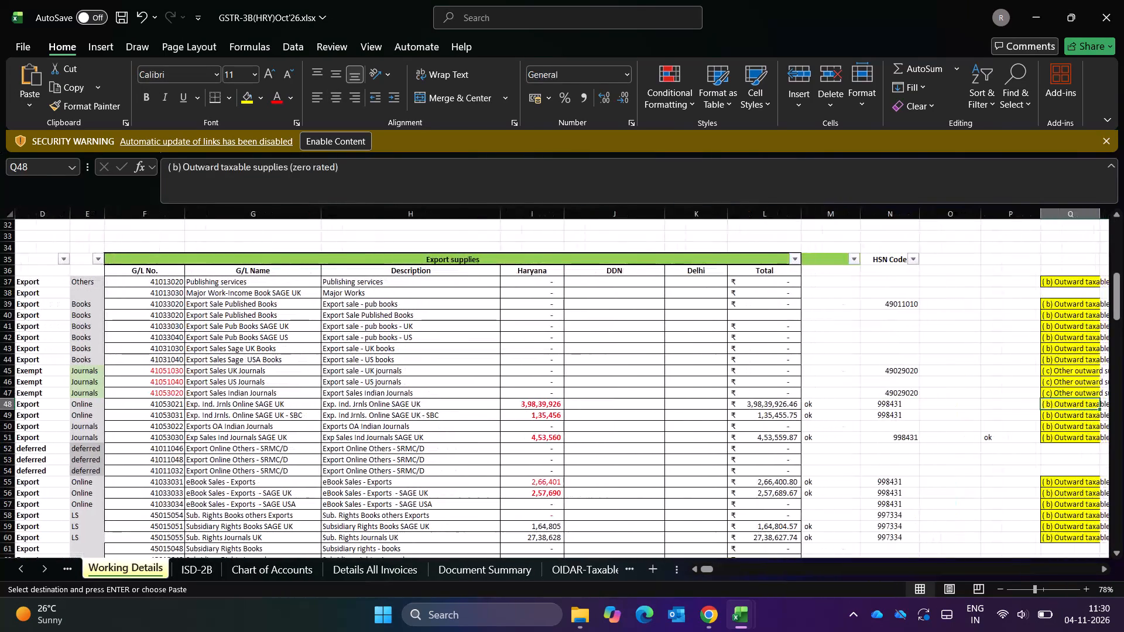
{"action": "key", "text": "Left"}
{"action": "key", "text": "Left"}
{"action": "key", "text": "Left"}
{"action": "key", "text": "Left"}
{"action": "key", "text": "Left"}
{"action": "key", "text": "Left"}
{"action": "key", "text": "Left"}
{"action": "key", "text": "Left"}
{"action": "key", "text": "Left"}
{"action": "key", "text": "Left"}
{"action": "key", "text": "Left"}
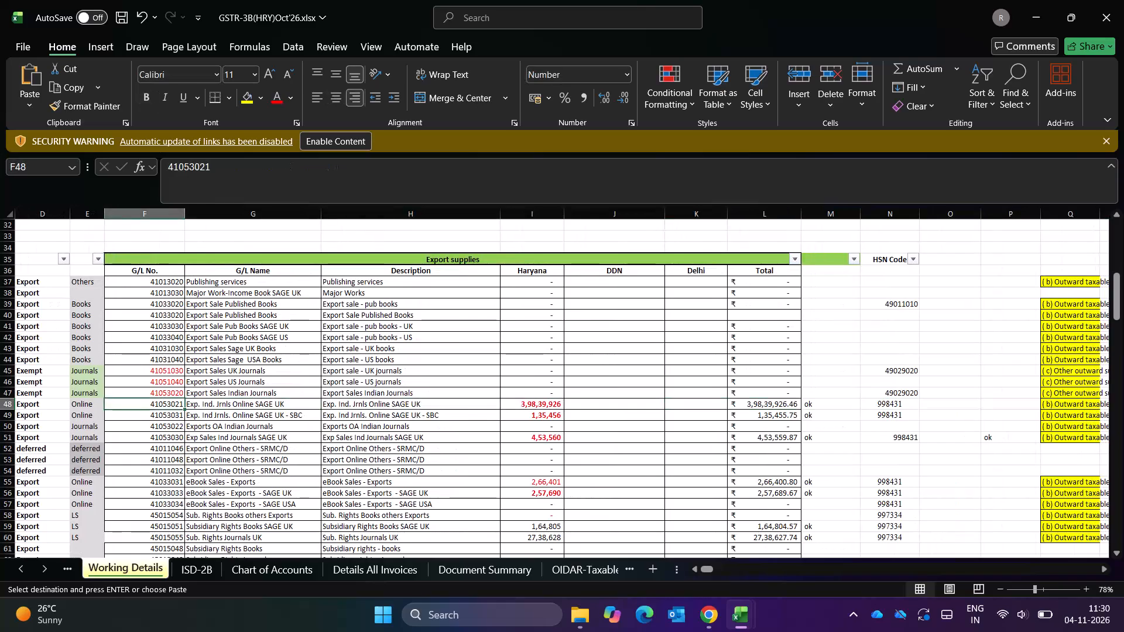
{"action": "key", "text": "ctrl+f"}
{"action": "key", "text": "ctrl+v"}
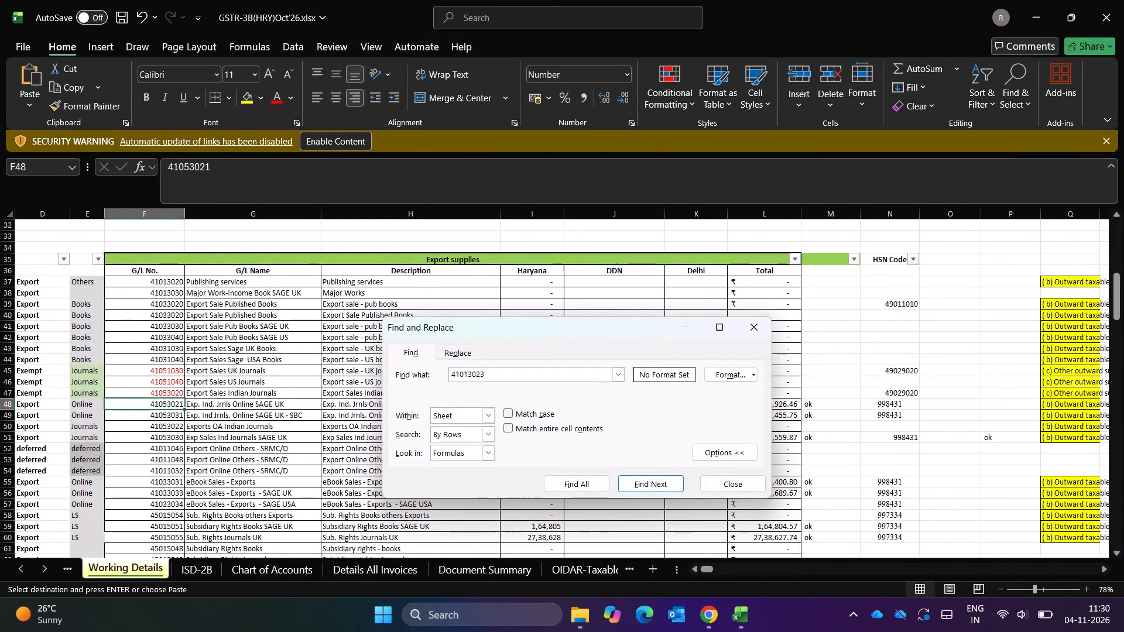
{"action": "key", "text": "Return"}
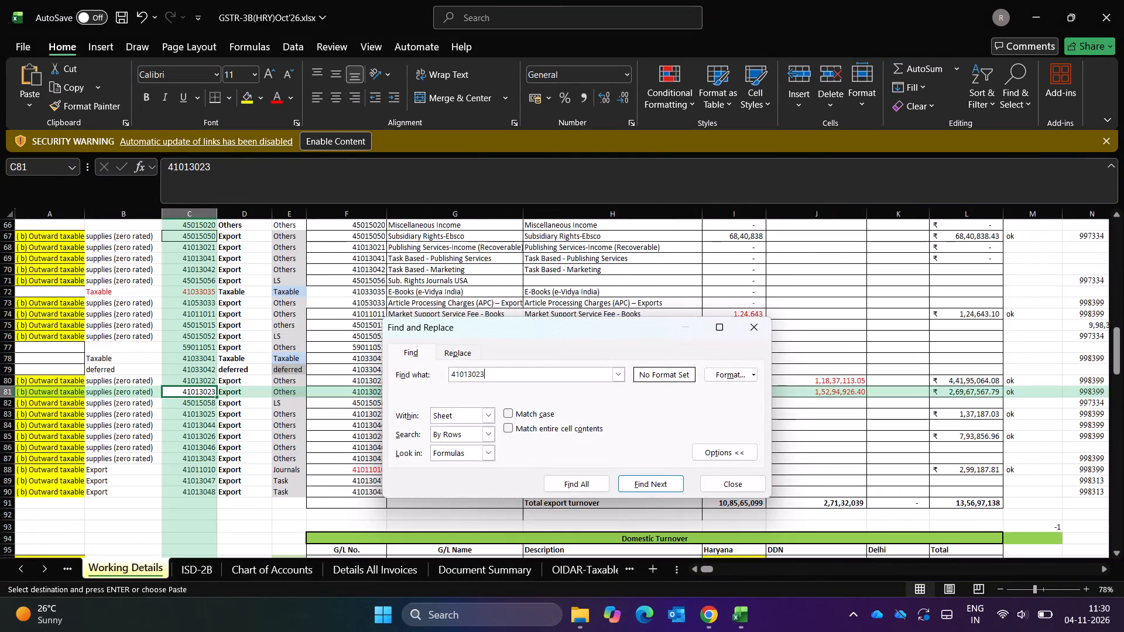
{"action": "key", "text": "Right"}
{"action": "key", "text": "Right"}
{"action": "key", "text": "Right"}
{"action": "key", "text": "Right"}
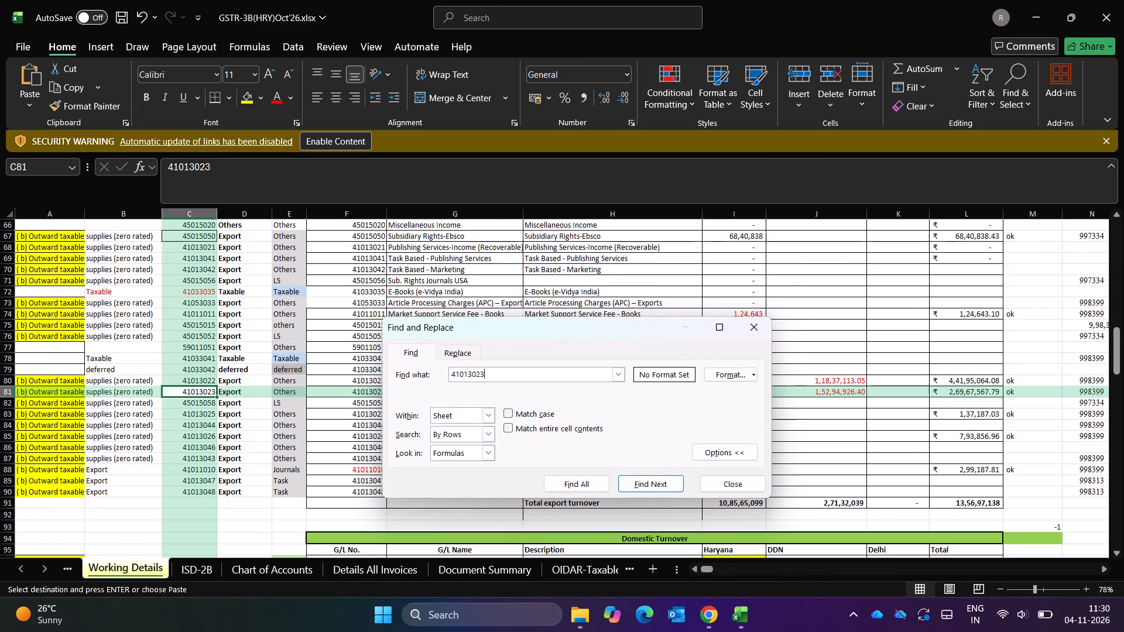
{"action": "left_click", "coordinate": [1081, 393]}
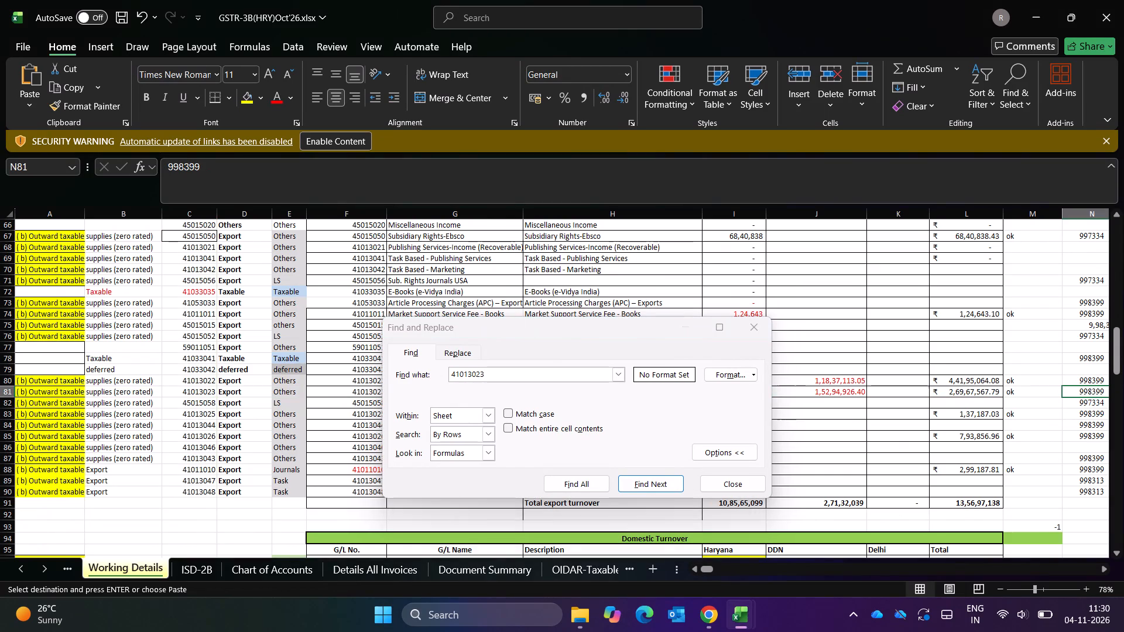
{"action": "key", "text": "ctrl+c"}
{"action": "key", "text": "ctrl+Page_Down"}
{"action": "key", "text": "ctrl+Page_Down"}
{"action": "key", "text": "ctrl+Page_Down"}
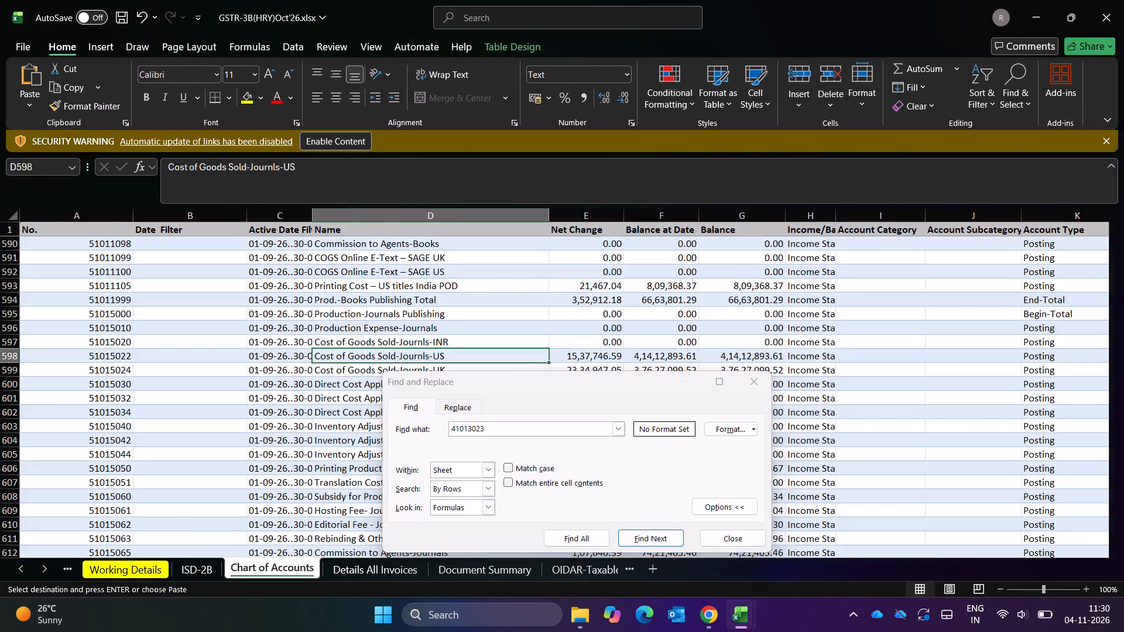
{"action": "key", "text": "ctrl+Page_Down"}
{"action": "key", "text": "ctrl+Page_Down"}
{"action": "key", "text": "ctrl+Page_Down"}
{"action": "key", "text": "ctrl+Page_Down"}
{"action": "key", "text": "ctrl+Page_Down"}
{"action": "key", "text": "ctrl+Page_Down"}
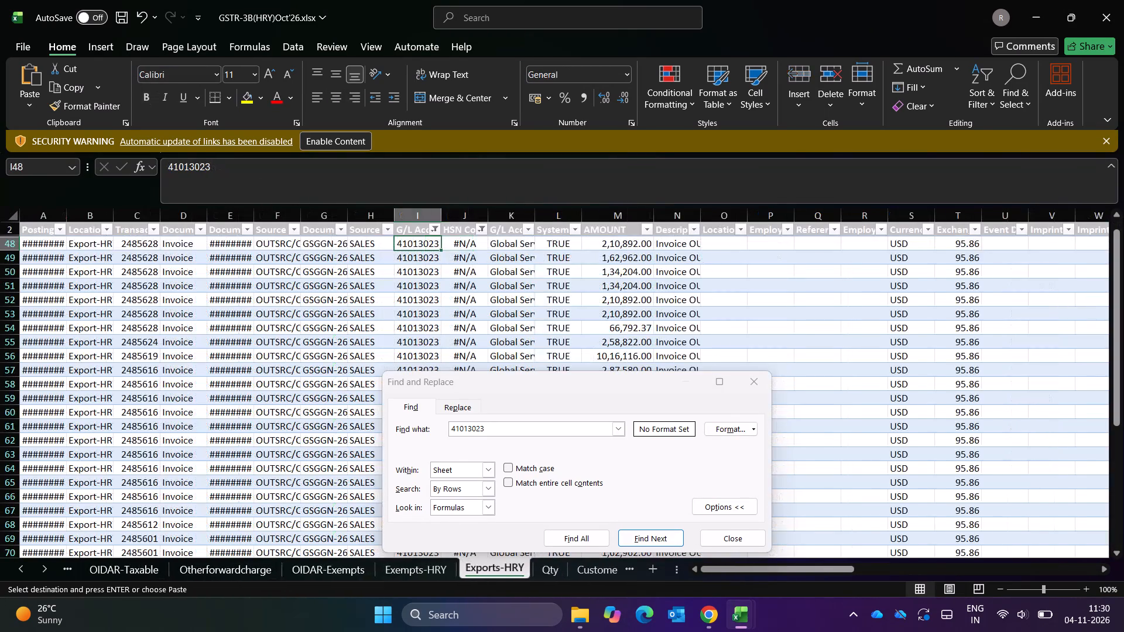
{"action": "key", "text": "Right"}
{"action": "key", "text": "ctrl+v"}
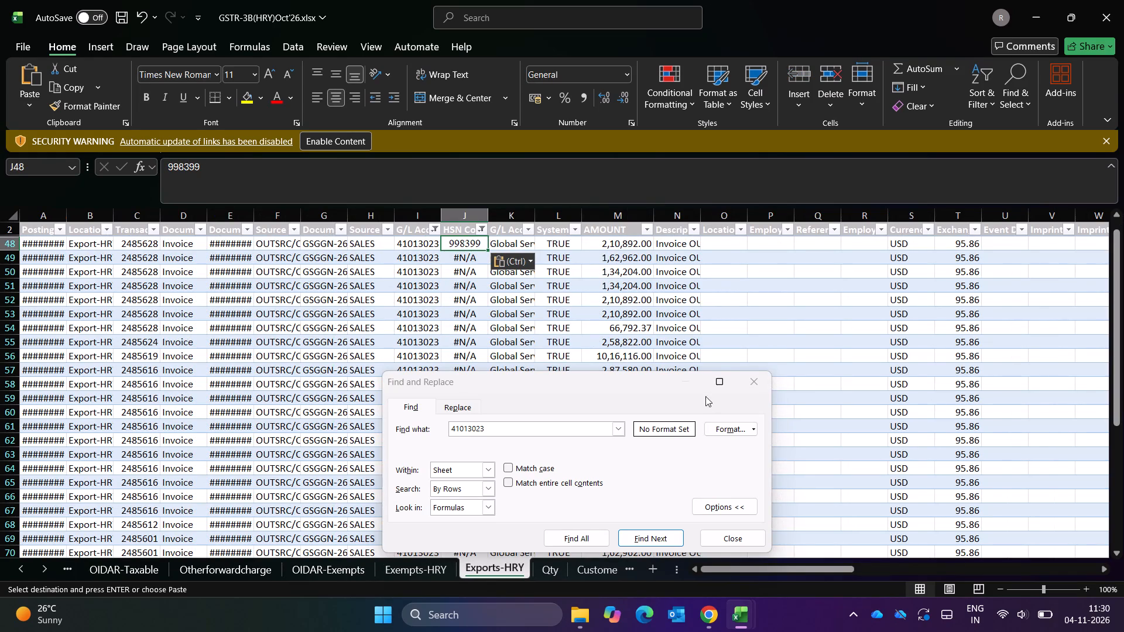
{"action": "left_click", "coordinate": [767, 386]}
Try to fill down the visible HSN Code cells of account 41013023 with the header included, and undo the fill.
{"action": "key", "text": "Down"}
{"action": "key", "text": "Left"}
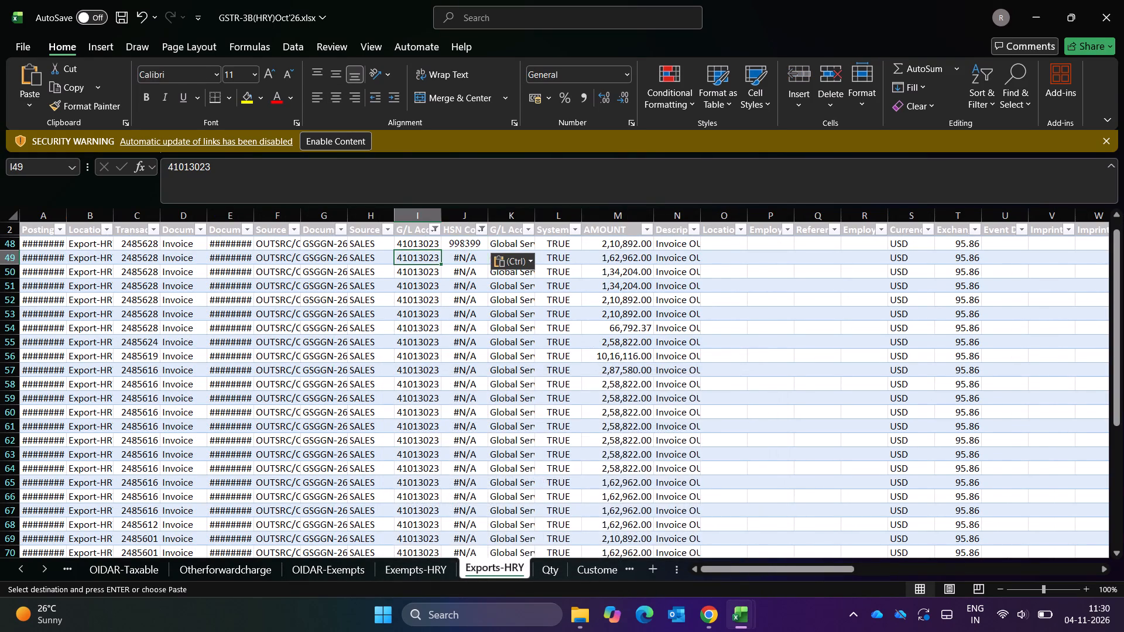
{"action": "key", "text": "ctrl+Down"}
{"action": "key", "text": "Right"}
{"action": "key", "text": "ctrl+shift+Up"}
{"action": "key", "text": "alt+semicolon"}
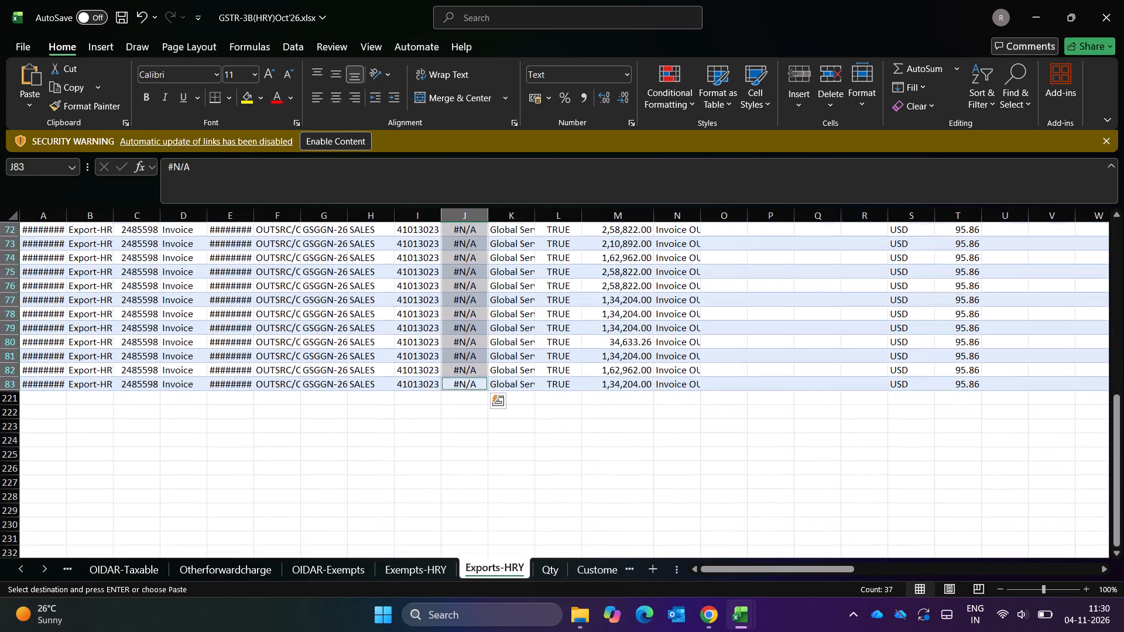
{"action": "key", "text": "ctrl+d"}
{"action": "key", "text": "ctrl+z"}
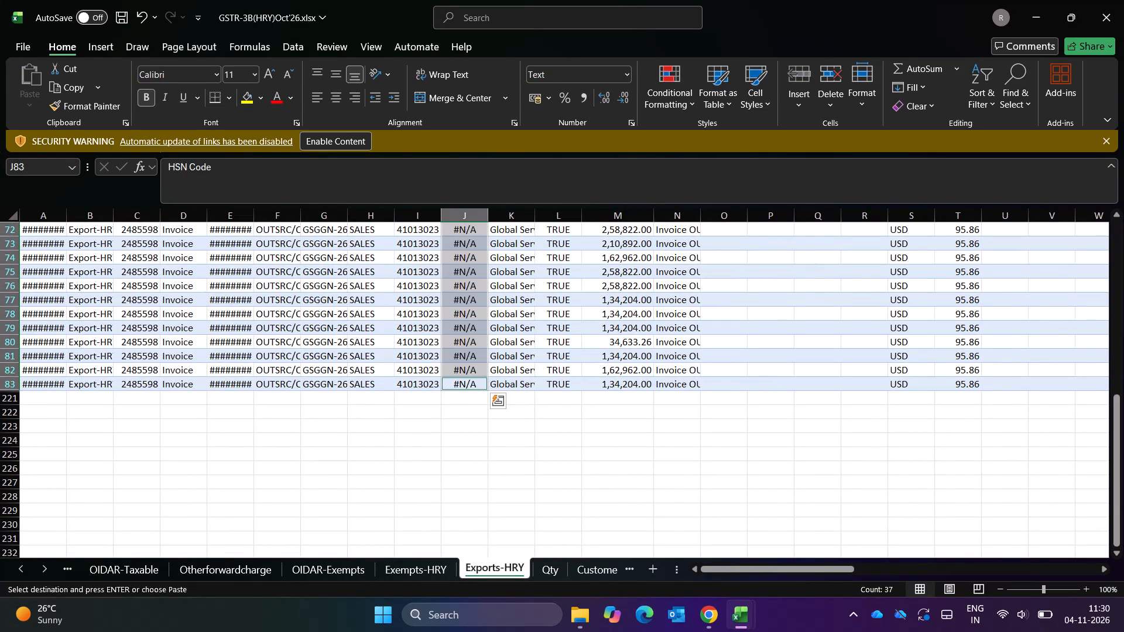
{"action": "key", "text": "shift+Down"}
{"action": "key", "text": "Down"}
{"action": "key", "text": "Down"}
{"action": "key", "text": "ctrl+Down"}
{"action": "key", "text": "Up"}
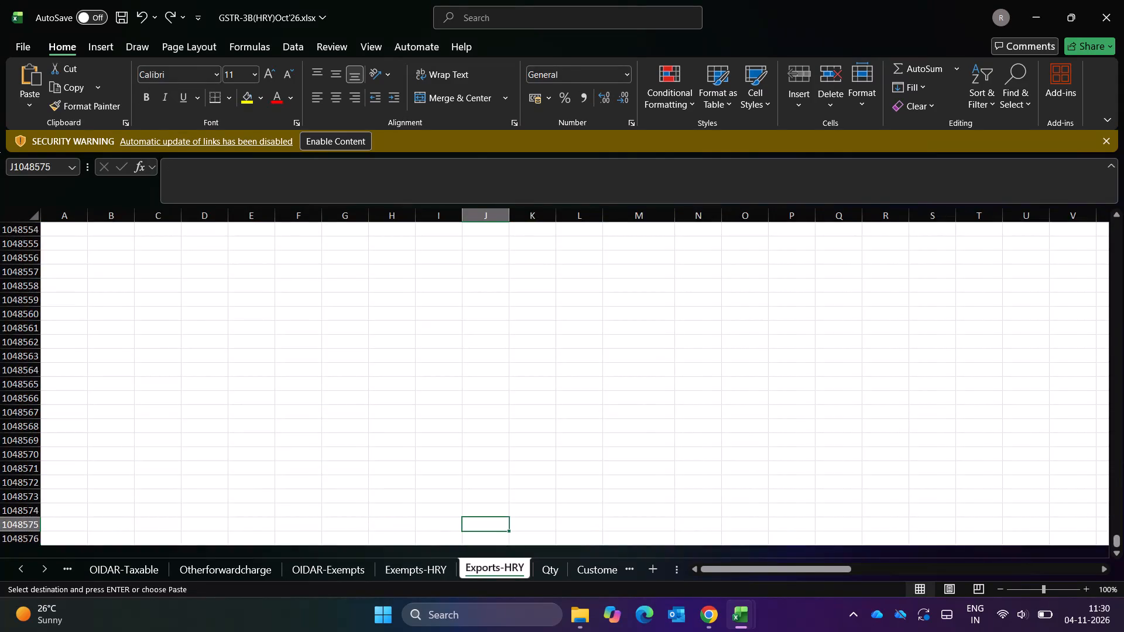
{"action": "key", "text": "ctrl+Up"}
{"action": "key", "text": "Down"}
{"action": "key", "text": "Up"}
{"action": "key", "text": "ctrl+shift+Up"}
{"action": "key", "text": "shift+Up"}
{"action": "key", "text": "shift+Down"}
{"action": "key", "text": "shift+Down"}
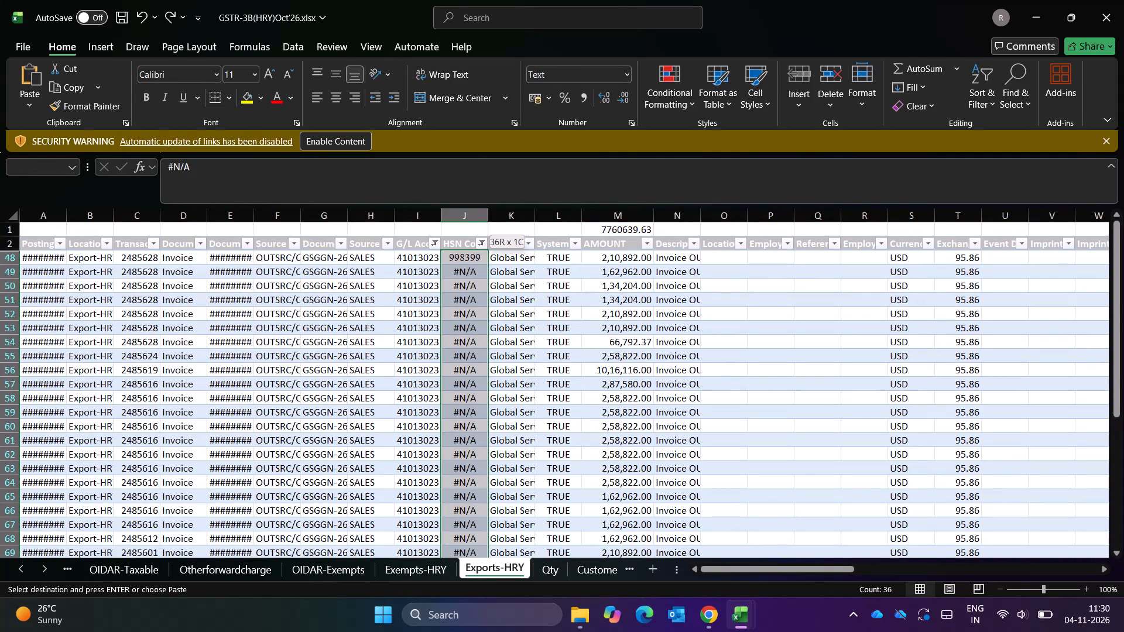
{"action": "key", "text": "alt+semicolon"}
{"action": "key", "text": "ctrl+d"}
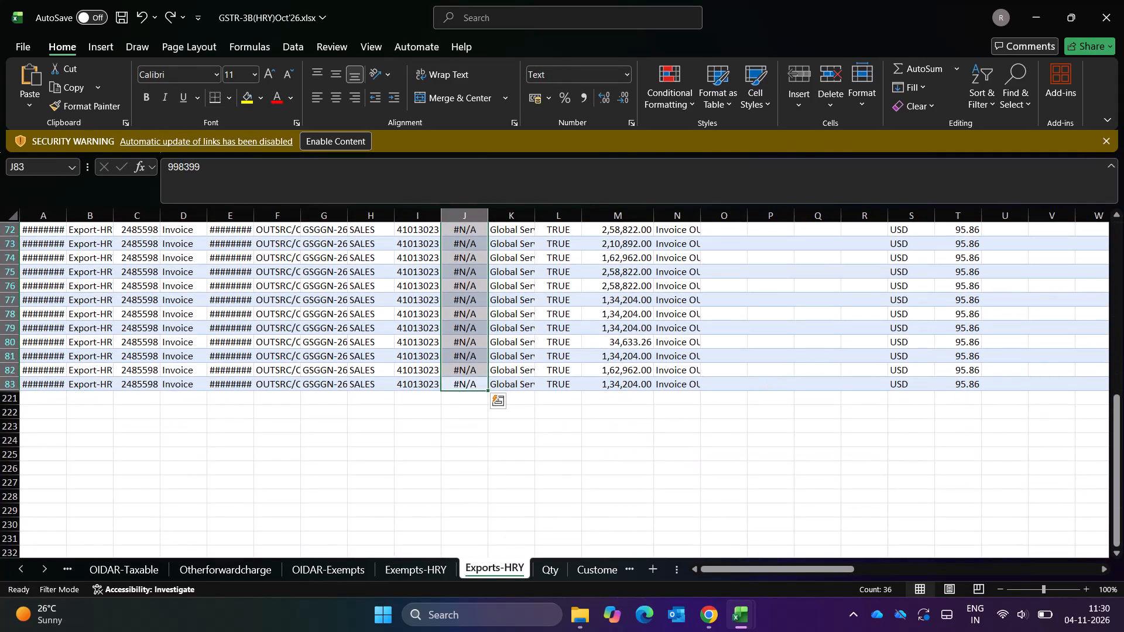
Change the G/L Account No. filter in Exports-HRY to show only account 41013022.
{"action": "key", "text": "ctrl+Up"}
{"action": "key", "text": "ctrl+Up"}
{"action": "key", "text": "ctrl+Up"}
{"action": "key", "text": "Down"}
{"action": "key", "text": "Left"}
{"action": "key", "text": "Left"}
{"action": "key", "text": "alt+Down"}
{"action": "key", "text": "Escape"}
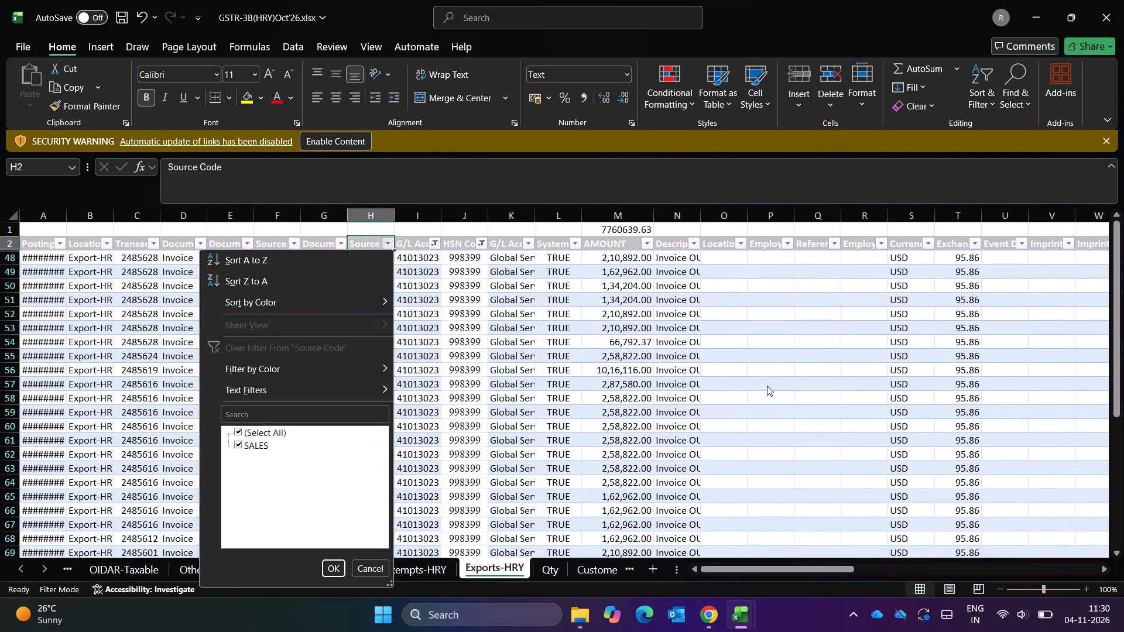
{"action": "key", "text": "Right"}
{"action": "key", "text": "alt+Down"}
{"action": "key", "text": "alt+Down"}
{"action": "key", "text": "alt+Down"}
{"action": "key", "text": "alt+Down"}
{"action": "key", "text": "alt+Down"}
{"action": "key", "text": "alt+Down"}
{"action": "key", "text": "alt+Down"}
{"action": "key", "text": "alt+Down"}
{"action": "key", "text": "alt+Down"}
{"action": "key", "text": "alt+Down"}
{"action": "key", "text": "Down"}
{"action": "key", "text": "Down"}
{"action": "key", "text": "Down"}
{"action": "key", "text": "Down"}
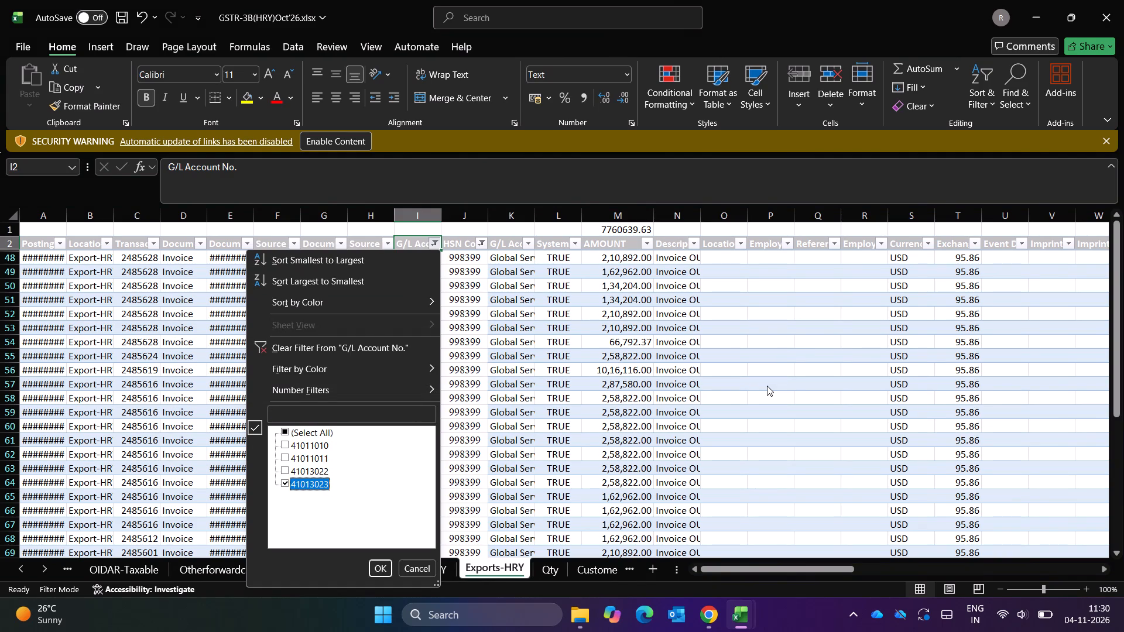
{"action": "key", "text": "space"}
{"action": "key", "text": "Up"}
{"action": "key", "text": "space"}
{"action": "key", "text": "Return"}
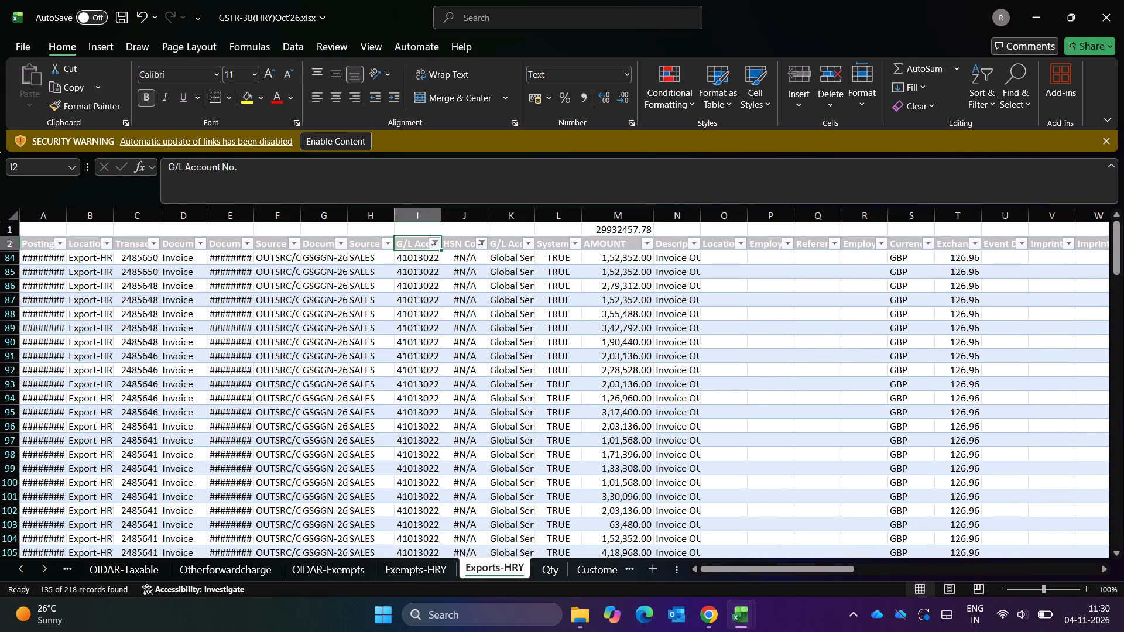
{"action": "key", "text": "Down"}
{"action": "key", "text": "ctrl+c"}
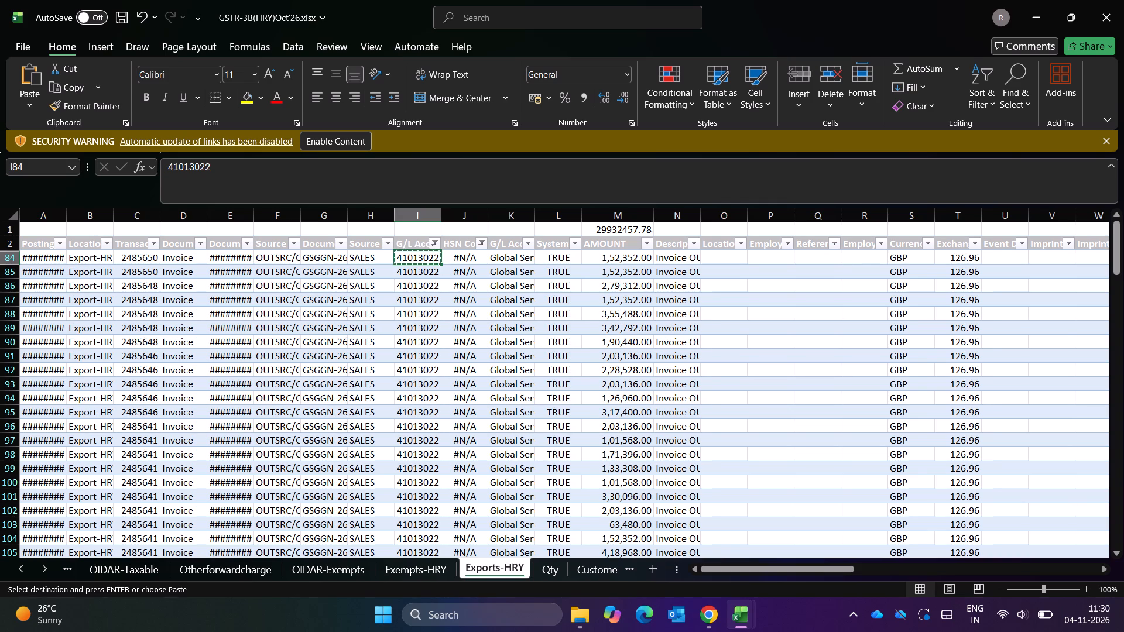
{"action": "key", "text": "ctrl+Page_Up"}
{"action": "key", "text": "ctrl+Page_Up"}
{"action": "key", "text": "ctrl+Page_Up"}
{"action": "key", "text": "ctrl+Page_Up"}
{"action": "key", "text": "ctrl+Page_Up"}
{"action": "key", "text": "ctrl+Page_Up"}
{"action": "key", "text": "ctrl+Page_Up"}
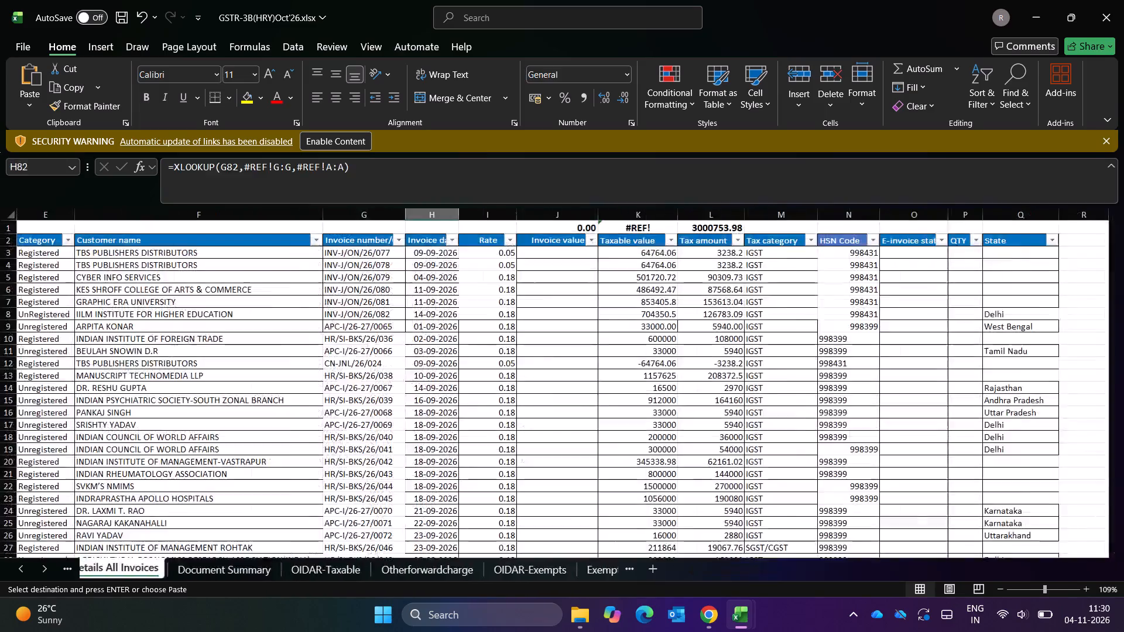
{"action": "key", "text": "ctrl+Page_Up"}
{"action": "key", "text": "ctrl+Page_Up"}
{"action": "key", "text": "ctrl+Page_Up"}
{"action": "key", "text": "ctrl+Page_Down"}
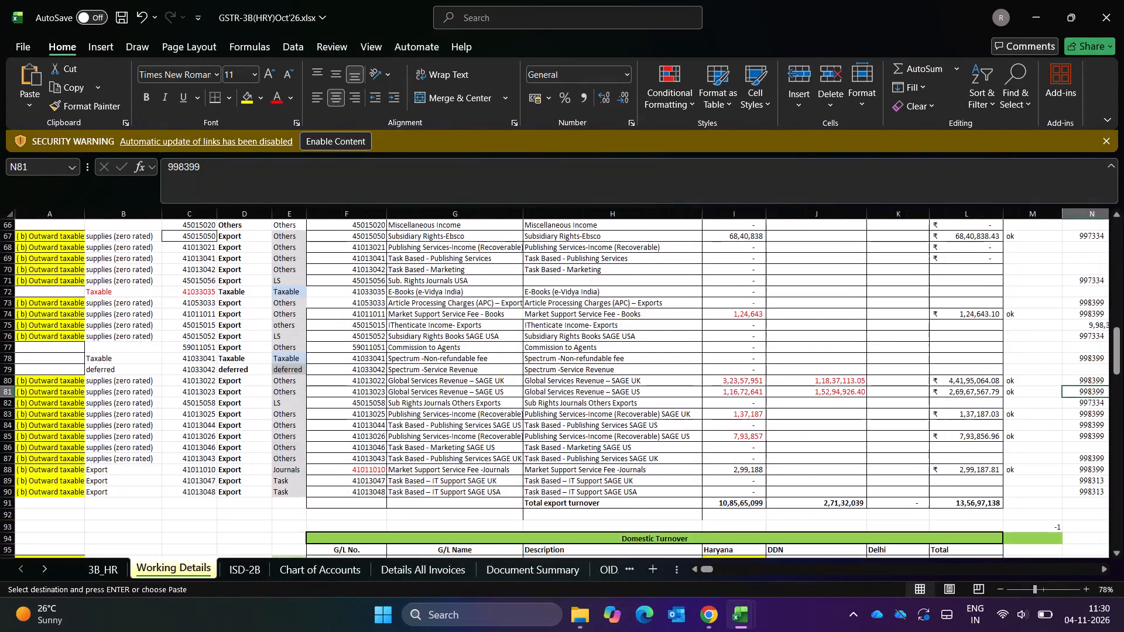
{"action": "key", "text": "ctrl+f"}
{"action": "key", "text": "ctrl+v"}
{"action": "key", "text": "Return"}
{"action": "key", "text": "Escape"}
{"action": "key", "text": "Right"}
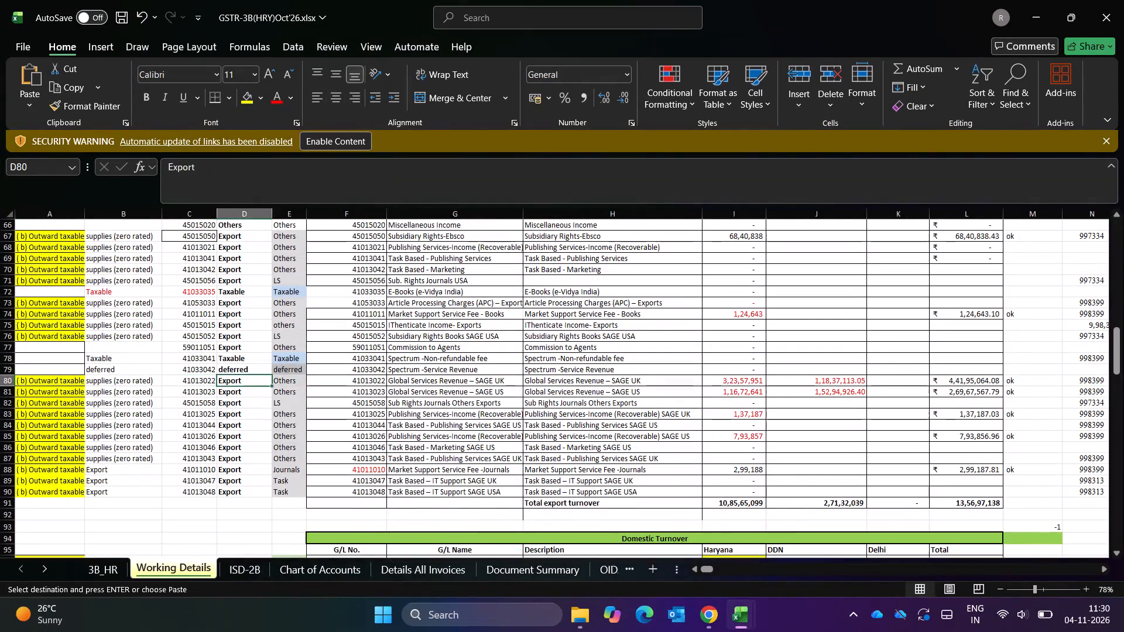
{"action": "key", "text": "Right"}
{"action": "key", "text": "Right"}
{"action": "key", "text": "Right"}
{"action": "key", "text": "Right"}
{"action": "key", "text": "Right"}
{"action": "key", "text": "Right"}
{"action": "key", "text": "Right"}
{"action": "key", "text": "Right"}
{"action": "key", "text": "Right"}
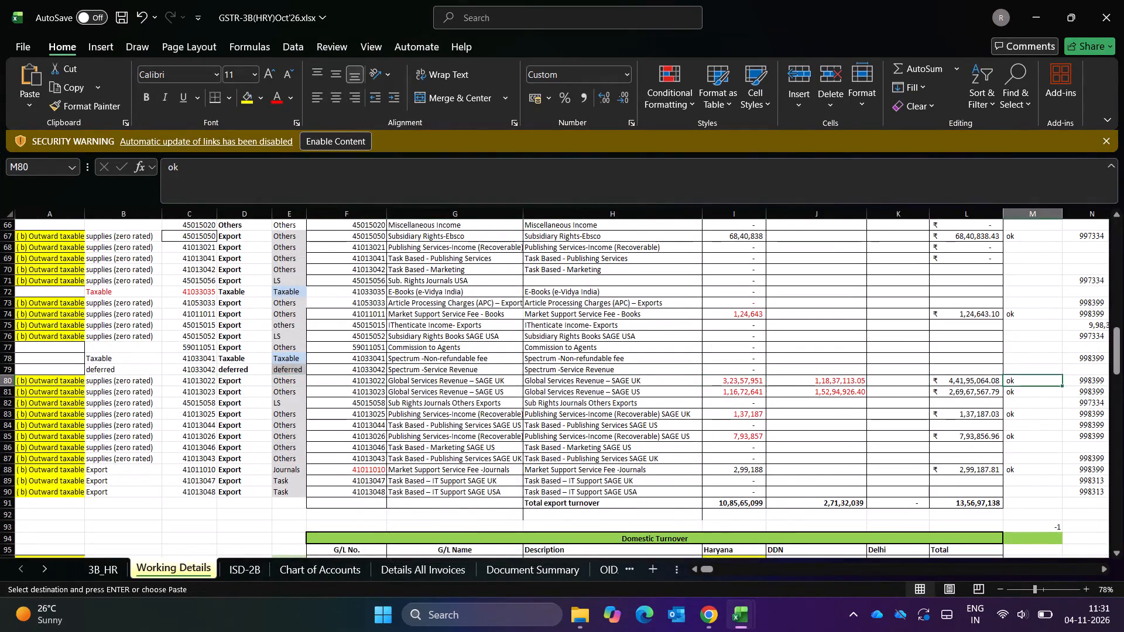
{"action": "key", "text": "Right"}
{"action": "key", "text": "ctrl+c"}
{"action": "key", "text": "ctrl+Page_Down"}
{"action": "key", "text": "ctrl+Page_Down"}
{"action": "key", "text": "ctrl+Page_Down"}
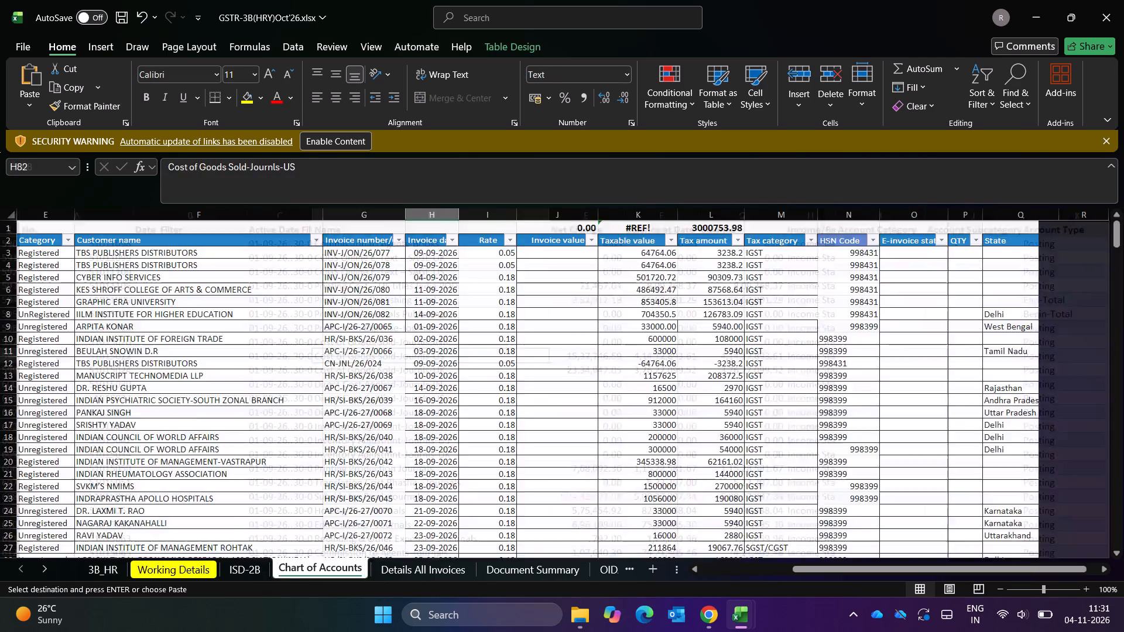
{"action": "key", "text": "ctrl+Page_Down"}
{"action": "key", "text": "ctrl+Page_Down"}
{"action": "key", "text": "ctrl+Page_Down"}
{"action": "key", "text": "ctrl+Page_Down"}
{"action": "key", "text": "ctrl+Page_Down"}
{"action": "key", "text": "ctrl+Page_Down"}
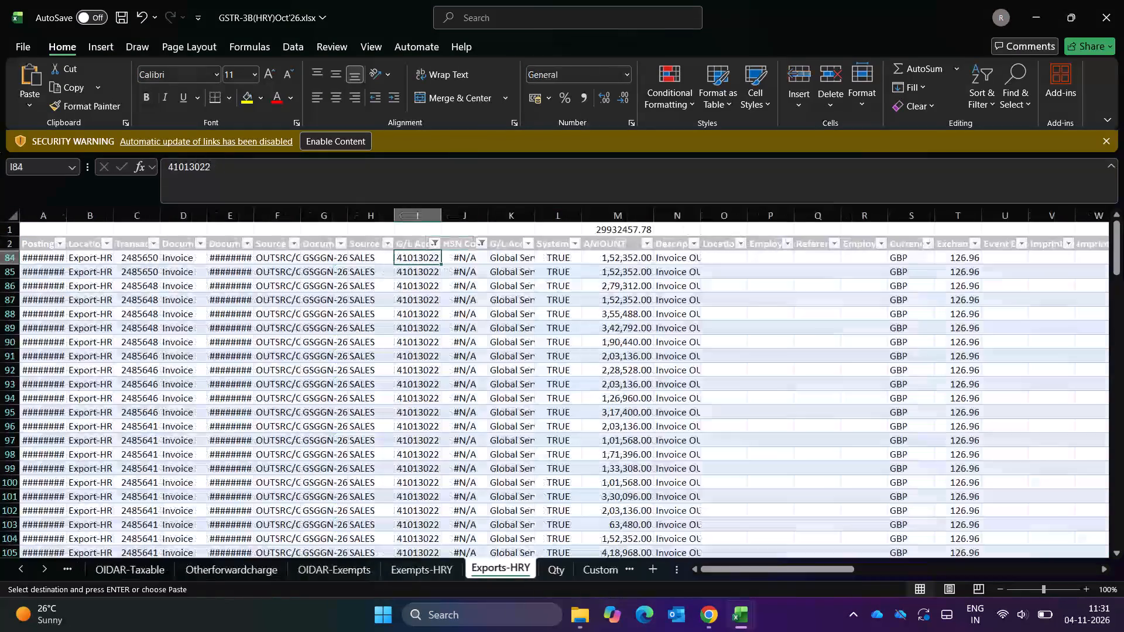
{"action": "key", "text": "Right"}
{"action": "key", "text": "ctrl+v"}
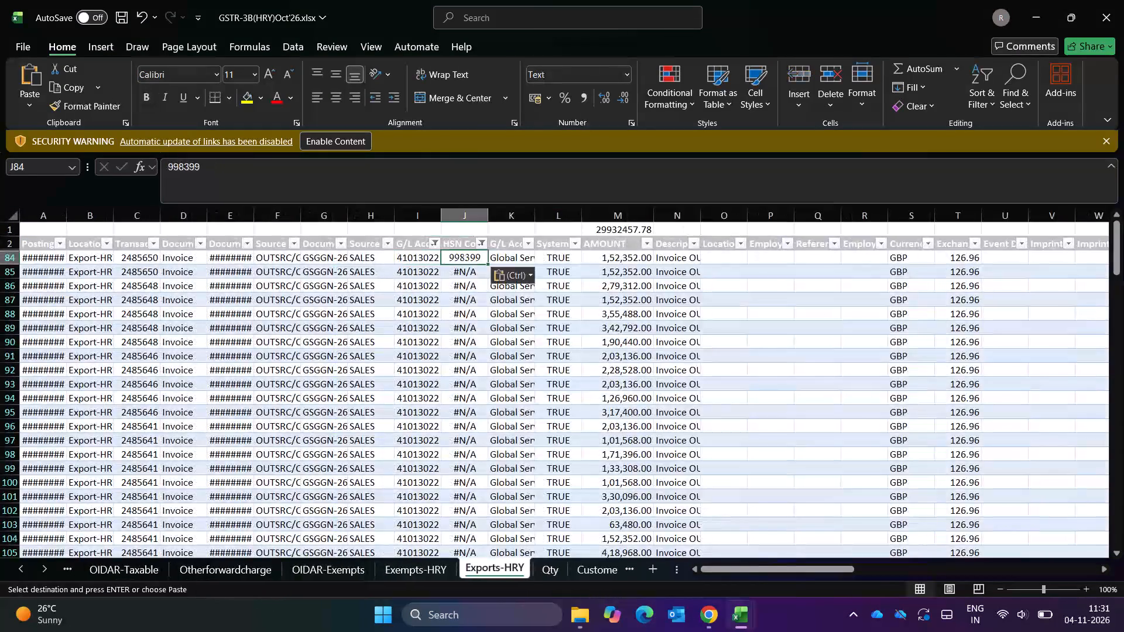
Fill HSN code 998399 down to the remaining visible rows of account 41013022.
{"action": "key", "text": "Left"}
{"action": "key", "text": "ctrl+Down"}
{"action": "key", "text": "Right"}
{"action": "key", "text": "ctrl+shift+Up"}
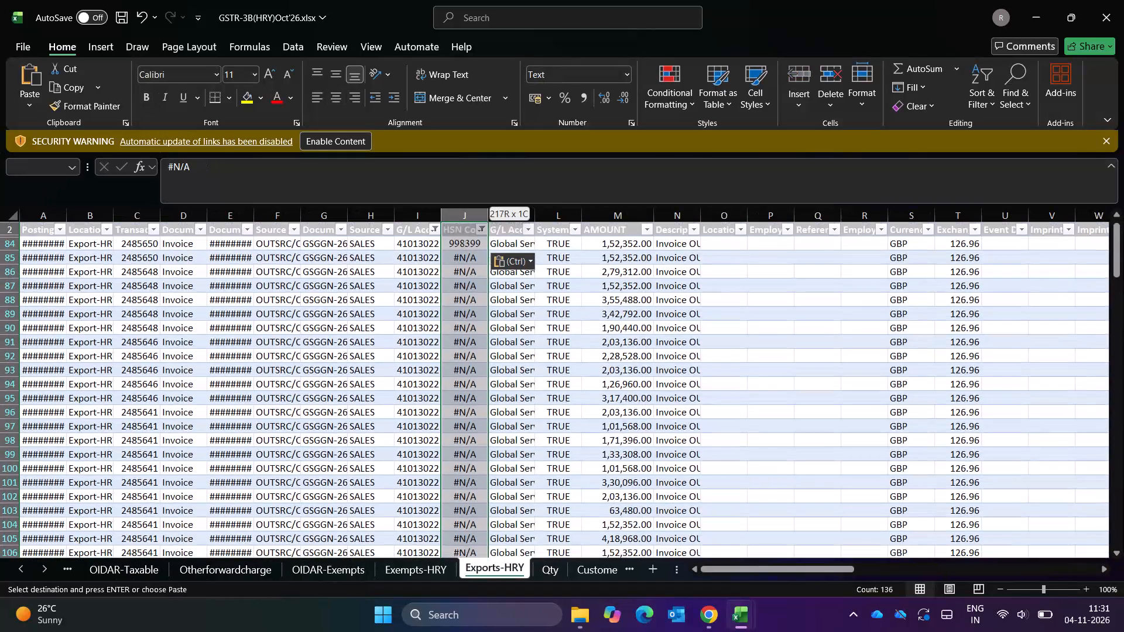
{"action": "key", "text": "shift+Down"}
{"action": "key", "text": "alt+semicolon"}
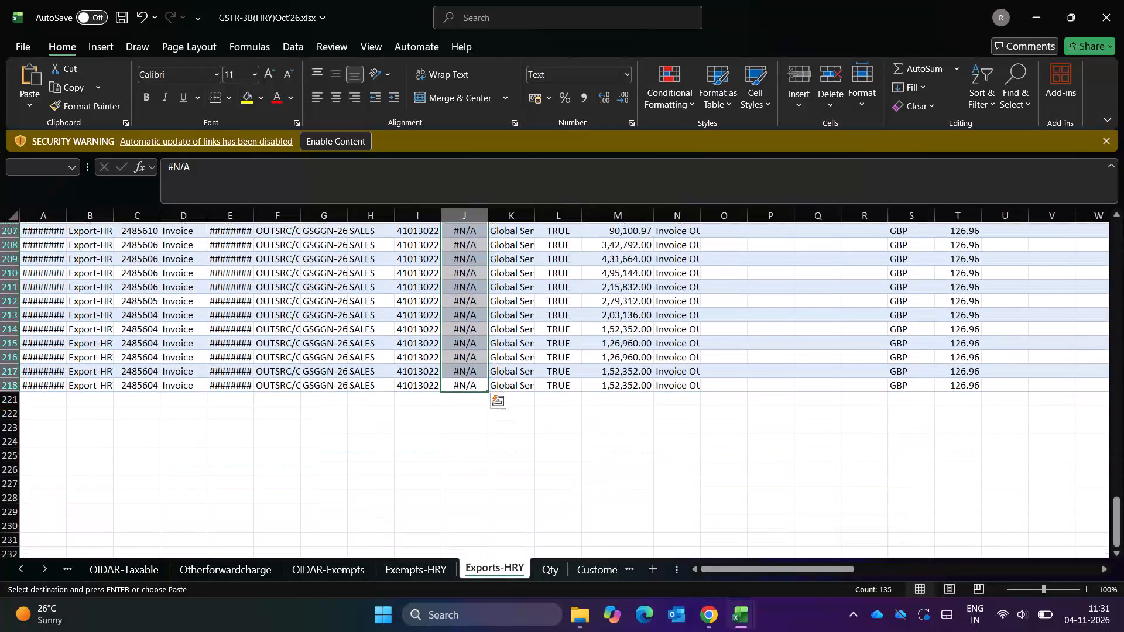
{"action": "key", "text": "ctrl+d"}
Change the G/L Account No. filter in Exports-HRY to show only account 41011010.
{"action": "key", "text": "ctrl+Up"}
{"action": "key", "text": "ctrl+Up"}
{"action": "key", "text": "Down"}
{"action": "key", "text": "Left"}
{"action": "key", "text": "alt+Down"}
{"action": "key", "text": "alt+Down"}
{"action": "key", "text": "alt+Down"}
{"action": "key", "text": "alt+Down"}
{"action": "key", "text": "alt+Down"}
{"action": "key", "text": "alt+Down"}
{"action": "key", "text": "alt+Down"}
{"action": "key", "text": "alt+Down"}
{"action": "key", "text": "alt+Down"}
{"action": "key", "text": "alt+Down"}
{"action": "key", "text": "alt+Down"}
{"action": "key", "text": "alt+Down"}
{"action": "key", "text": "alt+Down"}
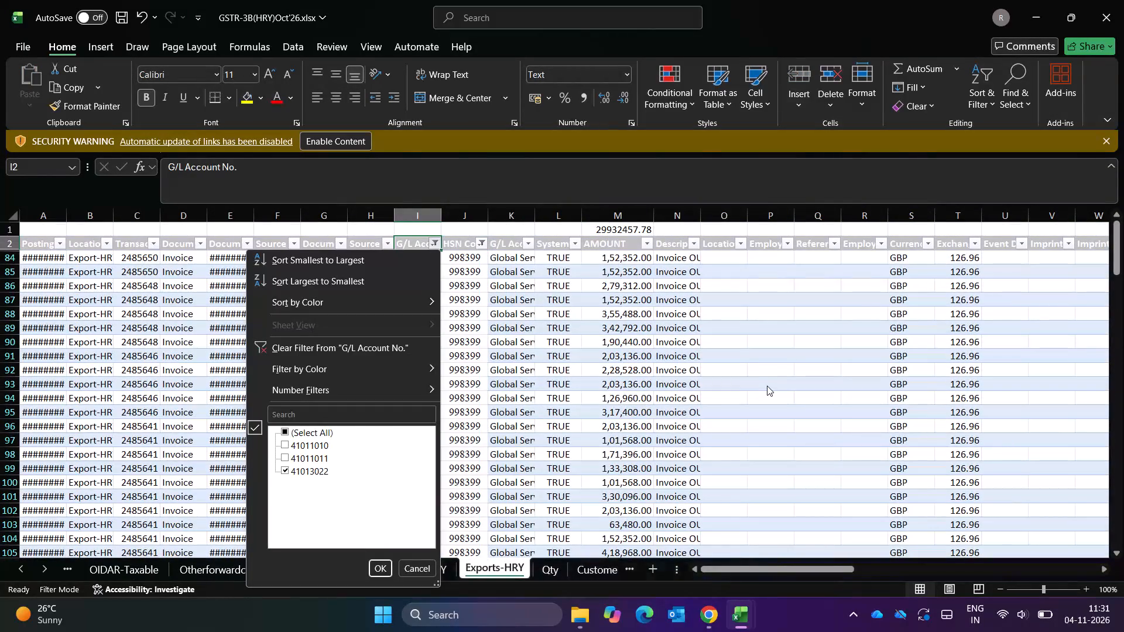
{"action": "key", "text": "space"}
{"action": "key", "text": "Up"}
{"action": "key", "text": "Up"}
{"action": "key", "text": "space"}
{"action": "key", "text": "Return"}
{"action": "key", "text": "Down"}
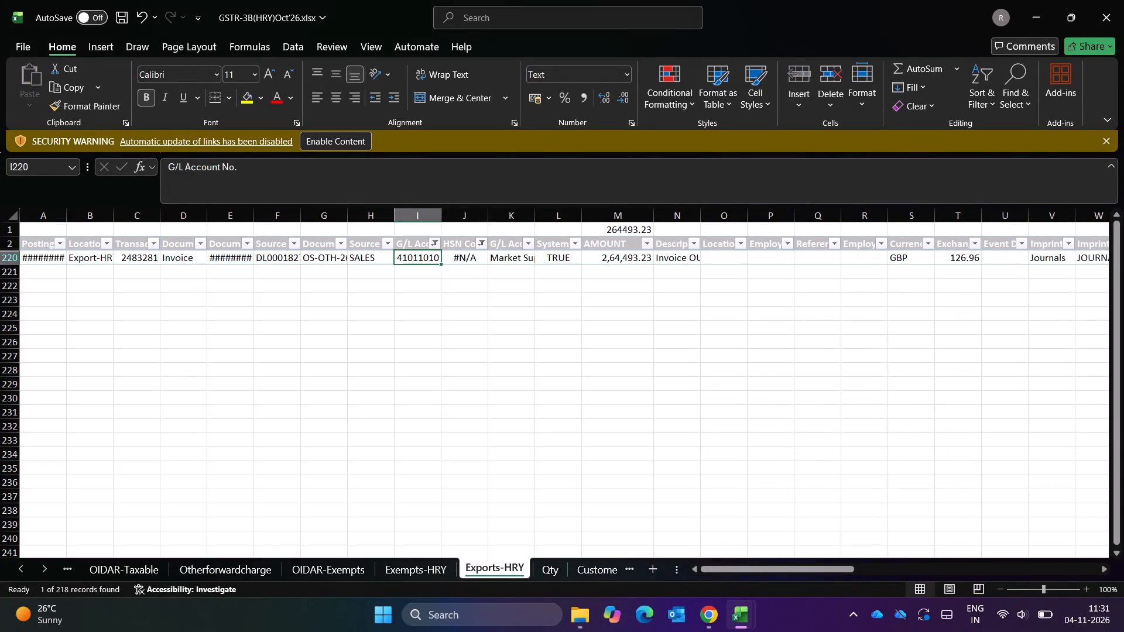
{"action": "key", "text": "Up"}
{"action": "key", "text": "Down"}
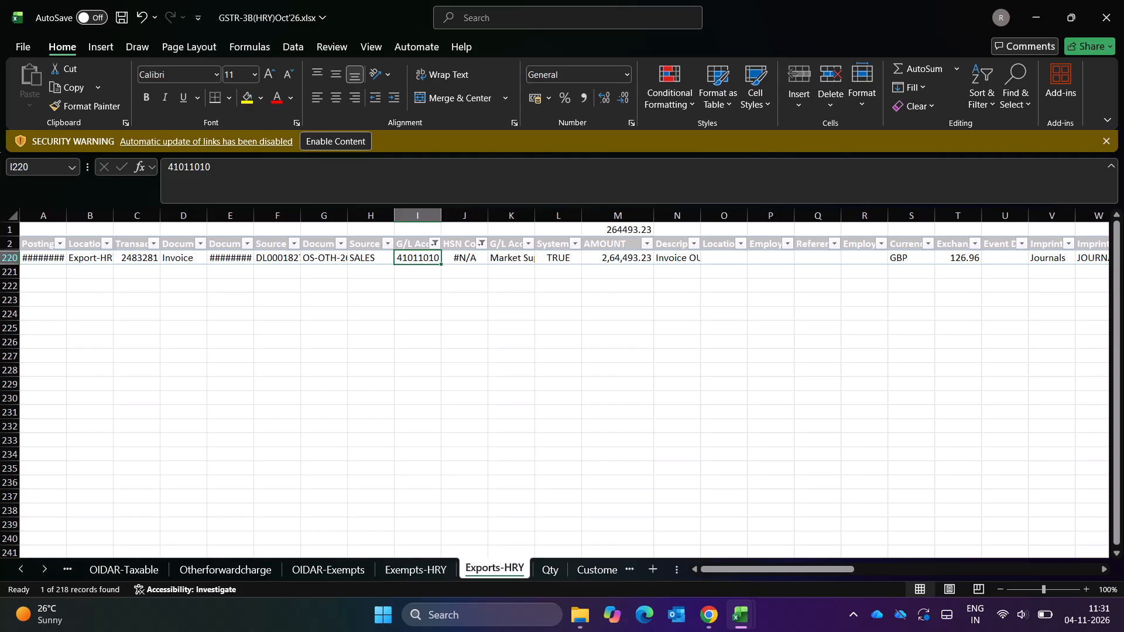
Add account 41011011 to the G/L Account No. filter so it shows alongside 41011010.
{"action": "key", "text": "Up"}
{"action": "key", "text": "alt+Down"}
{"action": "key", "text": "alt+Down"}
{"action": "key", "text": "alt+Down"}
{"action": "key", "text": "alt+Down"}
{"action": "key", "text": "alt+Down"}
{"action": "key", "text": "alt+Down"}
{"action": "key", "text": "alt+Down"}
{"action": "key", "text": "alt+Down"}
{"action": "key", "text": "alt+Down"}
{"action": "key", "text": "alt+Down"}
{"action": "key", "text": "Down"}
{"action": "key", "text": "Down"}
{"action": "key", "text": "space"}
{"action": "key", "text": "Return"}
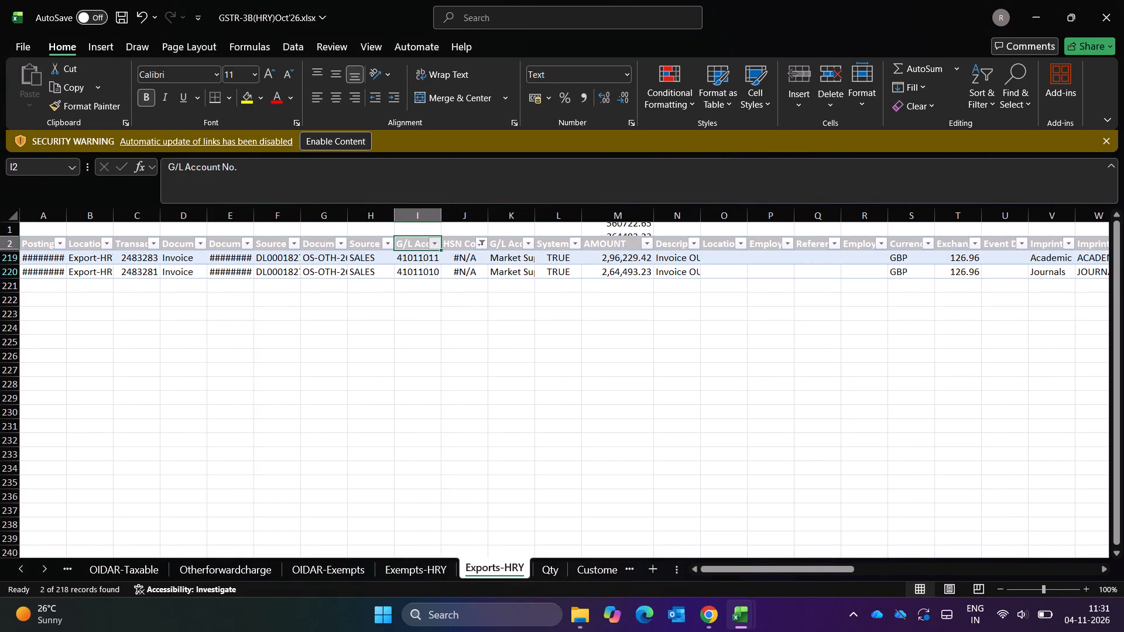
Look up G/L account 41011010 from Exports-HRY in Working Details and copy its HSN code 998399.
{"action": "key", "text": "Down"}
{"action": "key", "text": "Down"}
{"action": "key", "text": "ctrl+c"}
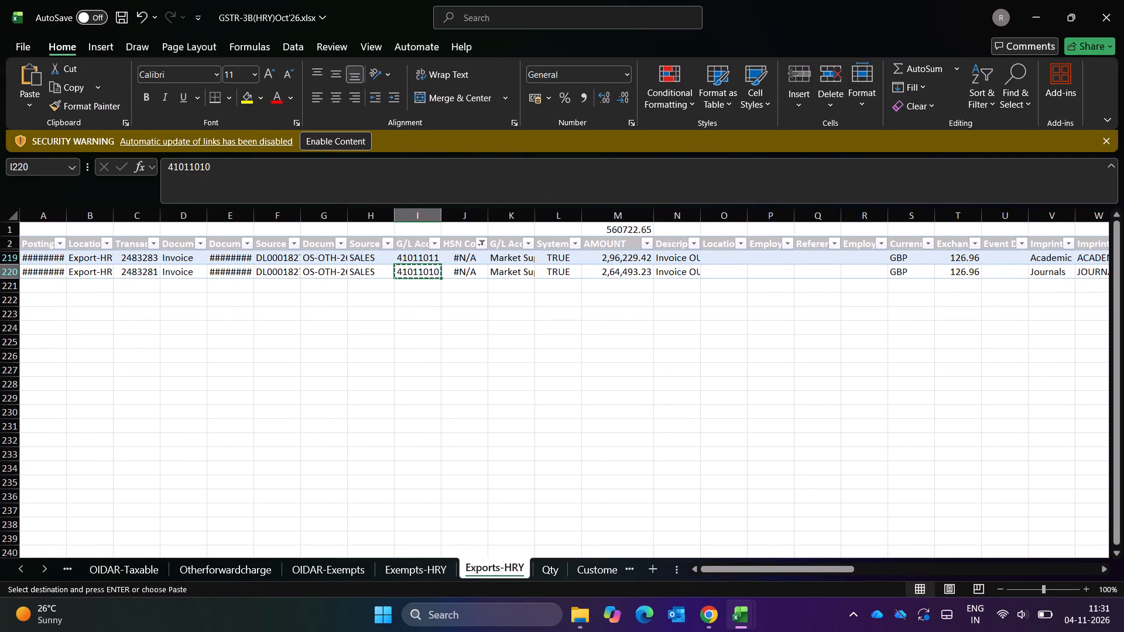
{"action": "key", "text": "ctrl+Page_Up"}
{"action": "key", "text": "ctrl+Page_Up"}
{"action": "key", "text": "ctrl+Page_Up"}
{"action": "key", "text": "ctrl+Page_Up"}
{"action": "key", "text": "ctrl+Page_Up"}
{"action": "key", "text": "ctrl+Page_Up"}
{"action": "key", "text": "ctrl+Page_Up"}
{"action": "key", "text": "ctrl+Page_Up"}
{"action": "key", "text": "ctrl+Page_Up"}
{"action": "key", "text": "ctrl+Page_Up"}
{"action": "key", "text": "ctrl+Page_Down"}
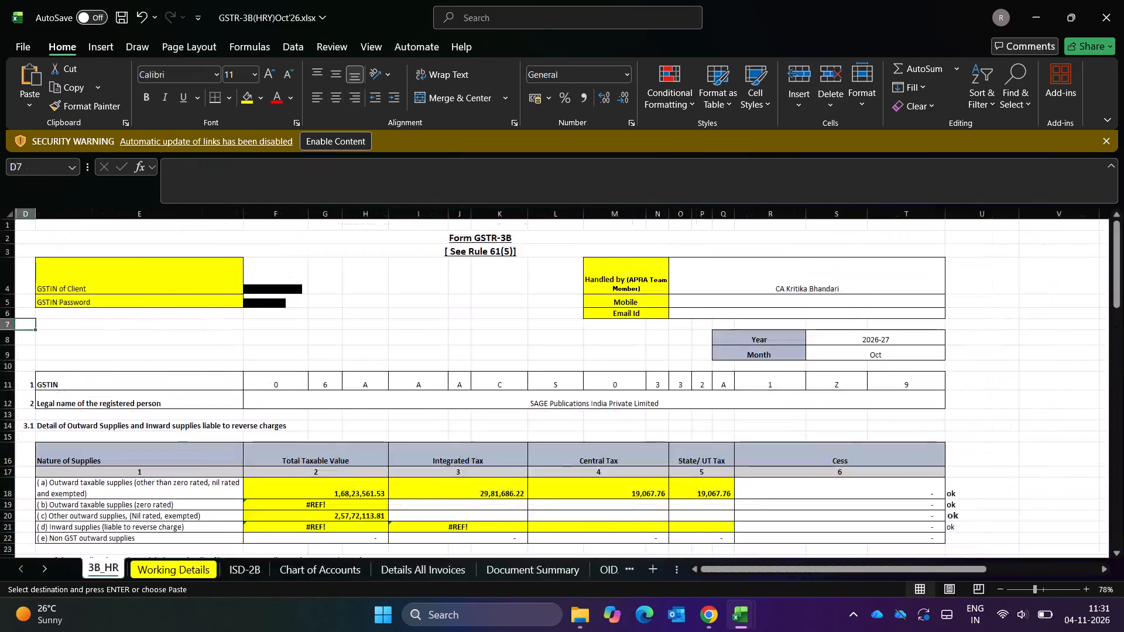
{"action": "key", "text": "ctrl+f"}
{"action": "key", "text": "ctrl+v"}
{"action": "key", "text": "Return"}
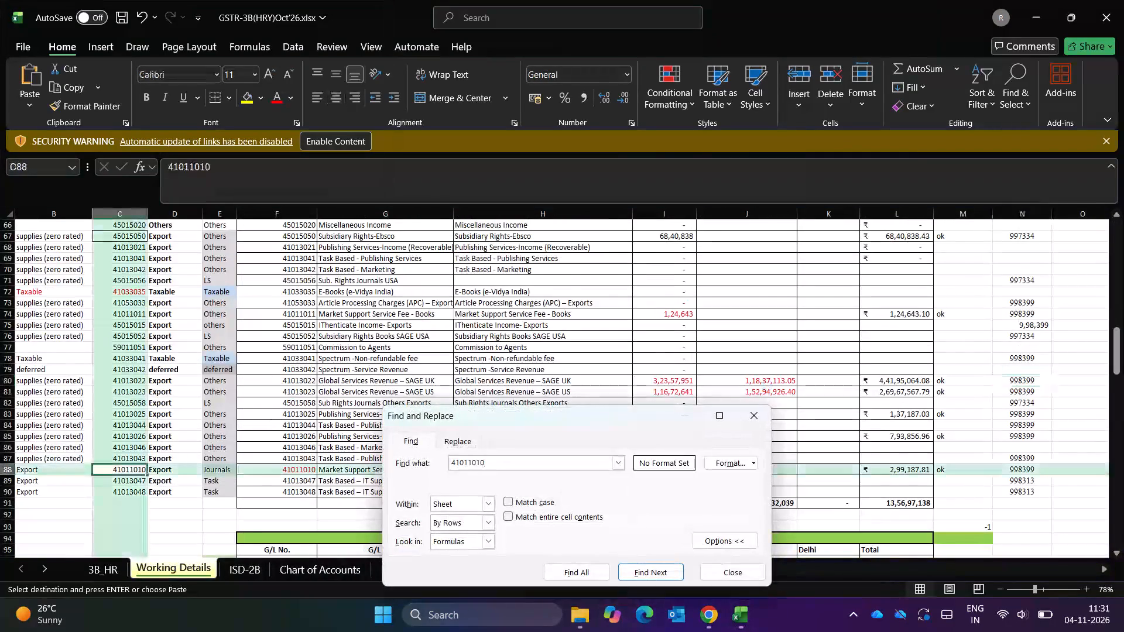
{"action": "key", "text": "Escape"}
{"action": "key", "text": "Right"}
{"action": "key", "text": "Right"}
{"action": "key", "text": "Right"}
{"action": "key", "text": "Right"}
{"action": "key", "text": "Right"}
{"action": "key", "text": "Right"}
{"action": "key", "text": "Right"}
{"action": "key", "text": "Right"}
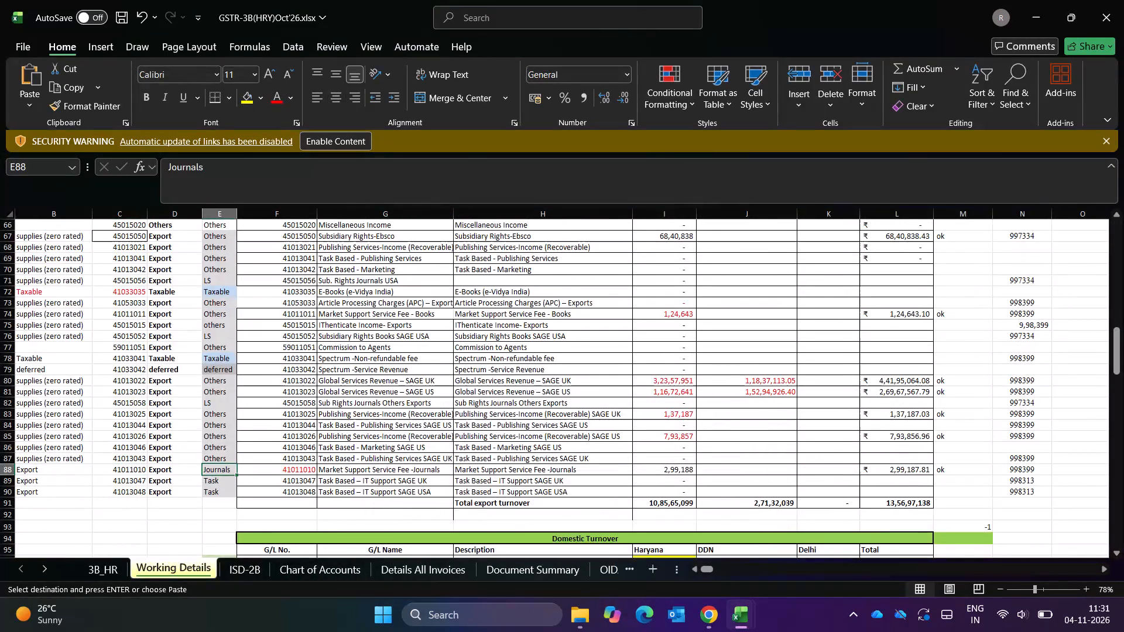
{"action": "key", "text": "Right"}
{"action": "key", "text": "Right"}
{"action": "key", "text": "Right"}
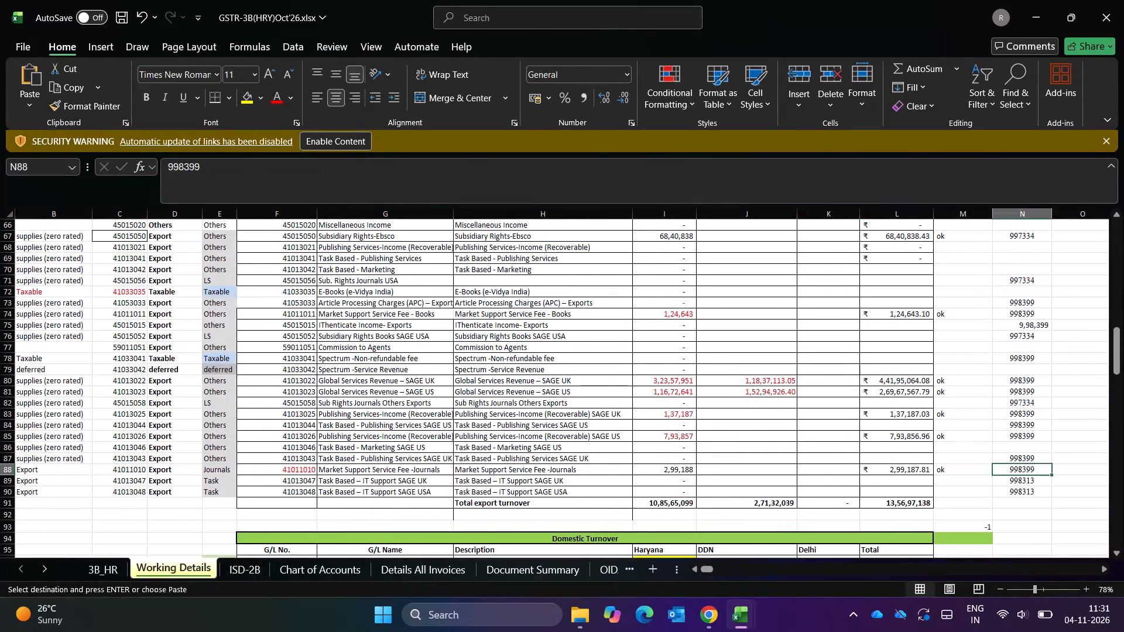
{"action": "key", "text": "ctrl+c"}
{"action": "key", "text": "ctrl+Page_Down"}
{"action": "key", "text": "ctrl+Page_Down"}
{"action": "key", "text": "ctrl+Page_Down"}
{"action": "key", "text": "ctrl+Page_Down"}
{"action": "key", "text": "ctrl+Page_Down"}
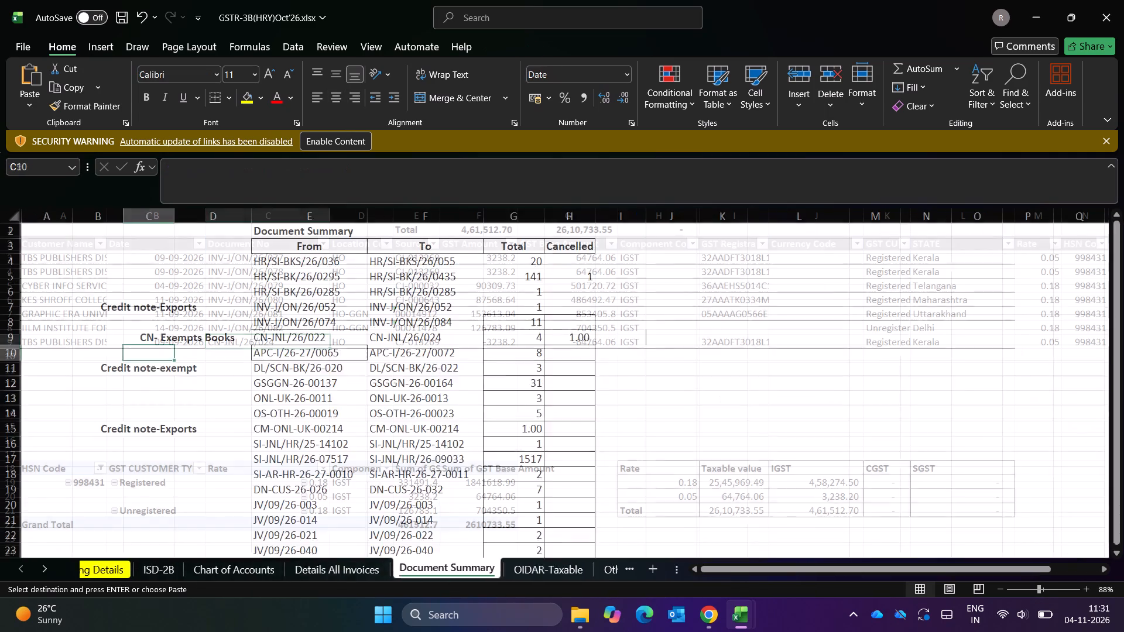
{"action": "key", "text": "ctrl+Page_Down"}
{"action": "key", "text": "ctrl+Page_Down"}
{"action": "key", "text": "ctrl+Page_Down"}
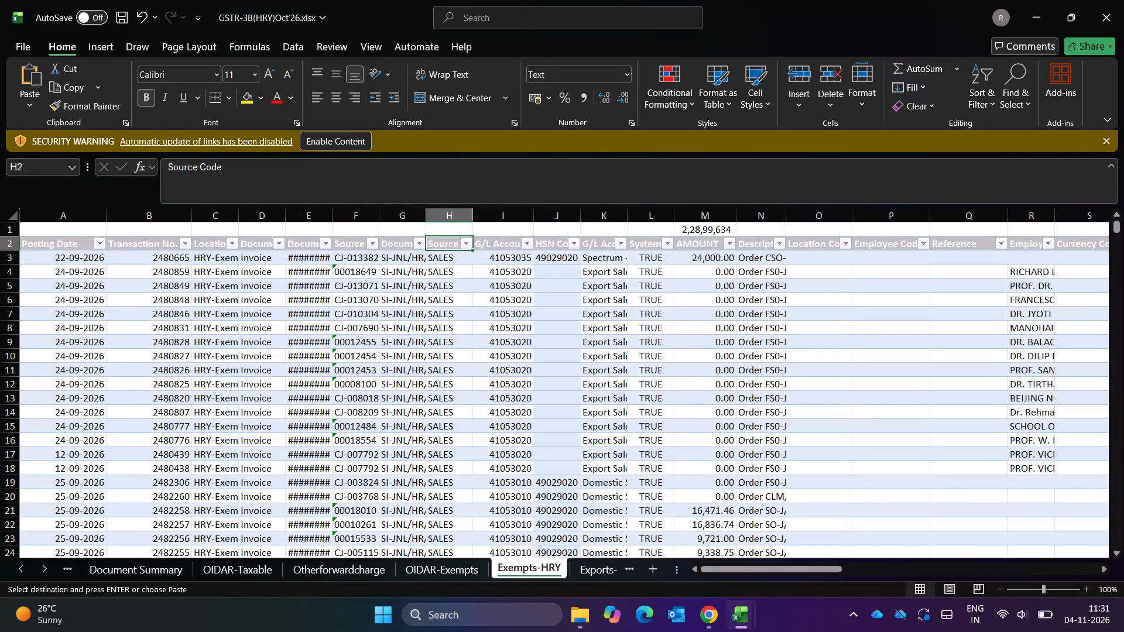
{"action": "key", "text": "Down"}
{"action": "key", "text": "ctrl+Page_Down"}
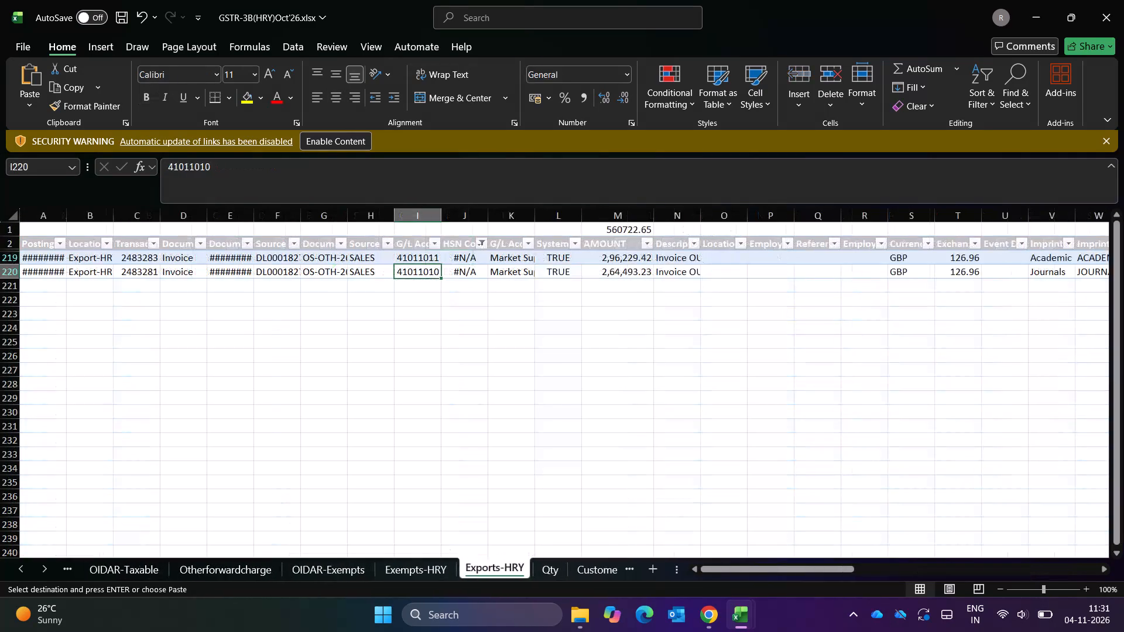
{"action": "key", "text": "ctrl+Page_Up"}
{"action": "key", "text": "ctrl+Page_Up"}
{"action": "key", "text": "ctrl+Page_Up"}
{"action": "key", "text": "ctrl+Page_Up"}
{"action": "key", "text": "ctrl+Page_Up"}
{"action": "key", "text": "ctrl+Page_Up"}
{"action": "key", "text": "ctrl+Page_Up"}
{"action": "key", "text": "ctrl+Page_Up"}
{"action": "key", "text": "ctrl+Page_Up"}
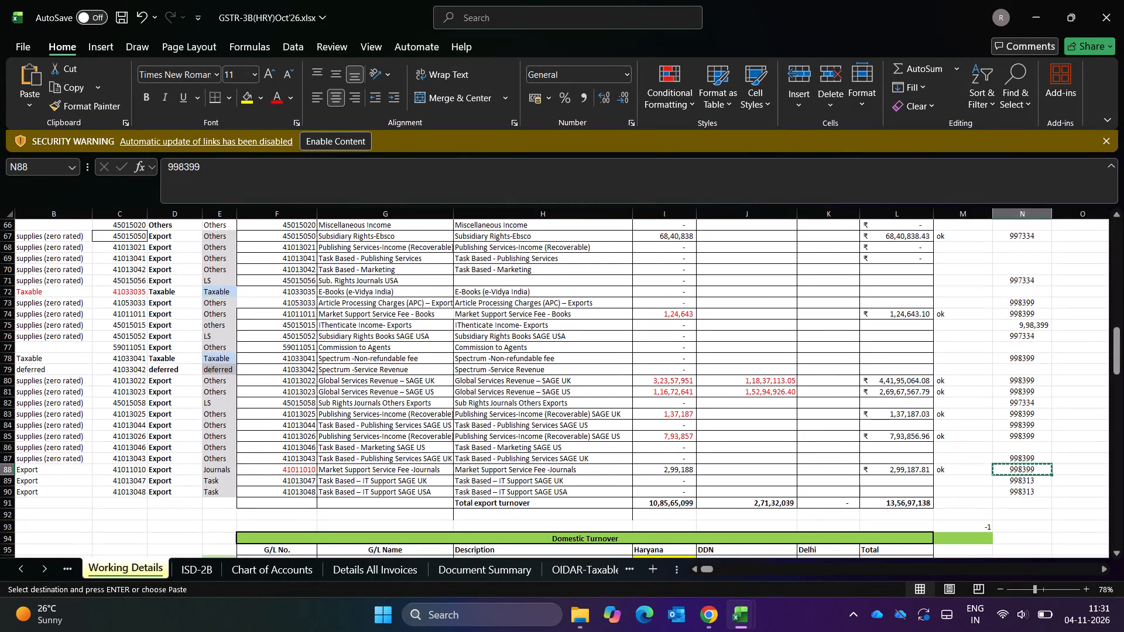
Paste the copied HSN code 998399 into the HSN Code cell of account 41011010 in Exports-HRY.
{"action": "key", "text": "ctrl+Page_Down"}
{"action": "key", "text": "ctrl+Page_Down"}
{"action": "key", "text": "ctrl+Page_Down"}
{"action": "key", "text": "ctrl+Page_Down"}
{"action": "key", "text": "ctrl+Page_Down"}
{"action": "key", "text": "ctrl+Page_Down"}
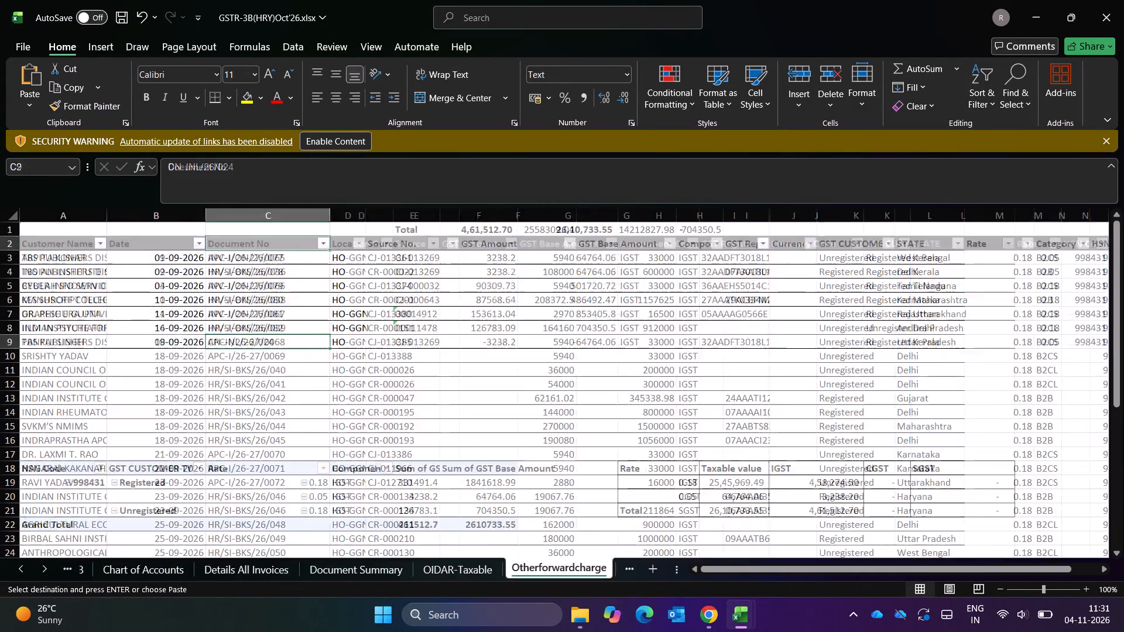
{"action": "key", "text": "ctrl+Page_Down"}
{"action": "key", "text": "ctrl+Page_Down"}
{"action": "key", "text": "ctrl+Page_Down"}
{"action": "key", "text": "Right"}
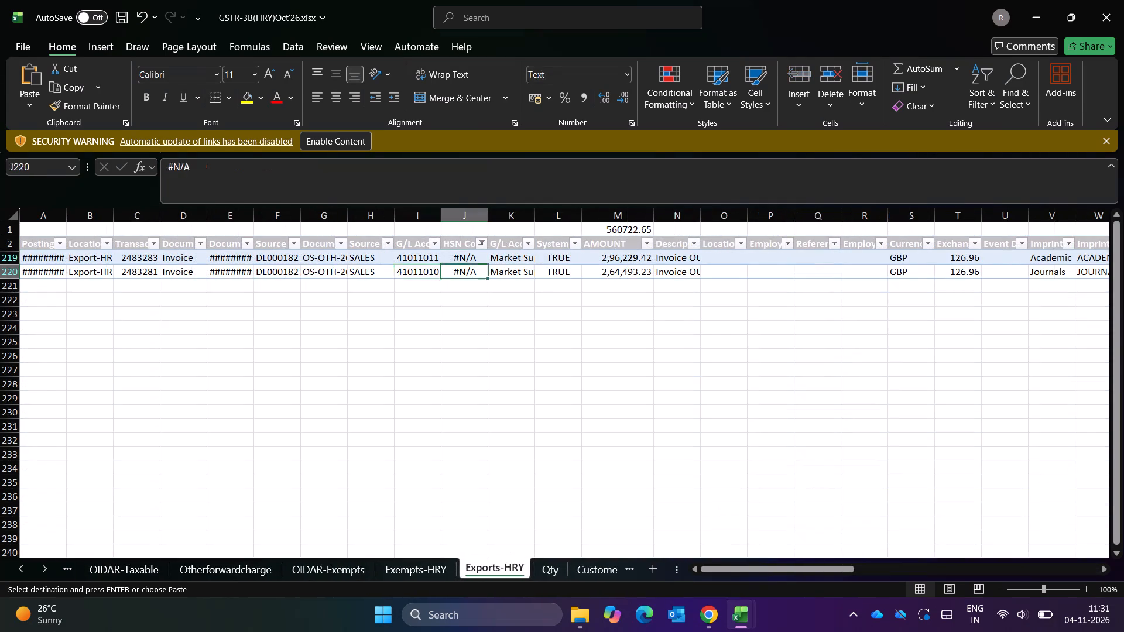
{"action": "key", "text": "ctrl+v"}
{"action": "key", "text": "Escape"}
Look up G/L account 41011011 from Exports-HRY in Working Details and copy its HSN code 998399.
{"action": "key", "text": "Up"}
{"action": "key", "text": "Left"}
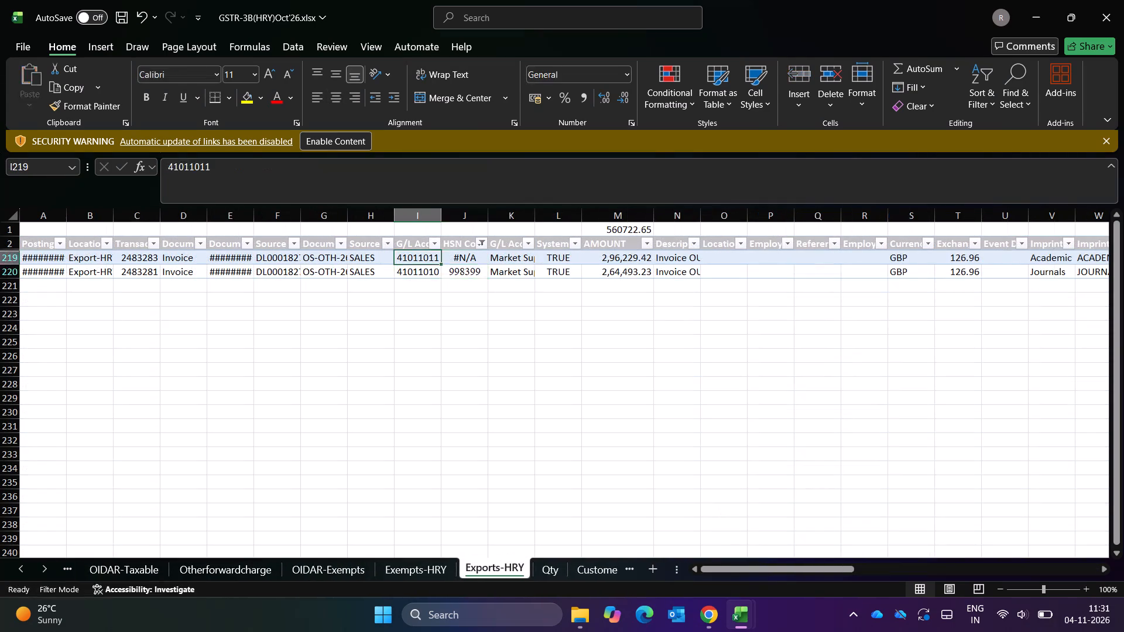
{"action": "key", "text": "ctrl+c"}
{"action": "key", "text": "ctrl+Page_Up"}
{"action": "key", "text": "ctrl+Page_Up"}
{"action": "key", "text": "ctrl+Page_Up"}
{"action": "key", "text": "ctrl+Page_Up"}
{"action": "key", "text": "ctrl+Page_Up"}
{"action": "key", "text": "ctrl+Page_Up"}
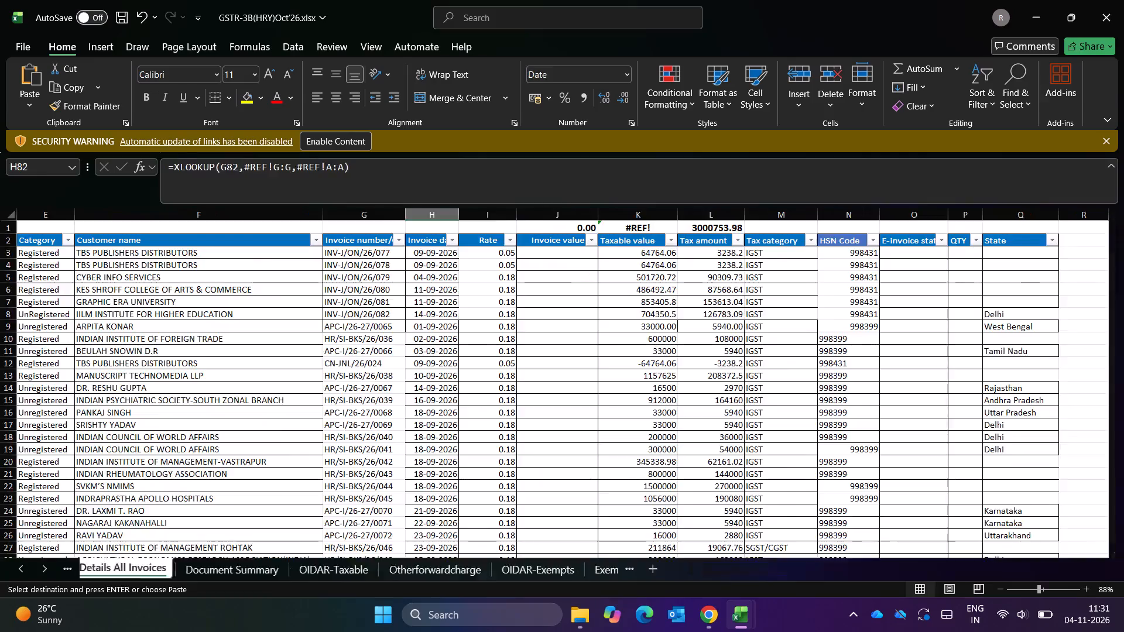
{"action": "key", "text": "ctrl+Page_Up"}
{"action": "key", "text": "ctrl+Page_Up"}
{"action": "key", "text": "ctrl+Page_Up"}
{"action": "key", "text": "ctrl+Page_Up"}
{"action": "key", "text": "ctrl+Page_Down"}
{"action": "key", "text": "ctrl+f"}
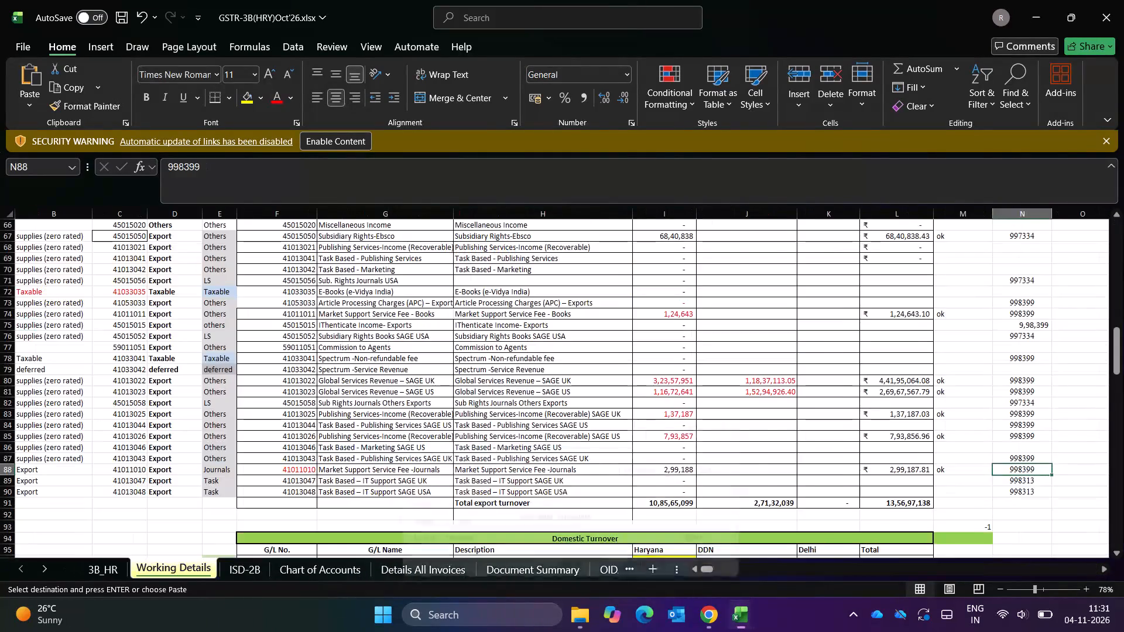
{"action": "key", "text": "ctrl+v"}
{"action": "key", "text": "Return"}
{"action": "key", "text": "Escape"}
{"action": "key", "text": "Right"}
{"action": "key", "text": "Right"}
{"action": "key", "text": "Right"}
{"action": "key", "text": "Right"}
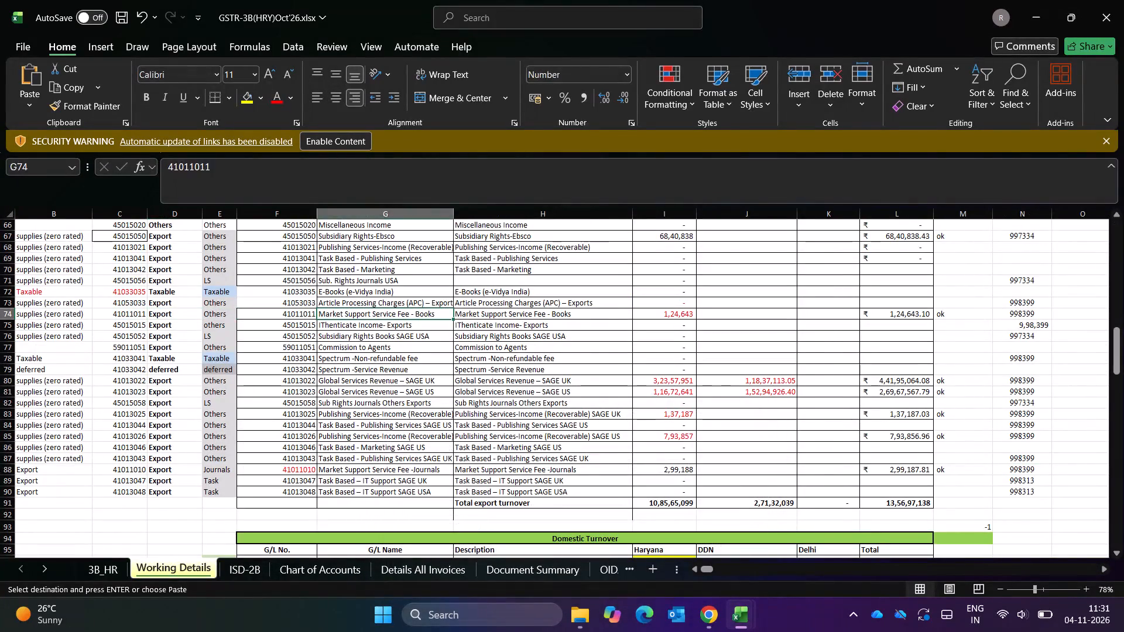
{"action": "key", "text": "Right"}
{"action": "key", "text": "Right"}
{"action": "key", "text": "Right"}
{"action": "key", "text": "Right"}
{"action": "key", "text": "Right"}
{"action": "key", "text": "Right"}
{"action": "key", "text": "Right"}
{"action": "key", "text": "Right"}
{"action": "key", "text": "Left"}
{"action": "key", "text": "ctrl+c"}
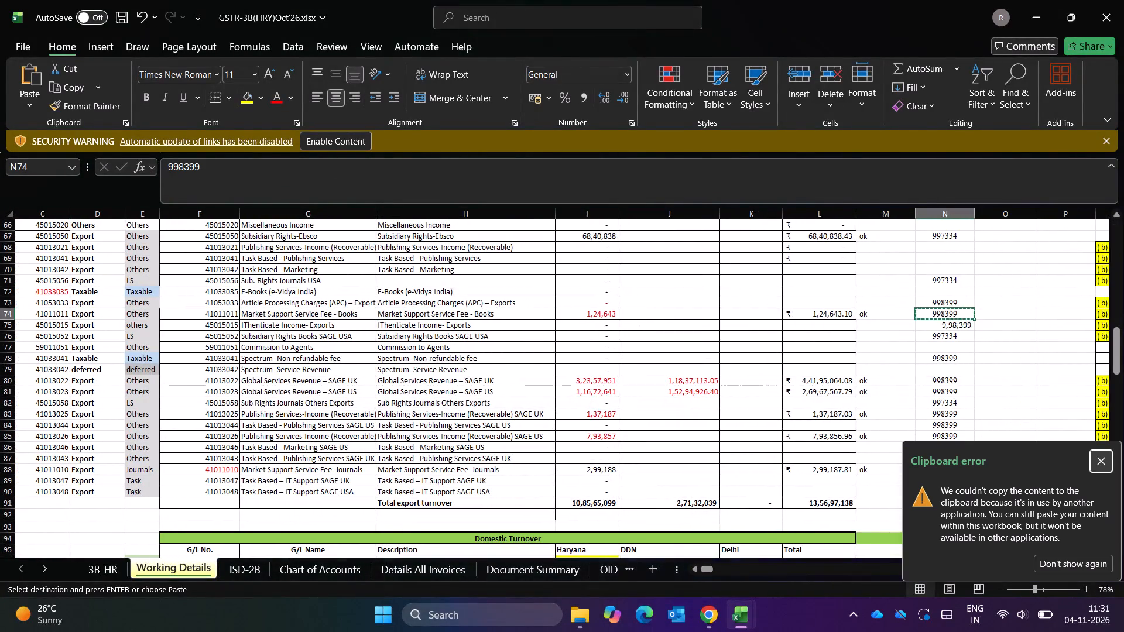
Paste the copied HSN code 998399 into the HSN Code cell of account 41011011 in Exports-HRY.
{"action": "key", "text": "ctrl+Page_Down"}
{"action": "key", "text": "ctrl+Page_Down"}
{"action": "key", "text": "ctrl+Page_Down"}
{"action": "left_click", "coordinate": [1101, 464]}
{"action": "key", "text": "ctrl+Page_Down"}
{"action": "key", "text": "ctrl+Page_Down"}
{"action": "key", "text": "ctrl+Page_Down"}
{"action": "key", "text": "ctrl+Page_Down"}
{"action": "key", "text": "ctrl+Page_Down"}
{"action": "key", "text": "ctrl+Page_Down"}
{"action": "key", "text": "ctrl+Page_Down"}
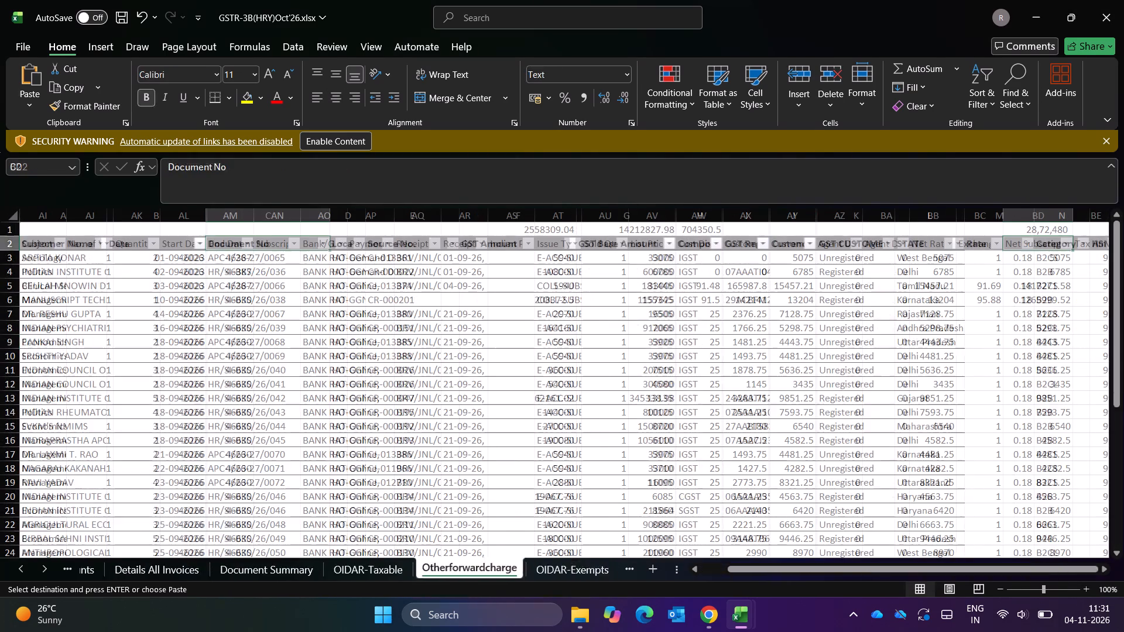
{"action": "key", "text": "ctrl+Page_Down"}
{"action": "key", "text": "ctrl+Page_Down"}
{"action": "key", "text": "ctrl+Page_Down"}
{"action": "key", "text": "ctrl+Page_Up"}
{"action": "key", "text": "Right"}
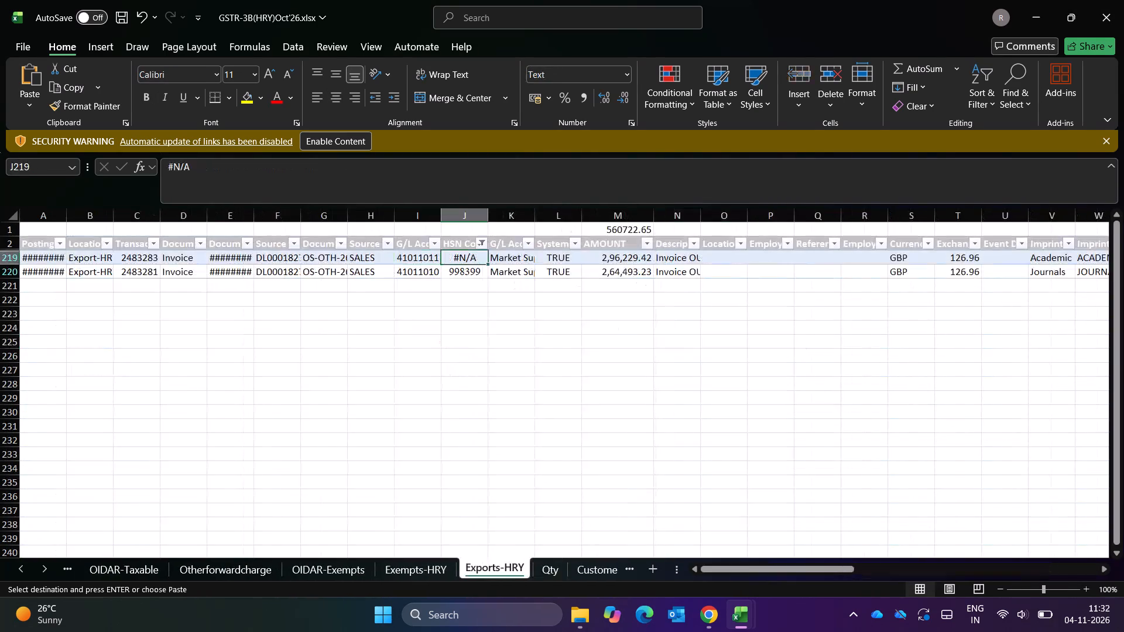
{"action": "key", "text": "ctrl+v"}
Clear the filters in Exports-HRY so that all rows are shown again.
{"action": "key", "text": "Up"}
{"action": "key", "text": "alt+a"}
{"action": "key", "text": "alt+c"}
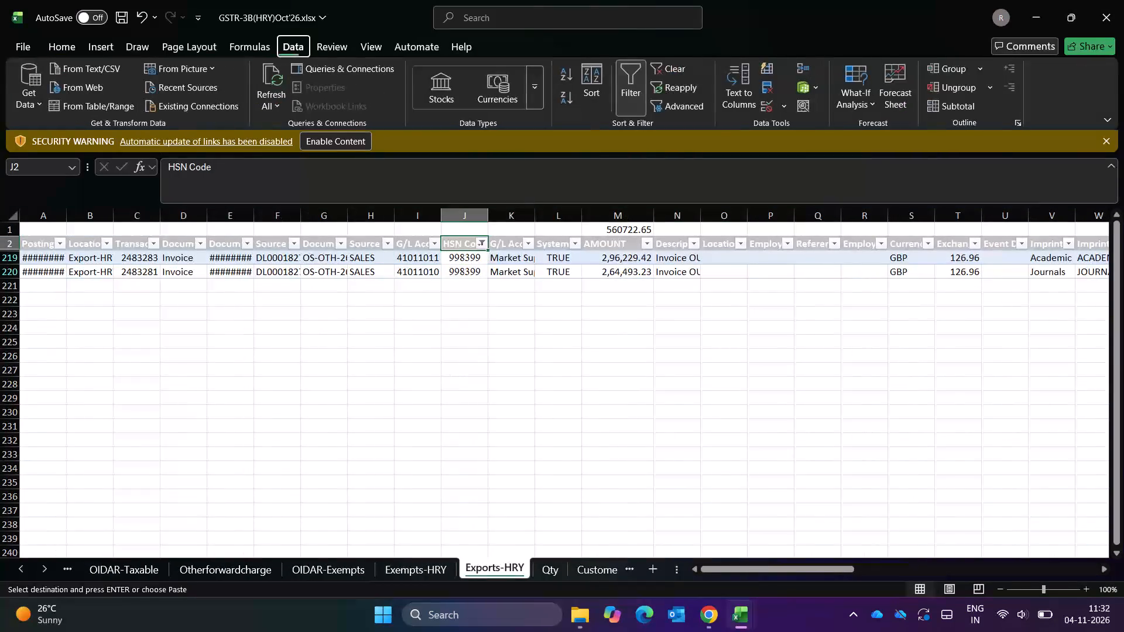
Check the HSN Code filter values in Exports-HRY for any remaining #N/A entries, leaving the filter unchanged.
{"action": "key", "text": "alt+Down"}
{"action": "key", "text": "alt+Down"}
{"action": "key", "text": "alt+Down"}
{"action": "key", "text": "alt+Down"}
{"action": "key", "text": "alt+Down"}
{"action": "key", "text": "alt+Down"}
{"action": "key", "text": "alt+Down"}
{"action": "key", "text": "alt+Down"}
{"action": "key", "text": "alt+Down"}
{"action": "key", "text": "alt+Down"}
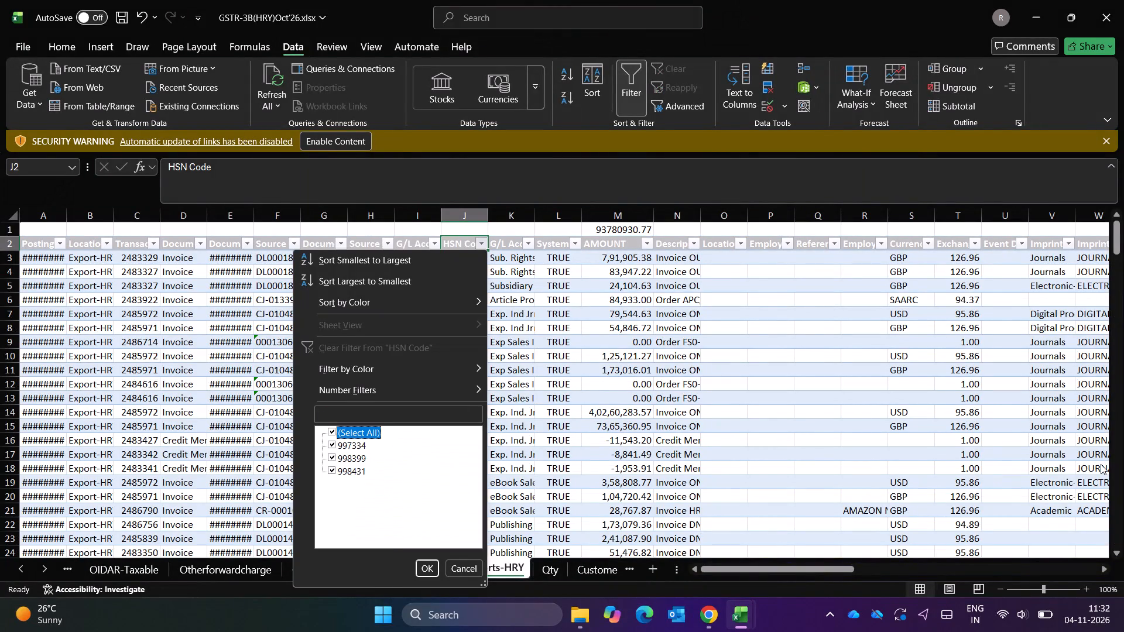
{"action": "key", "text": "Escape"}
Search Working Details for G/L account 45015051, copied from its row in Exports-HRY.
{"action": "key", "text": "Down"}
{"action": "key", "text": "Down"}
{"action": "key", "text": "Down"}
{"action": "key", "text": "Left"}
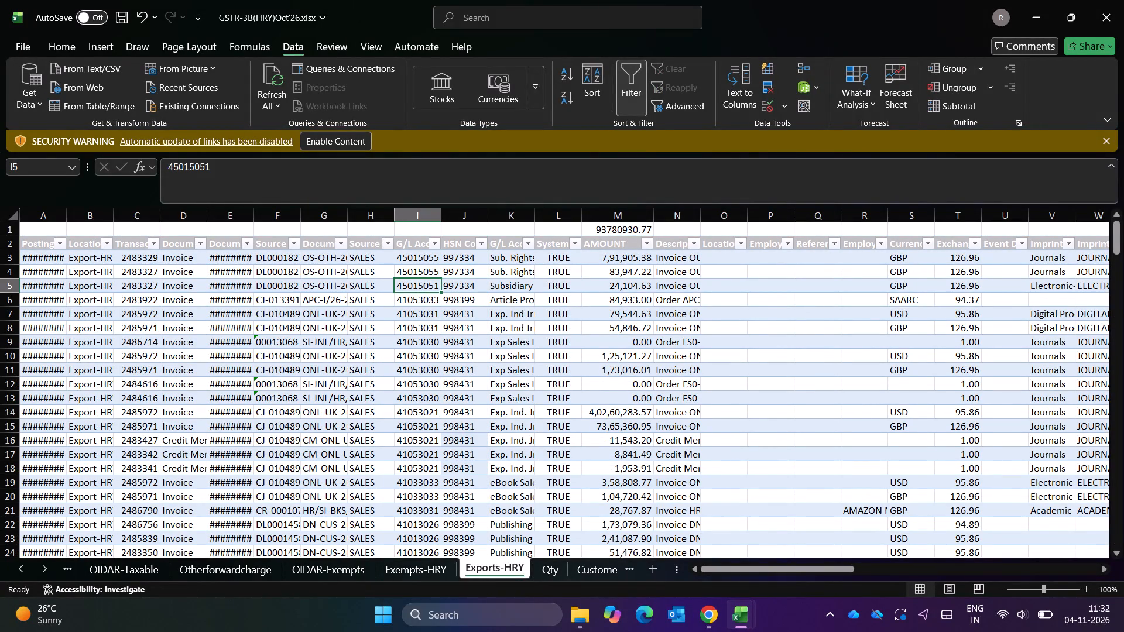
{"action": "key", "text": "ctrl+c"}
{"action": "key", "text": "ctrl+Page_Up"}
{"action": "key", "text": "ctrl+Page_Up"}
{"action": "key", "text": "ctrl+Page_Up"}
{"action": "key", "text": "ctrl+Page_Up"}
{"action": "key", "text": "ctrl+Page_Up"}
{"action": "key", "text": "ctrl+Page_Up"}
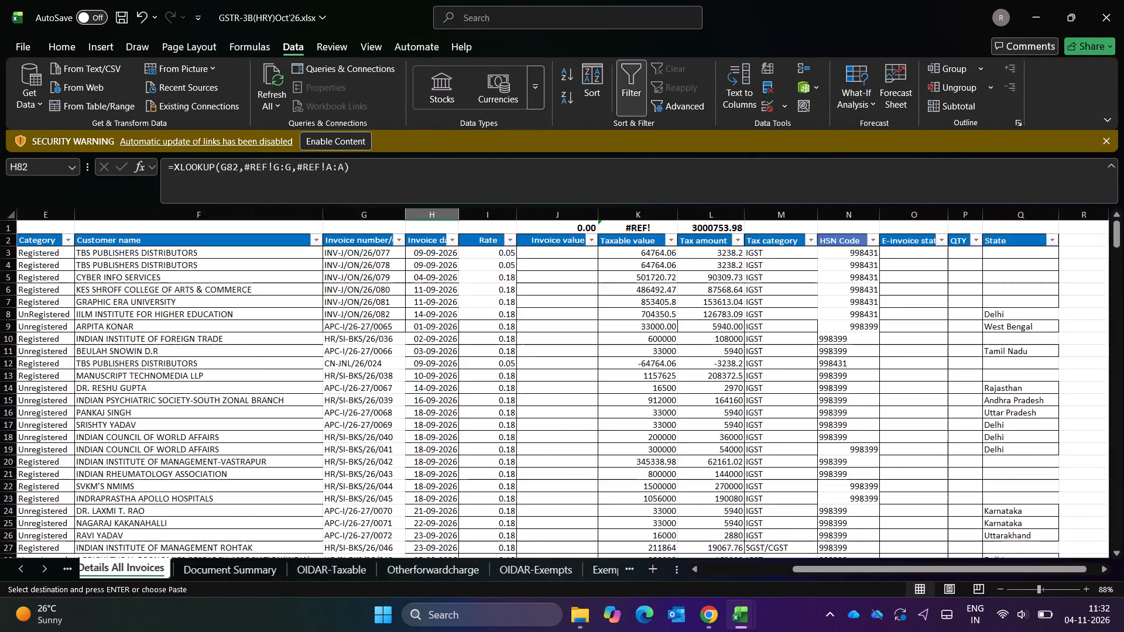
{"action": "key", "text": "ctrl+Page_Up"}
{"action": "key", "text": "ctrl+Page_Up"}
{"action": "key", "text": "ctrl+Page_Up"}
{"action": "key", "text": "ctrl+f"}
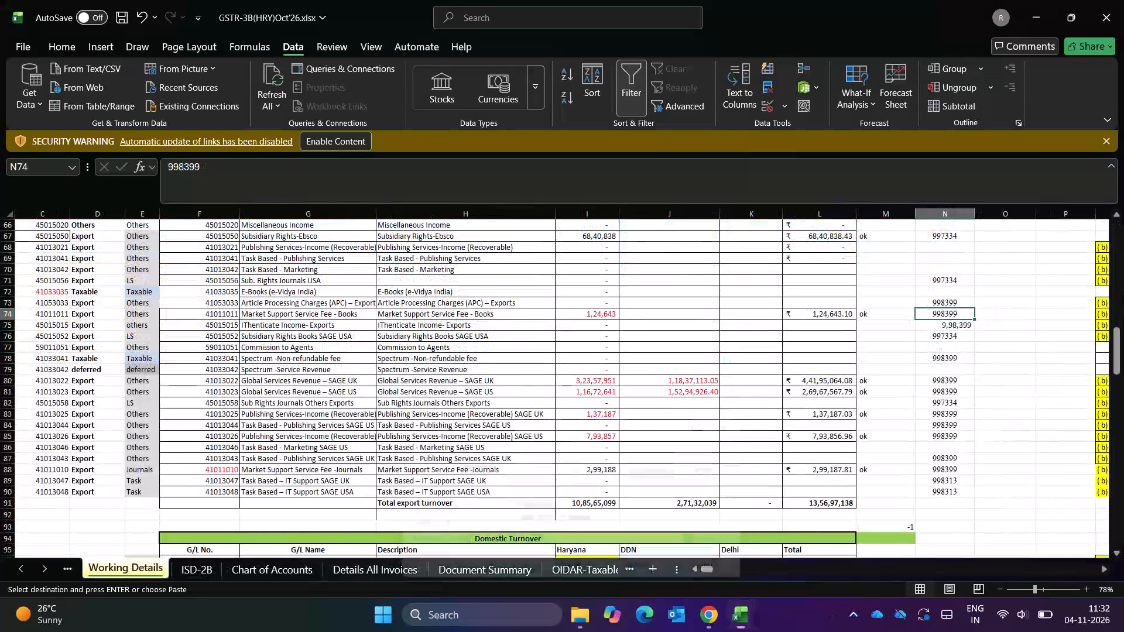
{"action": "key", "text": "ctrl+v"}
{"action": "key", "text": "Return"}
{"action": "key", "text": "Escape"}
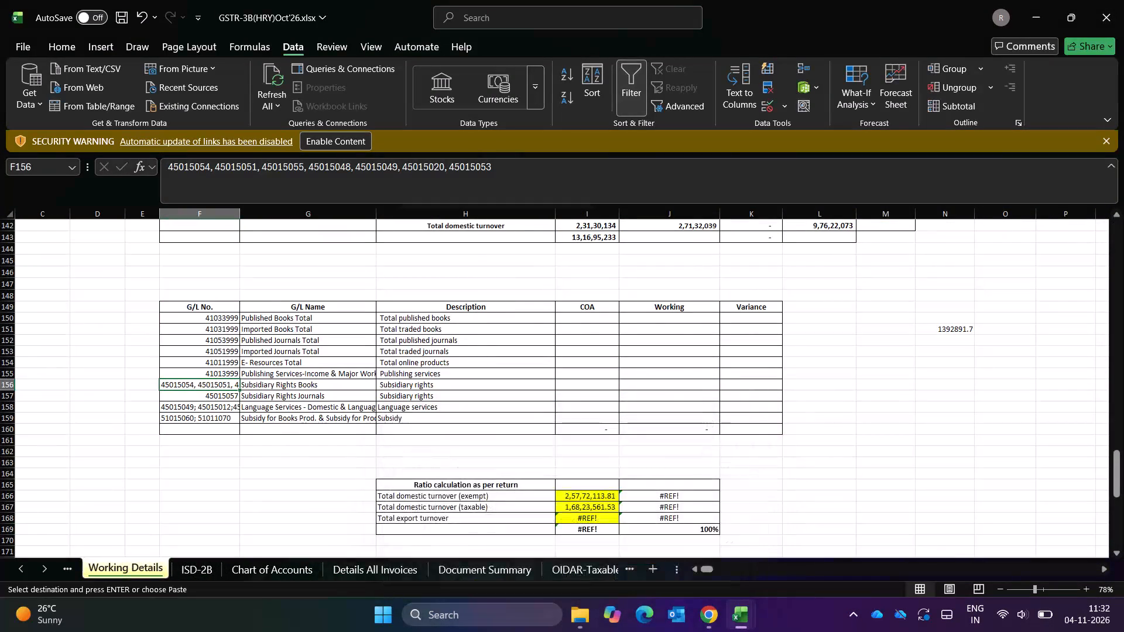
{"action": "key", "text": "ctrl+f"}
{"action": "key", "text": "ctrl+v"}
{"action": "key", "text": "ctrl+Return"}
{"action": "key", "text": "Escape"}
{"action": "key", "text": "Escape"}
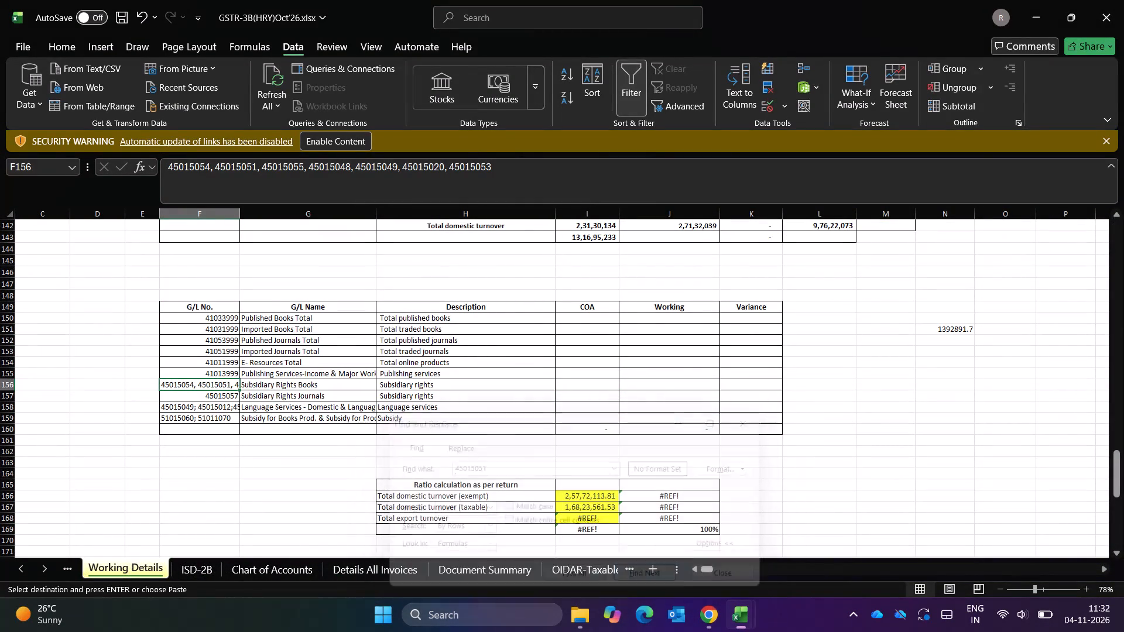
{"action": "scroll", "coordinate": [841, 414], "scroll_direction": "up", "scroll_amount": 2}
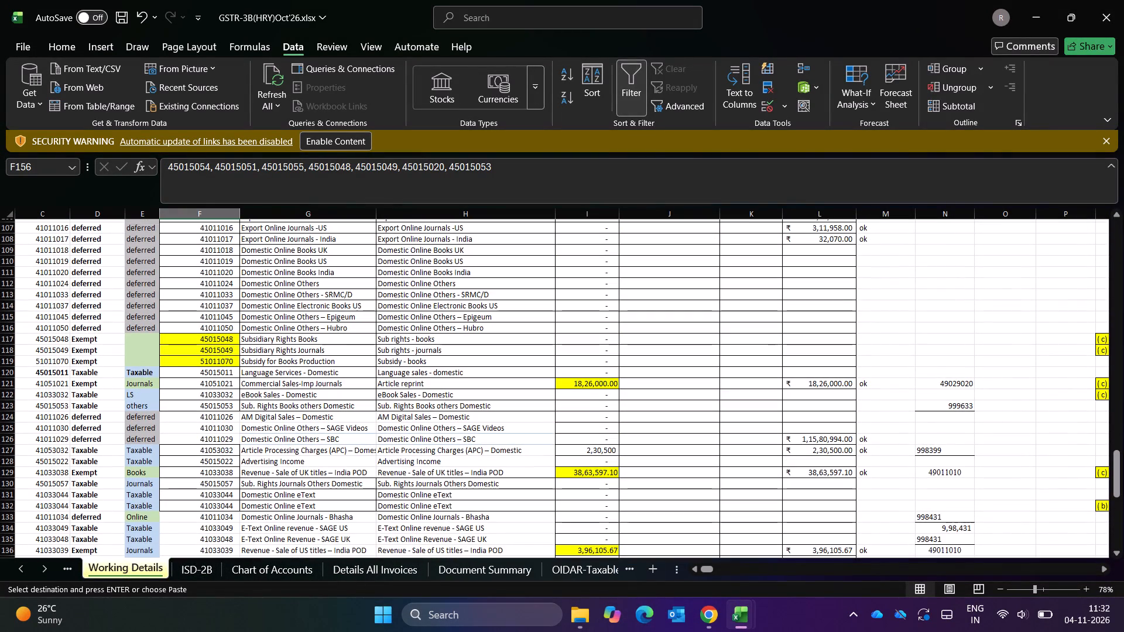
{"action": "scroll", "coordinate": [612, 384], "scroll_direction": "up", "scroll_amount": 1}
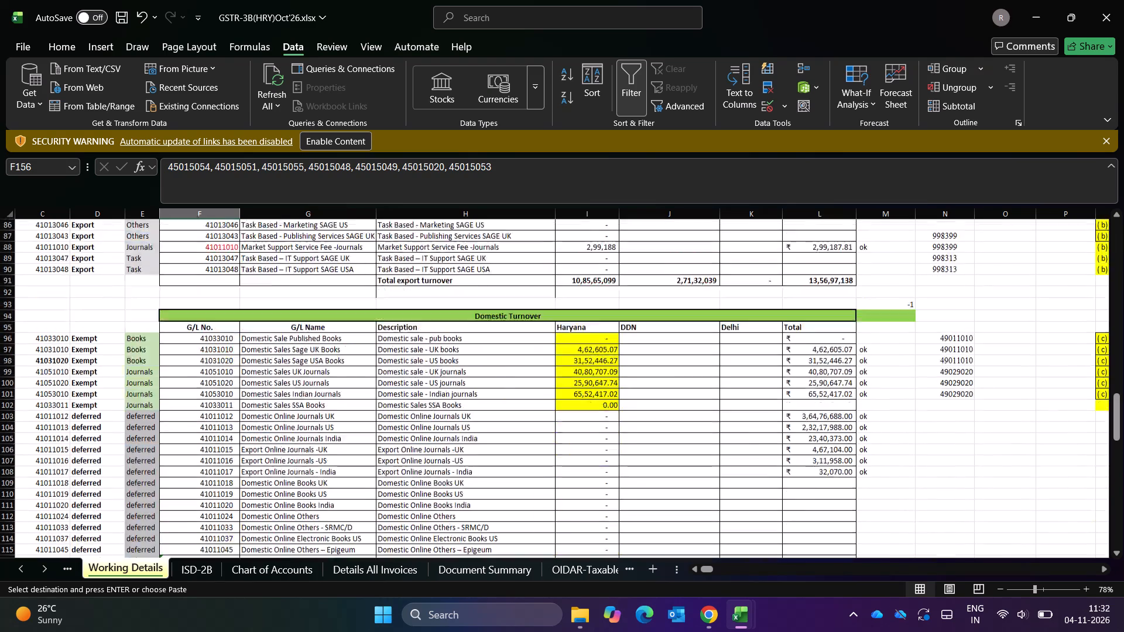
{"action": "scroll", "coordinate": [612, 384], "scroll_direction": "up", "scroll_amount": 3}
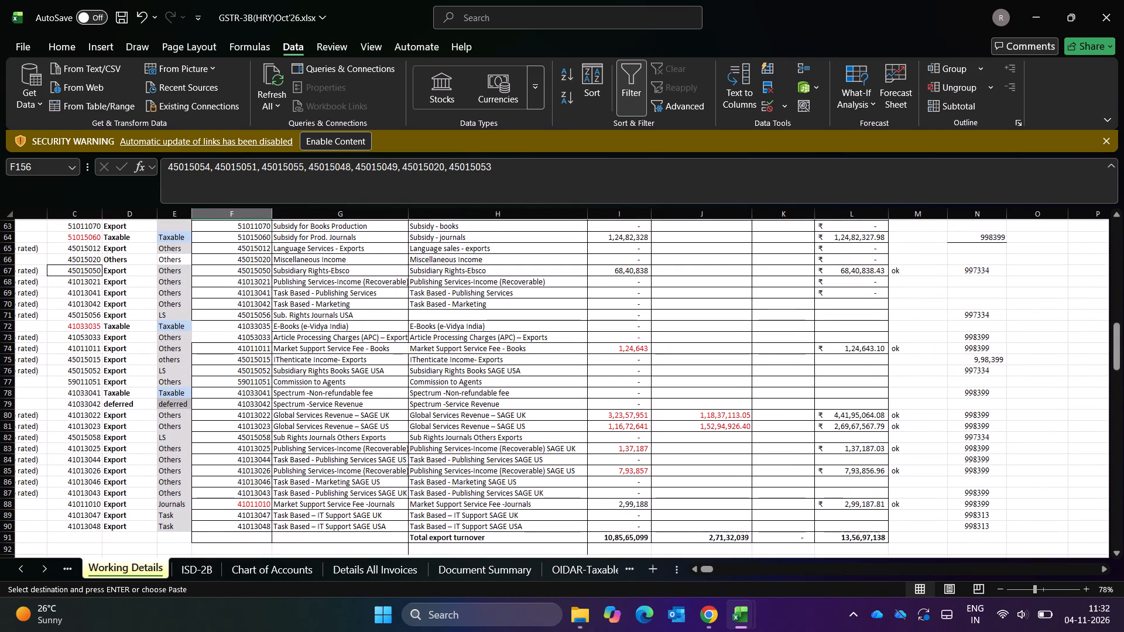
{"action": "scroll", "coordinate": [612, 384], "scroll_direction": "up", "scroll_amount": 1}
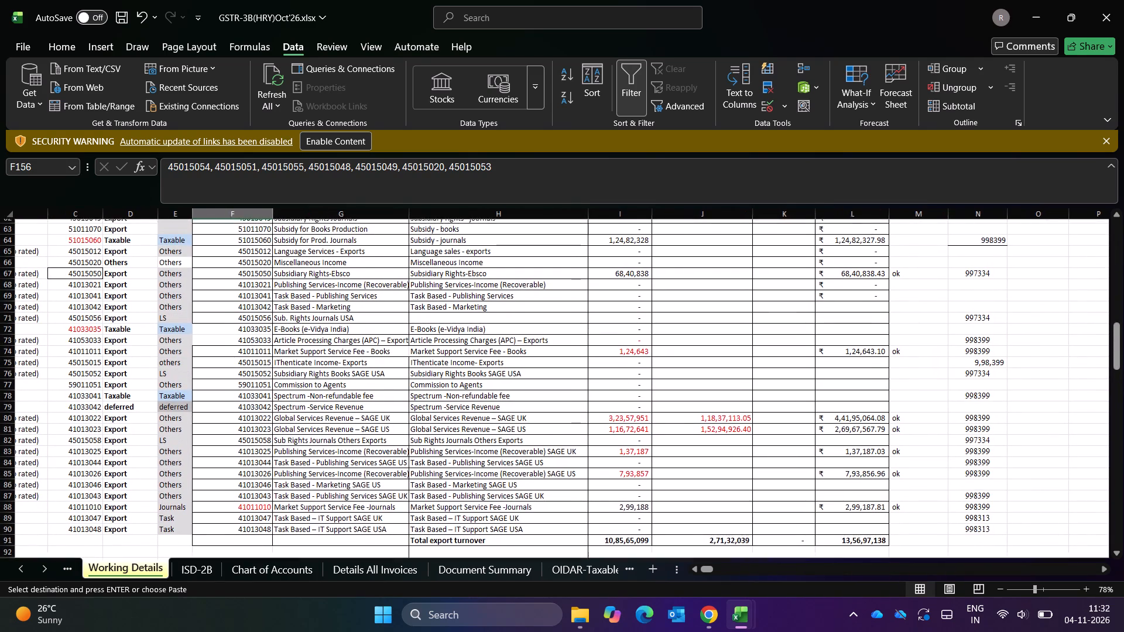
{"action": "scroll", "coordinate": [612, 384], "scroll_direction": "up", "scroll_amount": 2}
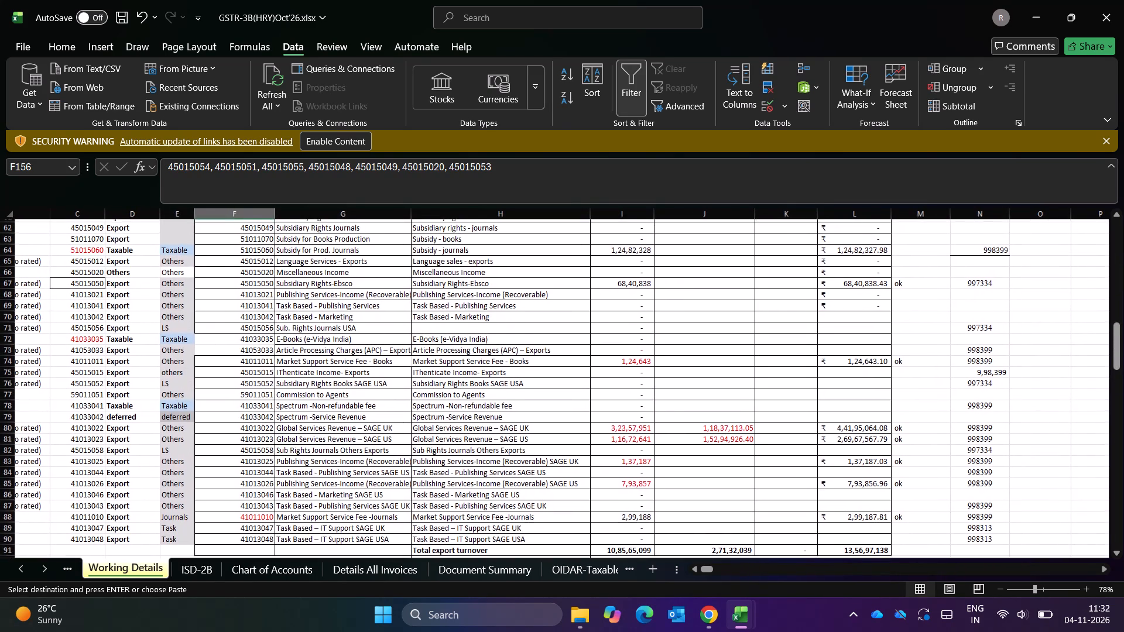
{"action": "scroll", "coordinate": [612, 384], "scroll_direction": "up", "scroll_amount": 3}
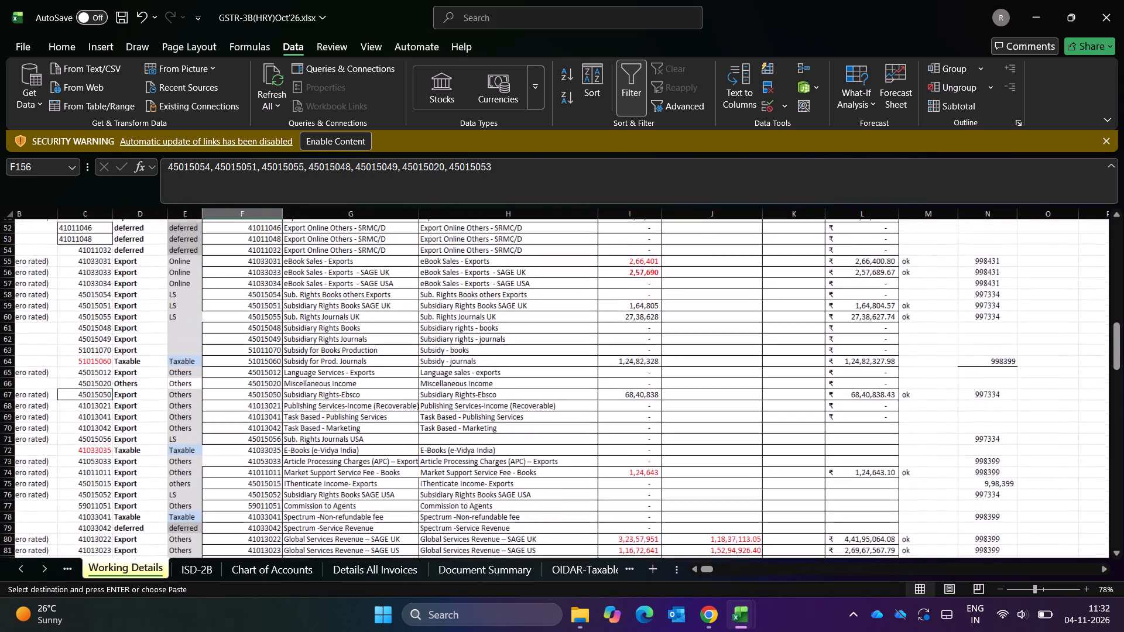
{"action": "scroll", "coordinate": [612, 384], "scroll_direction": "up", "scroll_amount": 3}
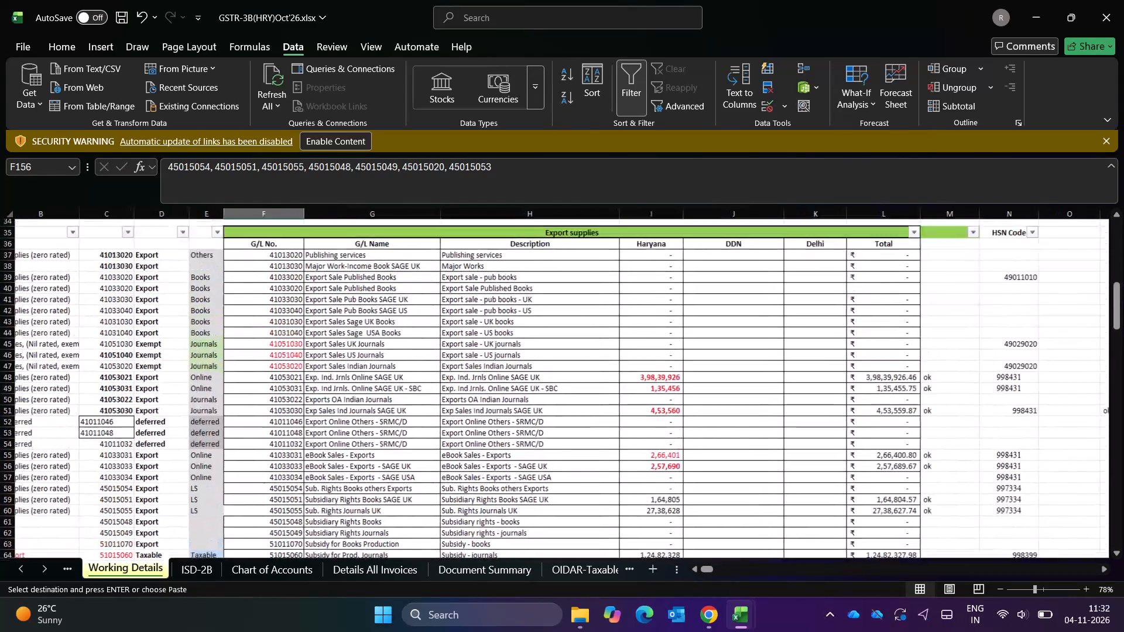
{"action": "scroll", "coordinate": [612, 384], "scroll_direction": "up", "scroll_amount": 1}
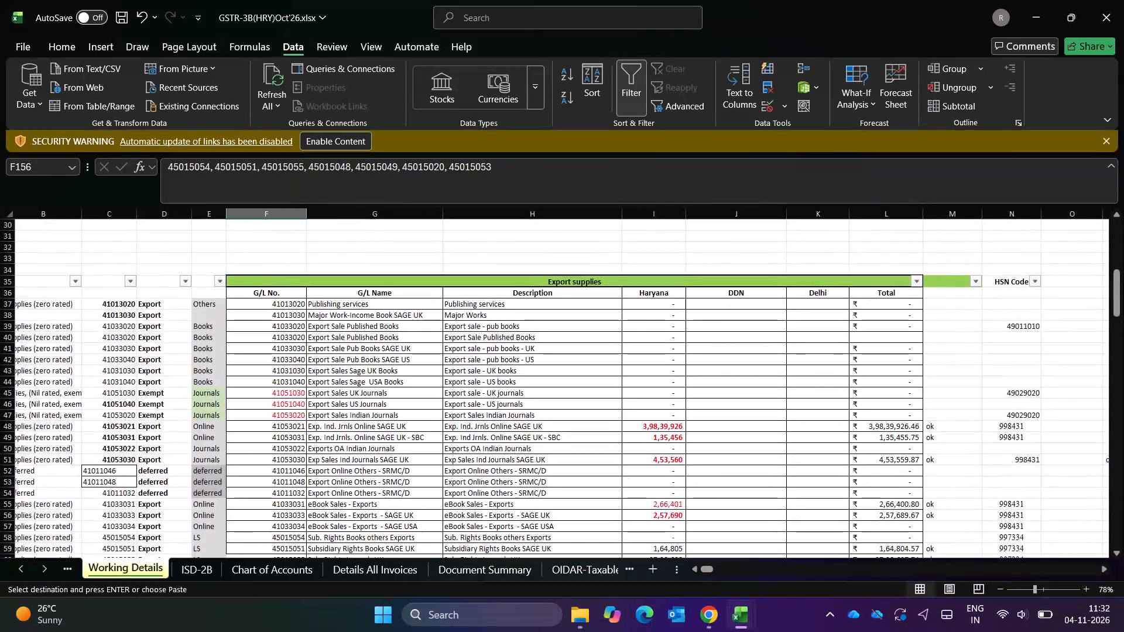
{"action": "scroll", "coordinate": [566, 405], "scroll_direction": "down", "scroll_amount": 1}
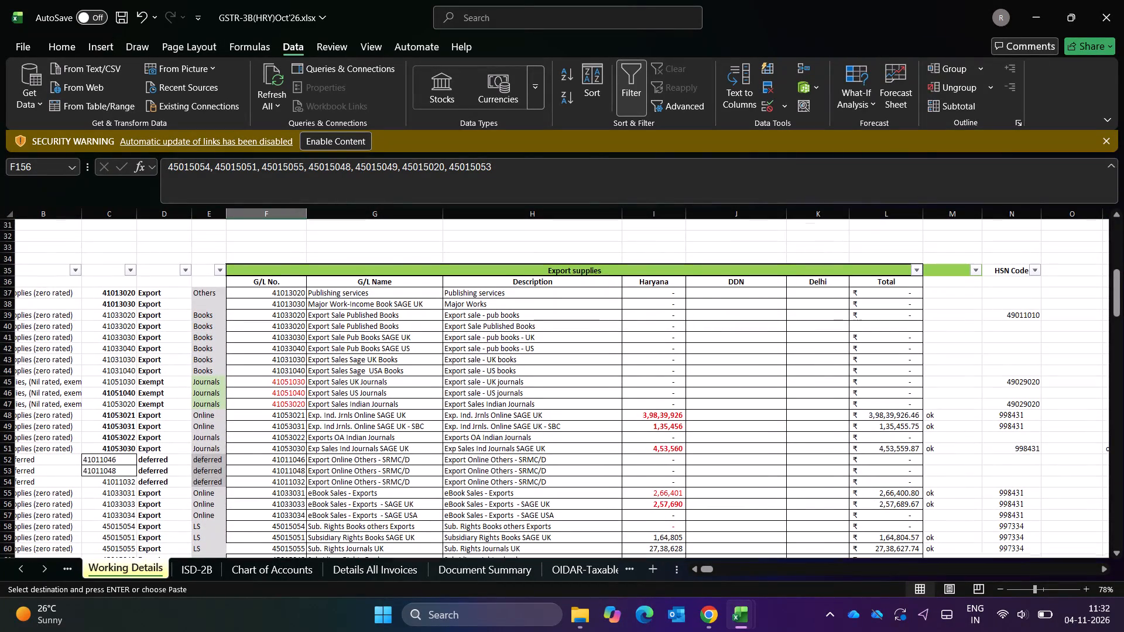
{"action": "scroll", "coordinate": [566, 405], "scroll_direction": "down", "scroll_amount": 2}
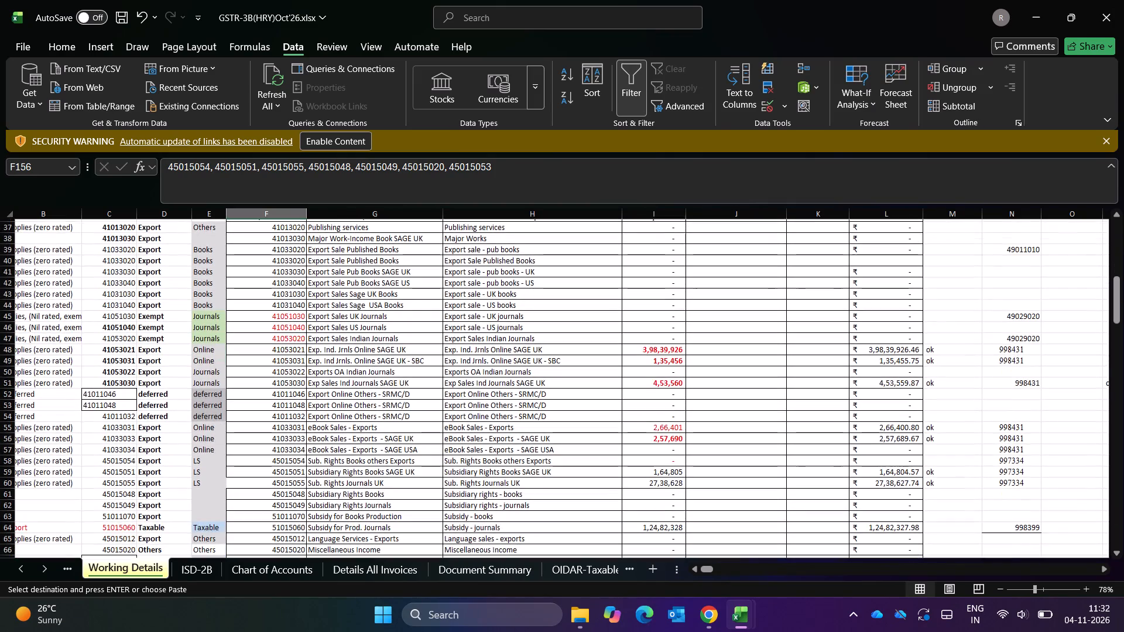
{"action": "scroll", "coordinate": [566, 405], "scroll_direction": "down", "scroll_amount": 1}
{"action": "scroll", "coordinate": [566, 405], "scroll_direction": "right", "scroll_amount": 1}
{"action": "scroll", "coordinate": [566, 405], "scroll_direction": "down", "scroll_amount": 1}
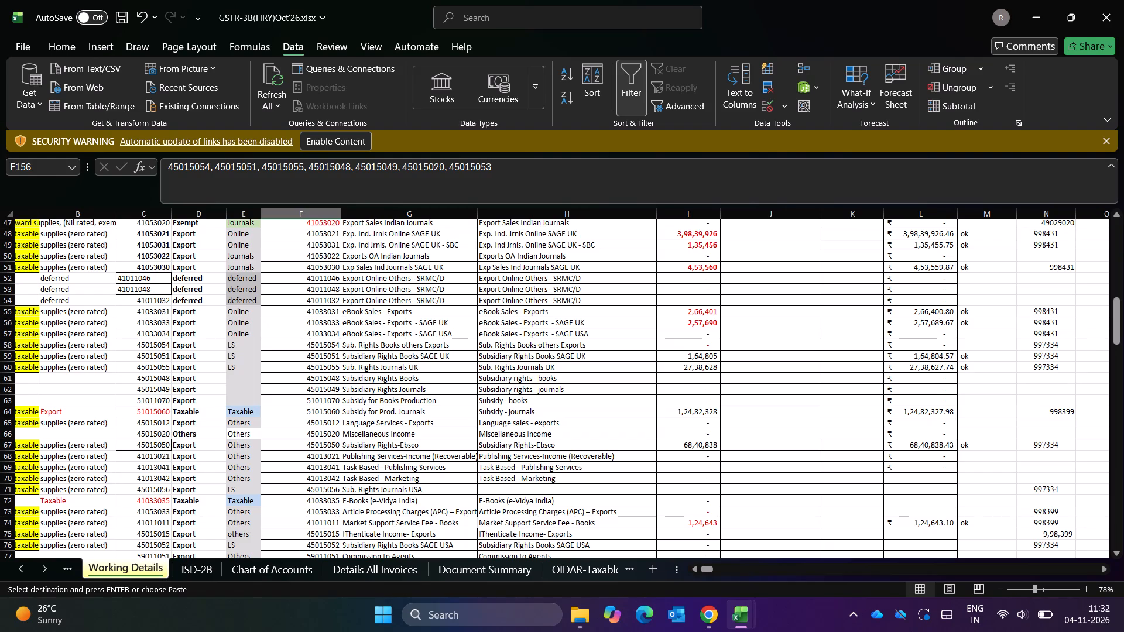
{"action": "left_click", "coordinate": [566, 573]}
{"action": "key", "text": "ctrl+Page_Down"}
{"action": "key", "text": "ctrl+Page_Down"}
{"action": "key", "text": "ctrl+Page_Down"}
{"action": "key", "text": "ctrl+Page_Down"}
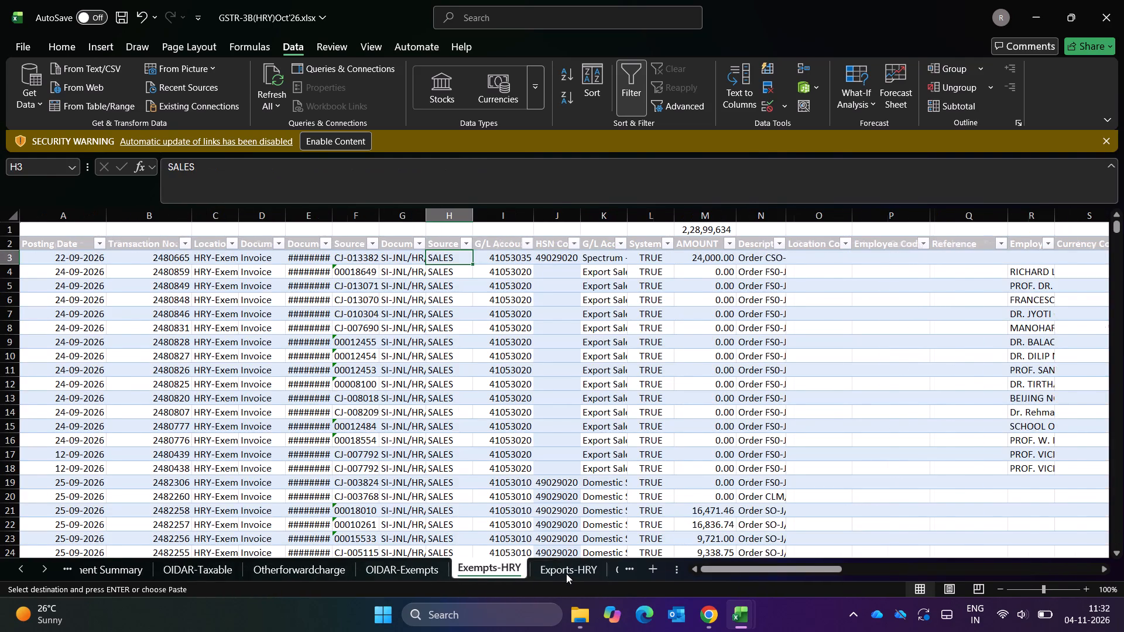
{"action": "key", "text": "Right"}
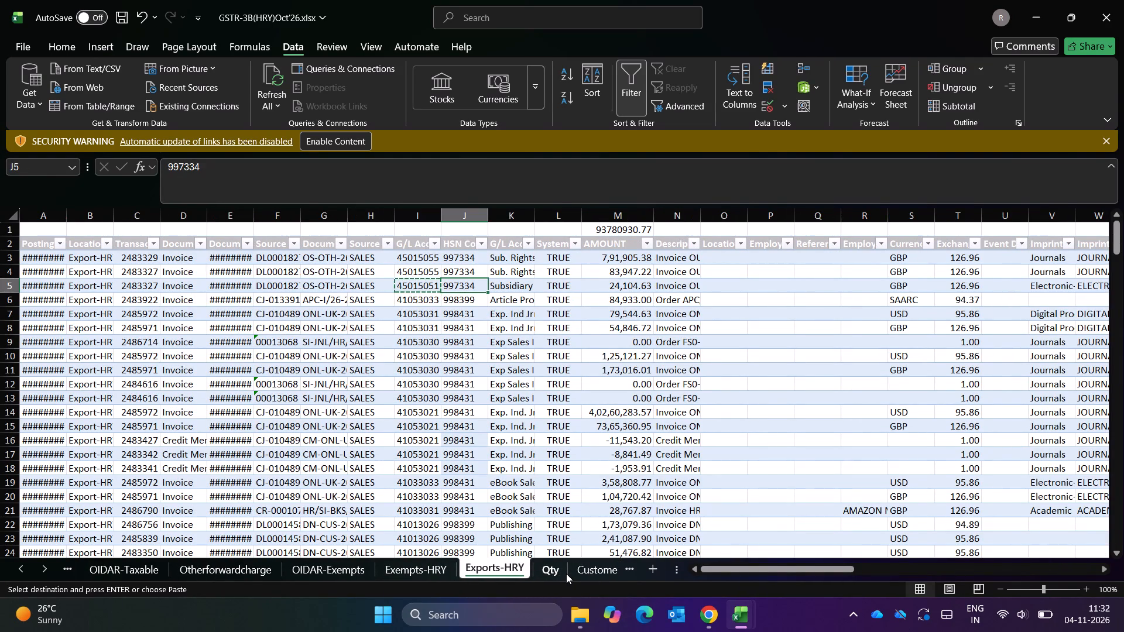
{"action": "key", "text": "Up"}
{"action": "key", "text": "Up"}
{"action": "key", "text": "Up"}
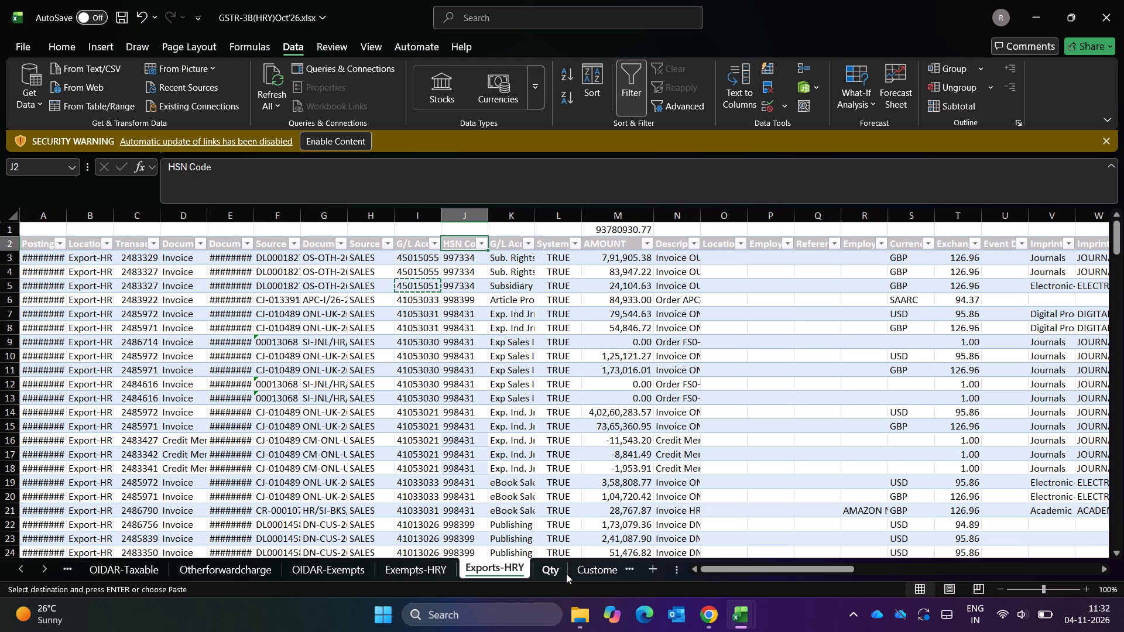
{"action": "key", "text": "Escape"}
{"action": "key", "text": "alt+a"}
{"action": "key", "text": "alt+c"}
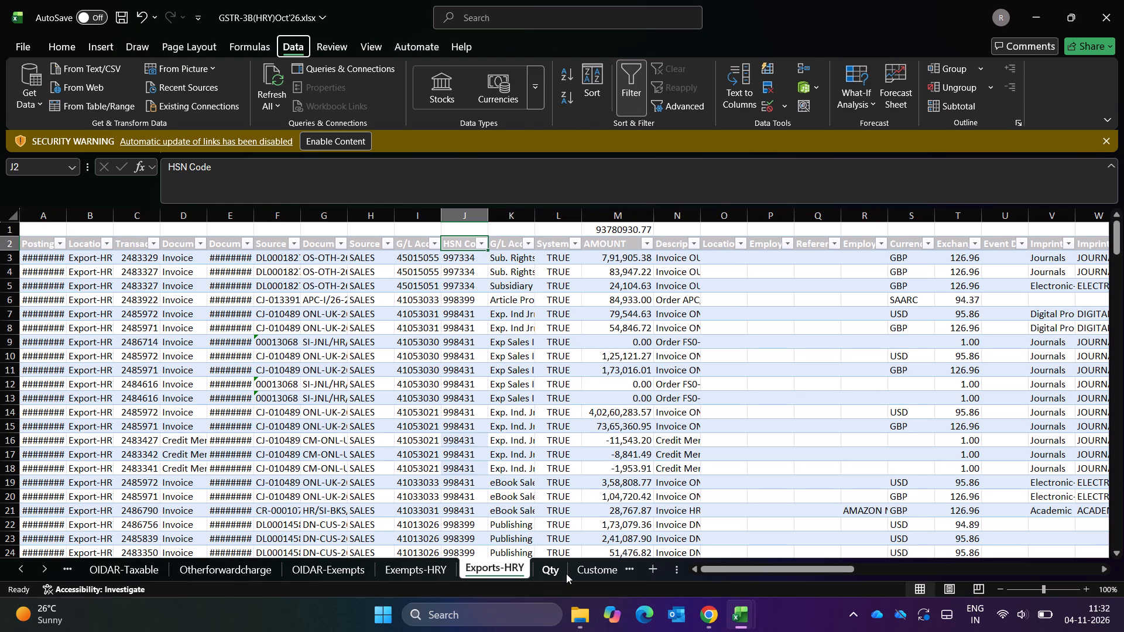
{"action": "key", "text": "Escape"}
{"action": "key", "text": "Escape"}
{"action": "key", "text": "Escape"}
Look through the column headings of Exports-HRY from G/L Account across to Imprint Dimension.
{"action": "key", "text": "Left"}
{"action": "key", "text": "Left"}
{"action": "key", "text": "Right"}
{"action": "key", "text": "Right"}
{"action": "key", "text": "Right"}
{"action": "key", "text": "Right"}
{"action": "key", "text": "Right"}
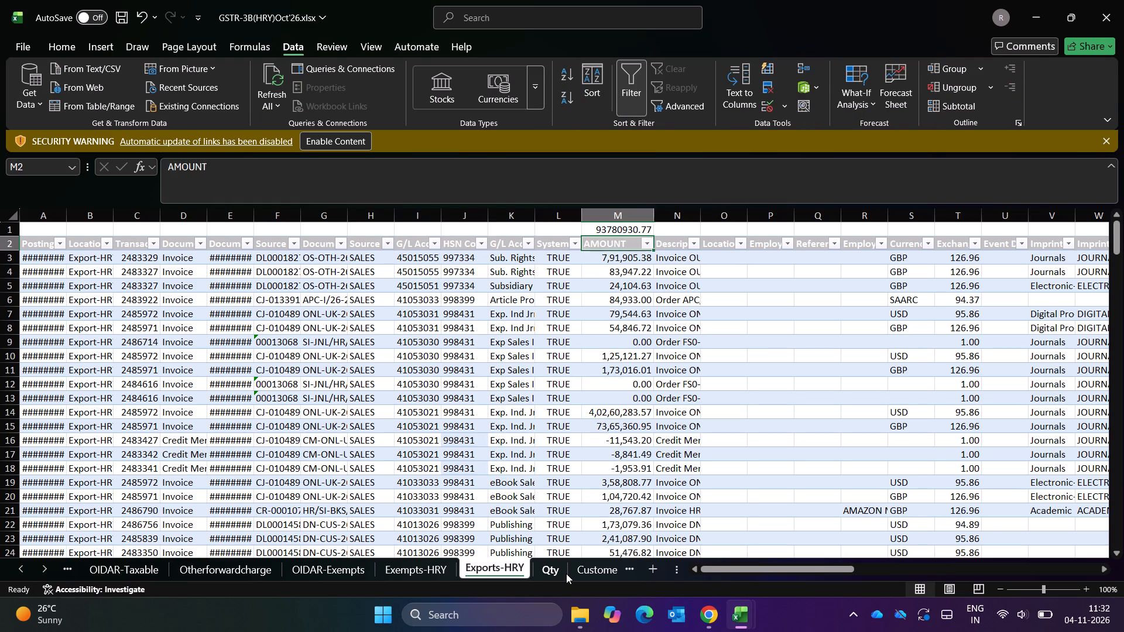
{"action": "key", "text": "Right"}
{"action": "key", "text": "Right"}
{"action": "key", "text": "Right"}
{"action": "key", "text": "Right"}
{"action": "key", "text": "Right"}
{"action": "key", "text": "Right"}
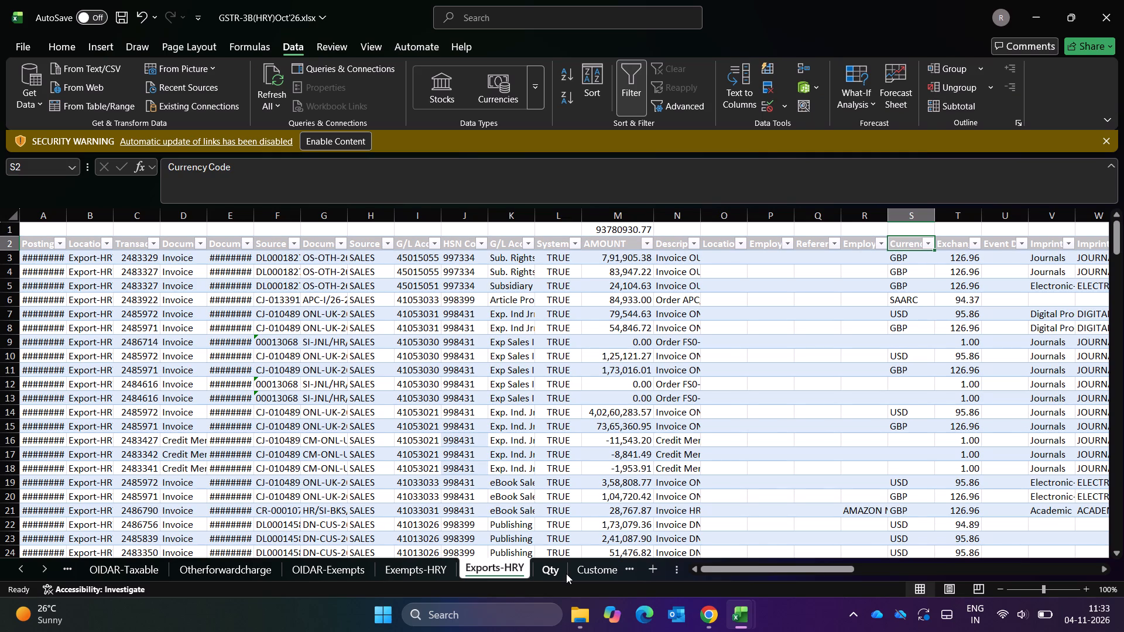
{"action": "key", "text": "Right"}
{"action": "key", "text": "Right"}
{"action": "key", "text": "Right"}
{"action": "key", "text": "ctrl+Right"}
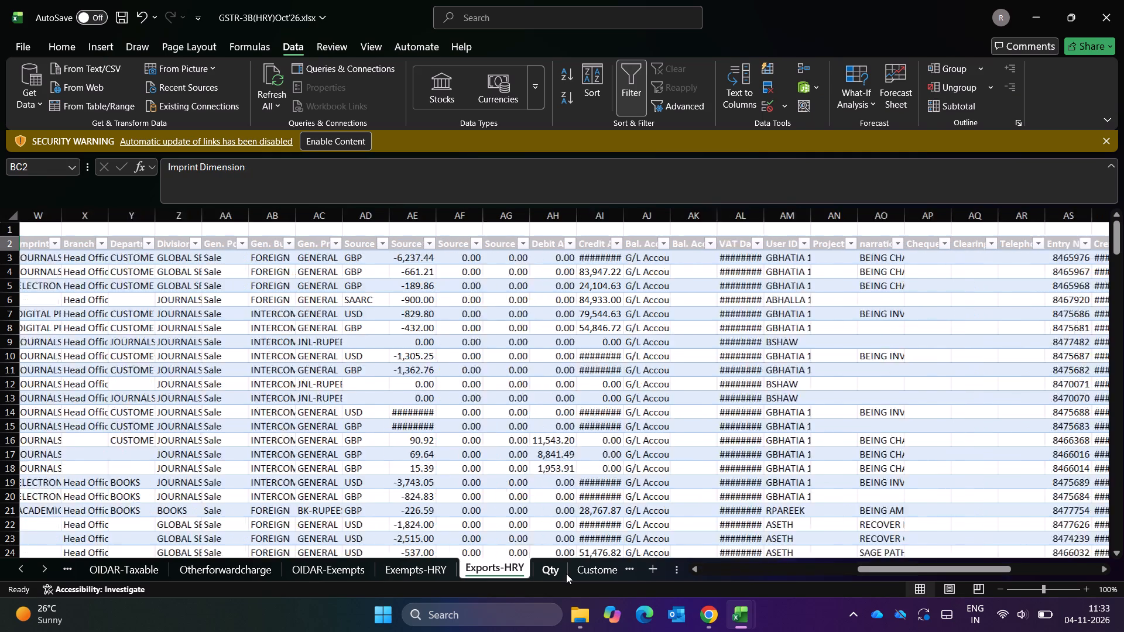
Insert a PivotTable from the Exports-HRY range A2:BC220, placed in the existing worksheet at A226 below the data.
{"action": "key", "text": "ctrl+Left"}
{"action": "key", "text": "ctrl+Left"}
{"action": "key", "text": "ctrl+Left"}
{"action": "key", "text": "alt+n"}
{"action": "key", "text": "v"}
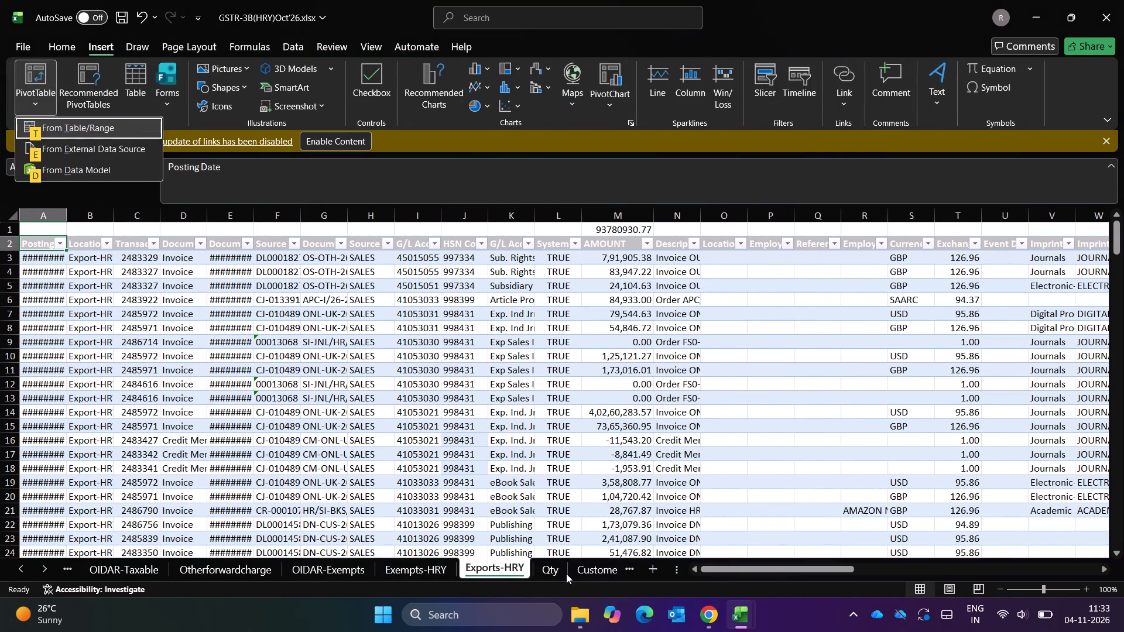
{"action": "key", "text": "Return"}
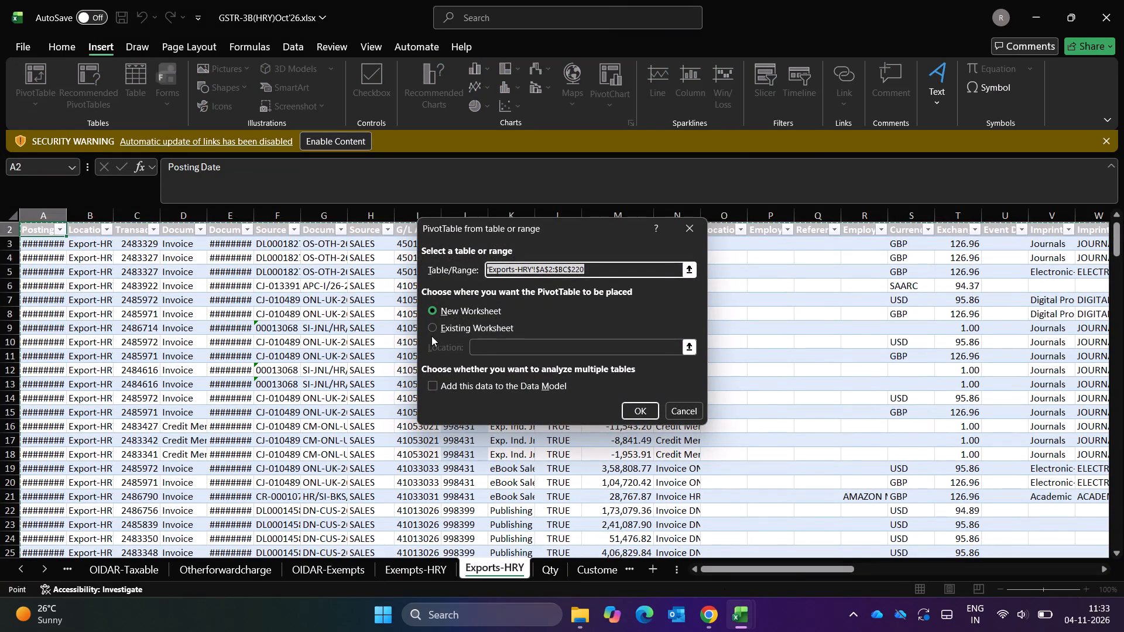
{"action": "left_click", "coordinate": [436, 332]}
{"action": "key", "text": "Down"}
{"action": "key", "text": "Down"}
{"action": "key", "text": "Down"}
{"action": "key", "text": "ctrl+Down"}
{"action": "key", "text": "Down"}
{"action": "key", "text": "Down"}
{"action": "key", "text": "Down"}
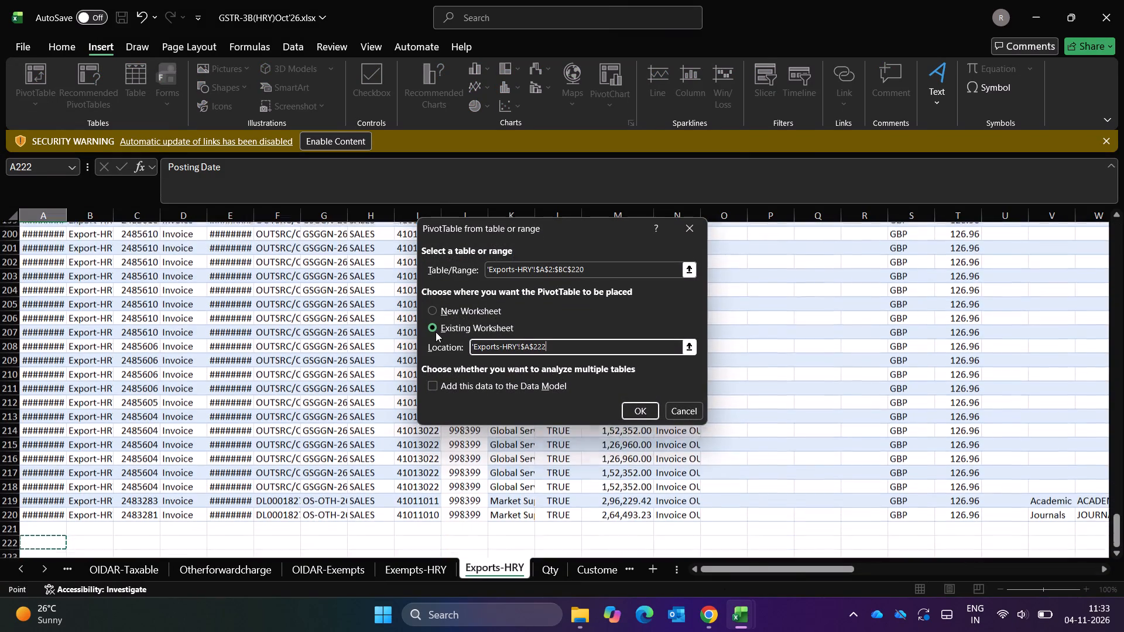
{"action": "key", "text": "Down"}
{"action": "key", "text": "Down"}
{"action": "key", "text": "Down"}
{"action": "key", "text": "Return"}
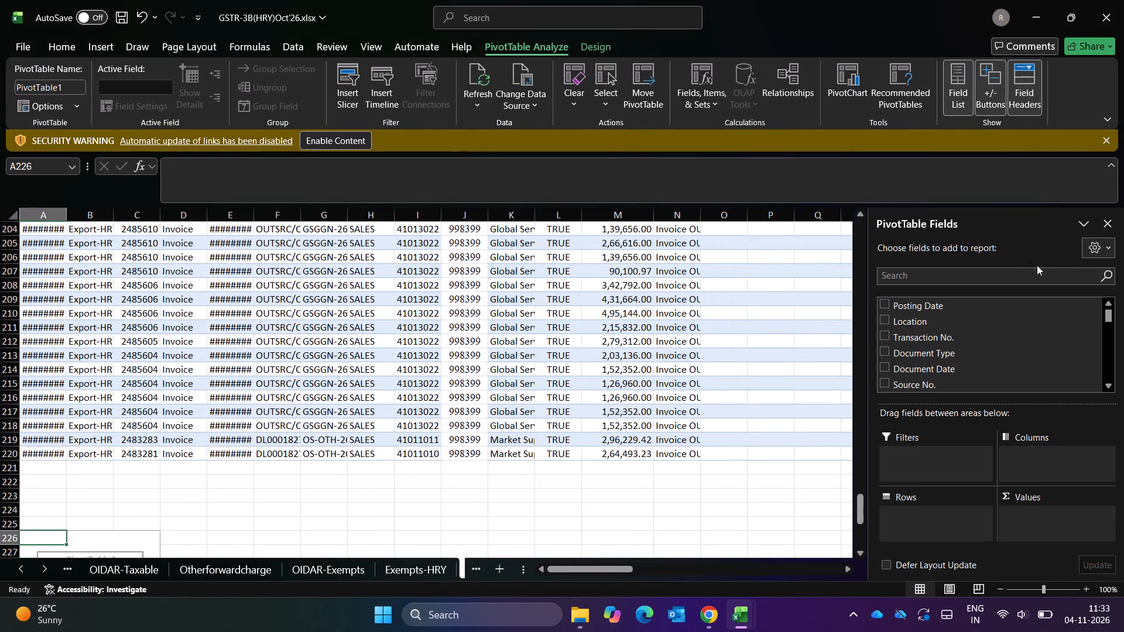
Find the HSN Code field by searching for hsn and add it to the PivotTable.
{"action": "left_click", "coordinate": [919, 276]}
{"action": "type", "text": "hsn"}
{"action": "key", "text": "Down"}
{"action": "key", "text": "Down"}
{"action": "key", "text": "space"}
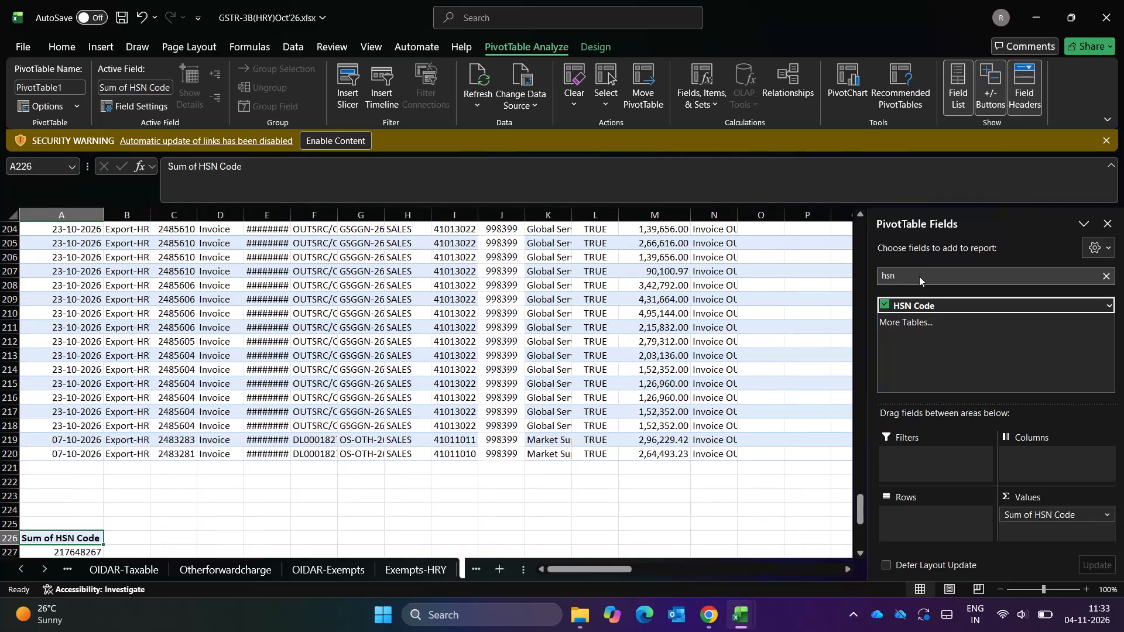
Find the AMOUNT field by searching for amoun and add it to the PivotTable as a sum.
{"action": "left_click", "coordinate": [911, 276]}
{"action": "key", "text": "BackSpace"}
{"action": "key", "text": "BackSpace"}
{"action": "key", "text": "BackSpace"}
{"action": "key", "text": "BackSpace"}
{"action": "type", "text": "amoun"}
{"action": "key", "text": "Down"}
{"action": "key", "text": "Down"}
{"action": "key", "text": "space"}
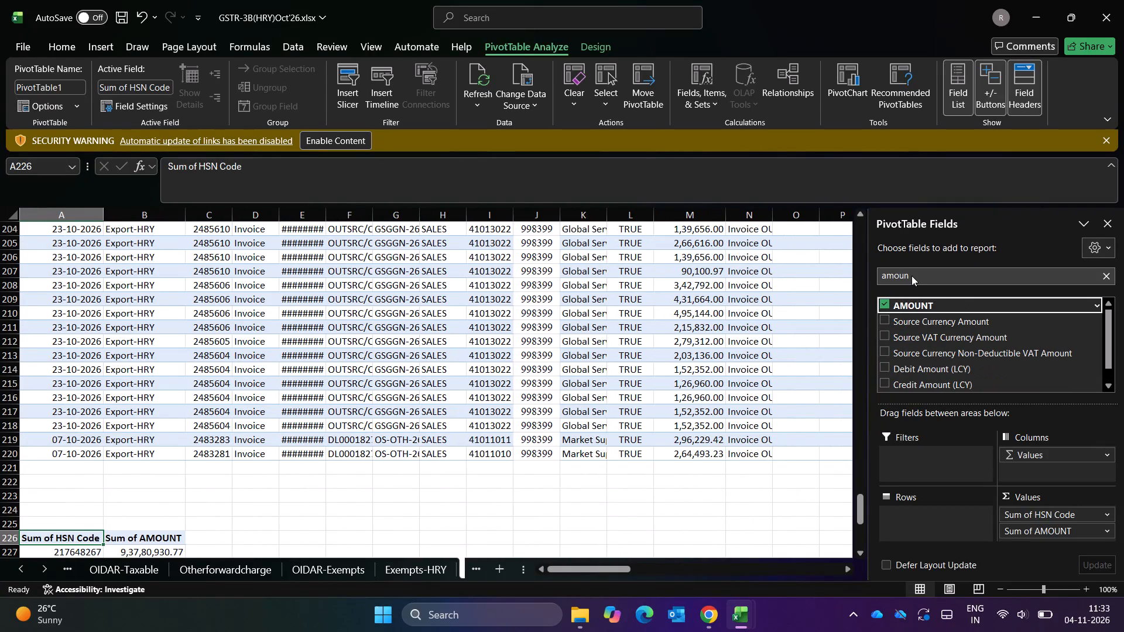
{"action": "key", "text": "Down"}
{"action": "key", "text": "Down"}
{"action": "key", "text": "Down"}
{"action": "key", "text": "Down"}
{"action": "key", "text": "Down"}
{"action": "key", "text": "Escape"}
{"action": "key", "text": "Escape"}
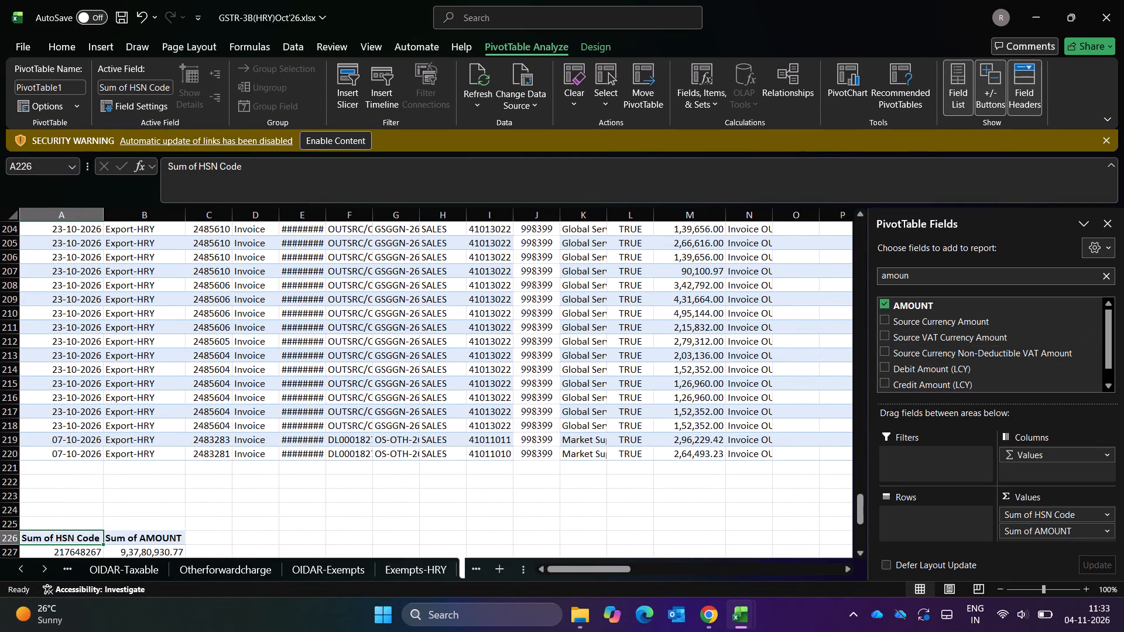
Examine the PivotTable and the cells around it below the Exports-HRY data.
{"action": "left_click", "coordinate": [267, 475]}
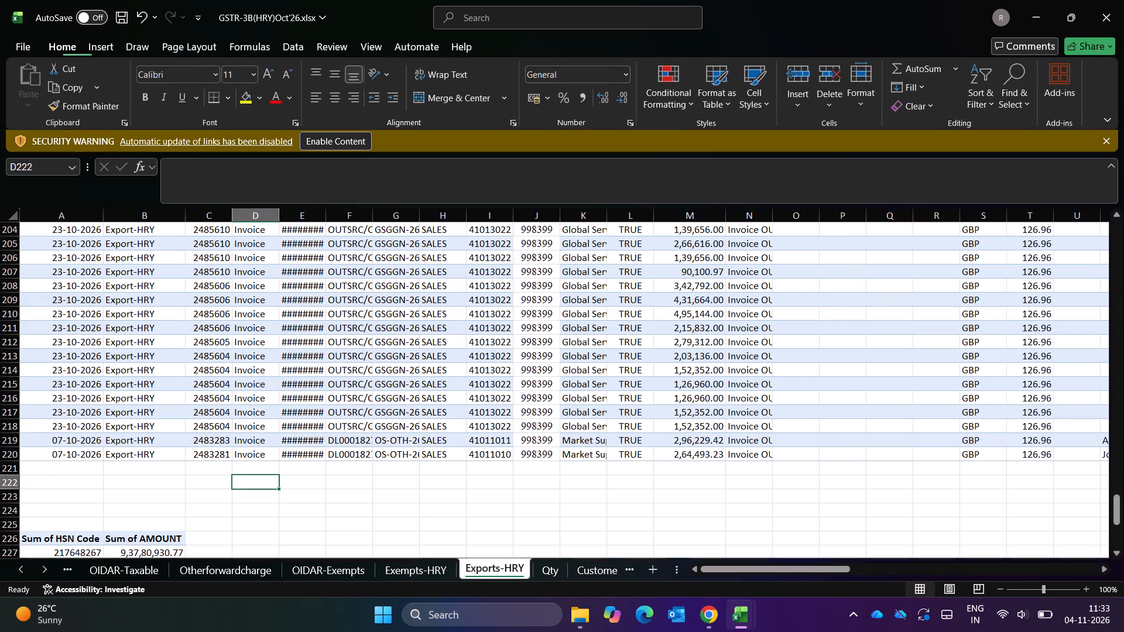
{"action": "key", "text": "Left"}
{"action": "key", "text": "Down"}
{"action": "key", "text": "Down"}
{"action": "key", "text": "Down"}
{"action": "key", "text": "Down"}
{"action": "key", "text": "Down"}
{"action": "key", "text": "Down"}
{"action": "key", "text": "Down"}
{"action": "key", "text": "Down"}
{"action": "key", "text": "Down"}
{"action": "key", "text": "Down"}
{"action": "key", "text": "Down"}
{"action": "key", "text": "Down"}
{"action": "key", "text": "Down"}
{"action": "key", "text": "Down"}
{"action": "key", "text": "Down"}
{"action": "key", "text": "Down"}
{"action": "key", "text": "Down"}
{"action": "key", "text": "Down"}
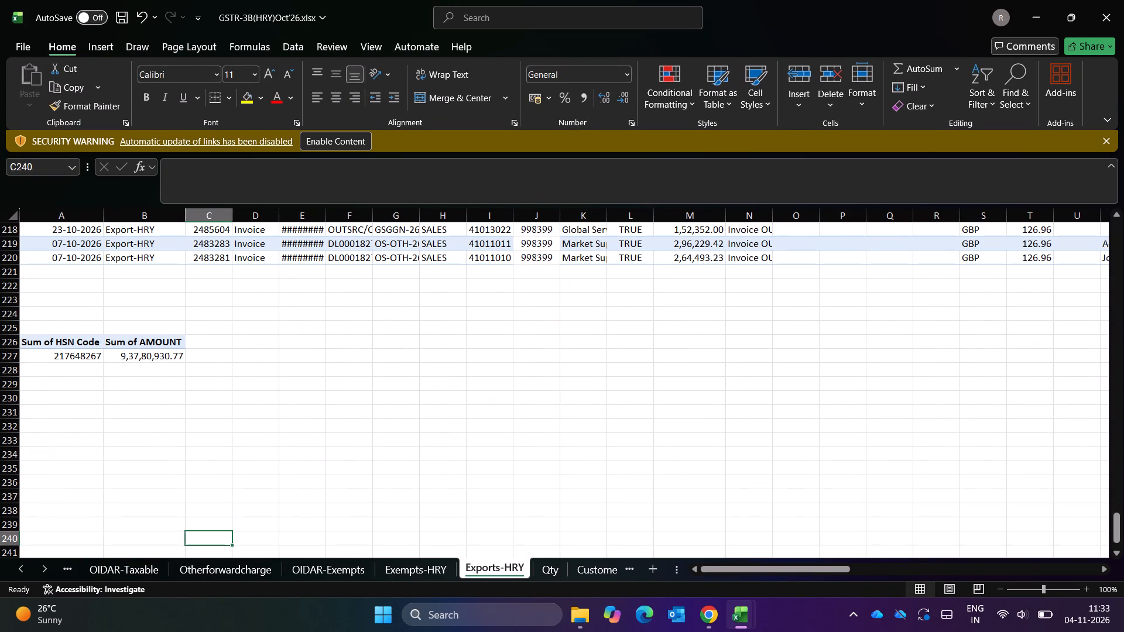
{"action": "key", "text": "Up"}
{"action": "key", "text": "Up"}
{"action": "key", "text": "Up"}
{"action": "key", "text": "Up"}
{"action": "key", "text": "Up"}
{"action": "key", "text": "Up"}
{"action": "key", "text": "Up"}
{"action": "key", "text": "ctrl+Up"}
{"action": "key", "text": "Left"}
{"action": "key", "text": "Left"}
{"action": "key", "text": "ctrl+Left"}
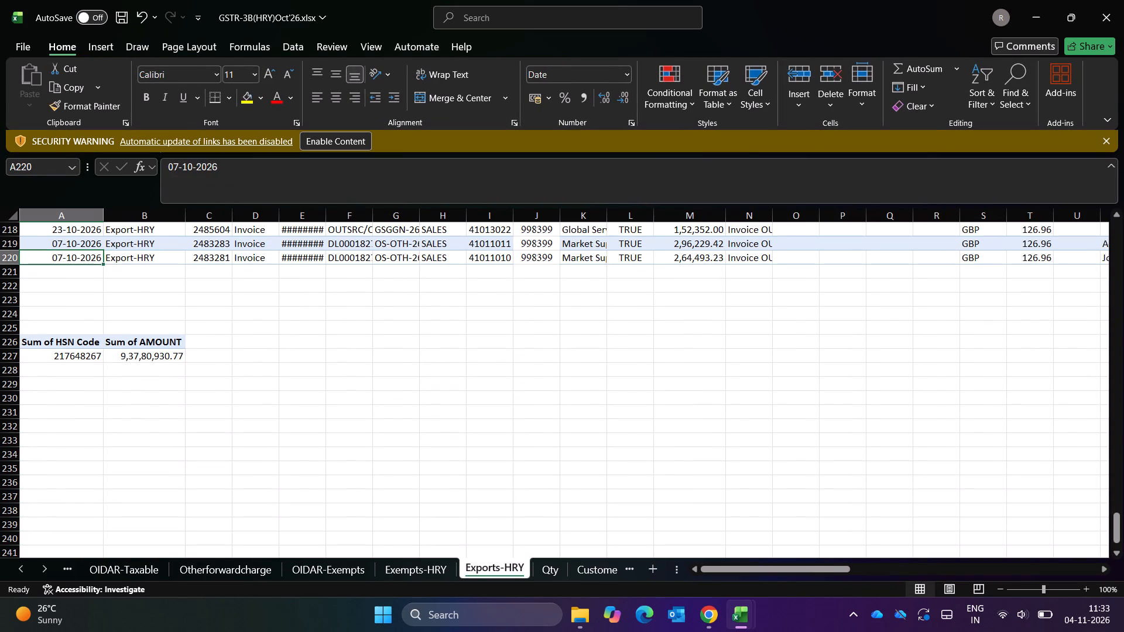
Move HSN Code from the PivotTable's Values to Filters and on to Rows, so AMOUNT is summed per HSN code.
{"action": "key", "text": "Down"}
{"action": "key", "text": "Down"}
{"action": "key", "text": "Down"}
{"action": "key", "text": "Down"}
{"action": "key", "text": "Down"}
{"action": "key", "text": "Down"}
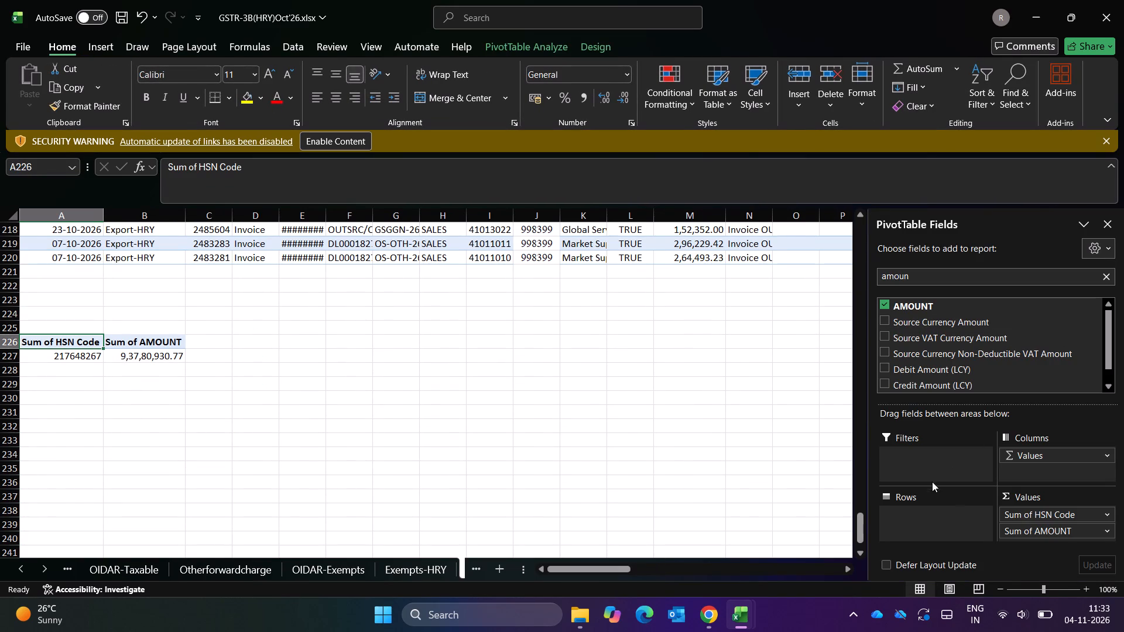
{"action": "left_click_drag", "start_coordinate": [1063, 519], "coordinate": [900, 455]}
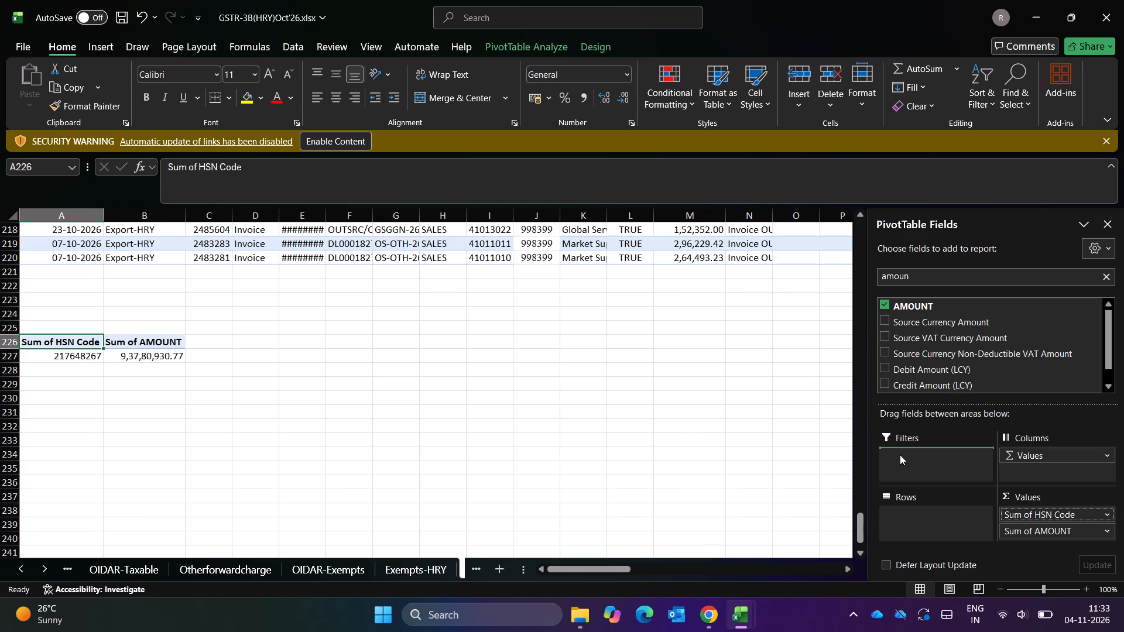
{"action": "left_click_drag", "start_coordinate": [911, 456], "coordinate": [910, 513]}
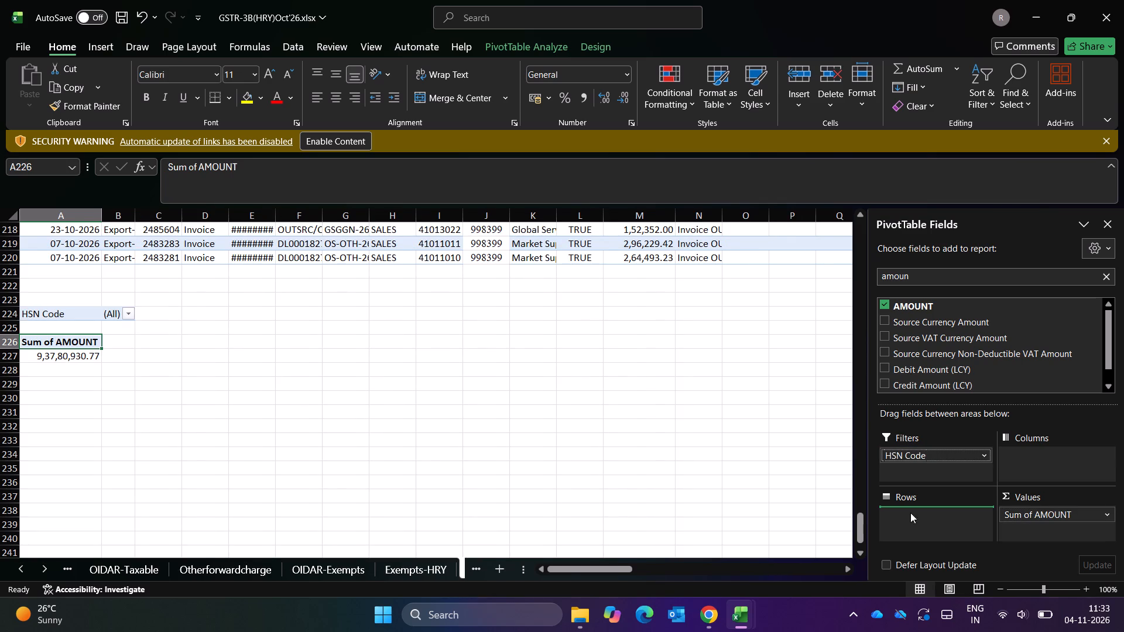
Check the sum of the AMOUNT column in Exports-HRY against the PivotTable total and the subtotal above the column.
{"action": "key", "text": "Down"}
{"action": "key", "text": "Down"}
{"action": "key", "text": "Down"}
{"action": "key", "text": "Up"}
{"action": "key", "text": "Up"}
{"action": "key", "text": "Up"}
{"action": "key", "text": "Up"}
{"action": "key", "text": "ctrl+Up"}
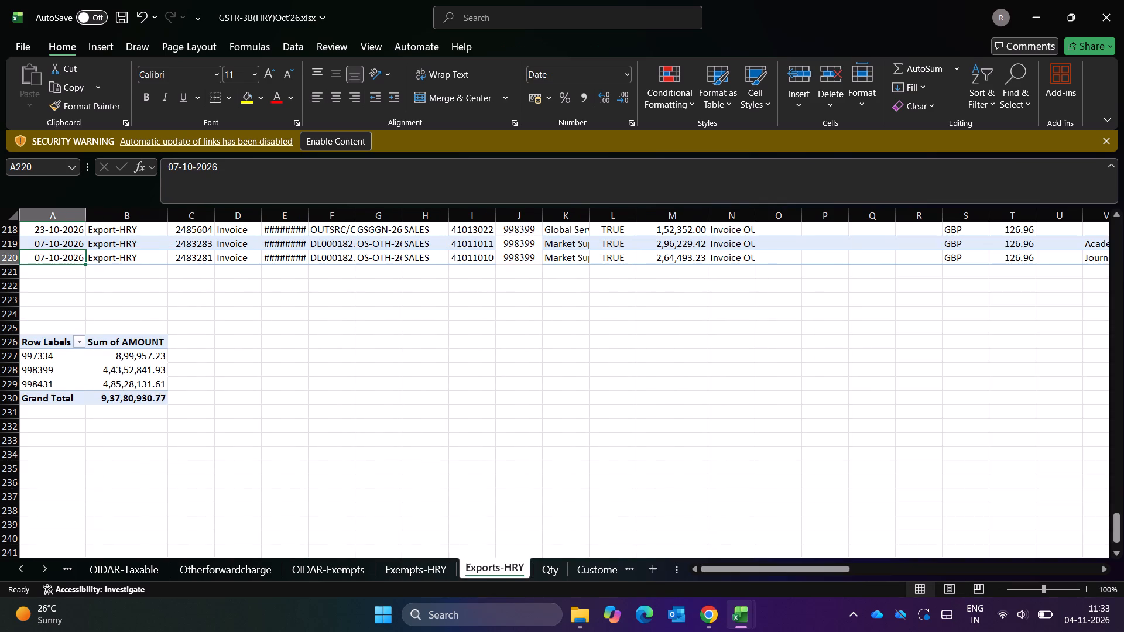
{"action": "key", "text": "ctrl+Up"}
{"action": "key", "text": "ctrl+Up"}
{"action": "key", "text": "ctrl+Up"}
{"action": "key", "text": "ctrl+Up"}
{"action": "key", "text": "Right"}
{"action": "key", "text": "Right"}
{"action": "key", "text": "Right"}
{"action": "key", "text": "Right"}
{"action": "key", "text": "Right"}
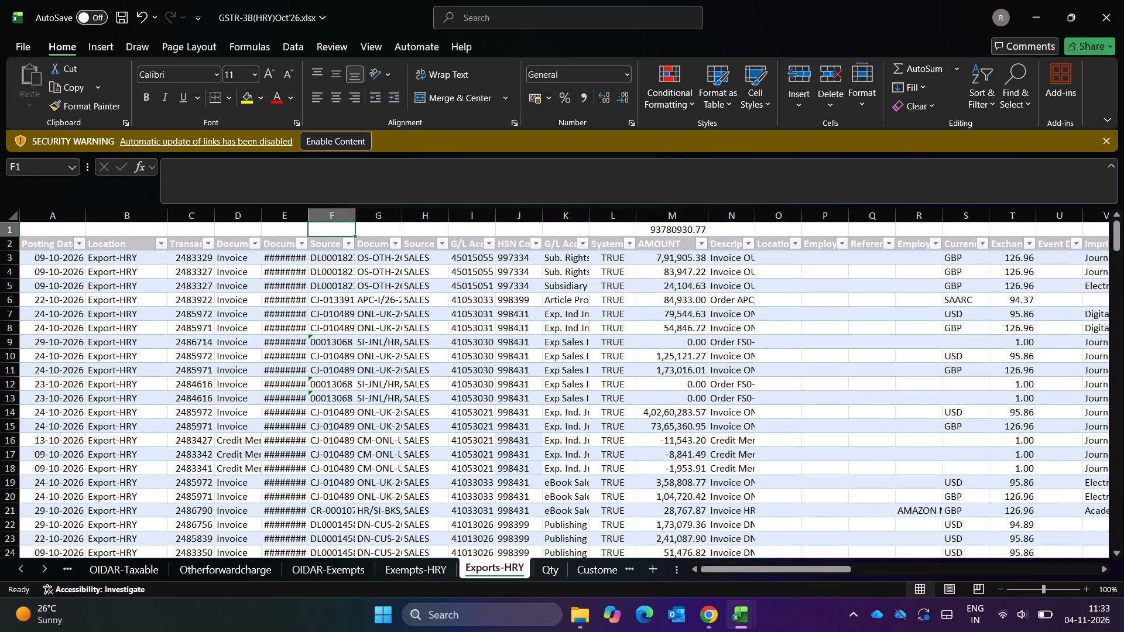
{"action": "key", "text": "Right"}
{"action": "key", "text": "Right"}
{"action": "key", "text": "Right"}
{"action": "key", "text": "Right"}
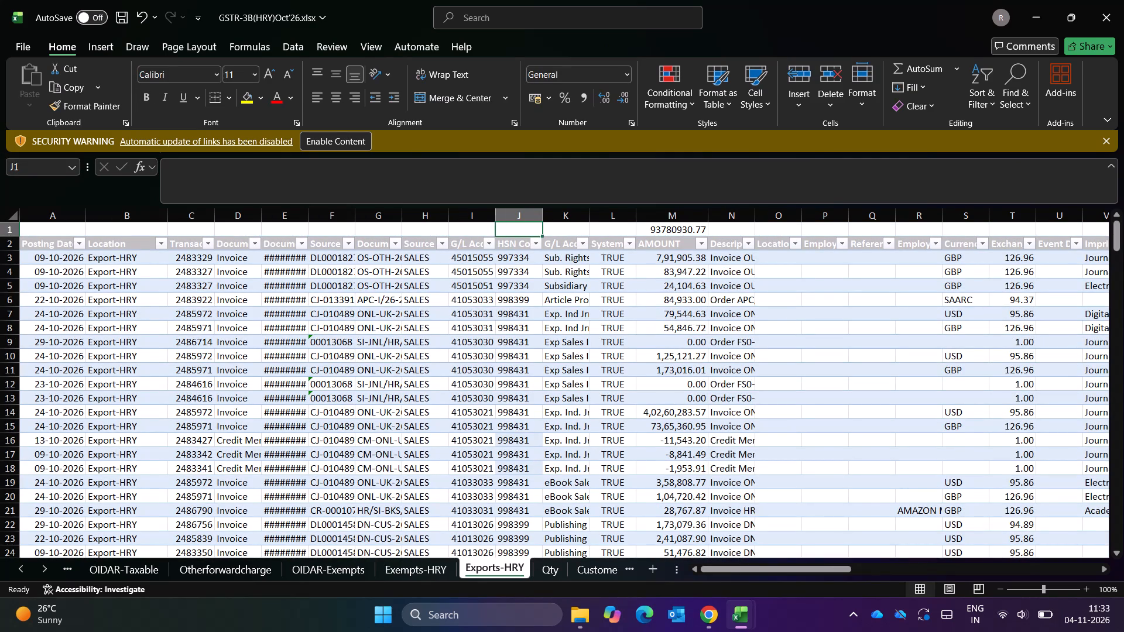
{"action": "key", "text": "Down"}
{"action": "key", "text": "Down"}
{"action": "key", "text": "Right"}
{"action": "key", "text": "Right"}
{"action": "key", "text": "Right"}
{"action": "key", "text": "Right"}
{"action": "key", "text": "Up"}
{"action": "key", "text": "Up"}
{"action": "key", "text": "Up"}
{"action": "key", "text": "Down"}
{"action": "key", "text": "Left"}
{"action": "key", "text": "Down"}
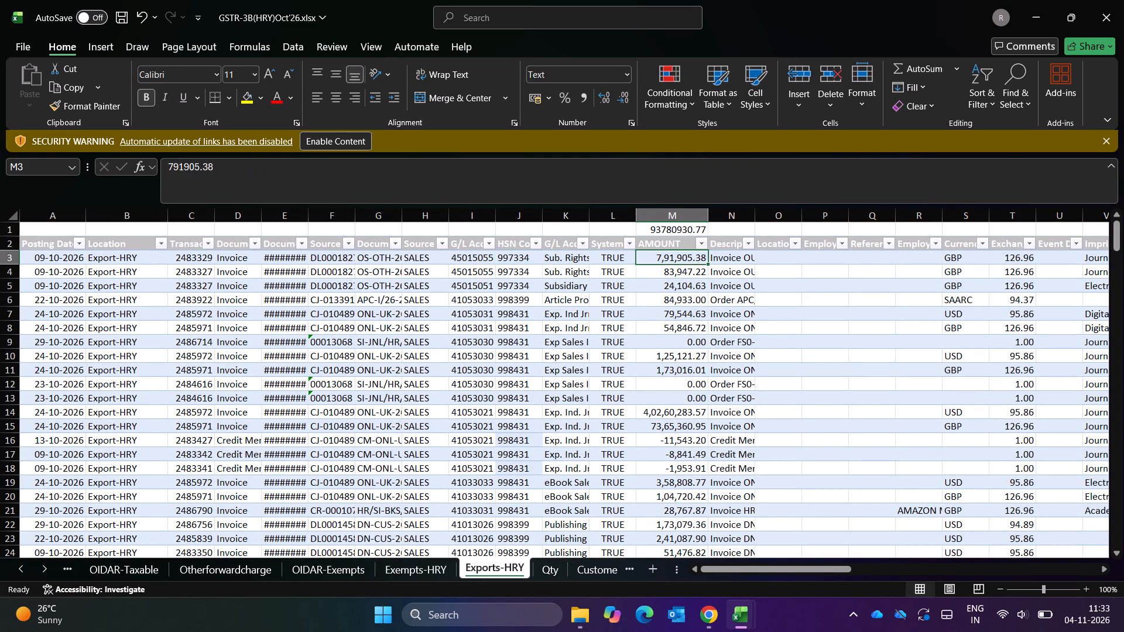
{"action": "key", "text": "ctrl+shift+Down"}
{"action": "key", "text": "shift+Down"}
{"action": "key", "text": "shift+Up"}
{"action": "key", "text": "Up"}
{"action": "key", "text": "Up"}
{"action": "key", "text": "Up"}
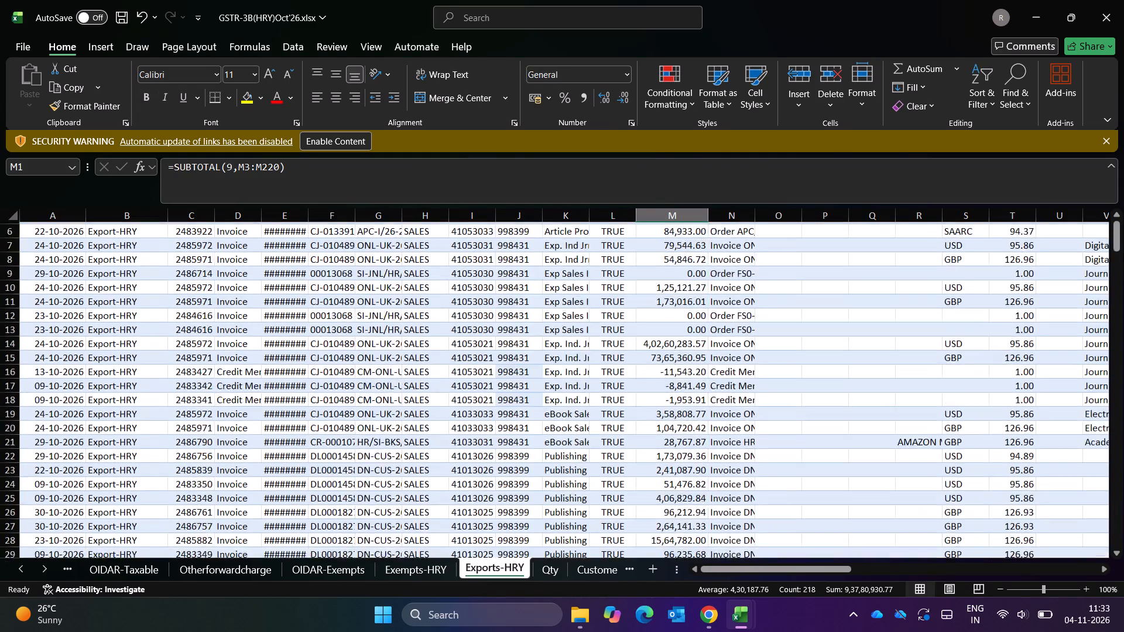
{"action": "key", "text": "Up"}
Examine the Category, Inter/Intra and State columns and their customer lookup formulas at the end of Exempts-HRY.
{"action": "key", "text": "ctrl+Page_Down"}
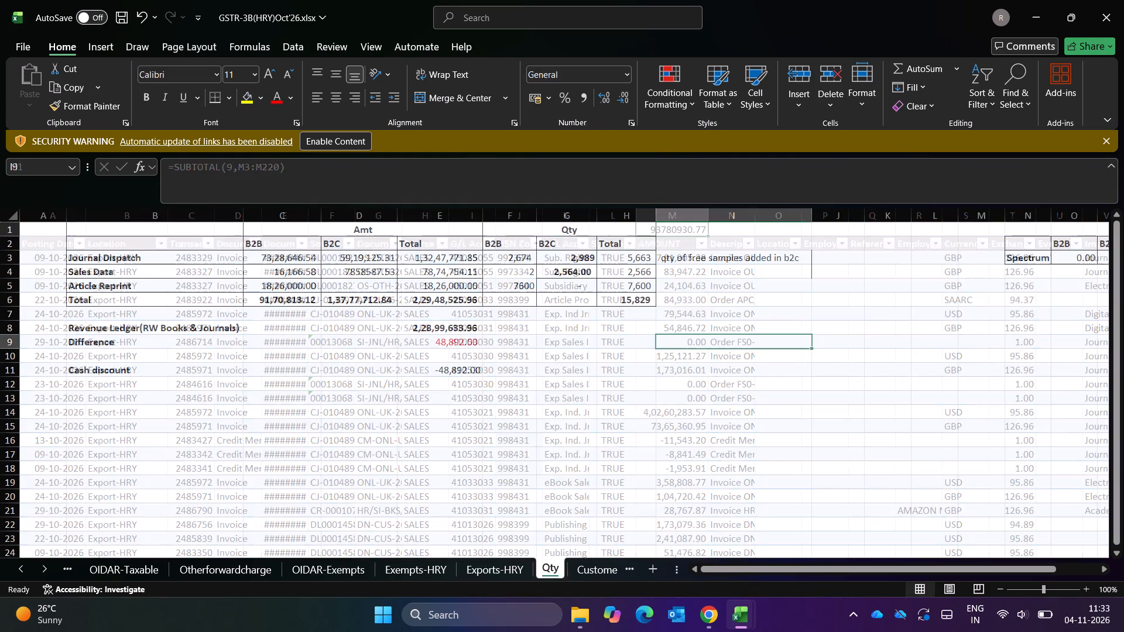
{"action": "key", "text": "ctrl+Page_Down"}
{"action": "key", "text": "ctrl+Page_Down"}
{"action": "key", "text": "ctrl+Page_Down"}
{"action": "key", "text": "ctrl+Page_Down"}
{"action": "key", "text": "ctrl+Page_Up"}
{"action": "key", "text": "ctrl+Page_Up"}
{"action": "key", "text": "ctrl+Page_Up"}
{"action": "key", "text": "ctrl+Page_Up"}
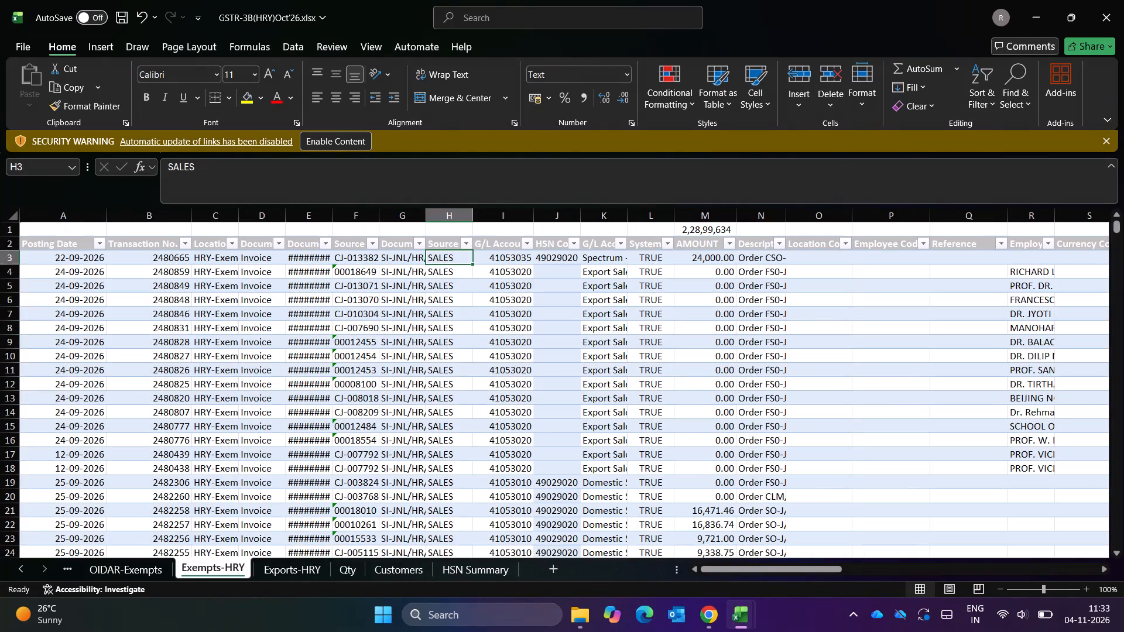
{"action": "key", "text": "Up"}
{"action": "key", "text": "Up"}
{"action": "key", "text": "Right"}
{"action": "key", "text": "Right"}
{"action": "key", "text": "Down"}
{"action": "key", "text": "Right"}
{"action": "key", "text": "Right"}
{"action": "key", "text": "Right"}
{"action": "key", "text": "ctrl+Right"}
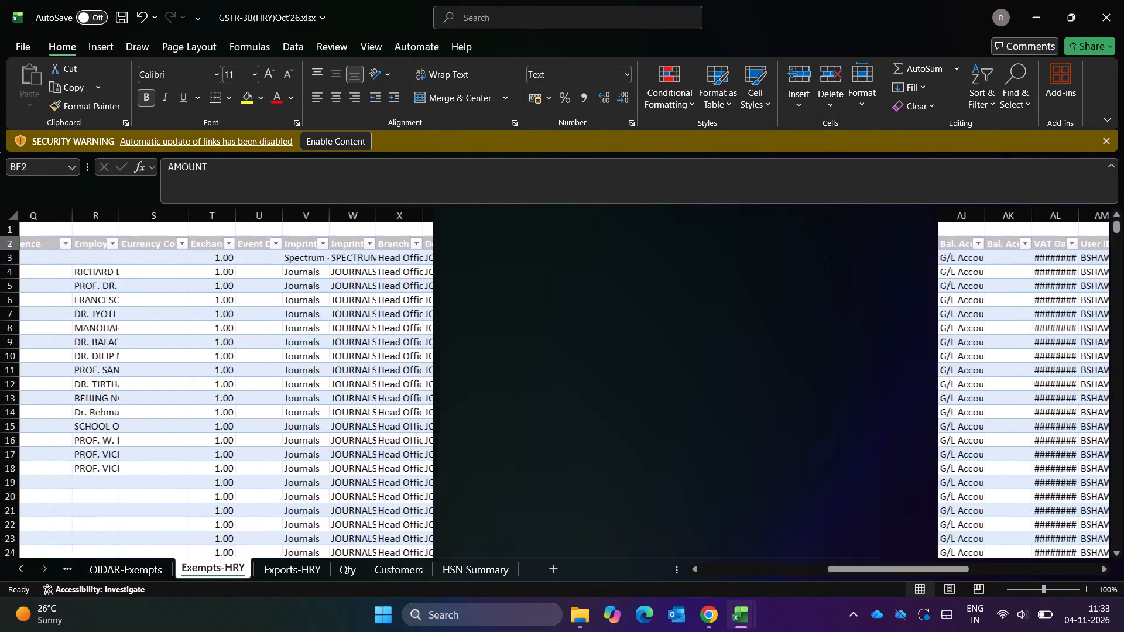
{"action": "key", "text": "Right"}
{"action": "key", "text": "Left"}
{"action": "key", "text": "Left"}
{"action": "key", "text": "Left"}
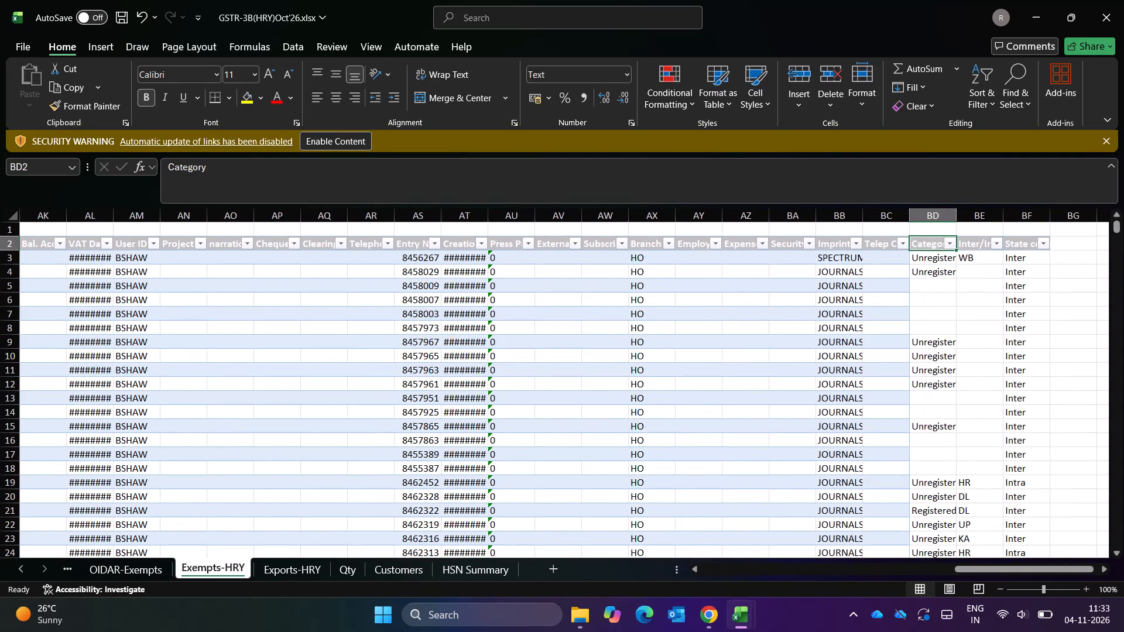
{"action": "key", "text": "Down"}
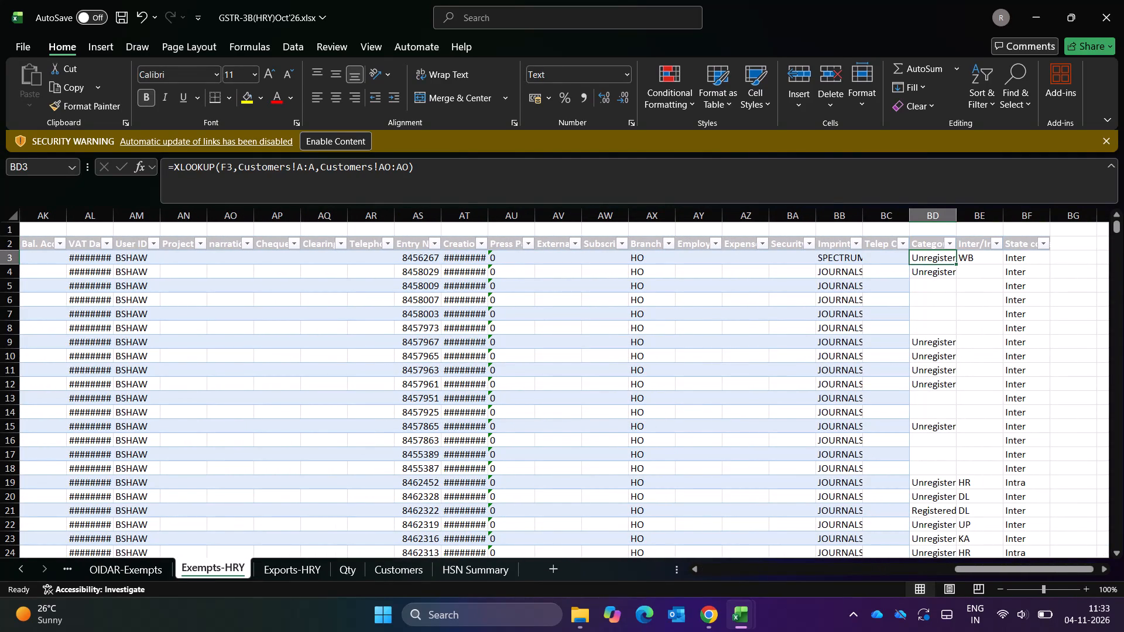
{"action": "key", "text": "Right"}
{"action": "key", "text": "Up"}
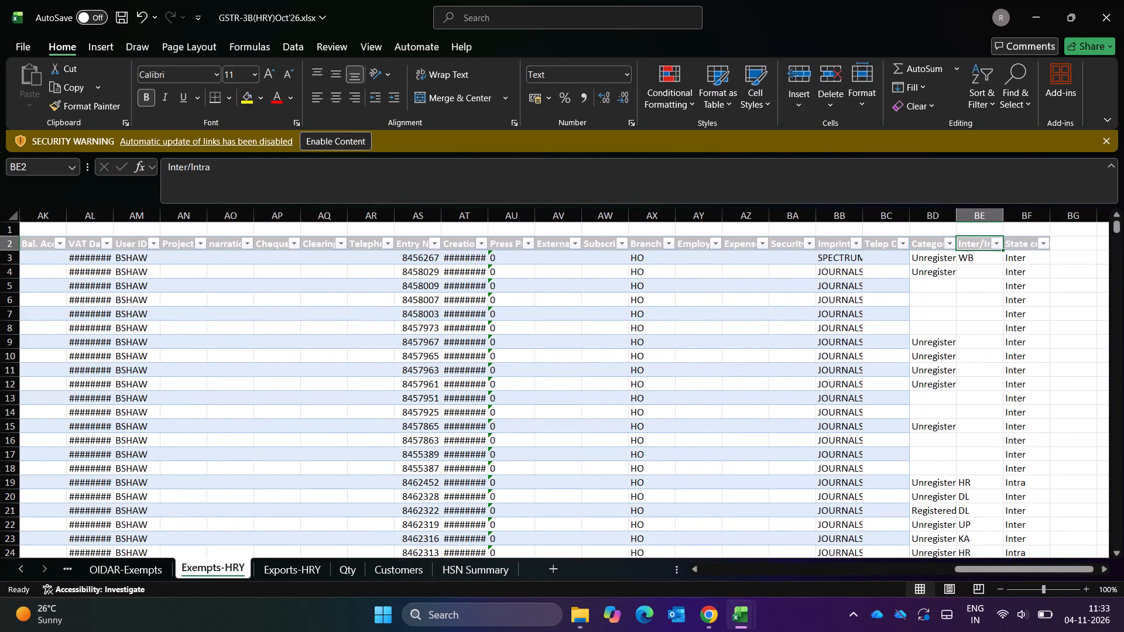
Delete the Customers sheet from the GSTR-3B(HRY)Oct'26 workbook.
{"action": "key", "text": "ctrl+Page_Down"}
{"action": "key", "text": "ctrl+Page_Down"}
{"action": "key", "text": "ctrl+Page_Down"}
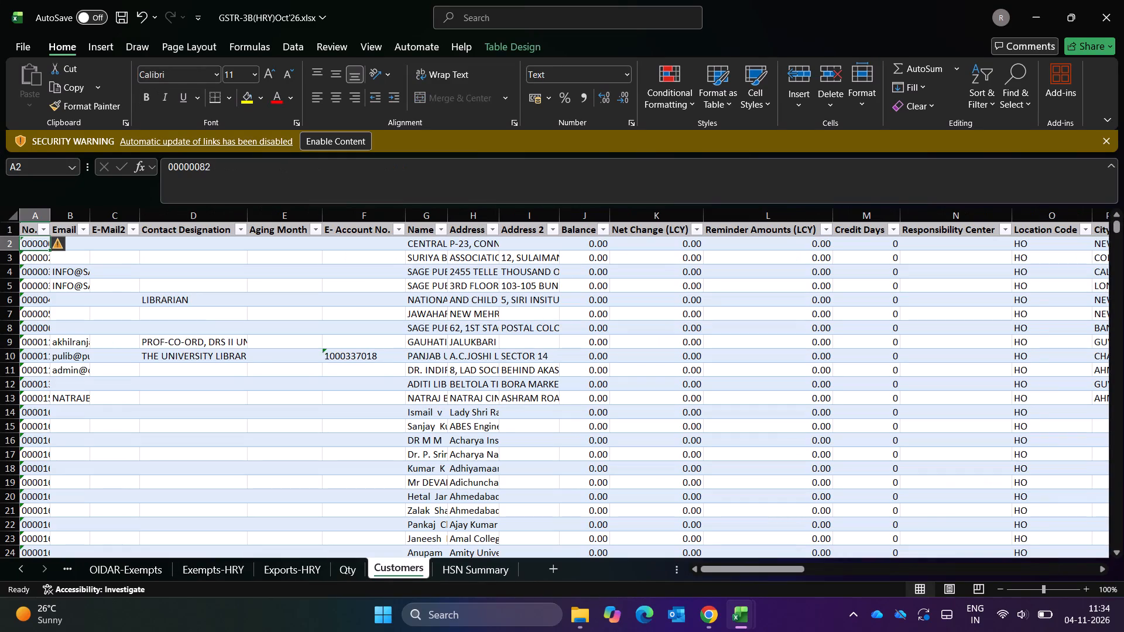
{"action": "right_click", "coordinate": [385, 567]}
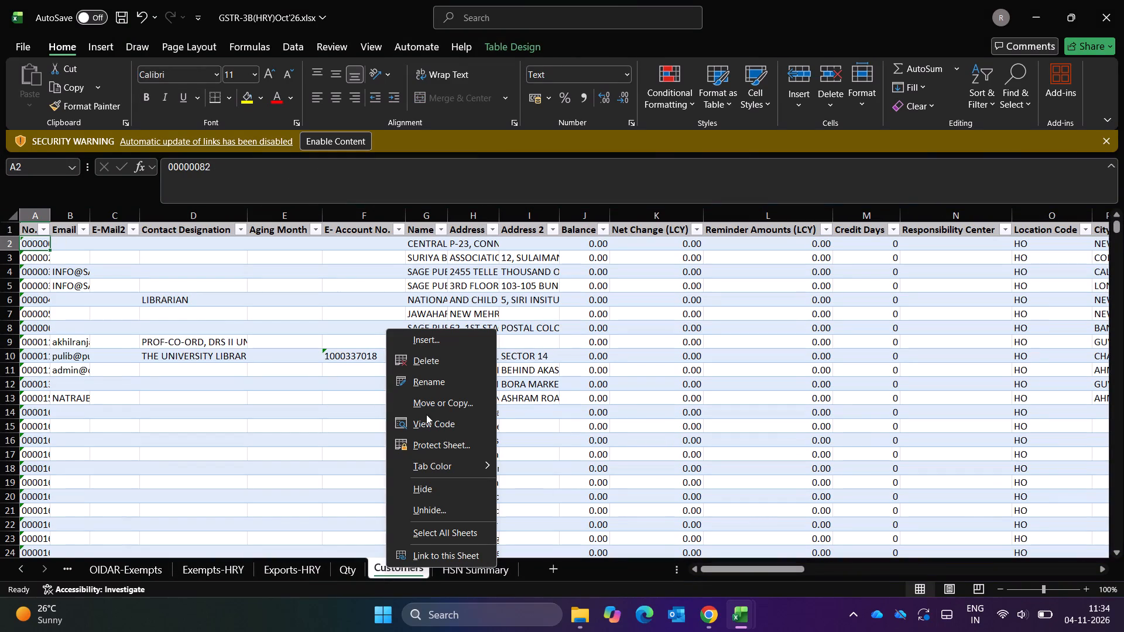
{"action": "left_click", "coordinate": [434, 367]}
{"action": "key", "text": "Return"}
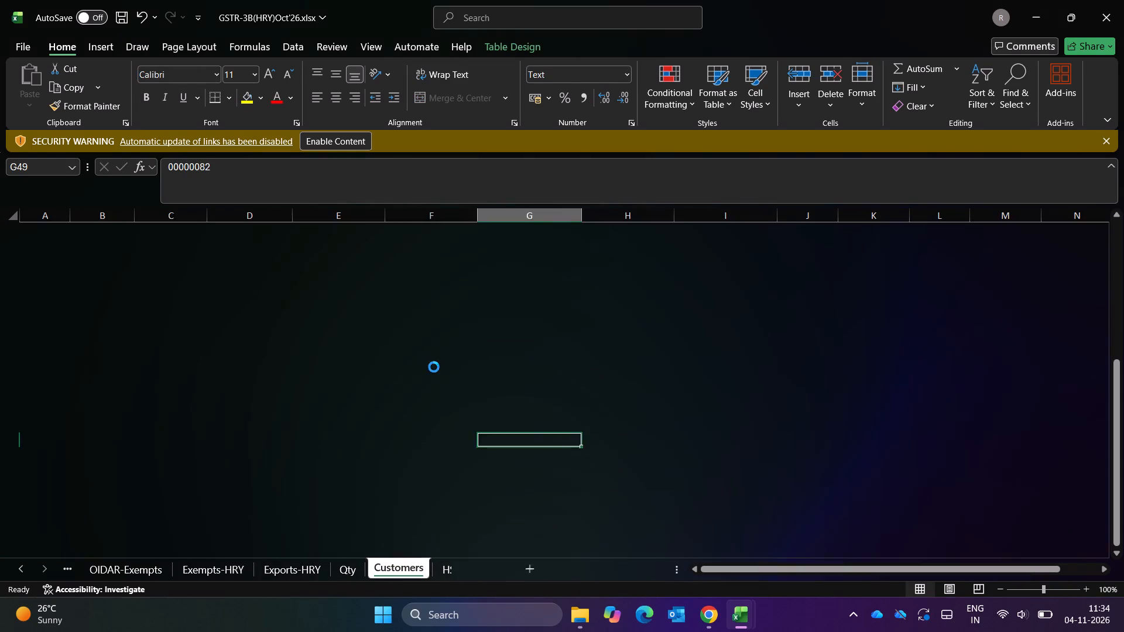
Open Customer List Oct '26.xlsx from the FW__GSTR1_for_the_month_of_Oct_'26.zip folder in File Explorer and enable editing.
{"action": "key", "text": "alt+Tab"}
{"action": "key", "text": "alt+Right"}
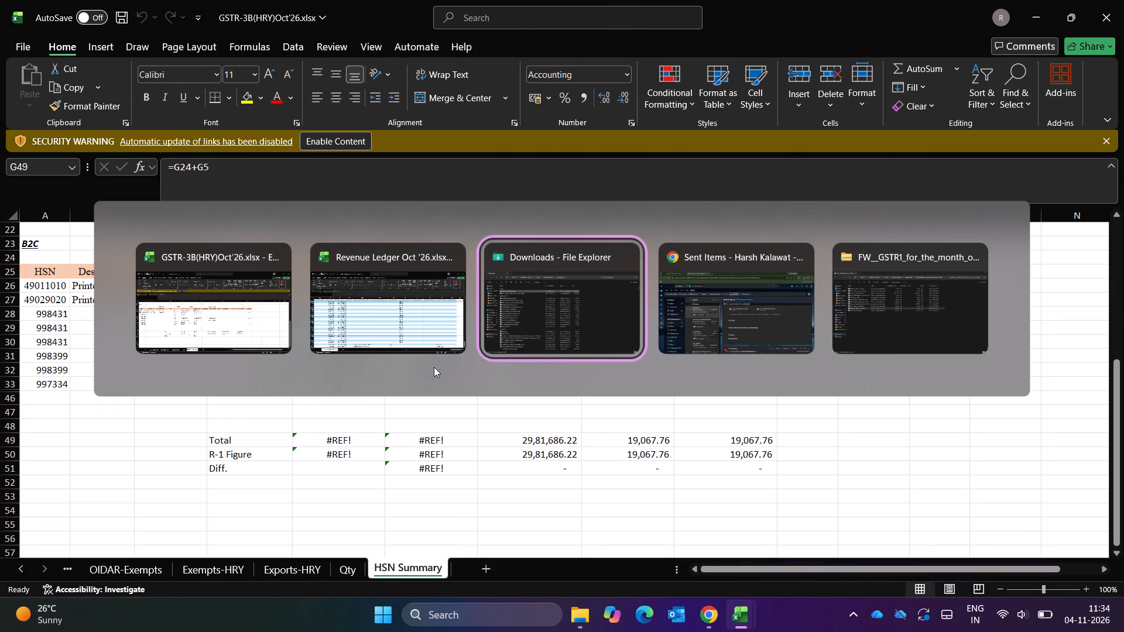
{"action": "key", "text": "alt+Right"}
{"action": "key", "text": "alt+Right"}
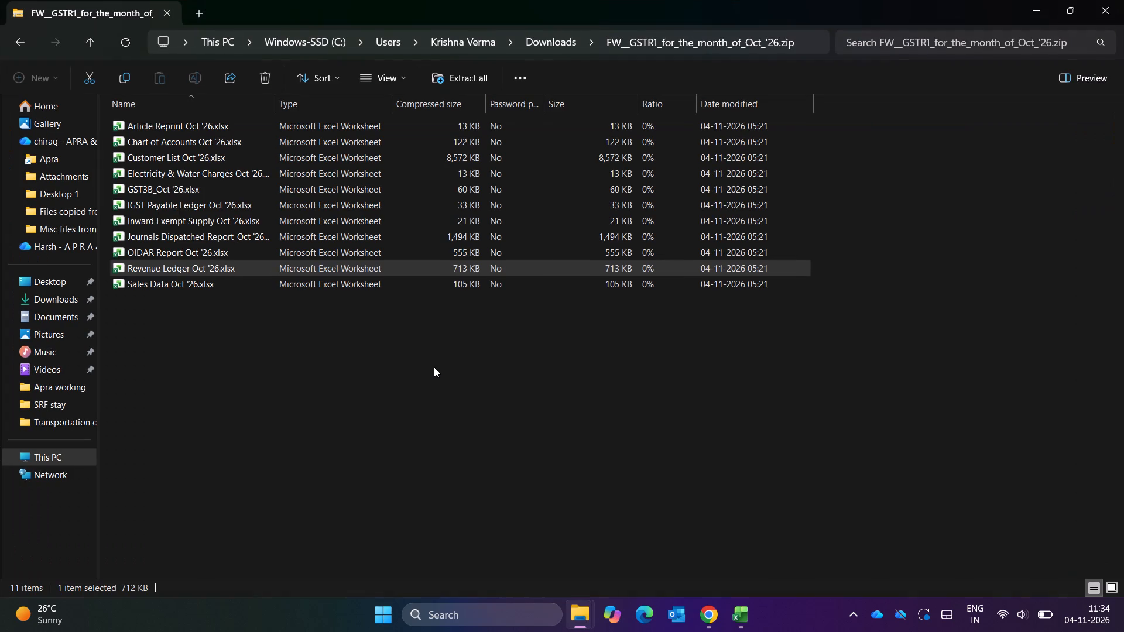
{"action": "key", "text": "Up"}
{"action": "key", "text": "Up"}
{"action": "key", "text": "Up"}
{"action": "key", "text": "Up"}
{"action": "key", "text": "Down"}
{"action": "key", "text": "Down"}
{"action": "double_click", "coordinate": [276, 377]}
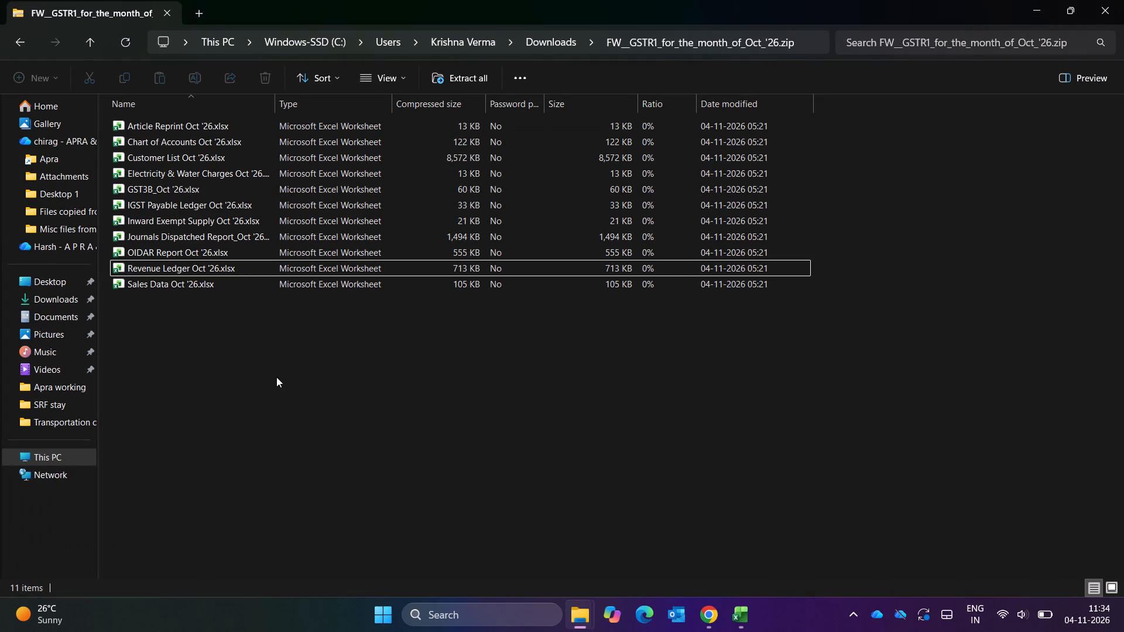
{"action": "key", "text": "Up"}
{"action": "key", "text": "Up"}
{"action": "key", "text": "Up"}
{"action": "key", "text": "Up"}
{"action": "key", "text": "Up"}
{"action": "key", "text": "Up"}
{"action": "key", "text": "Up"}
{"action": "key", "text": "Return"}
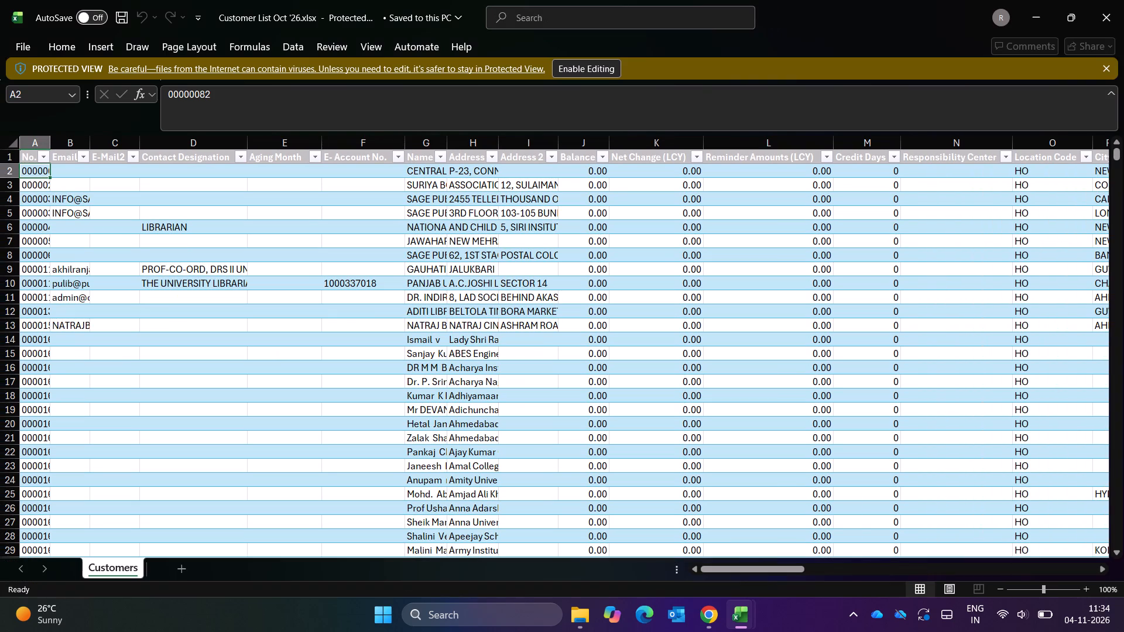
{"action": "left_click", "coordinate": [607, 69]}
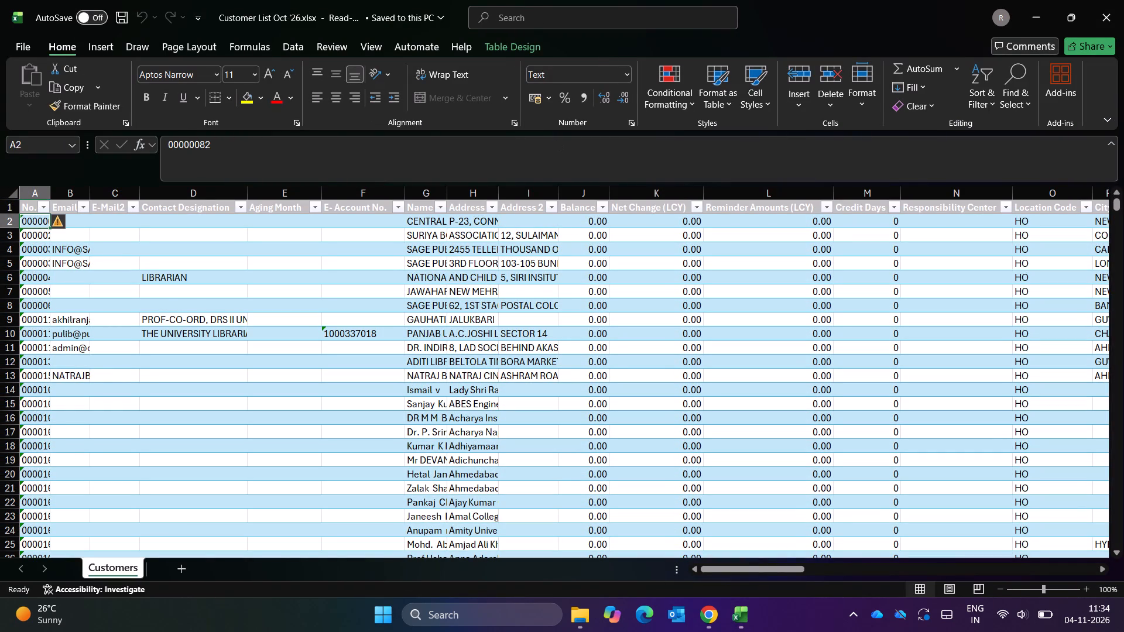
Copy the Customers sheet into GSTR-3B(HRY)Oct'26.xlsx, placing it before HSN Summary.
{"action": "right_click", "coordinate": [138, 561]}
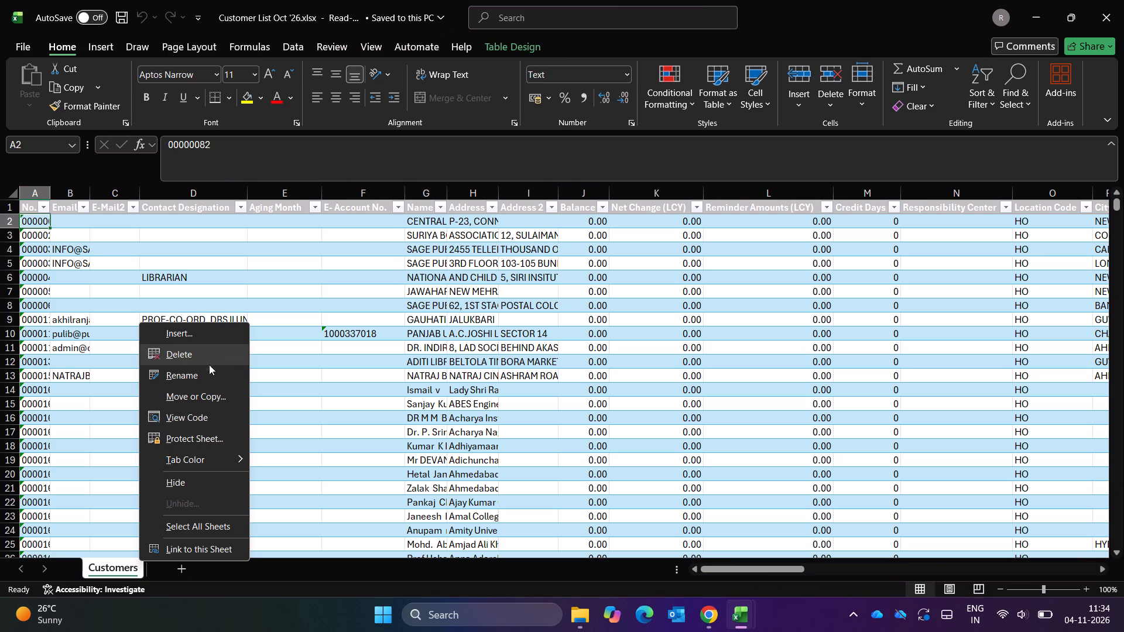
{"action": "left_click", "coordinate": [201, 395]}
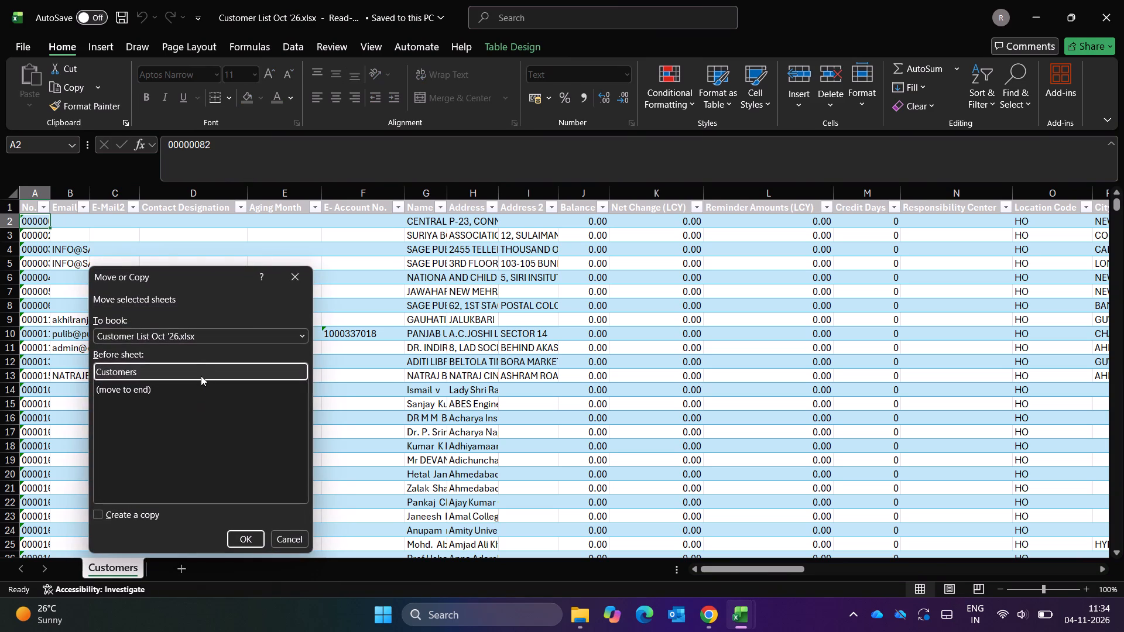
{"action": "left_click", "coordinate": [300, 332]}
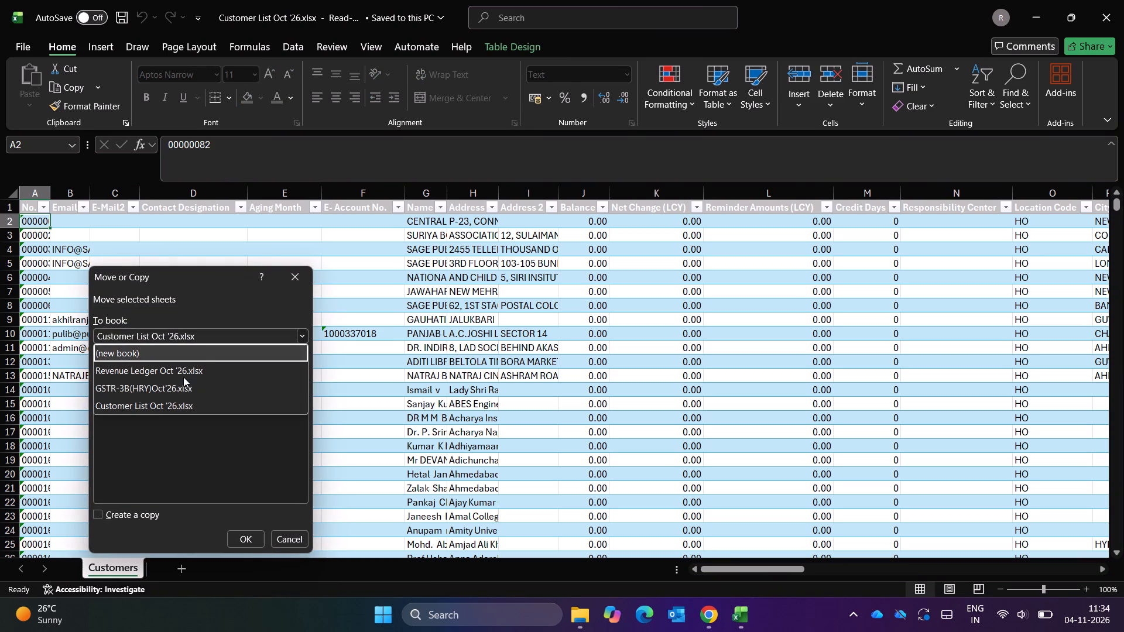
{"action": "left_click", "coordinate": [178, 384]}
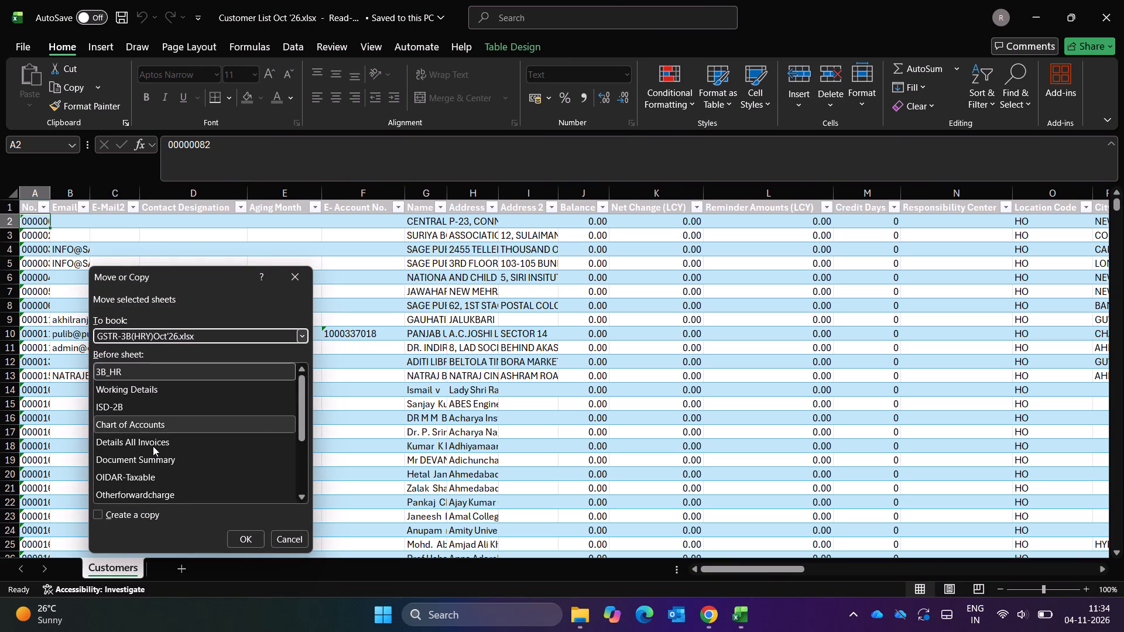
{"action": "scroll", "coordinate": [153, 446], "scroll_direction": "down", "scroll_amount": 4}
{"action": "left_click", "coordinate": [131, 473]}
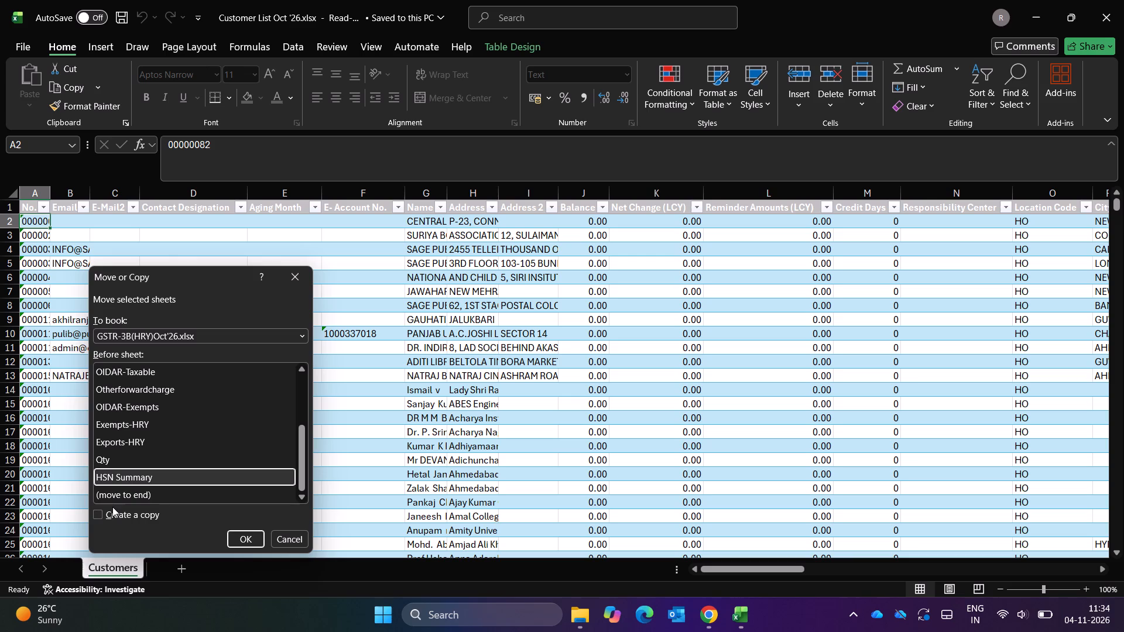
{"action": "left_click", "coordinate": [109, 514]}
{"action": "key", "text": "Return"}
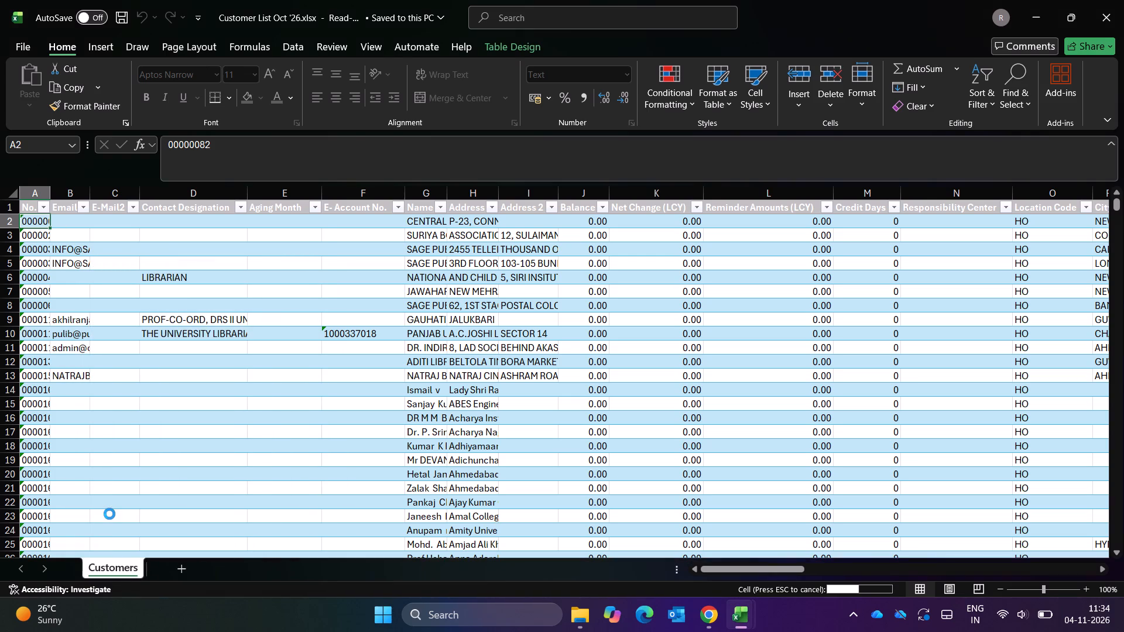
Switch to the Revenue Ledger Oct '26 workbook and filter the Location column to only Exempt-Article Reprint.
{"action": "key", "text": "alt+Tab"}
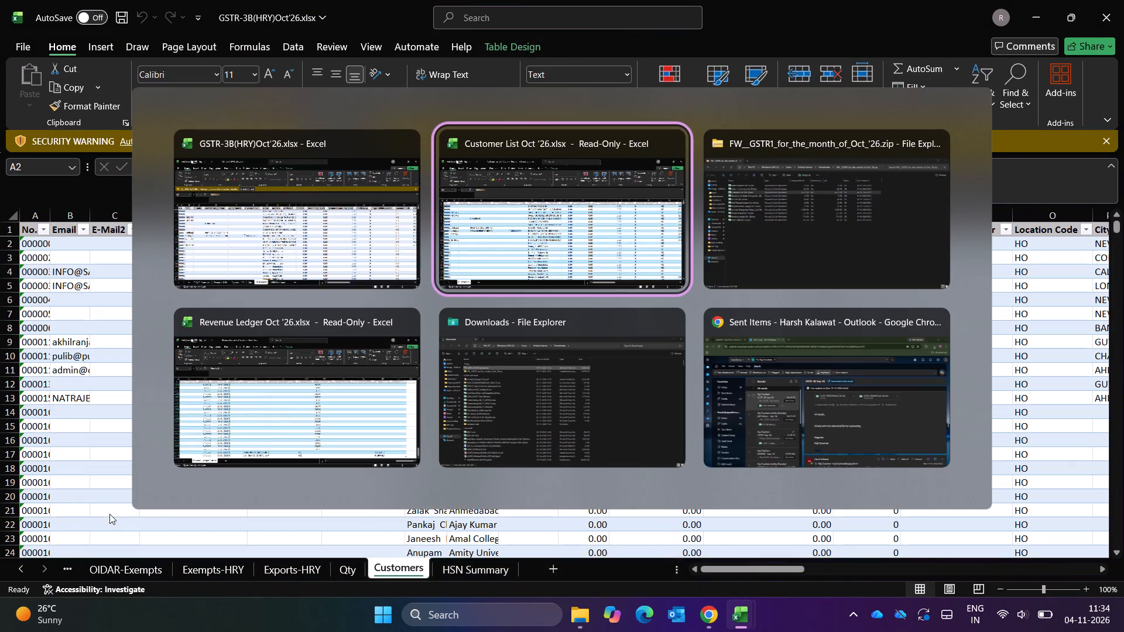
{"action": "key", "text": "alt+Tab"}
{"action": "key", "text": "alt+Down"}
{"action": "key", "text": "alt+Left"}
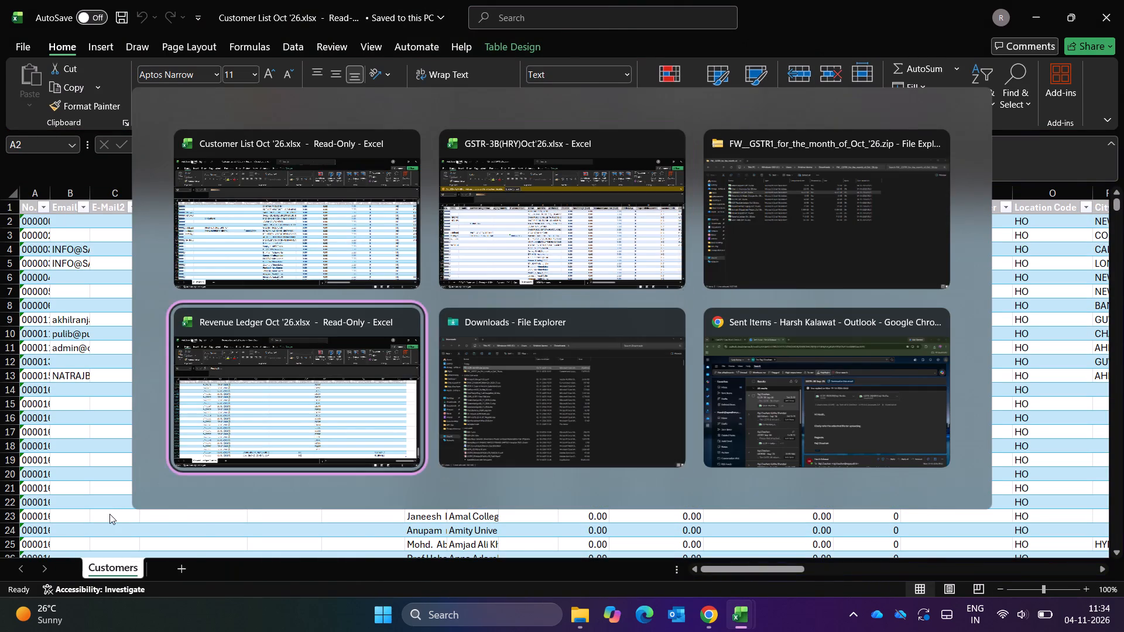
{"action": "key", "text": "Up"}
{"action": "key", "text": "Up"}
{"action": "key", "text": "Up"}
{"action": "key", "text": "Right"}
{"action": "key", "text": "alt+Down"}
{"action": "key", "text": "alt+Down"}
{"action": "key", "text": "alt+Down"}
{"action": "key", "text": "alt+Down"}
{"action": "key", "text": "alt+Down"}
{"action": "key", "text": "alt+Down"}
{"action": "key", "text": "alt+Down"}
{"action": "key", "text": "alt+Down"}
{"action": "key", "text": "alt+Down"}
{"action": "key", "text": "alt+Down"}
{"action": "key", "text": "alt+Down"}
{"action": "key", "text": "alt+Down"}
{"action": "key", "text": "alt+Down"}
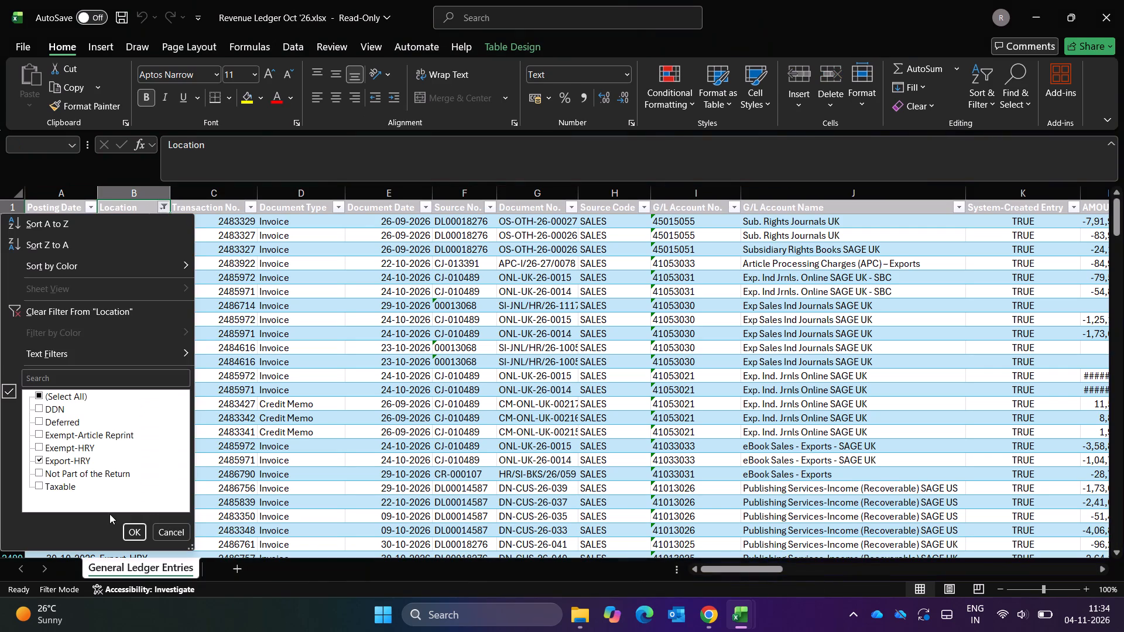
{"action": "key", "text": "Down"}
{"action": "key", "text": "Down"}
{"action": "key", "text": "space"}
{"action": "key", "text": "Up"}
{"action": "key", "text": "space"}
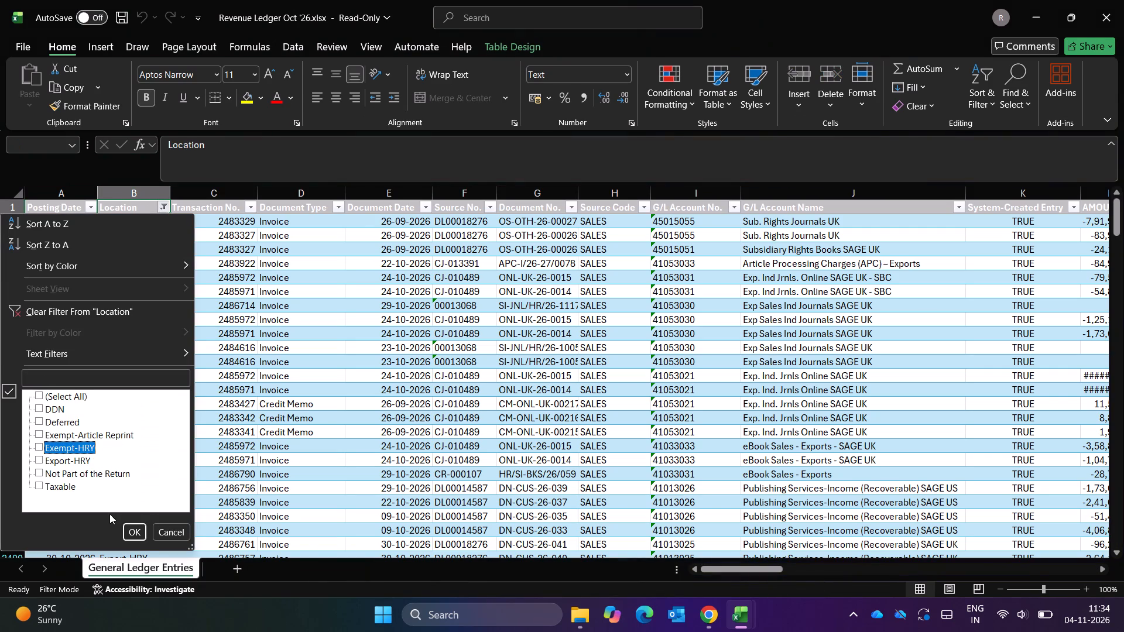
{"action": "key", "text": "space"}
{"action": "key", "text": "Up"}
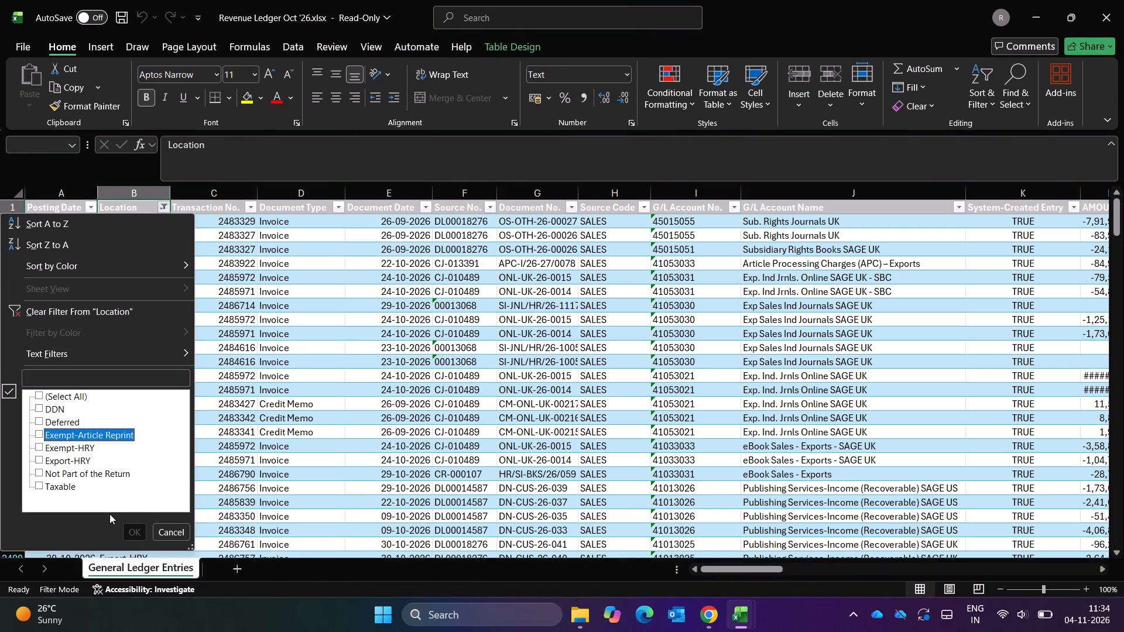
{"action": "key", "text": "space"}
{"action": "key", "text": "Return"}
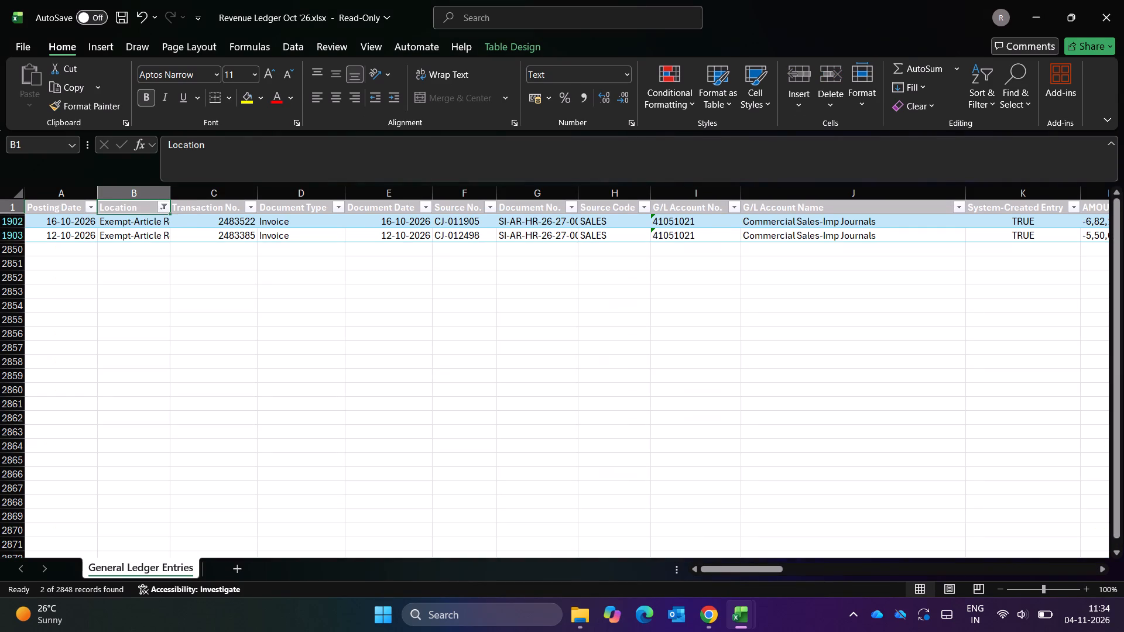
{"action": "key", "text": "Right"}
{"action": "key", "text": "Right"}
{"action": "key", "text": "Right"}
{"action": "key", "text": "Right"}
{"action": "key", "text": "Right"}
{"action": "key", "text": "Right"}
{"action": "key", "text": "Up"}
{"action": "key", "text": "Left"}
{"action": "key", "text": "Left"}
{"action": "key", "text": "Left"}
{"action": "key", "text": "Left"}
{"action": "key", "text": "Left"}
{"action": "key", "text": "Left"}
Add Exempt-HRY to the Location filter alongside Exempt-Article Reprint in the General Ledger Entries.
{"action": "key", "text": "alt+Down"}
{"action": "key", "text": "alt+Down"}
{"action": "key", "text": "alt+Down"}
{"action": "key", "text": "alt+Down"}
{"action": "key", "text": "alt+Down"}
{"action": "key", "text": "alt+Down"}
{"action": "key", "text": "alt+Down"}
{"action": "key", "text": "alt+Down"}
{"action": "key", "text": "alt+Down"}
{"action": "key", "text": "alt+Down"}
{"action": "key", "text": "Down"}
{"action": "key", "text": "Down"}
{"action": "key", "text": "Down"}
{"action": "key", "text": "Down"}
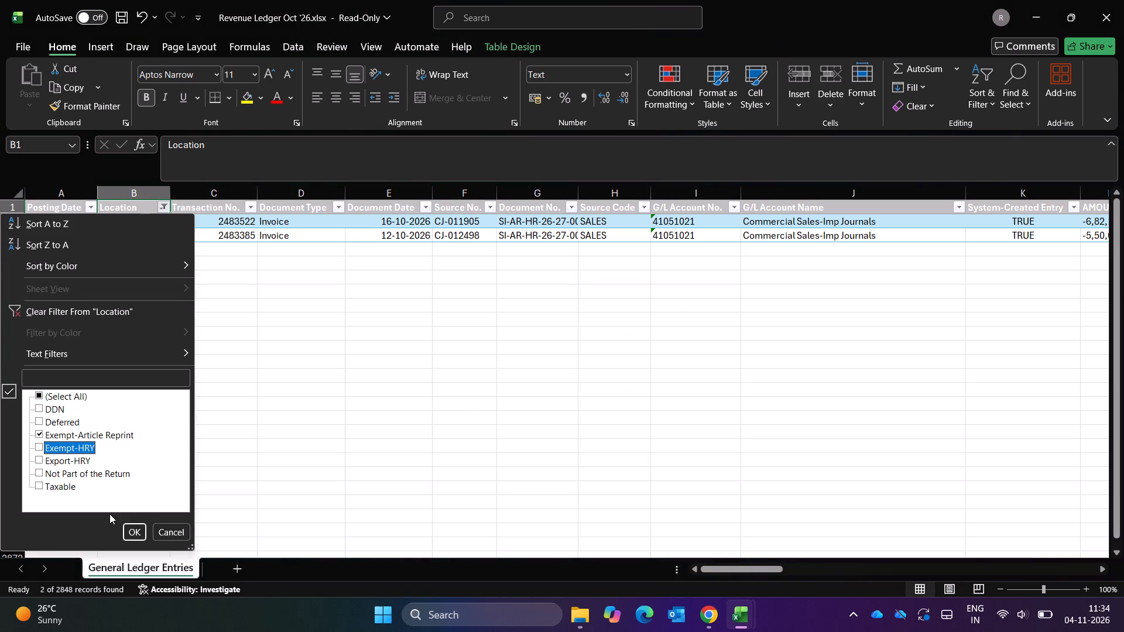
{"action": "key", "text": "space"}
{"action": "key", "text": "Return"}
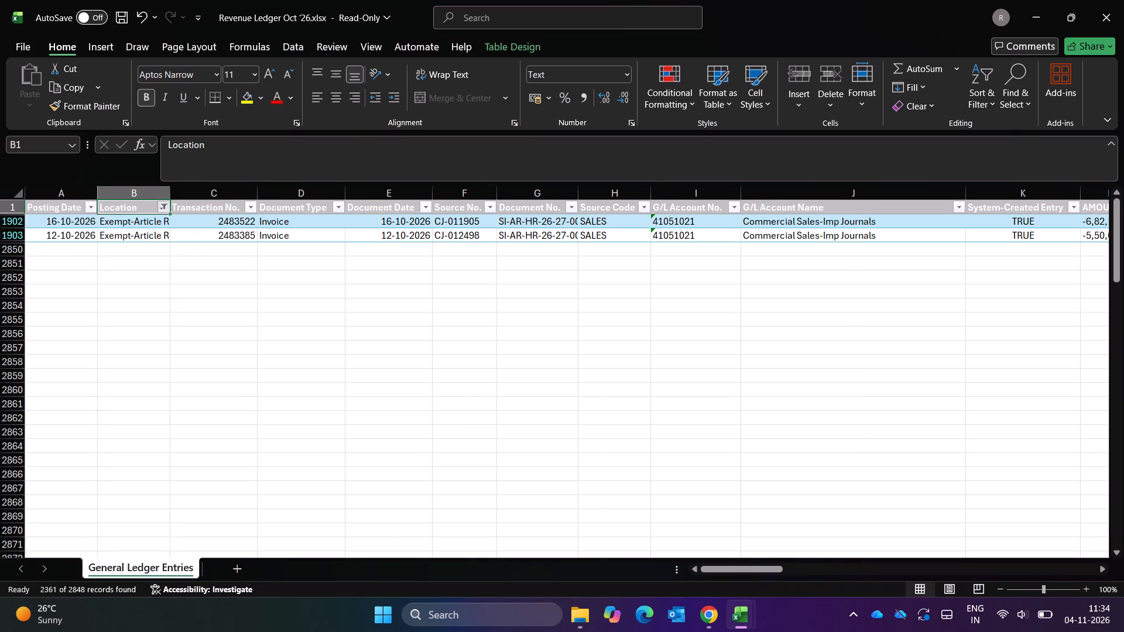
Look over the column headers of the filtered General Ledger Entries.
{"action": "key", "text": "Right"}
{"action": "key", "text": "Right"}
{"action": "key", "text": "Right"}
{"action": "key", "text": "Right"}
{"action": "key", "text": "Right"}
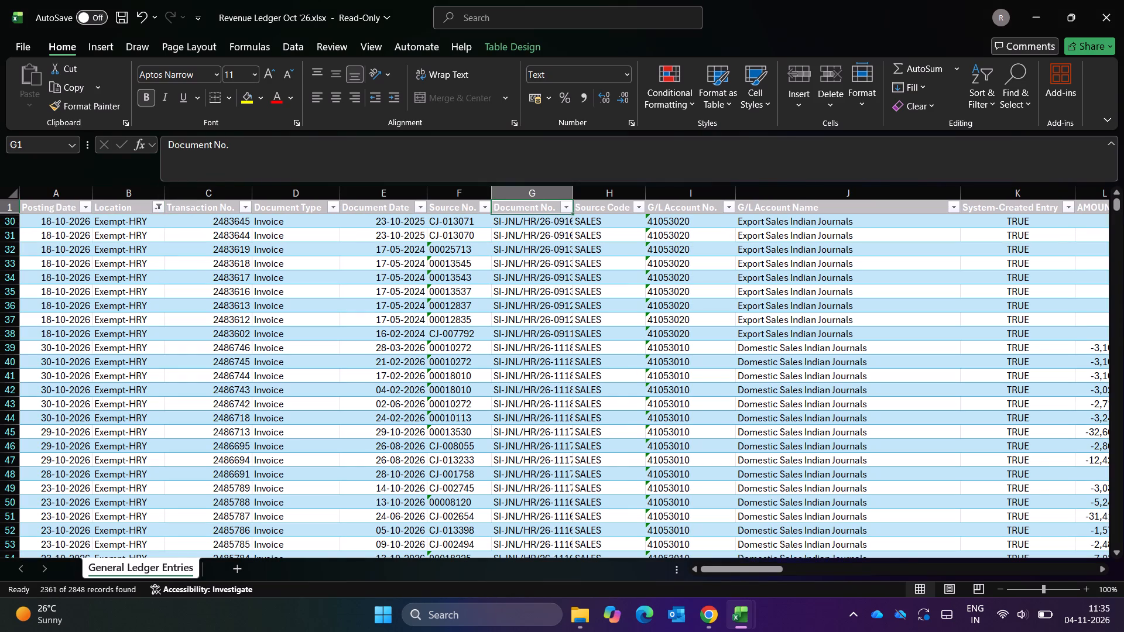
{"action": "key", "text": "Right"}
{"action": "key", "text": "Right"}
{"action": "key", "text": "Up"}
{"action": "key", "text": "Up"}
{"action": "key", "text": "Left"}
{"action": "key", "text": "Left"}
{"action": "key", "text": "Left"}
{"action": "key", "text": "Left"}
{"action": "key", "text": "Left"}
{"action": "key", "text": "Left"}
{"action": "key", "text": "ctrl+Left"}
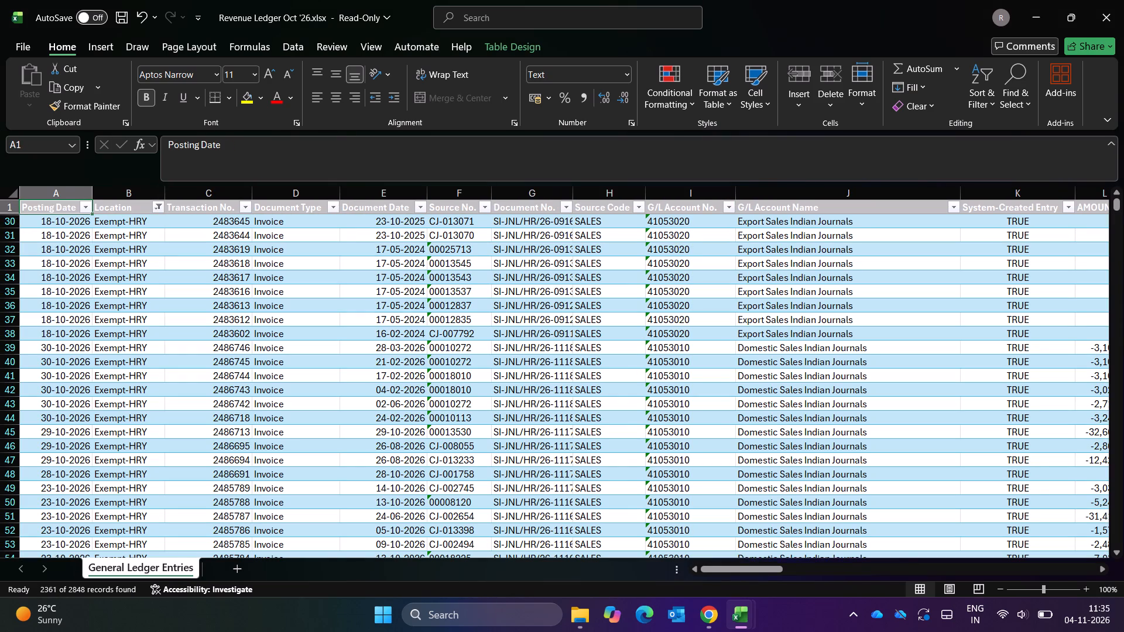
Switch to GSTR-3B(HRY)Oct'26.xlsx and go to the Exempts-HRY sheet.
{"action": "key", "text": "alt+Tab"}
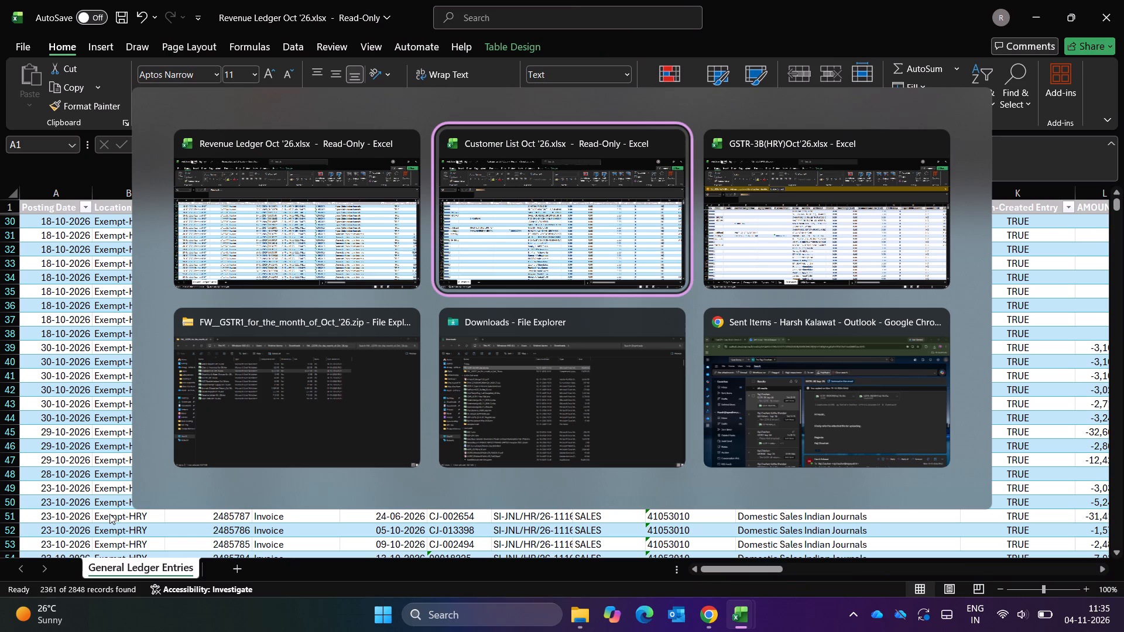
{"action": "key", "text": "alt+Right"}
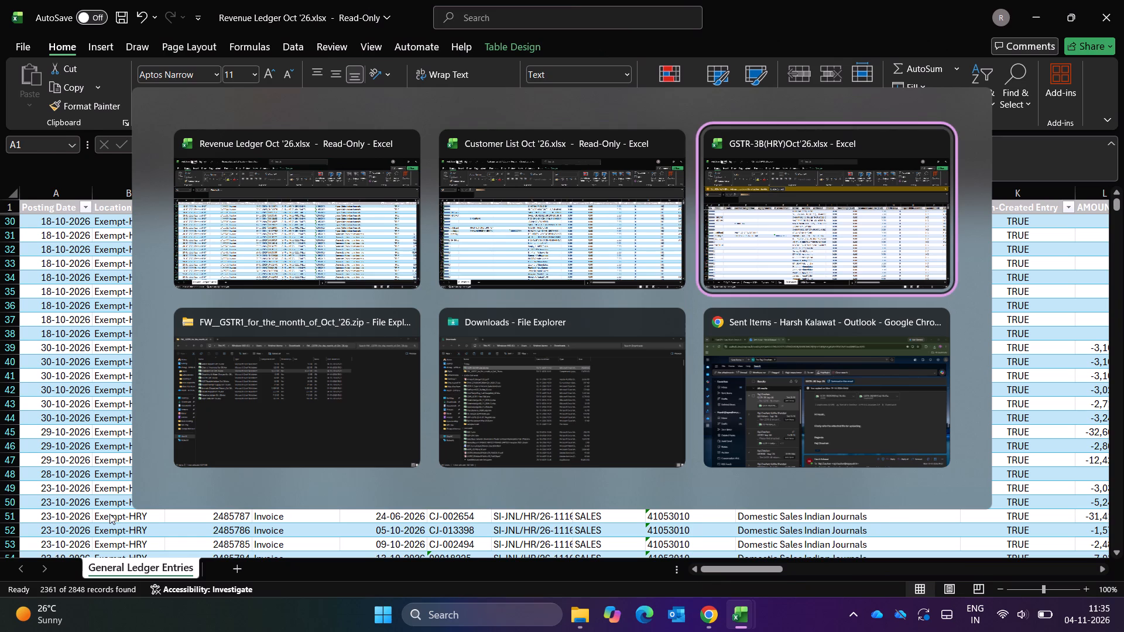
{"action": "key", "text": "Right"}
{"action": "key", "text": "Right"}
{"action": "key", "text": "Right"}
{"action": "key", "text": "Right"}
{"action": "key", "text": "ctrl+Page_Up"}
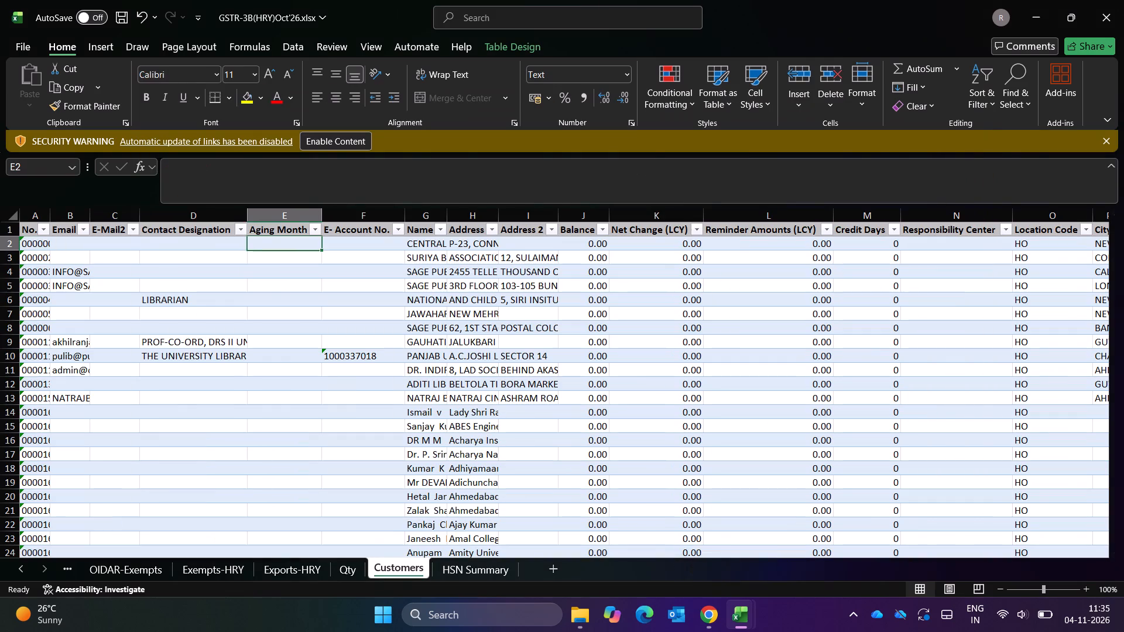
{"action": "key", "text": "ctrl+Page_Up"}
{"action": "key", "text": "ctrl+Page_Up"}
Examine the Category, Inter/Intra and State code columns and the Category lookup formula on the Exempts-HRY sheet.
{"action": "key", "text": "Up"}
{"action": "key", "text": "Right"}
{"action": "key", "text": "Right"}
{"action": "key", "text": "Down"}
{"action": "key", "text": "Down"}
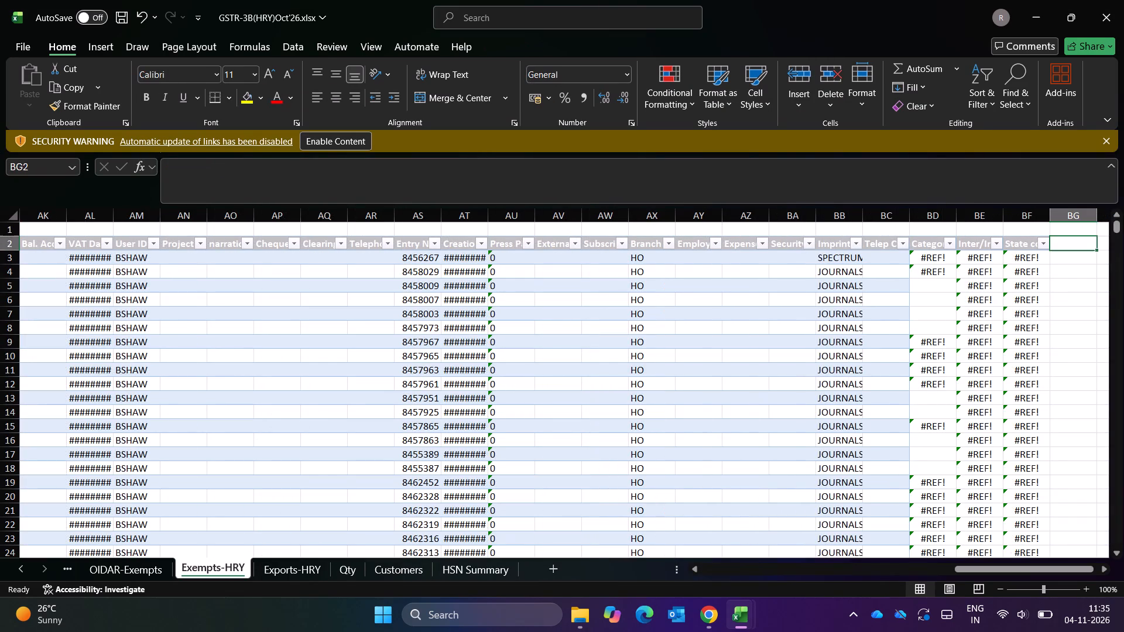
{"action": "key", "text": "Left"}
{"action": "key", "text": "Left"}
{"action": "key", "text": "Left"}
{"action": "key", "text": "Up"}
{"action": "key", "text": "Right"}
{"action": "key", "text": "Right"}
{"action": "key", "text": "Left"}
{"action": "key", "text": "Left"}
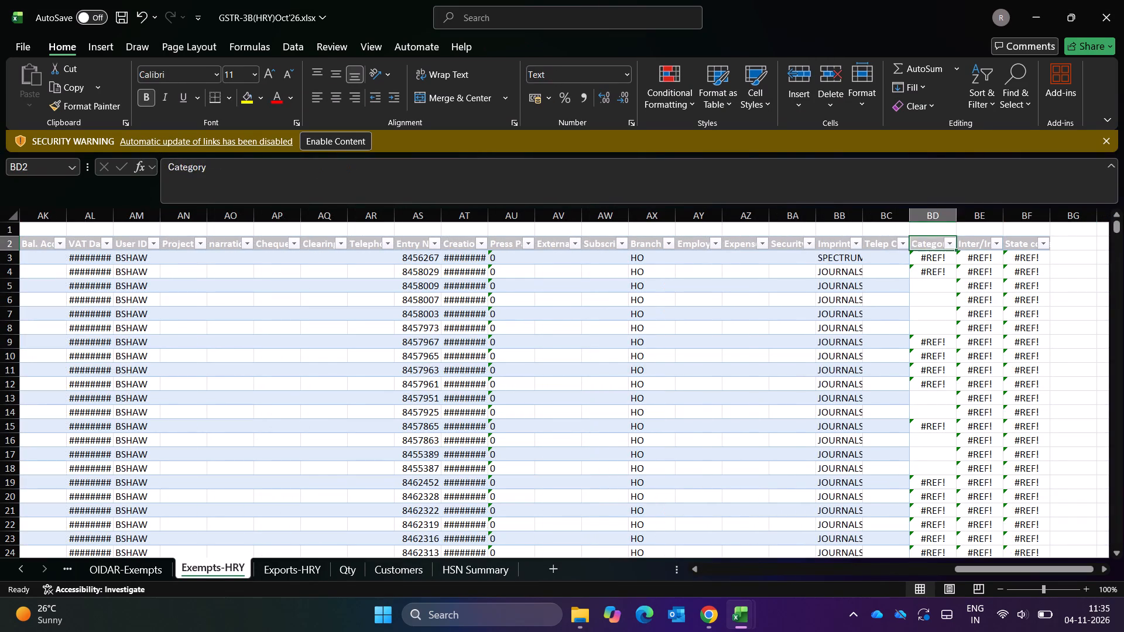
{"action": "key", "text": "Left"}
{"action": "key", "text": "Right"}
{"action": "key", "text": "Down"}
{"action": "key", "text": "Right"}
{"action": "key", "text": "Up"}
{"action": "key", "text": "Left"}
{"action": "key", "text": "Down"}
{"action": "key", "text": "Down"}
{"action": "key", "text": "Down"}
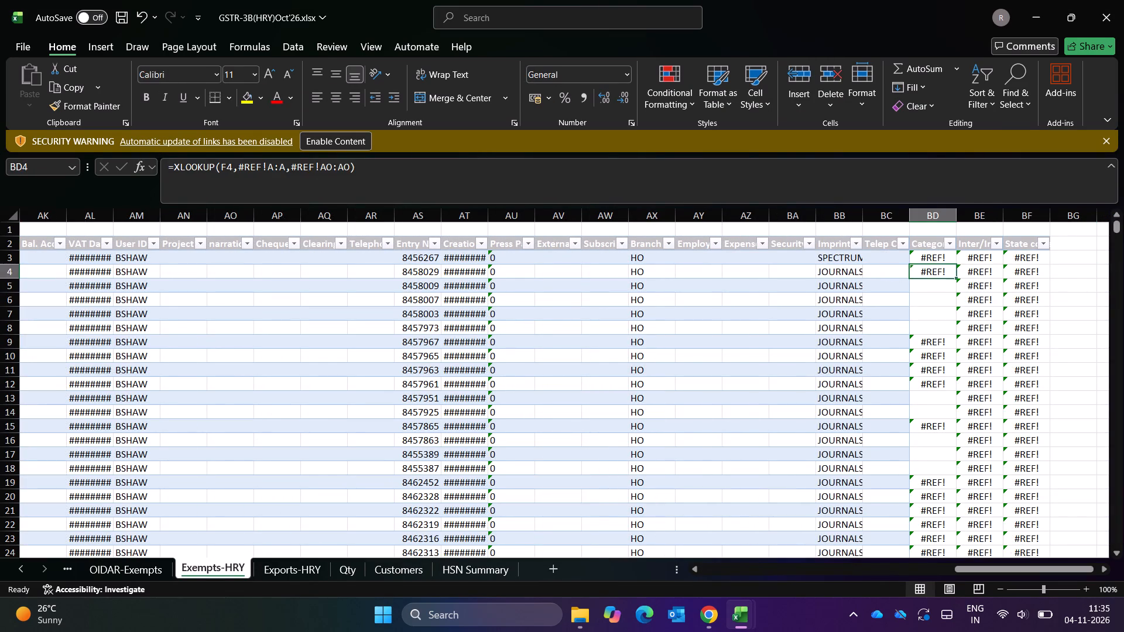
{"action": "key", "text": "Down"}
{"action": "key", "text": "Up"}
{"action": "key", "text": "Up"}
{"action": "key", "text": "Up"}
{"action": "key", "text": "Up"}
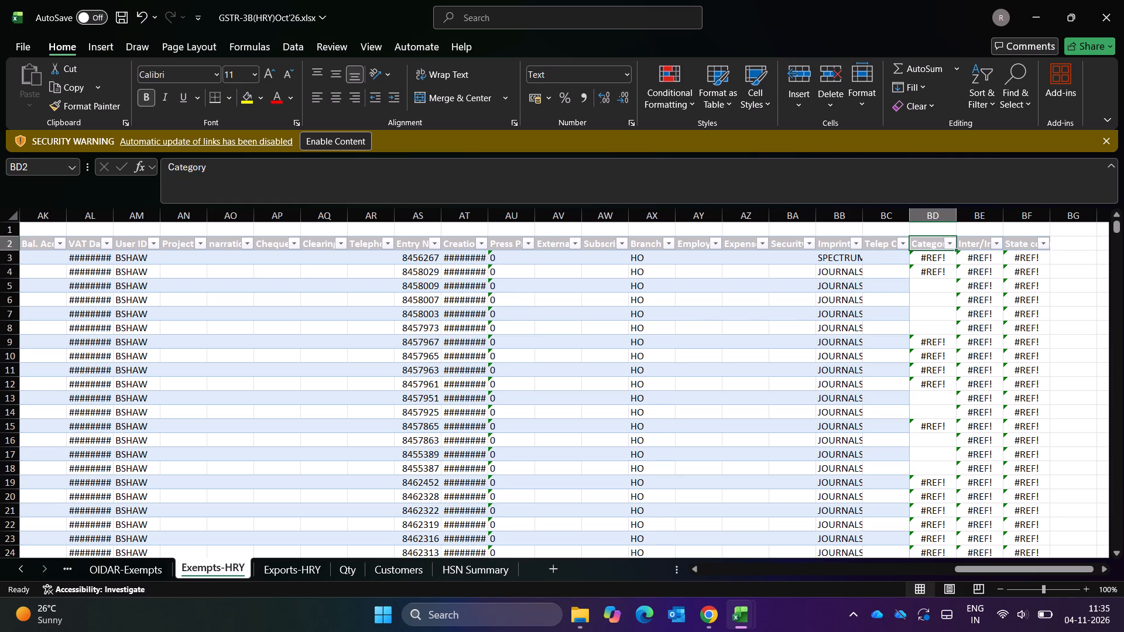
{"action": "key", "text": "Right"}
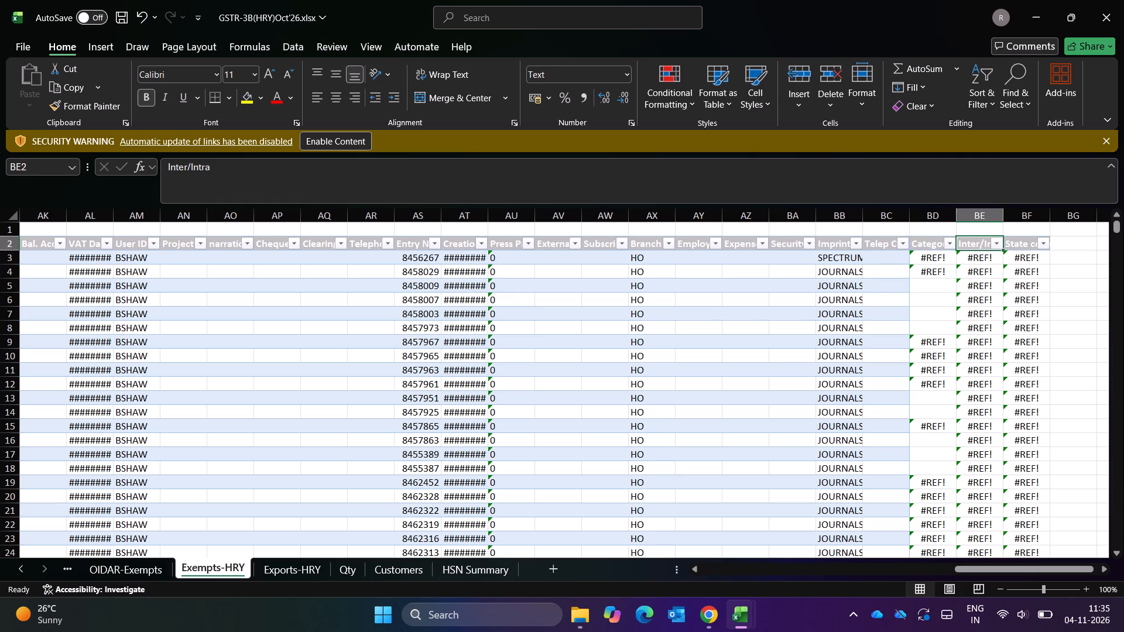
{"action": "key", "text": "Right"}
{"action": "key", "text": "Left"}
{"action": "key", "text": "Left"}
{"action": "key", "text": "Left"}
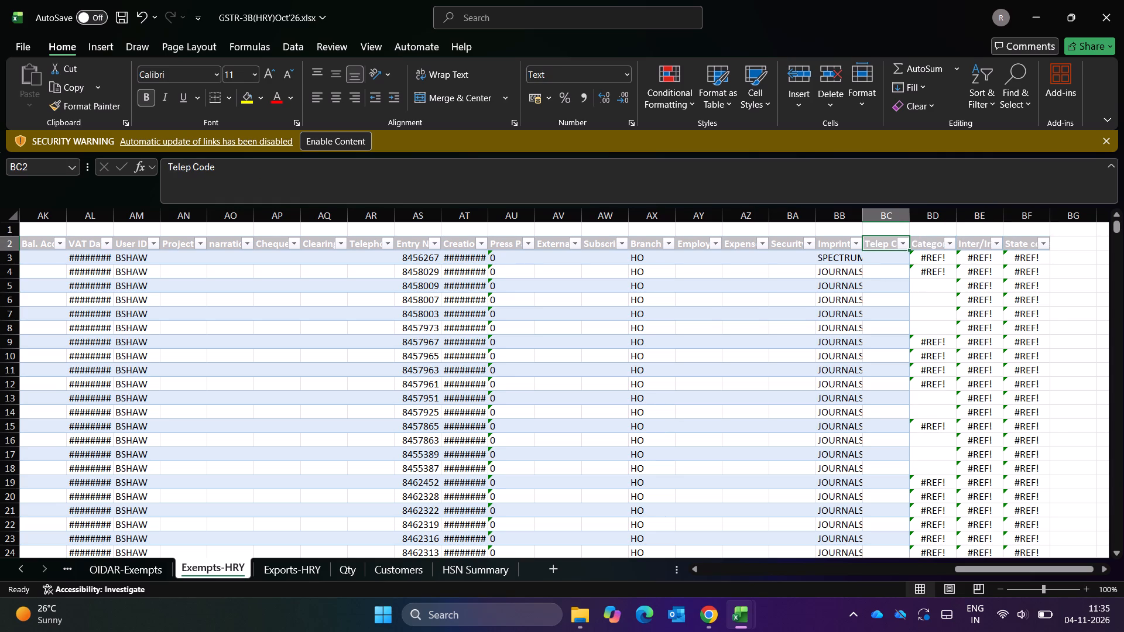
Delete the Exempts-HRY sheet from the GSTR-3B(HRY) workbook.
{"action": "right_click", "coordinate": [194, 571]}
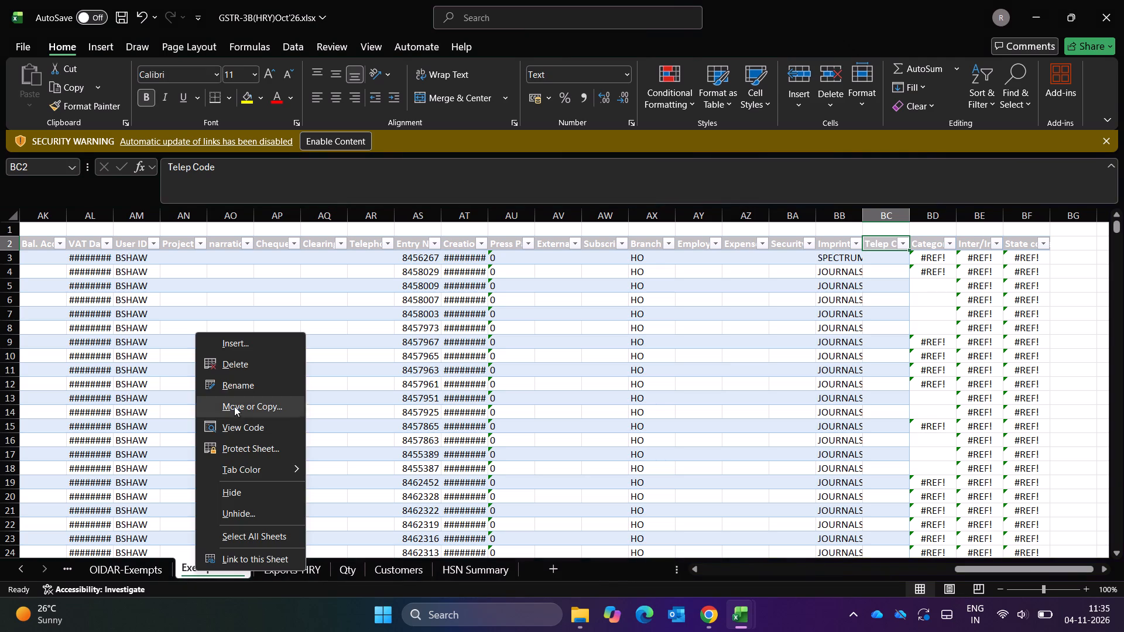
{"action": "left_click", "coordinate": [237, 370]}
{"action": "key", "text": "Return"}
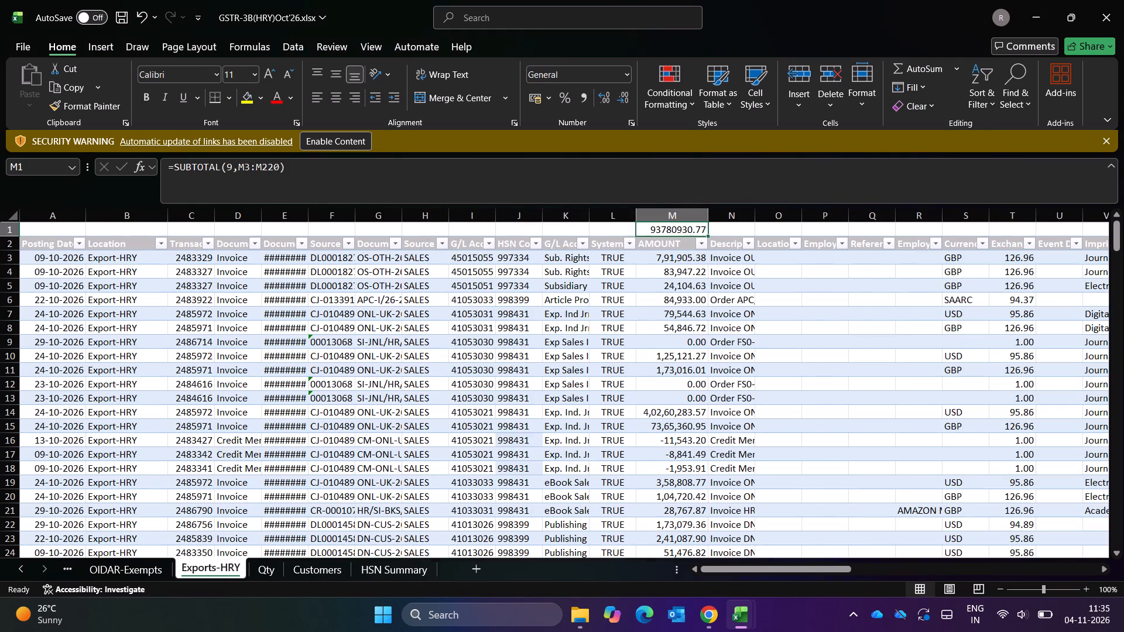
Copy the filtered General Ledger Entries from Revenue Ledger Oct '26 and paste them as values into a new GSTR-3B(HRY) sheet after Exports-HRY.
{"action": "key", "text": "alt+Tab"}
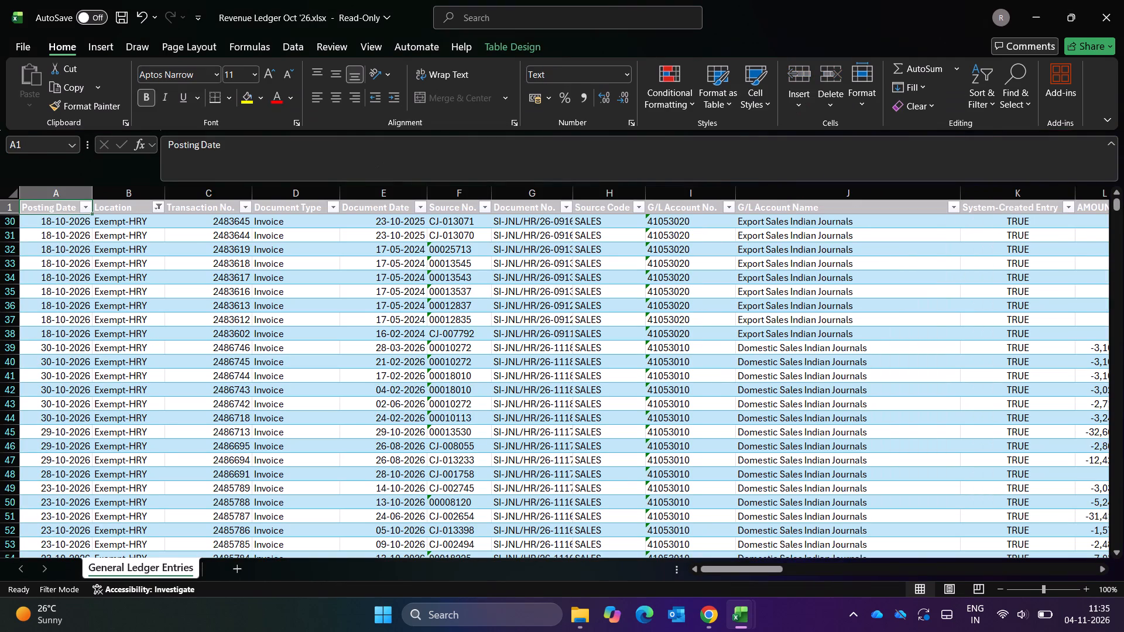
{"action": "key", "text": "ctrl+a"}
{"action": "key", "text": "ctrl+c"}
{"action": "key", "text": "alt+Tab"}
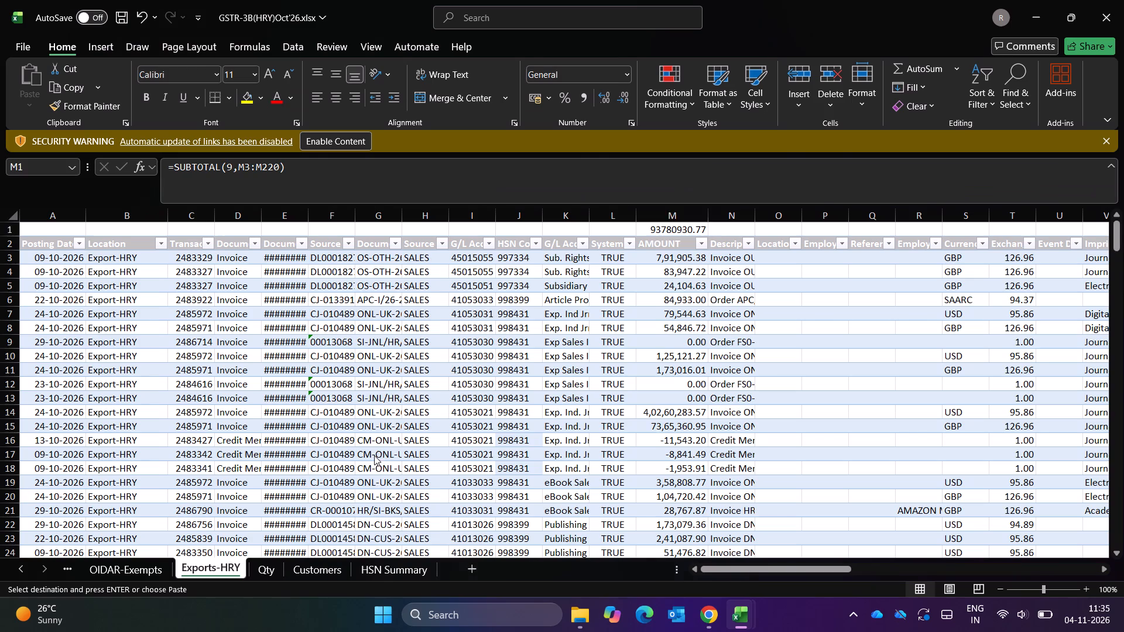
{"action": "left_click", "coordinate": [473, 570]}
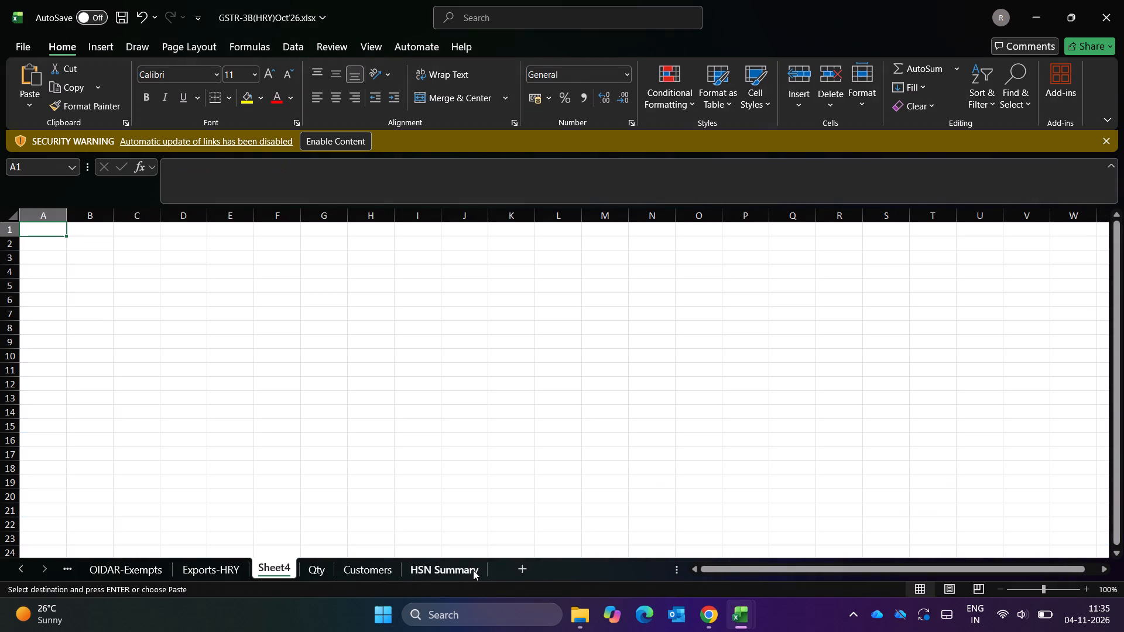
{"action": "key", "text": "ctrl+v"}
{"action": "key", "text": "ctrl+alt+v"}
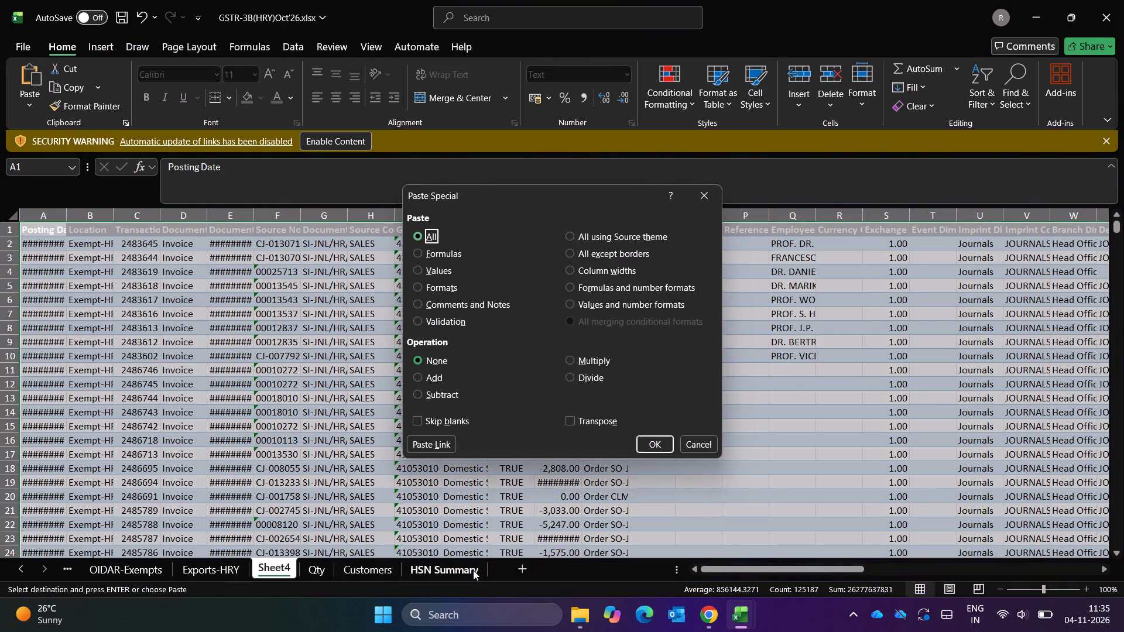
{"action": "key", "text": "v"}
{"action": "key", "text": "Return"}
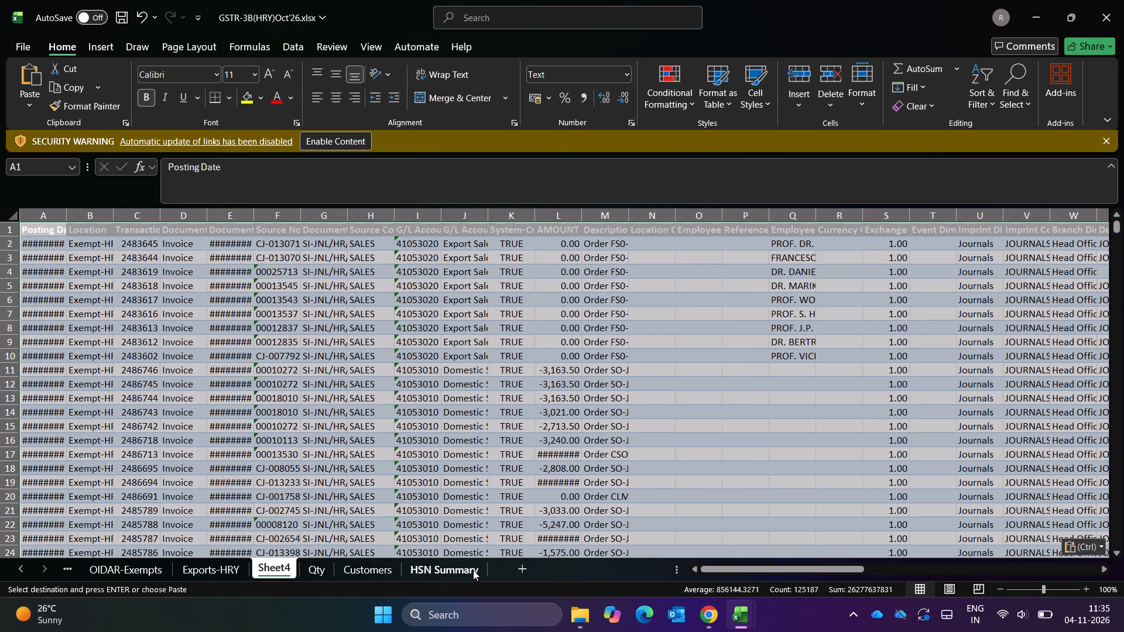
{"action": "key", "text": "Escape"}
Add filters to the whole header row of the pasted ledger data.
{"action": "key", "text": "Up"}
{"action": "key", "text": "Up"}
{"action": "key", "text": "ctrl+shift+Right"}
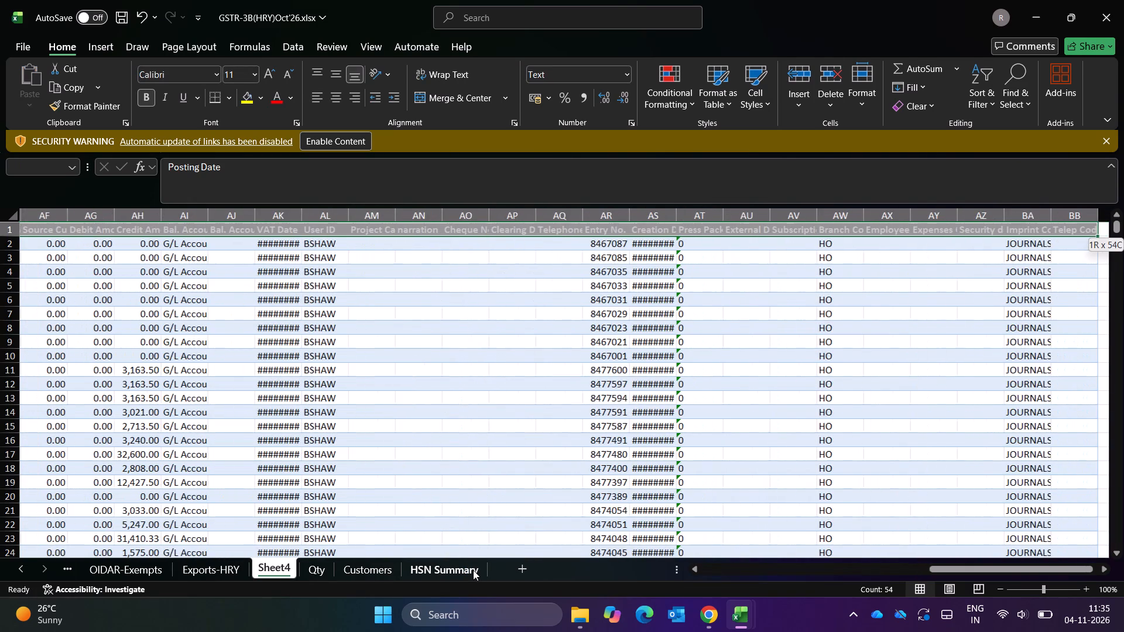
{"action": "key", "text": "ctrl+shift+l"}
Autofit the width of the AMOUNT column in the pasted ledger data.
{"action": "key", "text": "ctrl+Left"}
{"action": "key", "text": "ctrl+Left"}
{"action": "key", "text": "Right"}
{"action": "key", "text": "Right"}
{"action": "key", "text": "Right"}
{"action": "key", "text": "Right"}
{"action": "key", "text": "Right"}
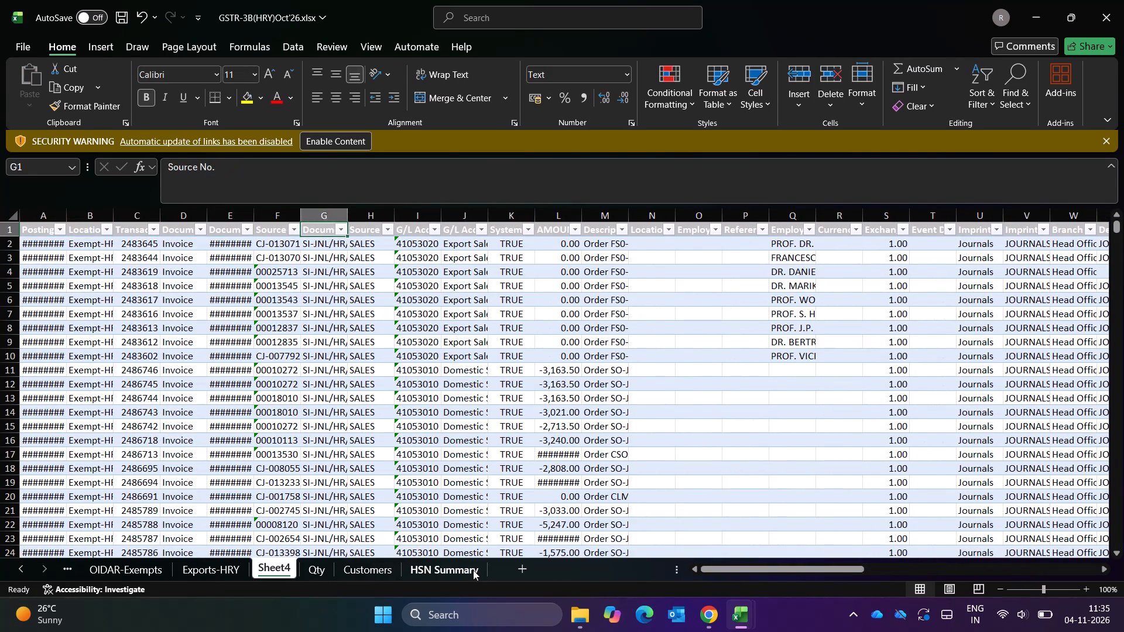
{"action": "key", "text": "Right"}
{"action": "key", "text": "Right"}
{"action": "key", "text": "Right"}
{"action": "key", "text": "Right"}
{"action": "key", "text": "Right"}
{"action": "key", "text": "Right"}
{"action": "key", "text": "shift+space"}
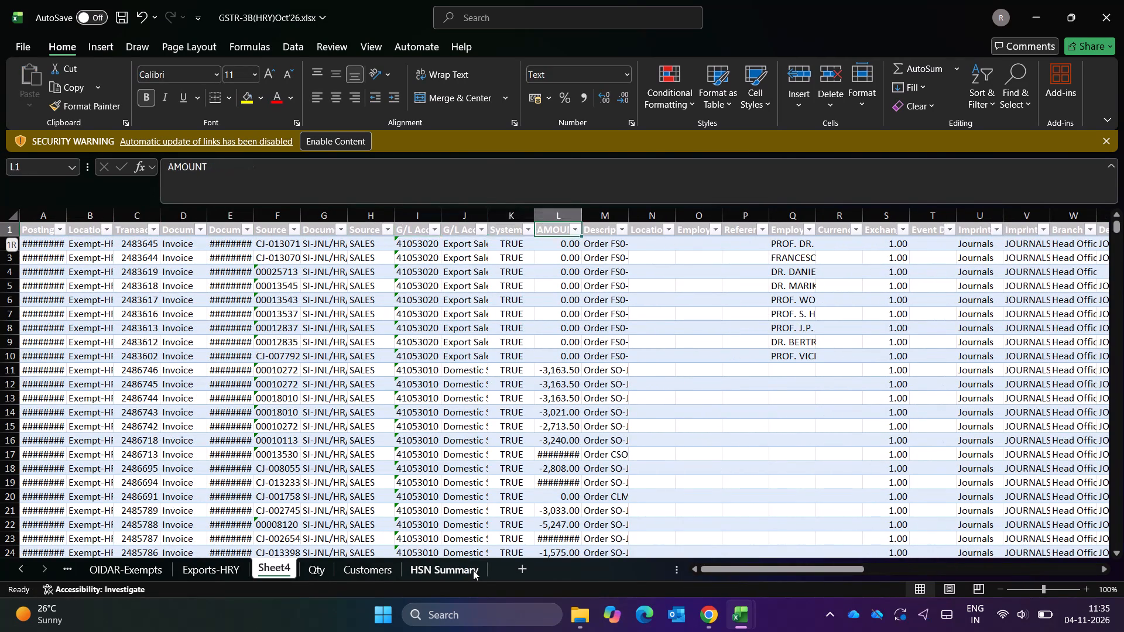
{"action": "key", "text": "Up"}
{"action": "key", "text": "shift+space"}
{"action": "key", "text": "Down"}
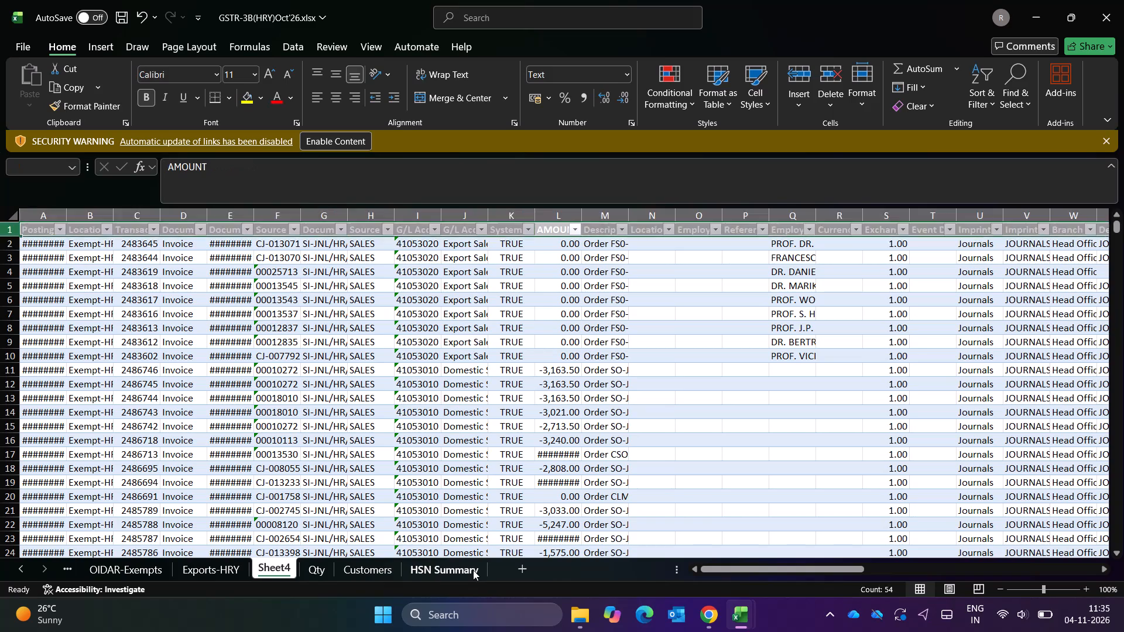
{"action": "key", "text": "ctrl+space"}
{"action": "key", "text": "alt+h"}
{"action": "key", "text": "i"}
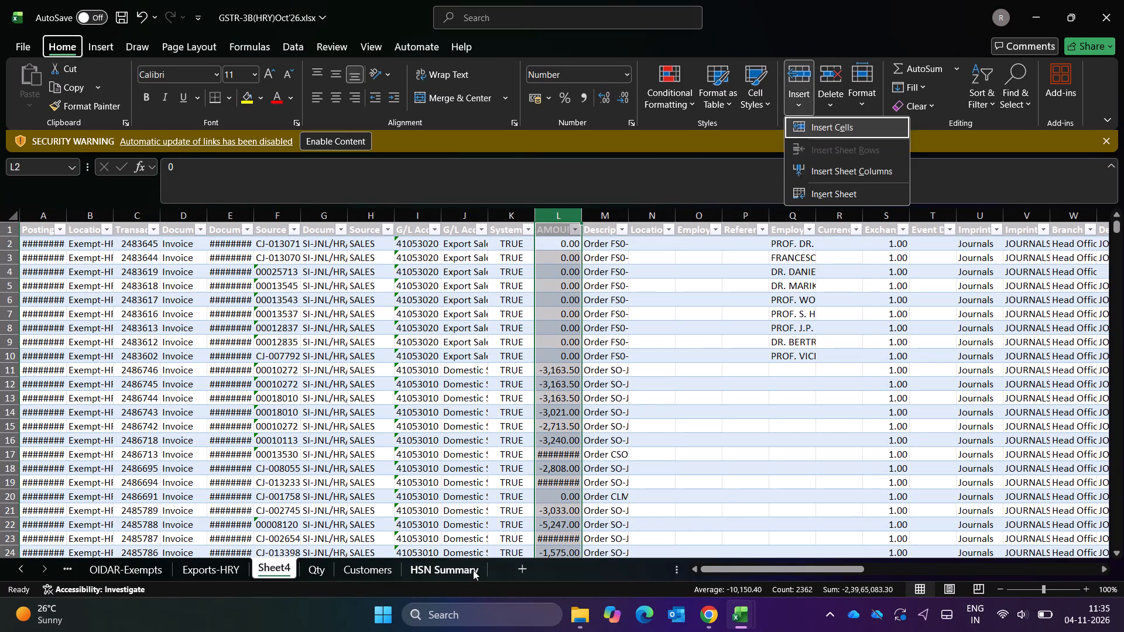
{"action": "key", "text": "Escape"}
{"action": "key", "text": "Escape"}
{"action": "key", "text": "alt+h"}
{"action": "type", "text": "oi"}
{"action": "key", "text": "Escape"}
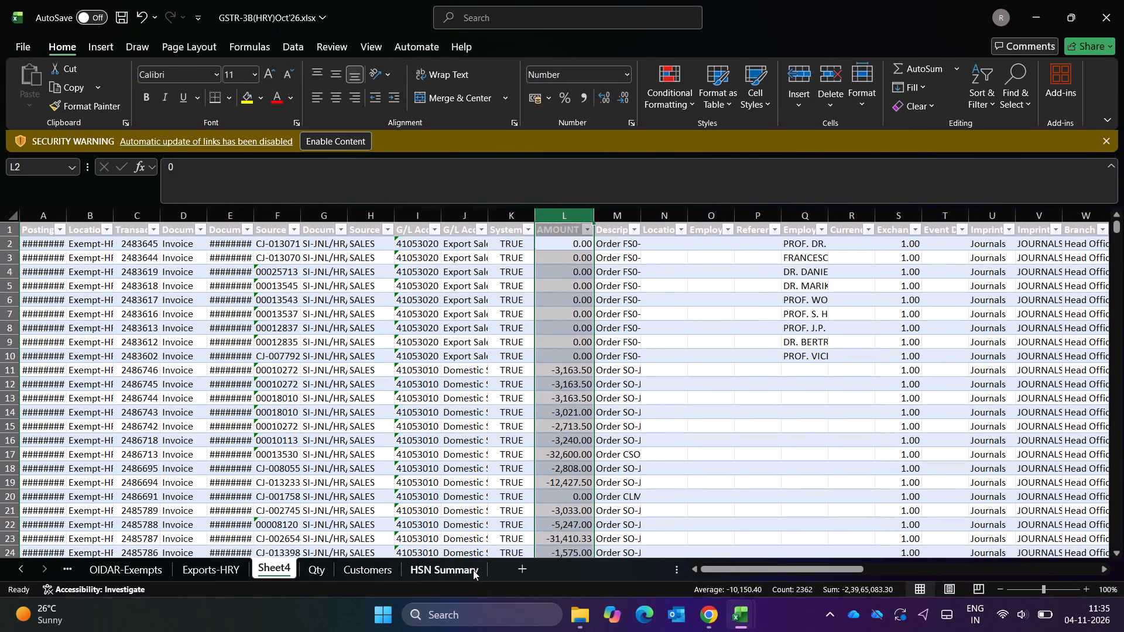
{"action": "key", "text": "Escape"}
Insert an entire blank row above the header row of the pasted ledger data.
{"action": "key", "text": "Down"}
{"action": "key", "text": "Up"}
{"action": "key", "text": "Up"}
{"action": "key", "text": "Right"}
{"action": "key", "text": "ctrl+shift+equal"}
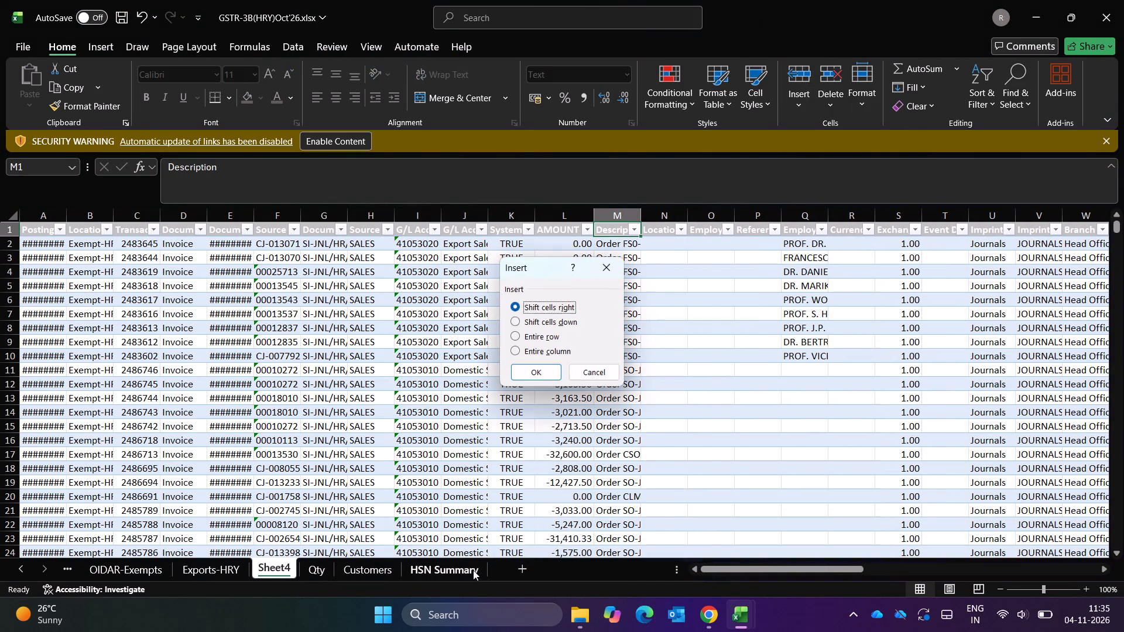
{"action": "key", "text": "Down"}
{"action": "key", "text": "Down"}
{"action": "key", "text": "Return"}
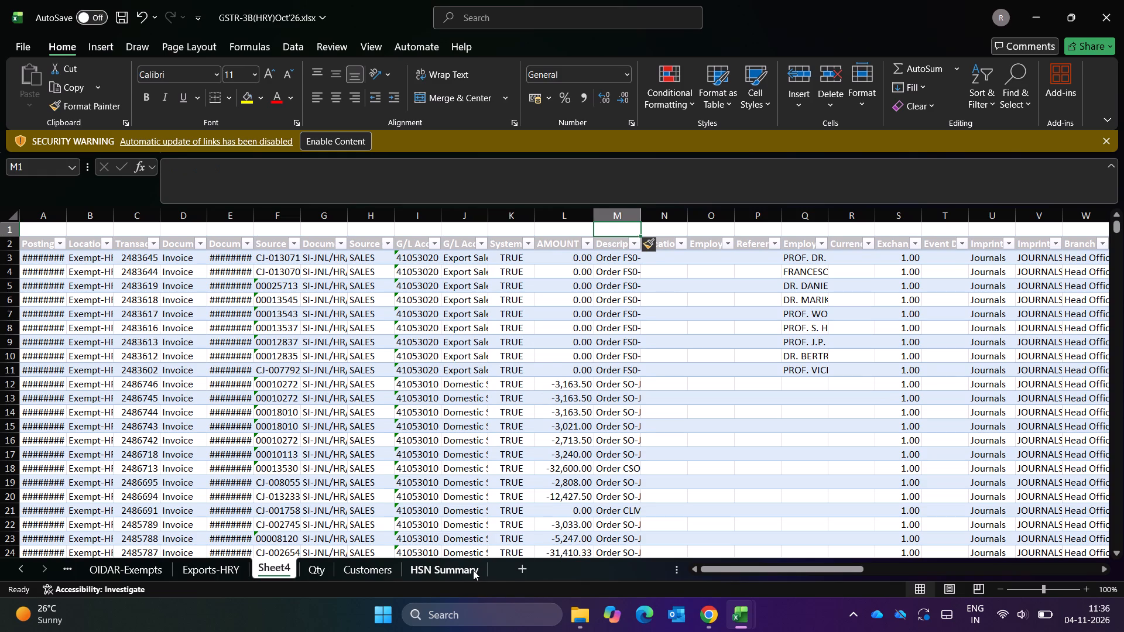
Insert an entire blank column between AMOUNT and Description.
{"action": "key", "text": "ctrl+shift+equal"}
{"action": "key", "text": "Down"}
{"action": "key", "text": "Down"}
{"action": "key", "text": "Down"}
{"action": "key", "text": "Return"}
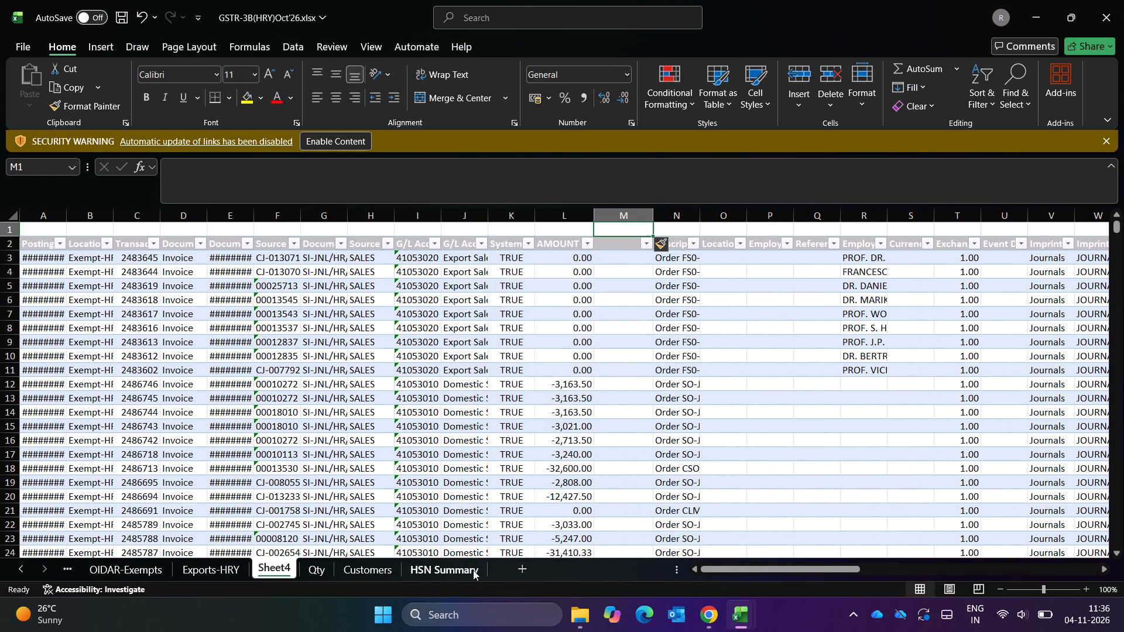
{"action": "key", "text": "Escape"}
Enter -1 in cell M1, above the header of the blank column beside AMOUNT.
{"action": "key", "text": "Down"}
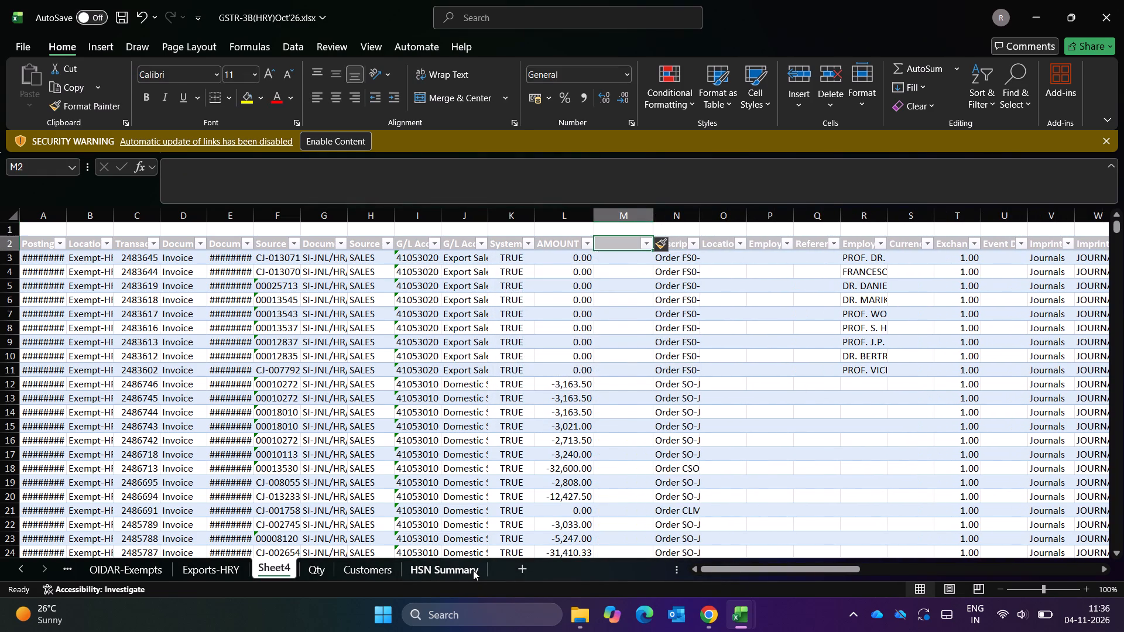
{"action": "key", "text": "Up"}
{"action": "type", "text": "-1"}
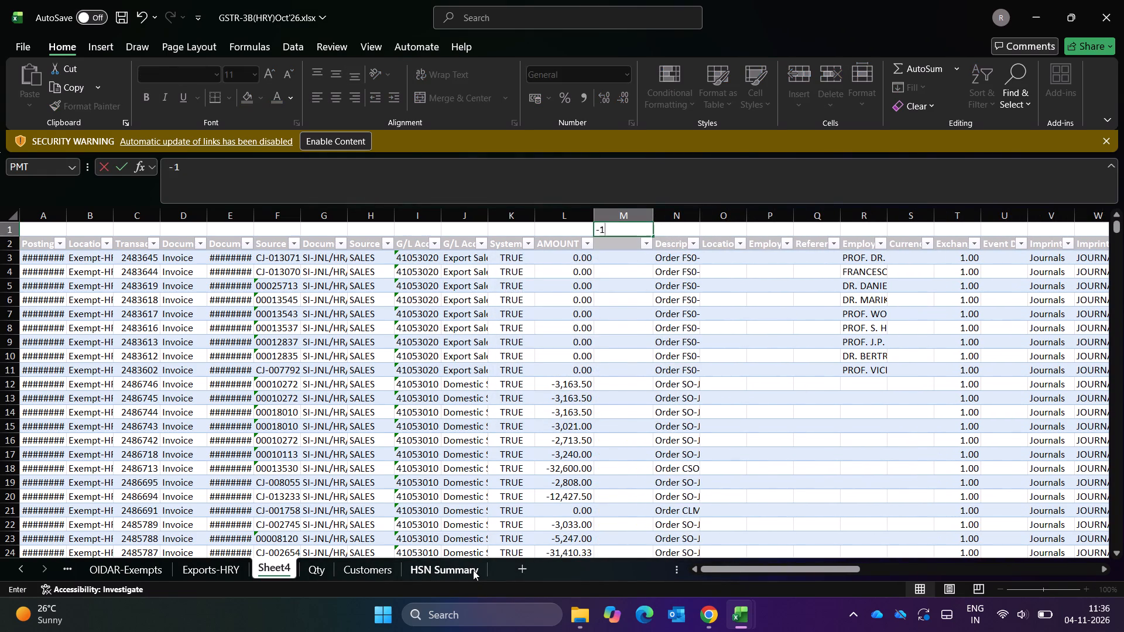
{"action": "key", "text": "Return"}
{"action": "key", "text": "Down"}
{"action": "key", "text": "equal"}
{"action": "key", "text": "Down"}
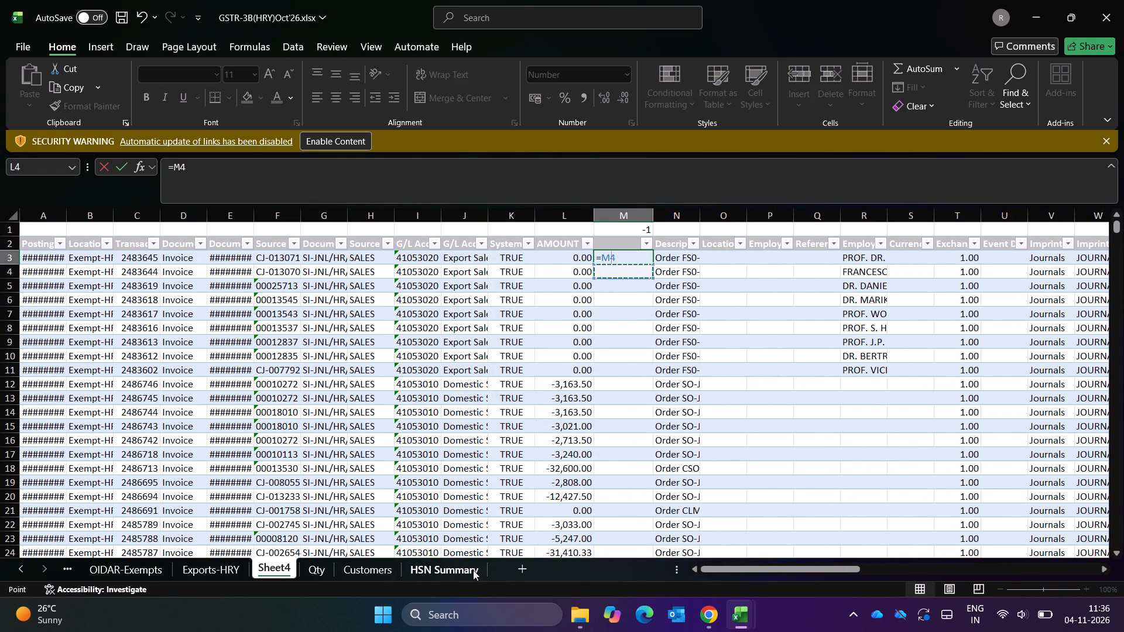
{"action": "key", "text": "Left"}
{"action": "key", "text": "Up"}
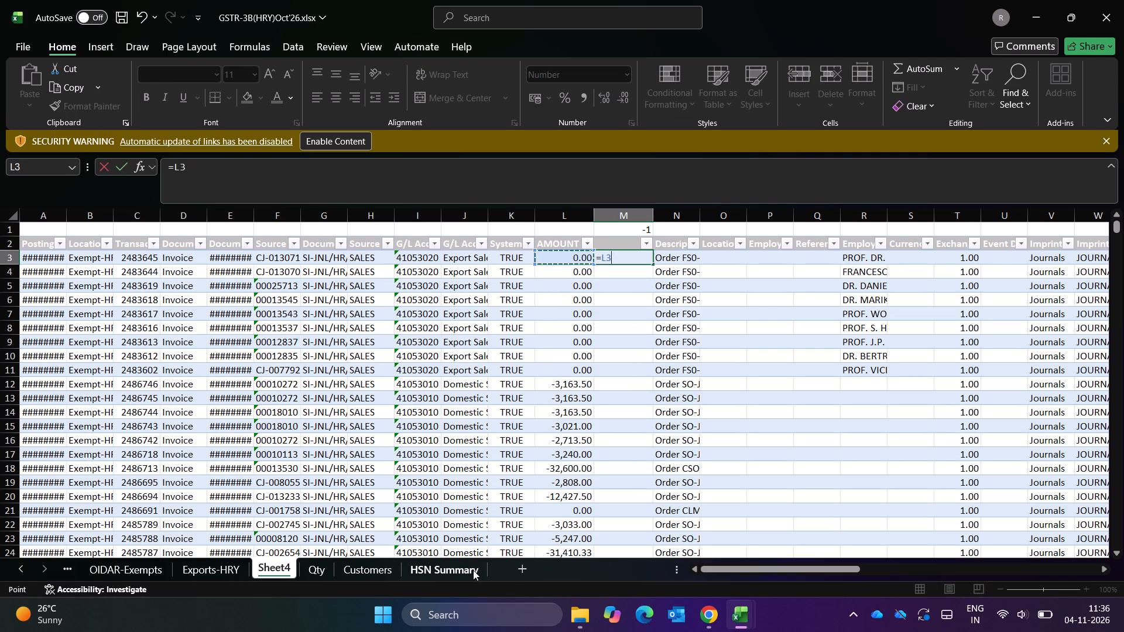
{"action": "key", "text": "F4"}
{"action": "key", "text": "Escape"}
Enter the formula =L3*$M$1 in cell M3 to reverse the sign of the first ledger amount.
{"action": "key", "text": "equal"}
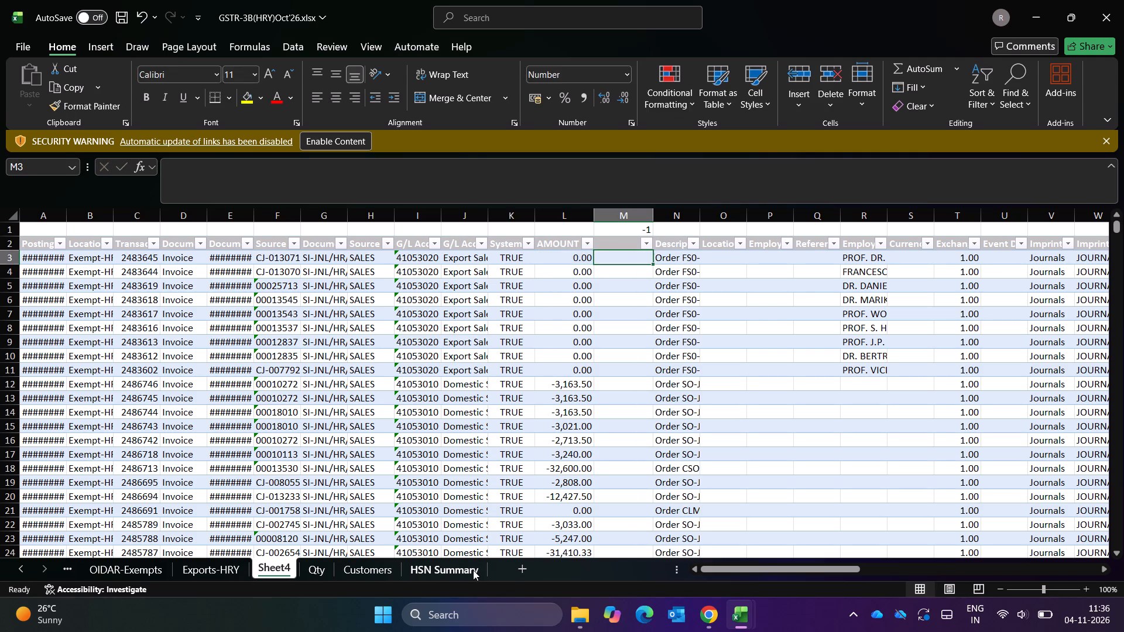
{"action": "key", "text": "Left"}
{"action": "key", "text": "shift+asterisk"}
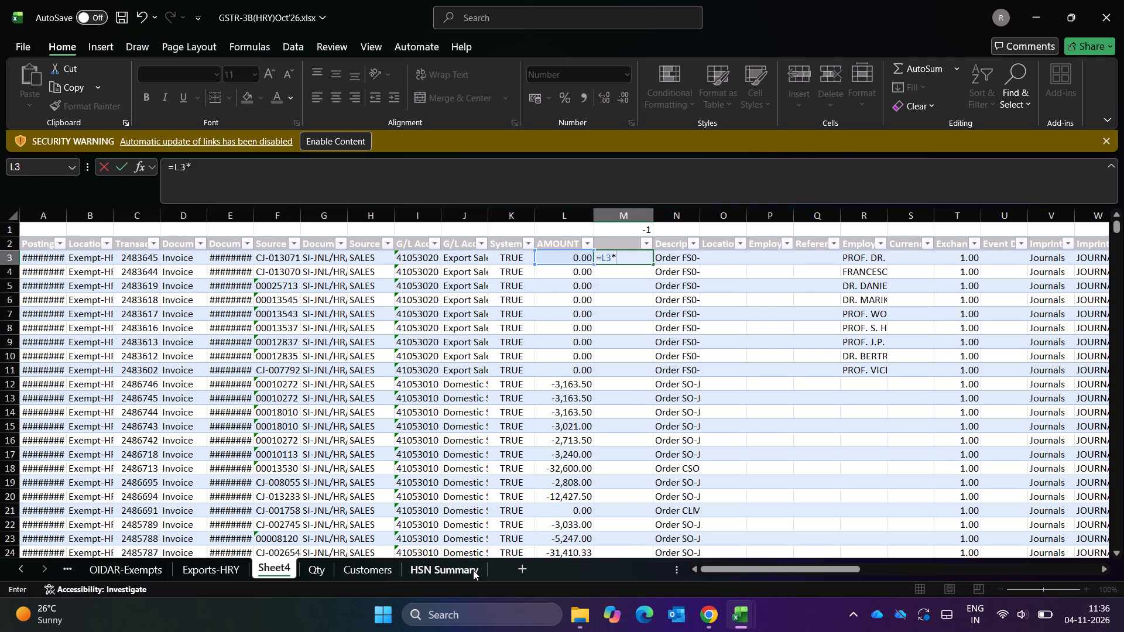
{"action": "key", "text": "Up"}
{"action": "key", "text": "Right"}
{"action": "key", "text": "Up"}
{"action": "key", "text": "Up"}
{"action": "key", "text": "Left"}
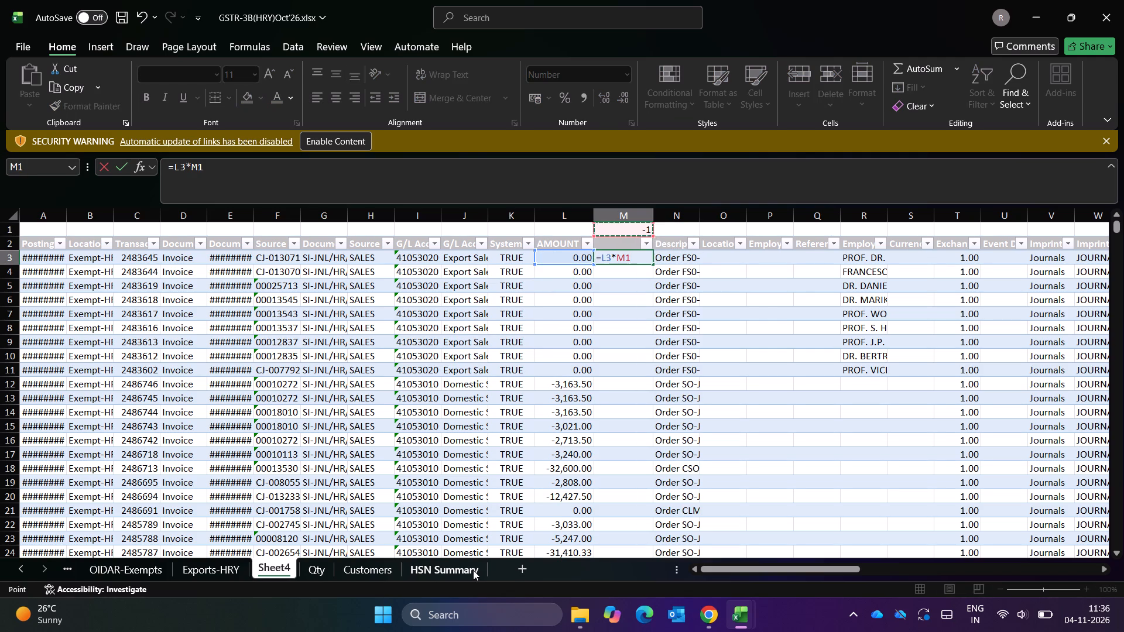
{"action": "key", "text": "F4"}
{"action": "key", "text": "Return"}
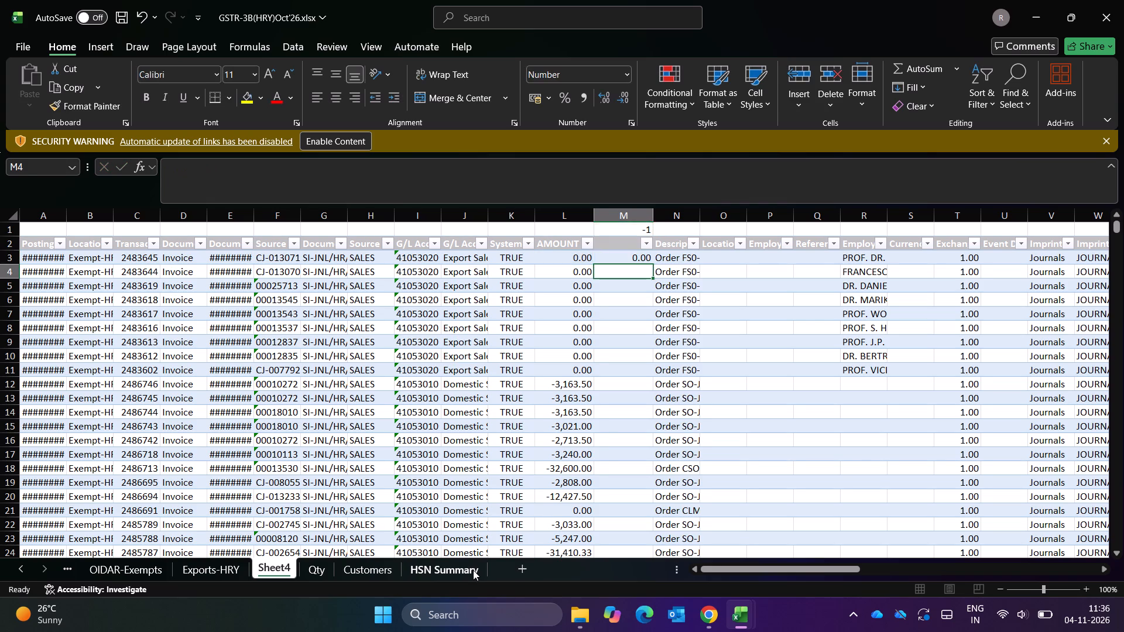
Fill the sign-reversal formula in column M down to the last ledger row, row 2363.
{"action": "key", "text": "Left"}
{"action": "key", "text": "ctrl+Down"}
{"action": "key", "text": "Right"}
{"action": "key", "text": "ctrl+shift+Up"}
{"action": "key", "text": "ctrl+d"}
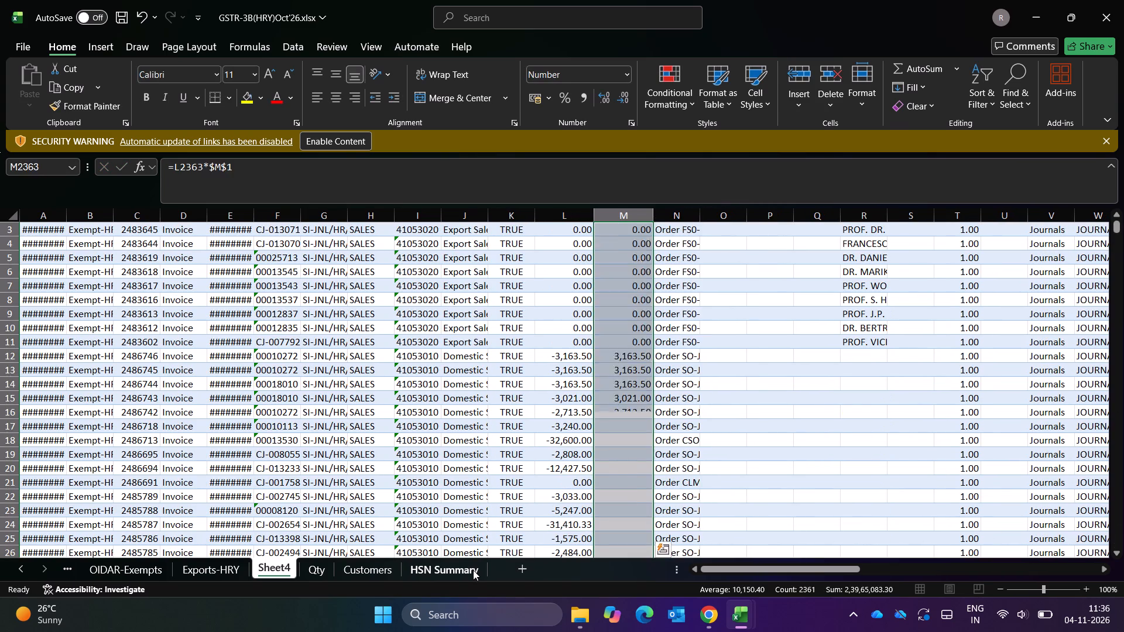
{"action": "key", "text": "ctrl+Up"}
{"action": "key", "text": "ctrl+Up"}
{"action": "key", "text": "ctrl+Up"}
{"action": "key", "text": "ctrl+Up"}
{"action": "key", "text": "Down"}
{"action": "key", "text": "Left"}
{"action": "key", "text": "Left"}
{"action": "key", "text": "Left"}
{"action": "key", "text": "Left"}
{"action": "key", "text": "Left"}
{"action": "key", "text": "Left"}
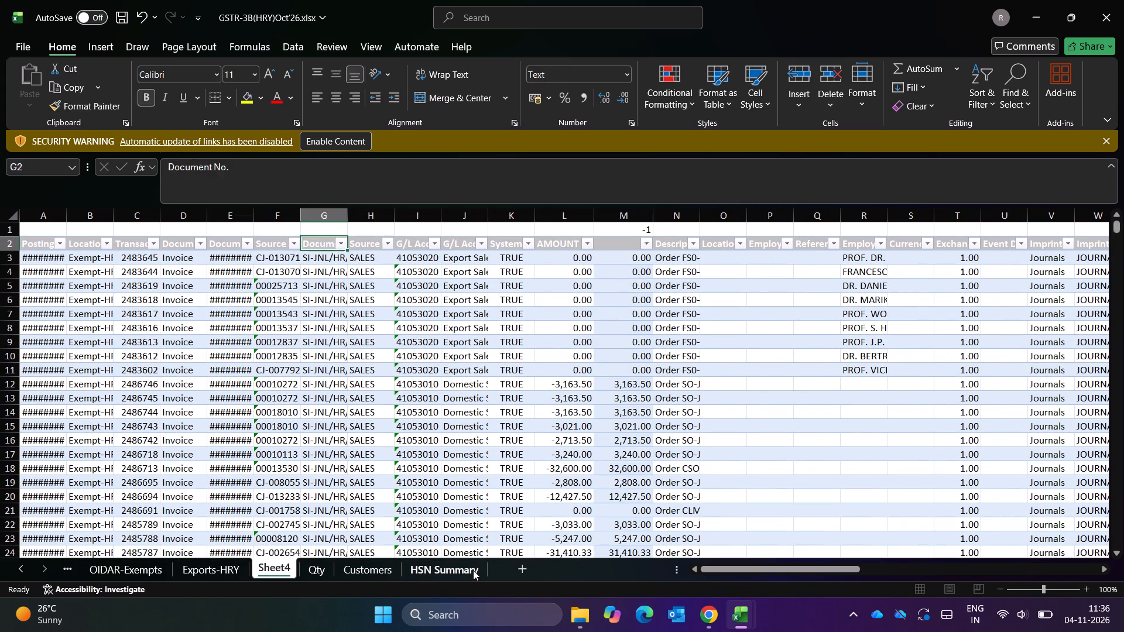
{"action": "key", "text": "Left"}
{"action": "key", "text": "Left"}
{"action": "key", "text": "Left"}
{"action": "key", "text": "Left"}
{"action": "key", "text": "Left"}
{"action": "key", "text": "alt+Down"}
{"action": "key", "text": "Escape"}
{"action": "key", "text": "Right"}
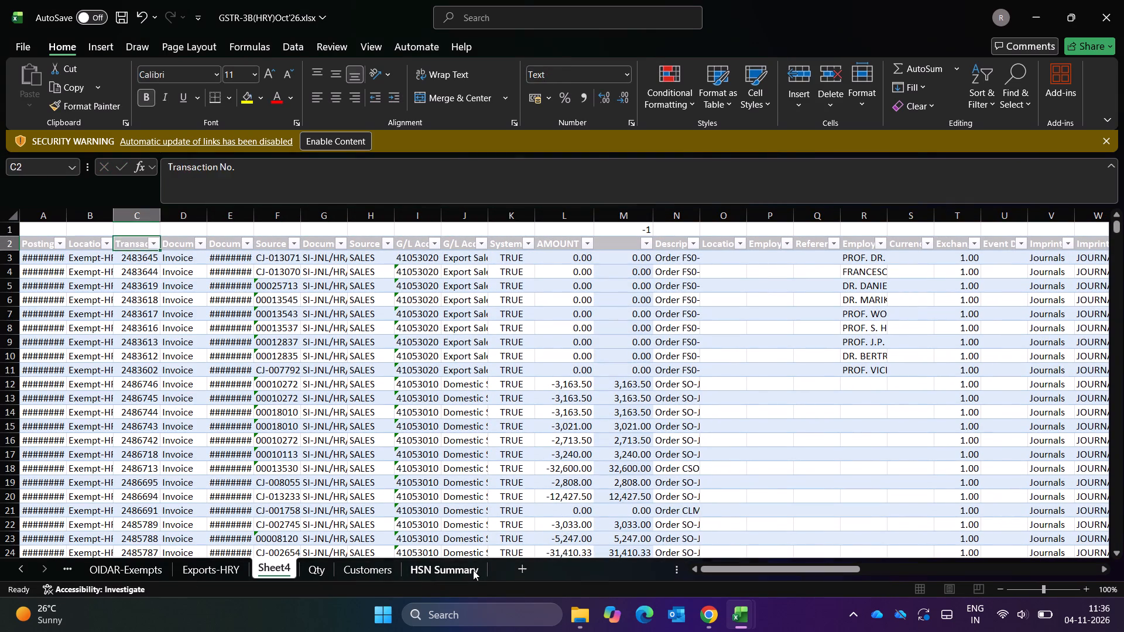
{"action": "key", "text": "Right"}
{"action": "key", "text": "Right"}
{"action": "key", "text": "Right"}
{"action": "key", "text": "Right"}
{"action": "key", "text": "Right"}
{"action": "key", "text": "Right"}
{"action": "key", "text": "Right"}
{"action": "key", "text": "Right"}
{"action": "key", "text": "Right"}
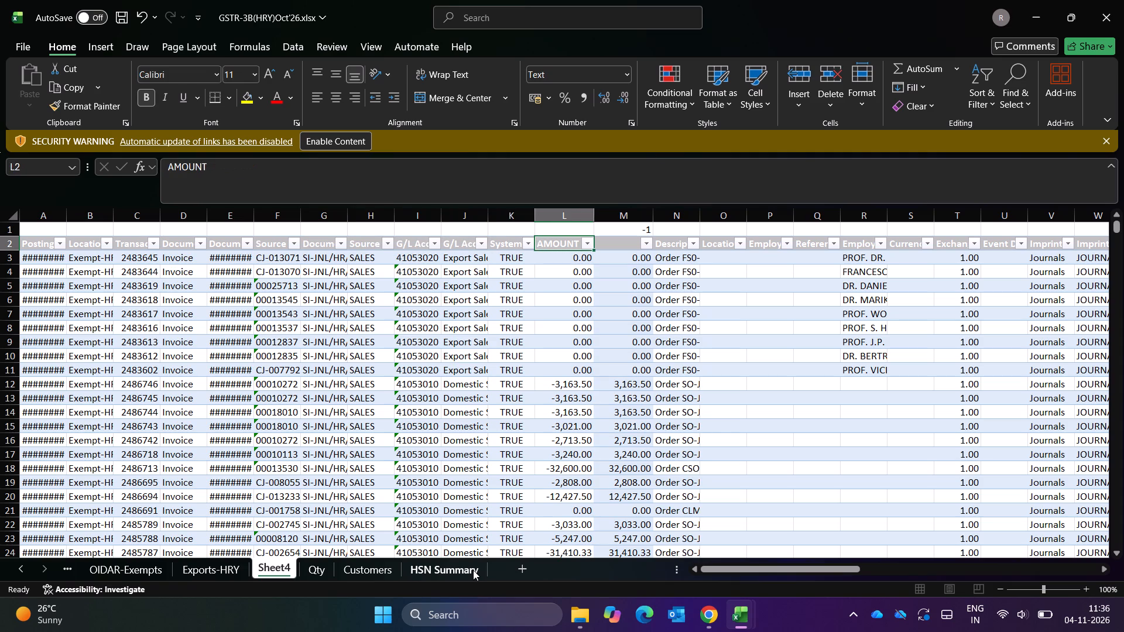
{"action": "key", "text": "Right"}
Copy the sign-reversed results from M3 to the last row and paste them as values over the AMOUNT column from L3.
{"action": "key", "text": "Down"}
{"action": "key", "text": "ctrl+shift+Down"}
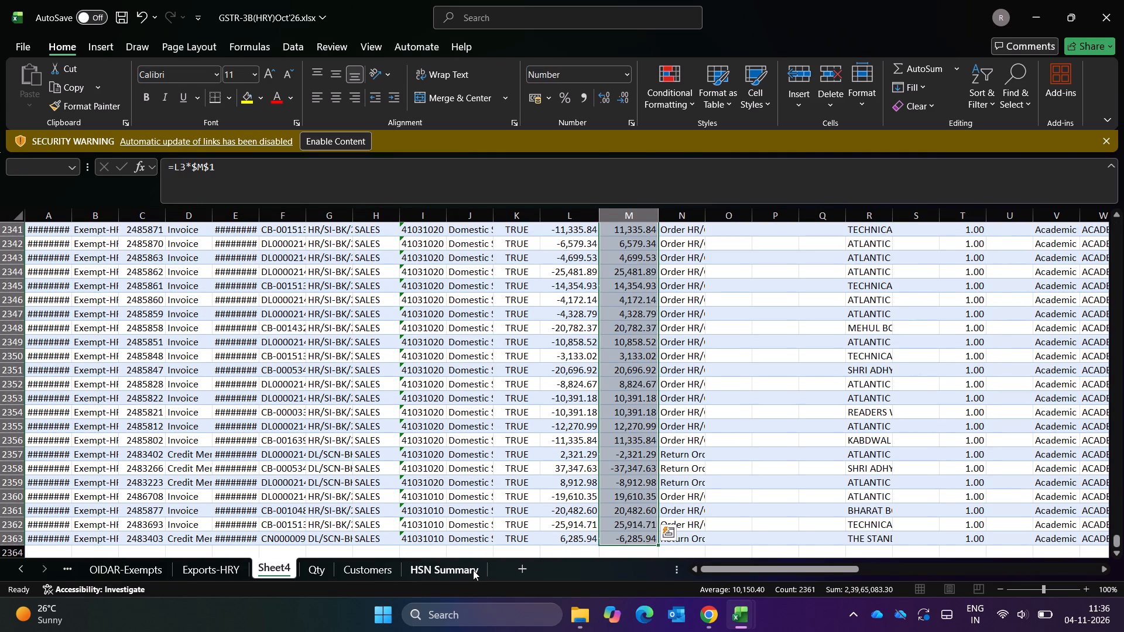
{"action": "key", "text": "ctrl+c"}
{"action": "key", "text": "Up"}
{"action": "key", "text": "Up"}
{"action": "key", "text": "Down"}
{"action": "key", "text": "Left"}
{"action": "key", "text": "Down"}
{"action": "key", "text": "ctrl+alt+v"}
{"action": "key", "text": "v"}
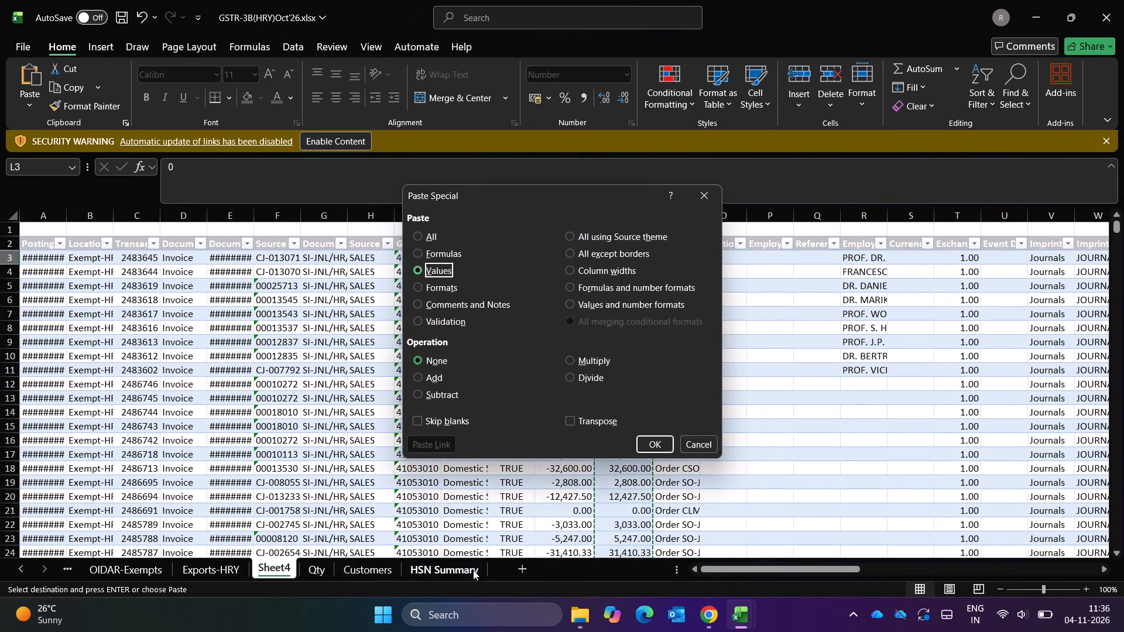
{"action": "key", "text": "Return"}
{"action": "key", "text": "Escape"}
Delete the entire helper column M, including its -1 multiplier.
{"action": "key", "text": "Up"}
{"action": "key", "text": "Right"}
{"action": "key", "text": "Up"}
{"action": "key", "text": "ctrl+space"}
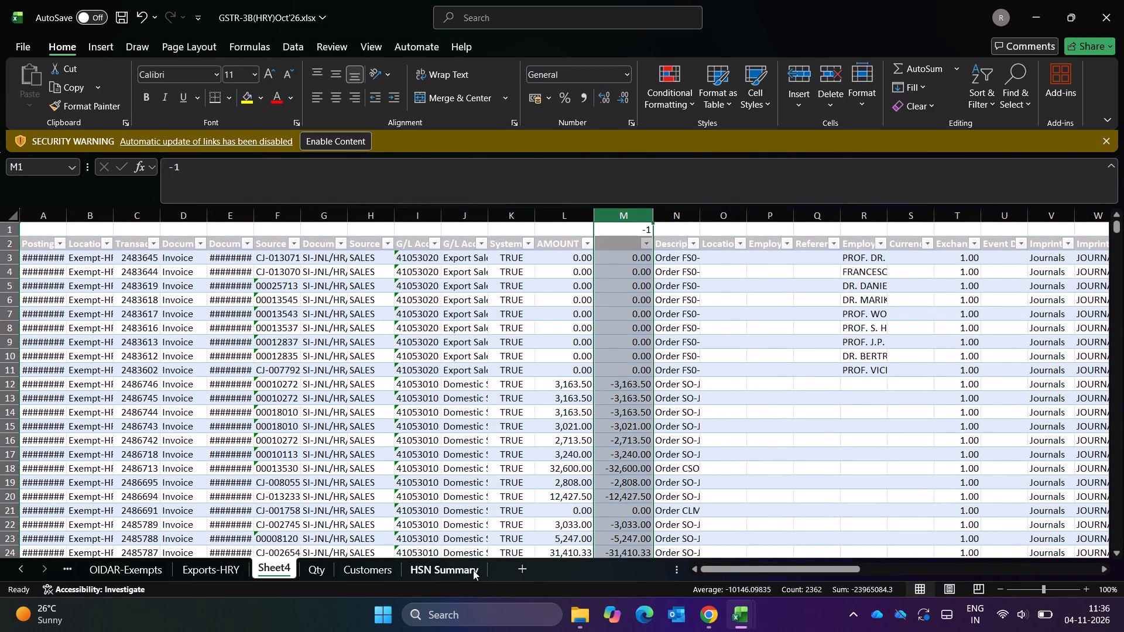
{"action": "key", "text": "Delete"}
{"action": "key", "text": "ctrl+minus"}
Enter =SUBTOTAL(9,L3:L2363) in cell L1, above the AMOUNT header.
{"action": "key", "text": "Left"}
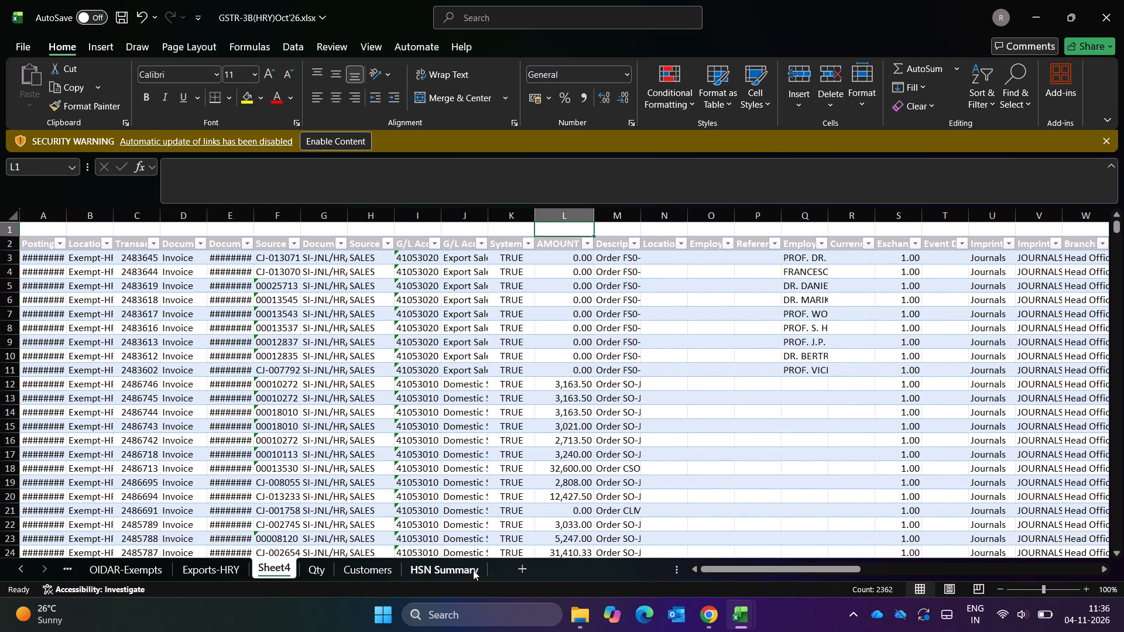
{"action": "key", "text": "Down"}
{"action": "key", "text": "Up"}
{"action": "type", "text": "=subtot"}
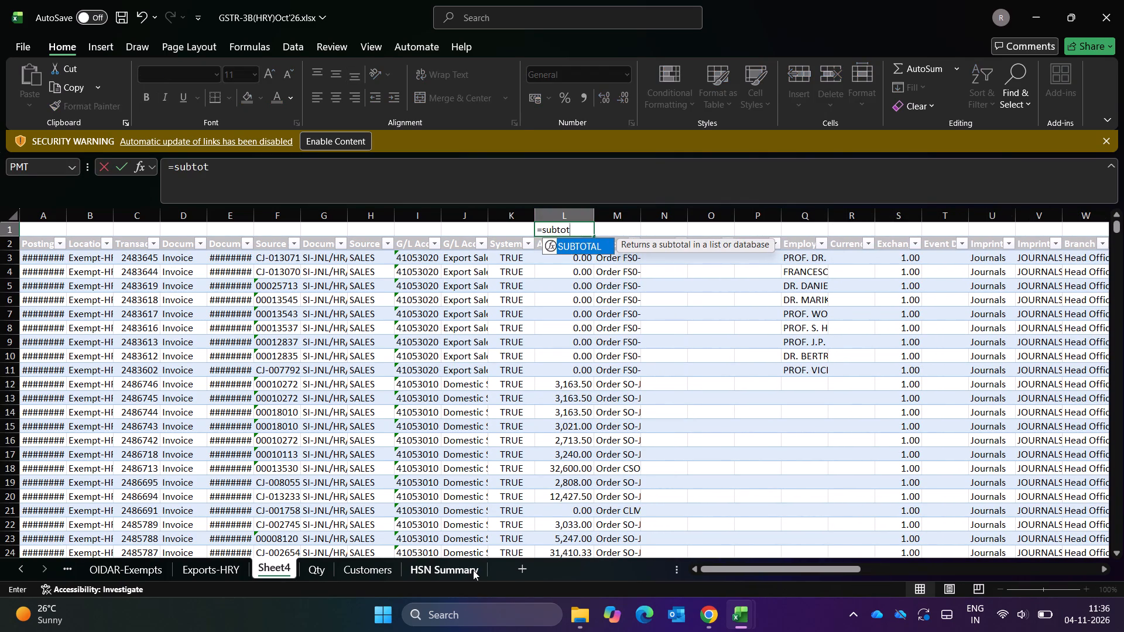
{"action": "key", "text": "Tab"}
{"action": "type", "text": "9."}
{"action": "key", "text": "BackSpace"}
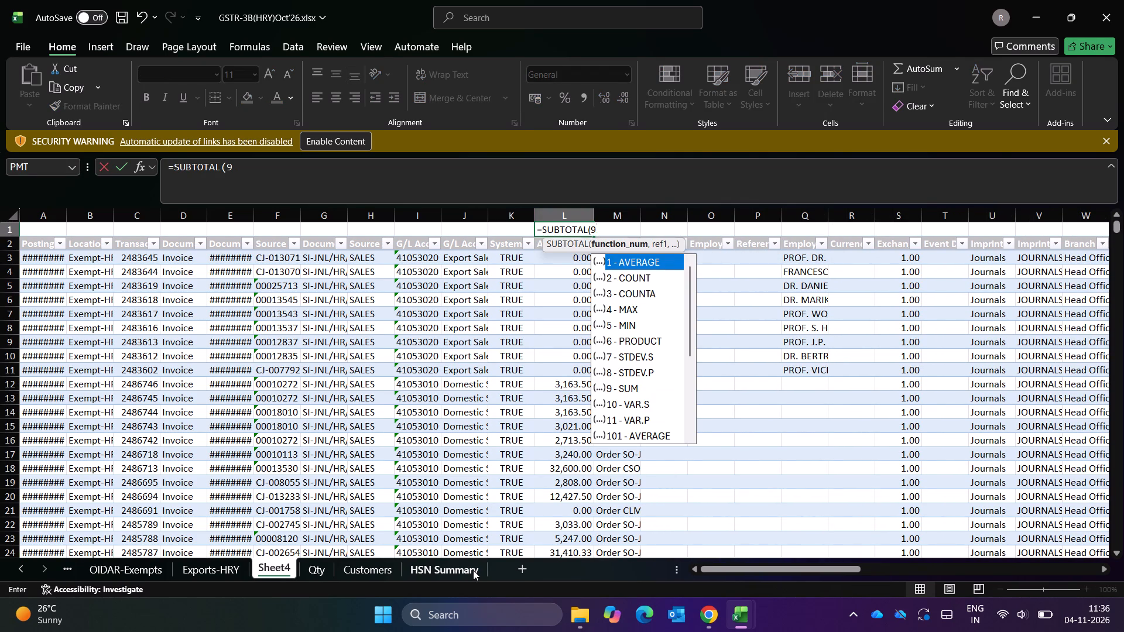
{"action": "key", "text": "comma"}
{"action": "key", "text": "Down"}
{"action": "key", "text": "Down"}
{"action": "key", "text": "ctrl+shift+Down"}
{"action": "key", "text": "Return"}
{"action": "key", "text": "Up"}
{"action": "key", "text": "Up"}
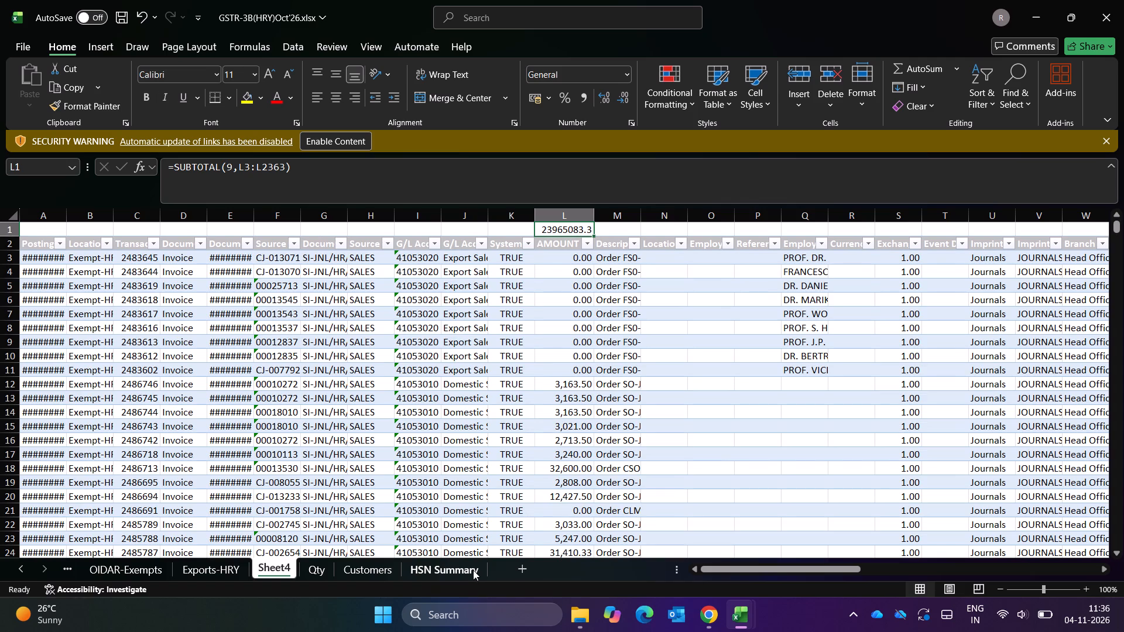
Add the header Category in cell BC2, directly after the last ledger column.
{"action": "key", "text": "Right"}
{"action": "key", "text": "Right"}
{"action": "key", "text": "Down"}
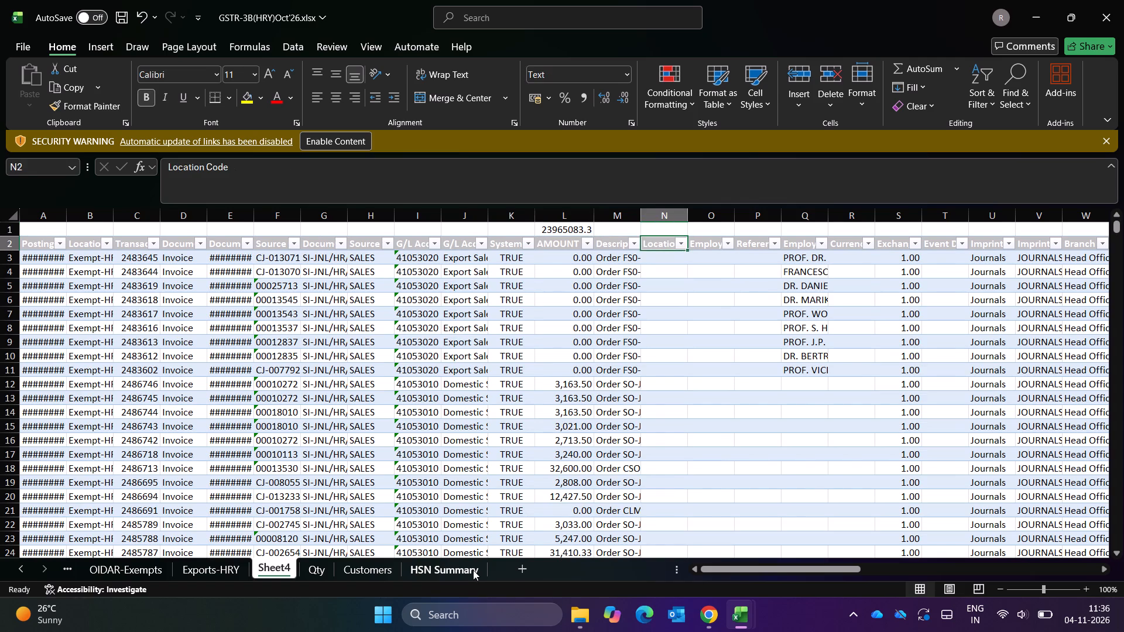
{"action": "key", "text": "ctrl+Right"}
{"action": "key", "text": "Right"}
{"action": "key", "text": "Right"}
{"action": "key", "text": "Left"}
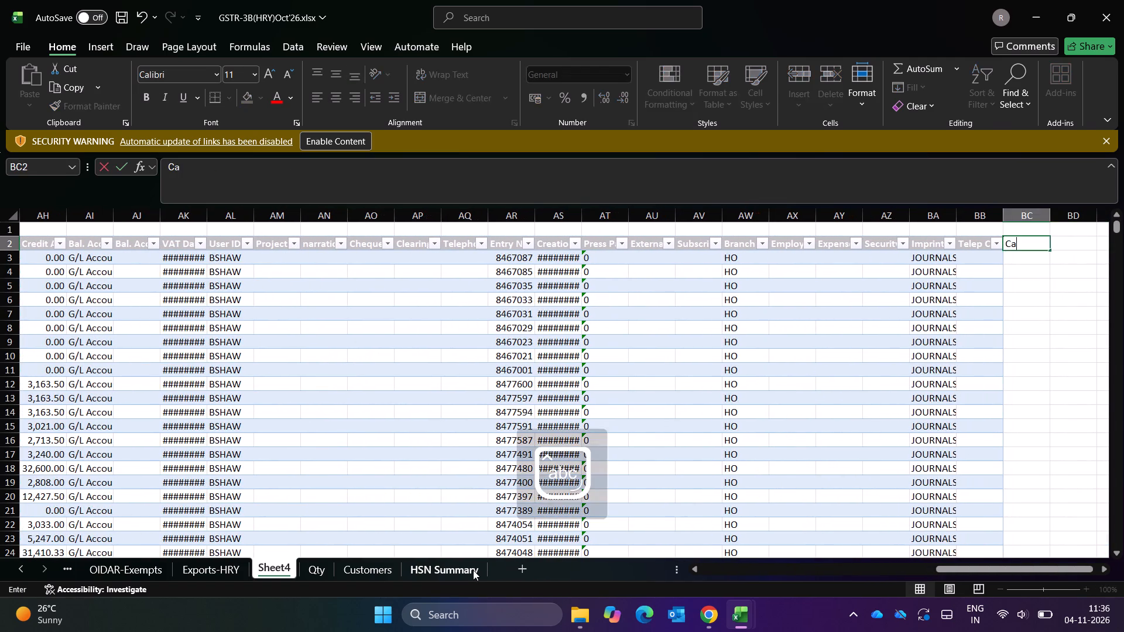
{"action": "key", "text": "Return"}
{"action": "key", "text": "Up"}
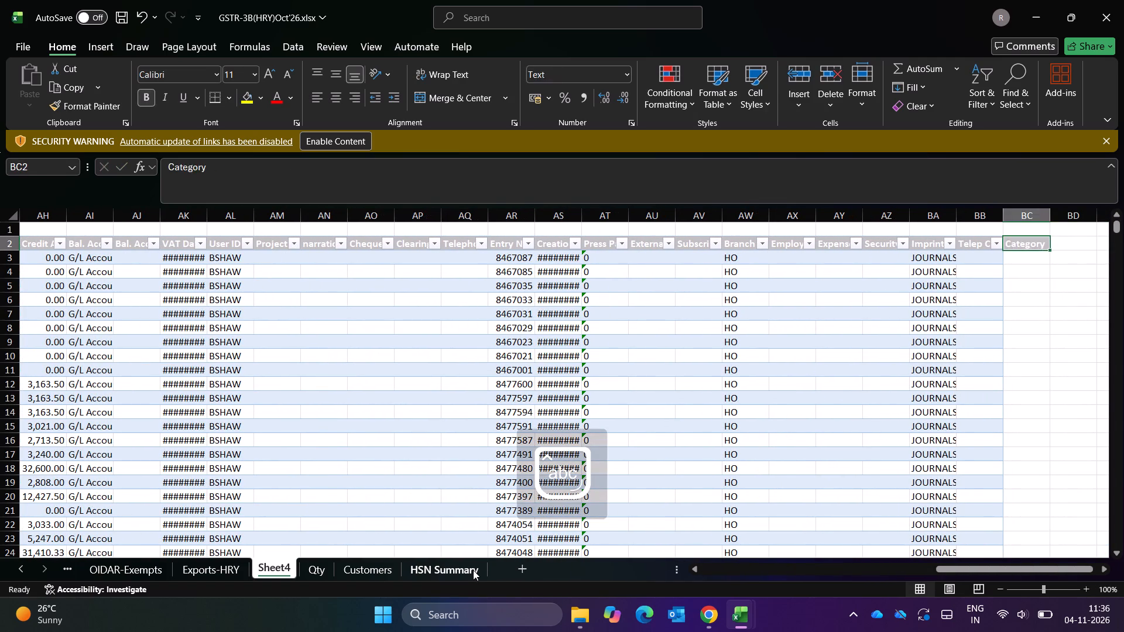
Add the header Inter/Intra in cell BD2, beside Category.
{"action": "key", "text": "Right"}
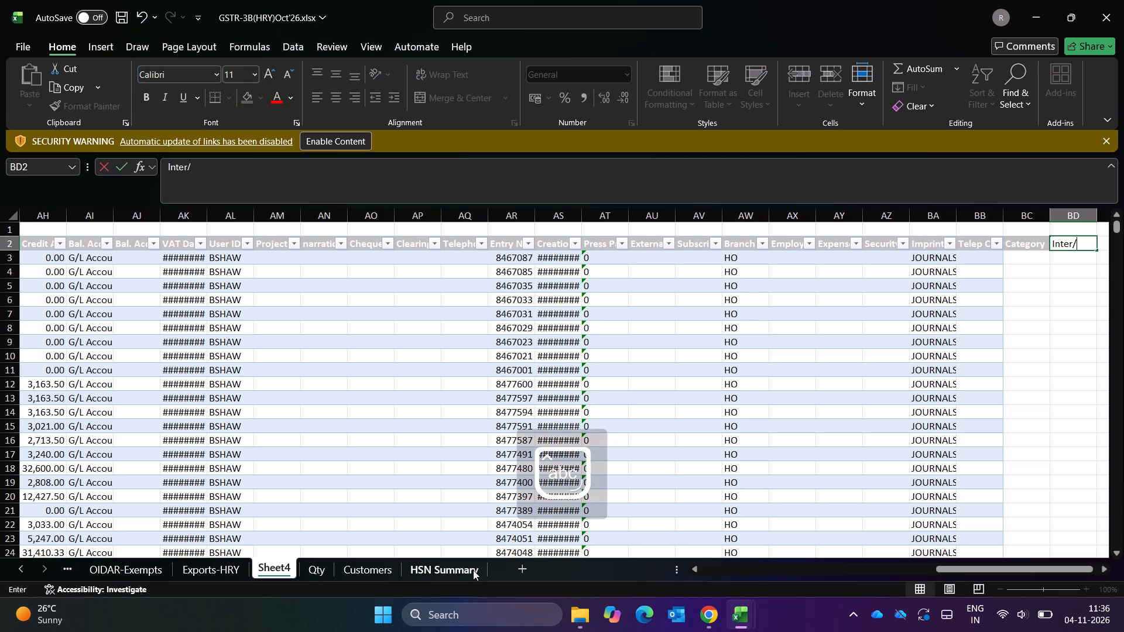
{"action": "key", "text": "BackSpace"}
{"action": "key", "text": "BackSpace"}
{"action": "key", "text": "BackSpace"}
{"action": "key", "text": "BackSpace"}
{"action": "key", "text": "BackSpace"}
{"action": "type", "text": "ntra"}
{"action": "key", "text": "Tab"}
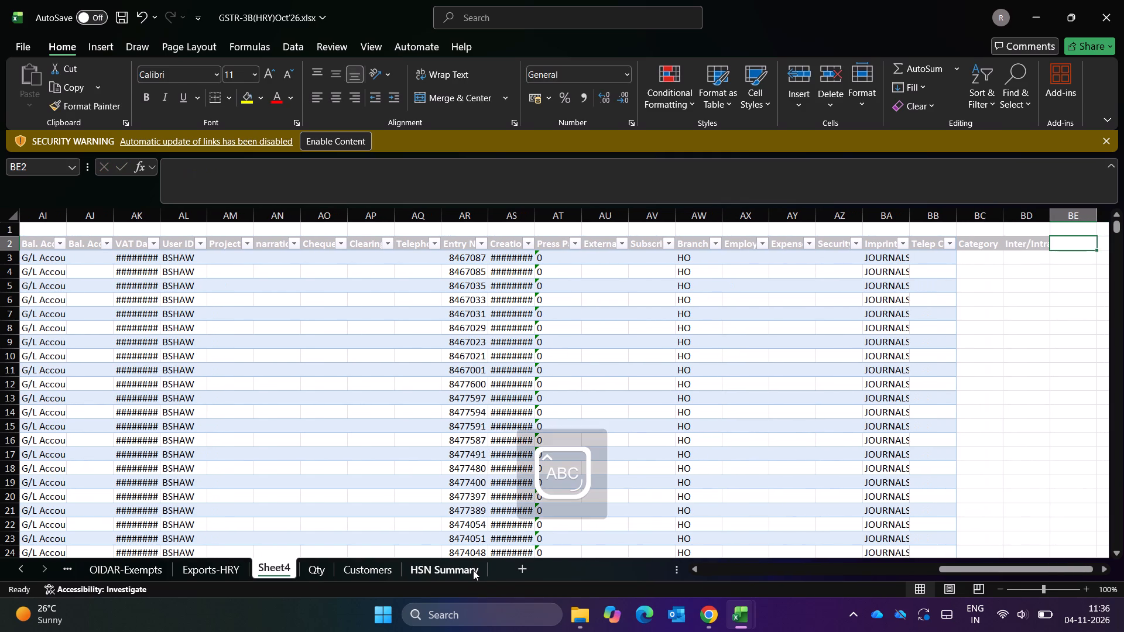
Add the header State code in cell BE2, beside Inter/Intra.
{"action": "key", "text": "space"}
{"action": "type", "text": "cooed"}
{"action": "key", "text": "BackSpace"}
{"action": "key", "text": "BackSpace"}
{"action": "key", "text": "BackSpace"}
{"action": "type", "text": "de"}
{"action": "key", "text": "Return"}
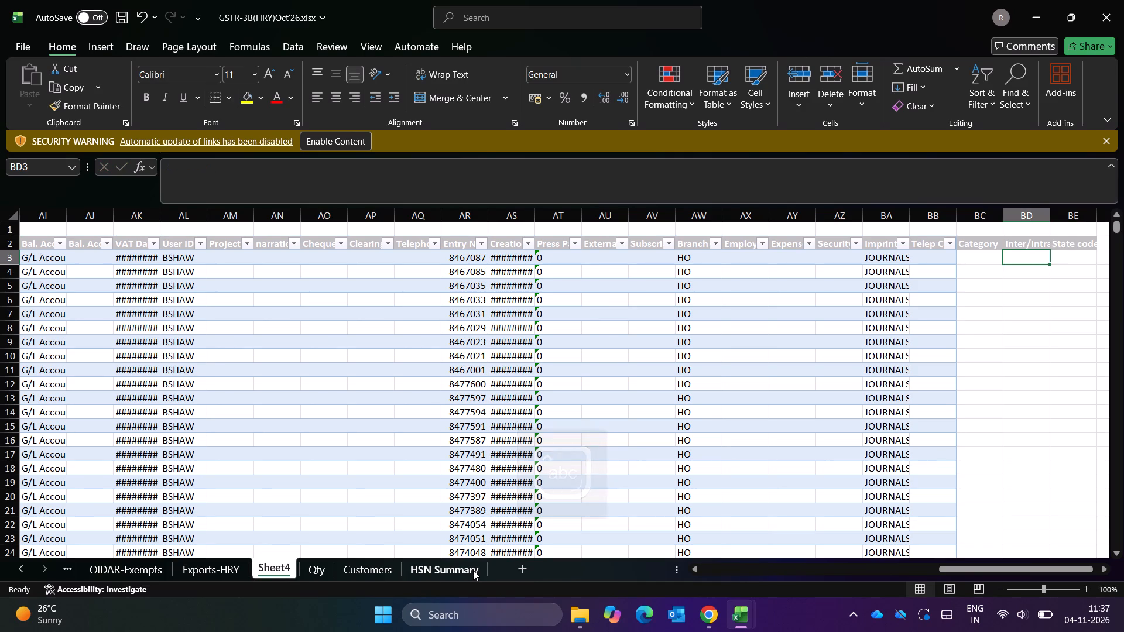
Reapply the header-row filter so it includes the Category, Inter/Intra and State code columns.
{"action": "key", "text": "Left"}
{"action": "key", "text": "Left"}
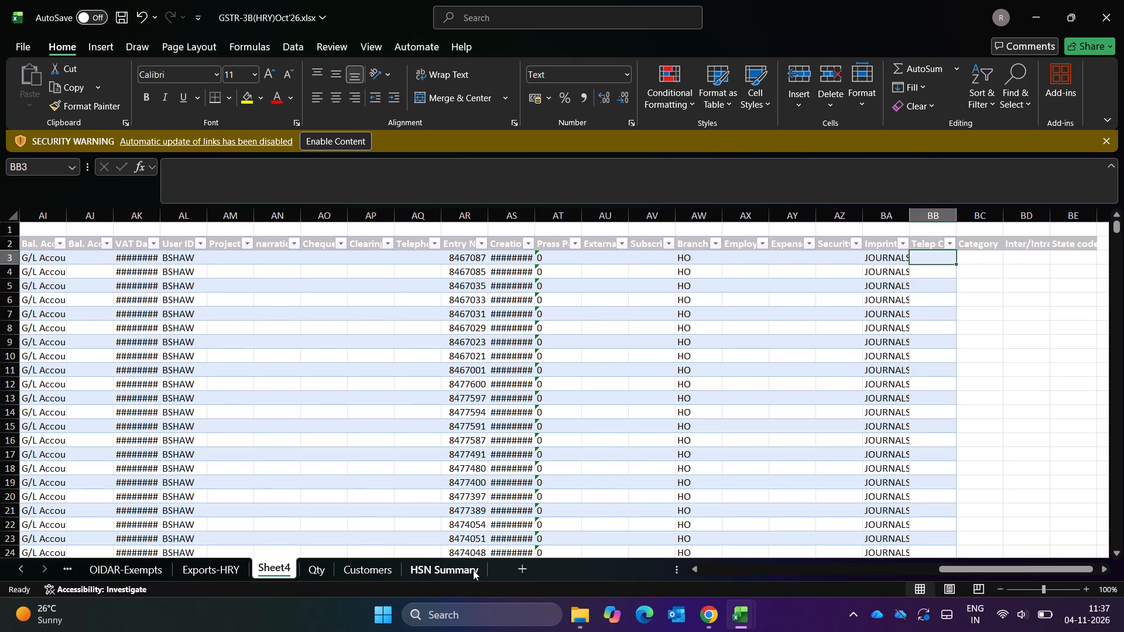
{"action": "key", "text": "Up"}
{"action": "key", "text": "Right"}
{"action": "key", "text": "Right"}
{"action": "key", "text": "Right"}
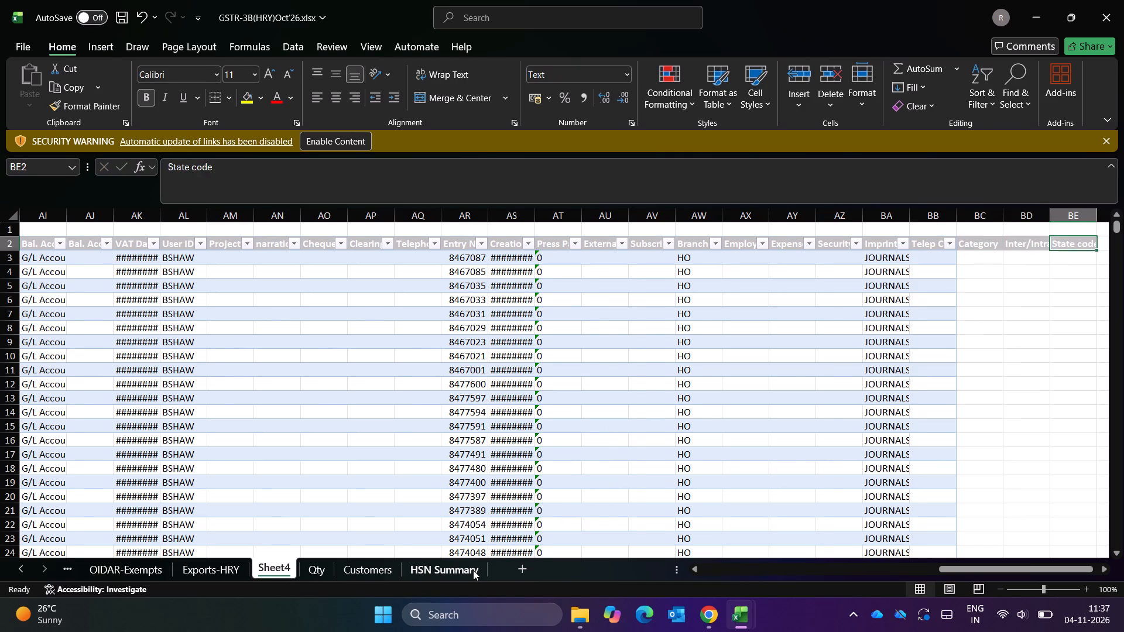
{"action": "key", "text": "Right"}
{"action": "key", "text": "Left"}
{"action": "key", "text": "ctrl+shift+l"}
{"action": "key", "text": "ctrl+shift+l"}
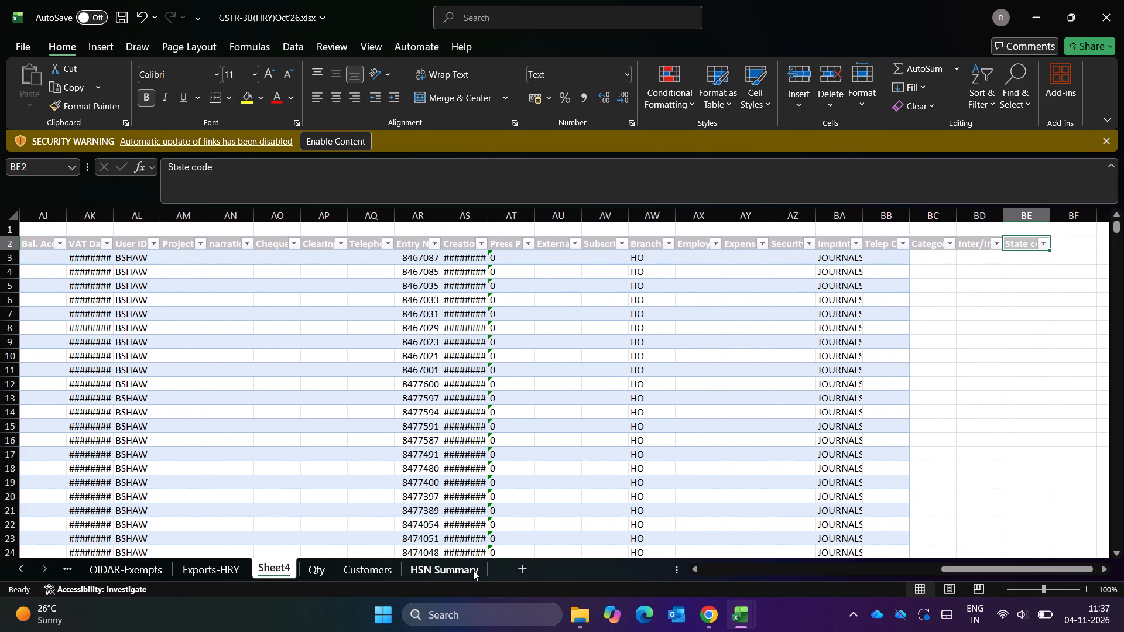
Start an XLOOKUP formula in BC3, the first Category cell, with F3 as the lookup value.
{"action": "key", "text": "Left"}
{"action": "key", "text": "Left"}
{"action": "key", "text": "Down"}
{"action": "key", "text": "Down"}
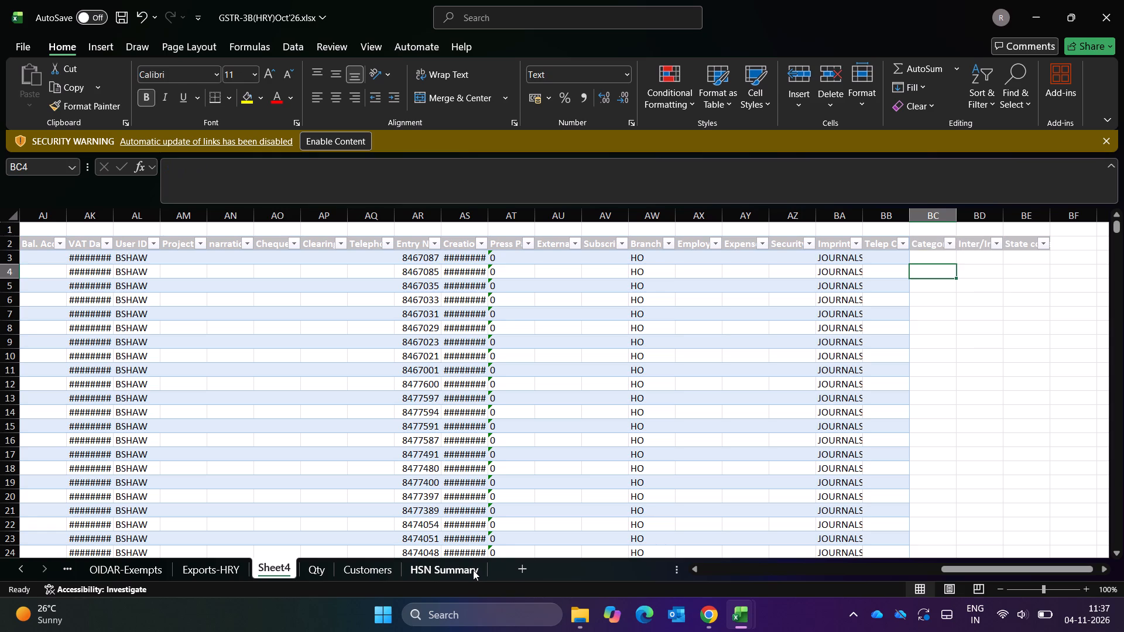
{"action": "key", "text": "Down"}
{"action": "key", "text": "Up"}
{"action": "key", "text": "Up"}
{"action": "key", "text": "equal"}
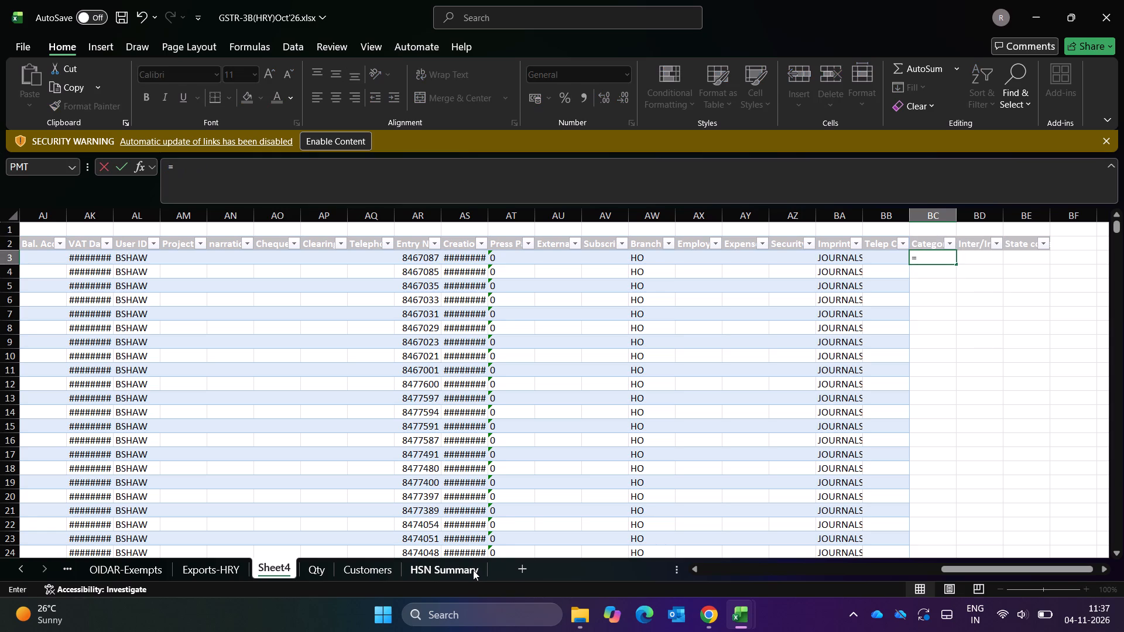
{"action": "type", "text": "xloo"}
{"action": "key", "text": "Tab"}
{"action": "key", "text": "Up"}
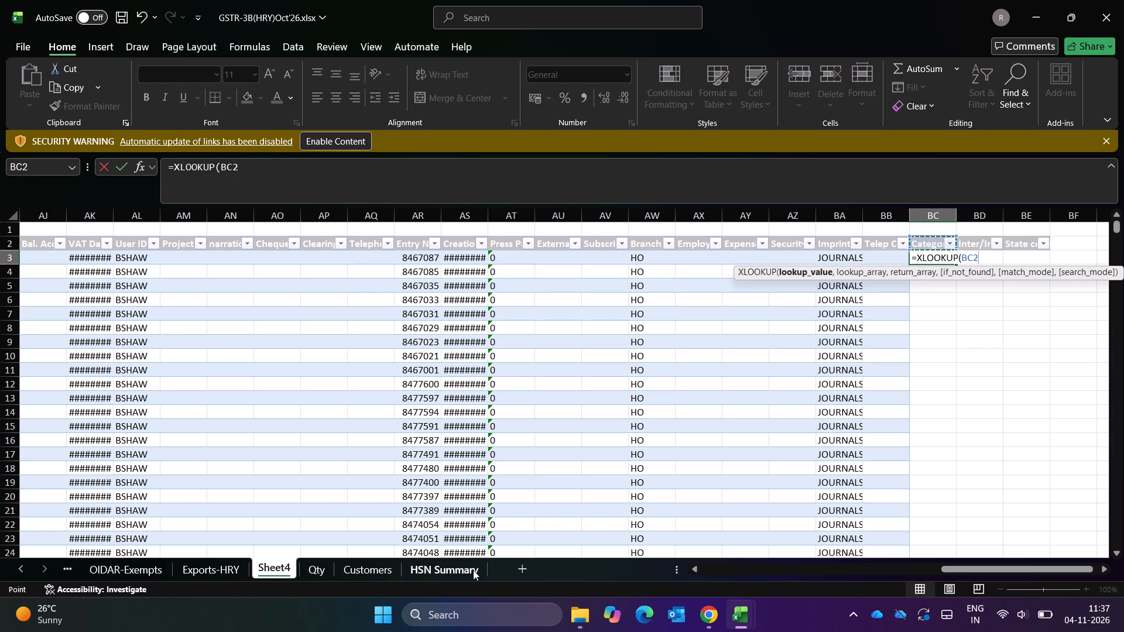
{"action": "key", "text": "ctrl+Left"}
{"action": "key", "text": "ctrl+Left"}
{"action": "key", "text": "Right"}
{"action": "key", "text": "Right"}
{"action": "key", "text": "Right"}
{"action": "key", "text": "Right"}
{"action": "key", "text": "Right"}
{"action": "key", "text": "Right"}
{"action": "key", "text": "Right"}
{"action": "key", "text": "Right"}
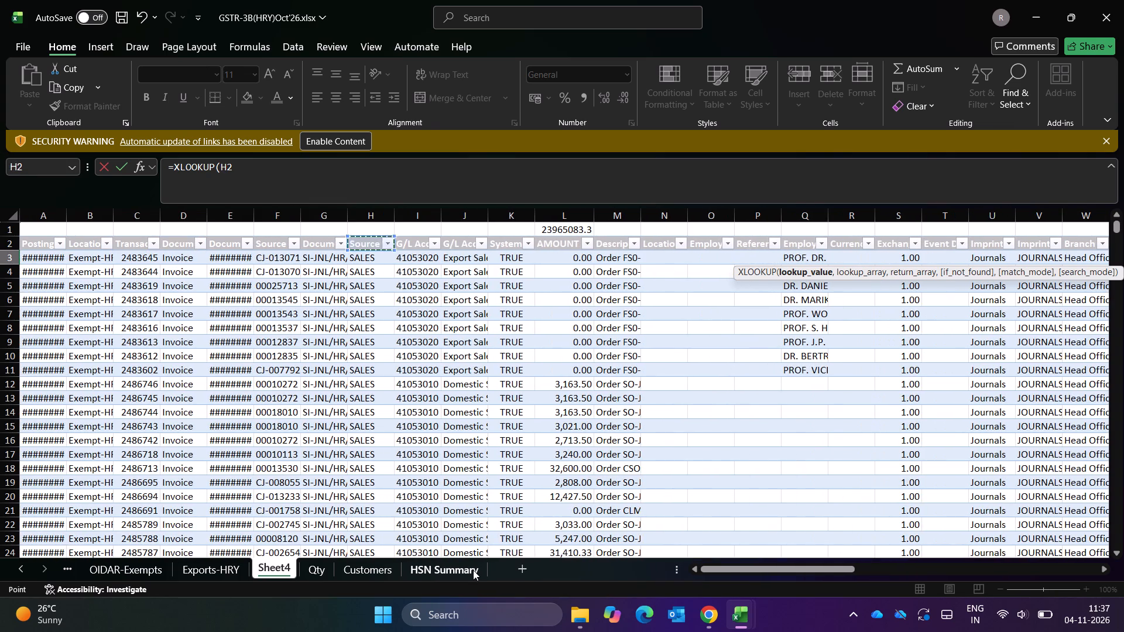
{"action": "key", "text": "Right"}
{"action": "key", "text": "Right"}
{"action": "key", "text": "Right"}
{"action": "key", "text": "Right"}
{"action": "key", "text": "Right"}
{"action": "key", "text": "Left"}
{"action": "key", "text": "Left"}
{"action": "key", "text": "Left"}
{"action": "key", "text": "Left"}
{"action": "key", "text": "Left"}
{"action": "key", "text": "Left"}
{"action": "key", "text": "Left"}
{"action": "key", "text": "Left"}
{"action": "key", "text": "Down"}
{"action": "key", "text": "comma"}
Set the lookup array of the BC3 XLOOKUP to the No. column, A:A, of the Customers sheet.
{"action": "key", "text": "ctrl+Page_Down"}
{"action": "key", "text": "ctrl+Page_Down"}
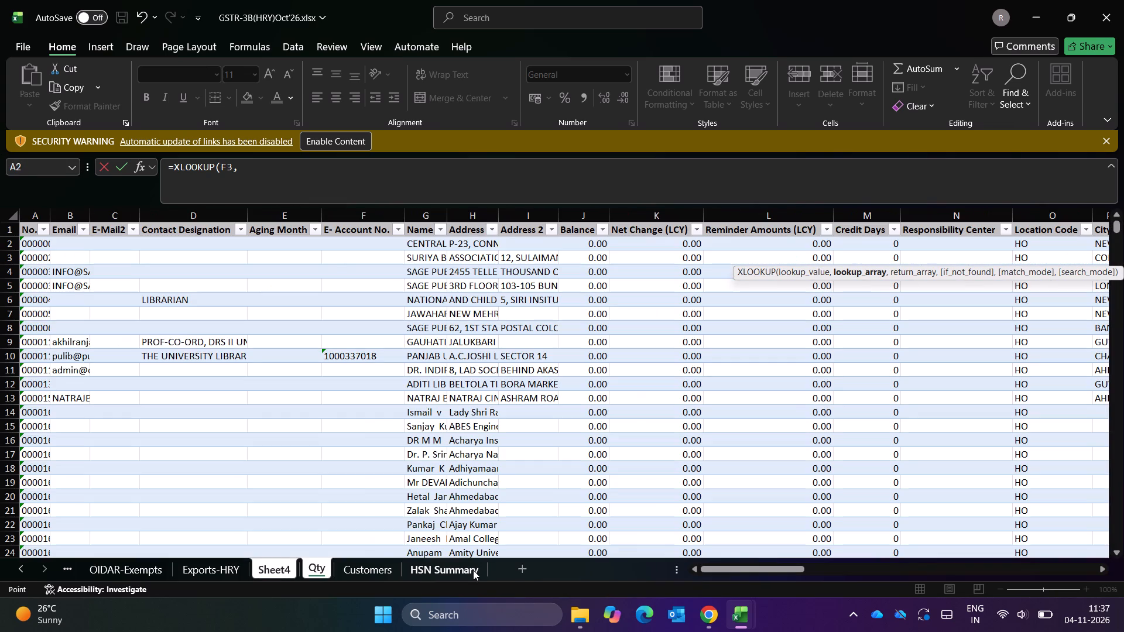
{"action": "key", "text": "ctrl+Left"}
{"action": "key", "text": "ctrl+Left"}
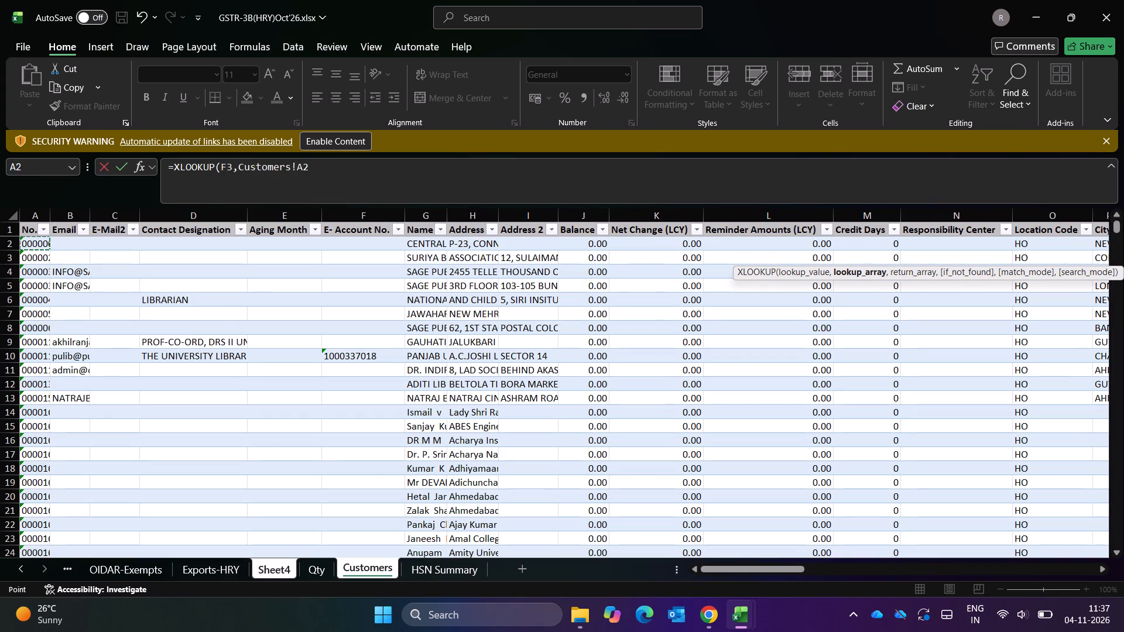
{"action": "left_click", "coordinate": [47, 220]}
{"action": "key", "text": "comma"}
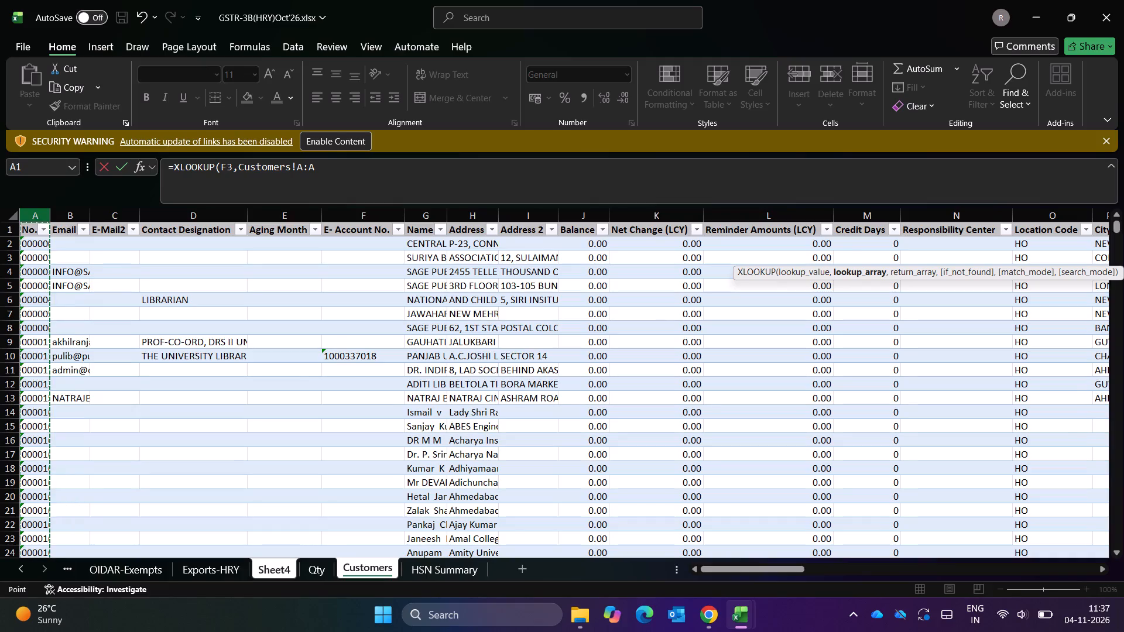
Set the return array to the GST Customer Type column, Customers!AO:AO, and complete the Category formula.
{"action": "key", "text": "Up"}
{"action": "key", "text": "Right"}
{"action": "key", "text": "Right"}
{"action": "key", "text": "Right"}
{"action": "key", "text": "Right"}
{"action": "key", "text": "Right"}
{"action": "key", "text": "Right"}
{"action": "key", "text": "Right"}
{"action": "key", "text": "Right"}
{"action": "key", "text": "Right"}
{"action": "key", "text": "Right"}
{"action": "key", "text": "Right"}
{"action": "key", "text": "Right"}
{"action": "key", "text": "Right"}
{"action": "key", "text": "Right"}
{"action": "key", "text": "Right"}
{"action": "key", "text": "Right"}
{"action": "key", "text": "Right"}
{"action": "key", "text": "Right"}
{"action": "key", "text": "Right"}
{"action": "key", "text": "Right"}
{"action": "key", "text": "Right"}
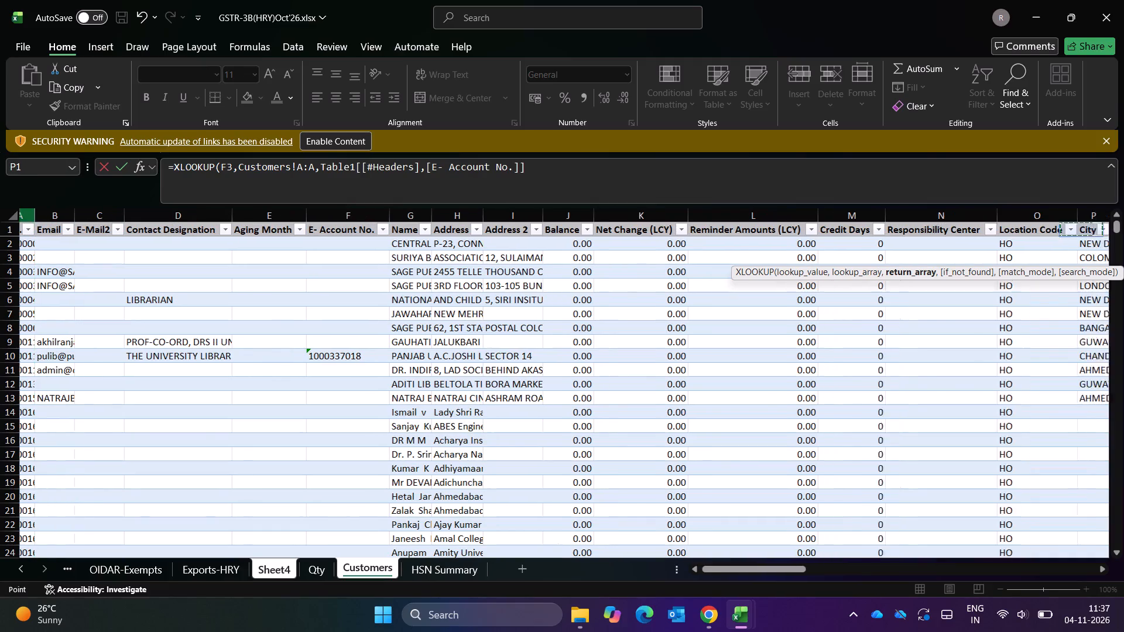
{"action": "key", "text": "Right"}
{"action": "key", "text": "Right"}
{"action": "key", "text": "Right"}
{"action": "key", "text": "Right"}
{"action": "key", "text": "Right"}
{"action": "key", "text": "Right"}
{"action": "key", "text": "Right"}
{"action": "key", "text": "Right"}
{"action": "key", "text": "Right"}
{"action": "key", "text": "Right"}
{"action": "key", "text": "Right"}
{"action": "key", "text": "Right"}
{"action": "key", "text": "Right"}
{"action": "key", "text": "Right"}
{"action": "key", "text": "Right"}
{"action": "key", "text": "Right"}
{"action": "key", "text": "Right"}
{"action": "key", "text": "Right"}
{"action": "key", "text": "Right"}
{"action": "key", "text": "ctrl+Right"}
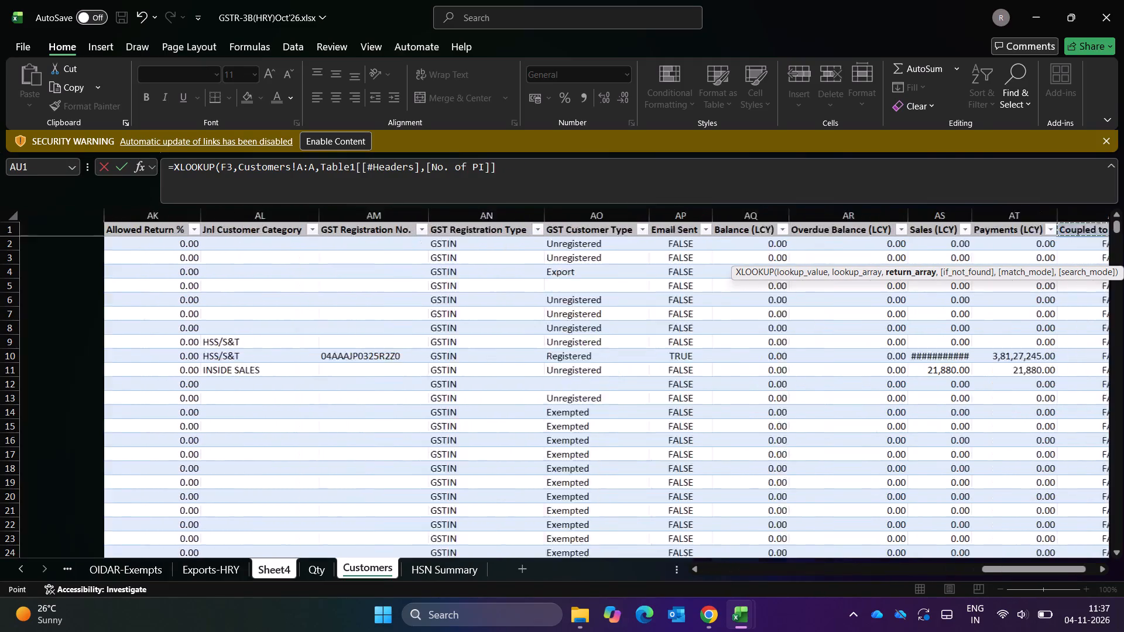
{"action": "left_click", "coordinate": [485, 218]}
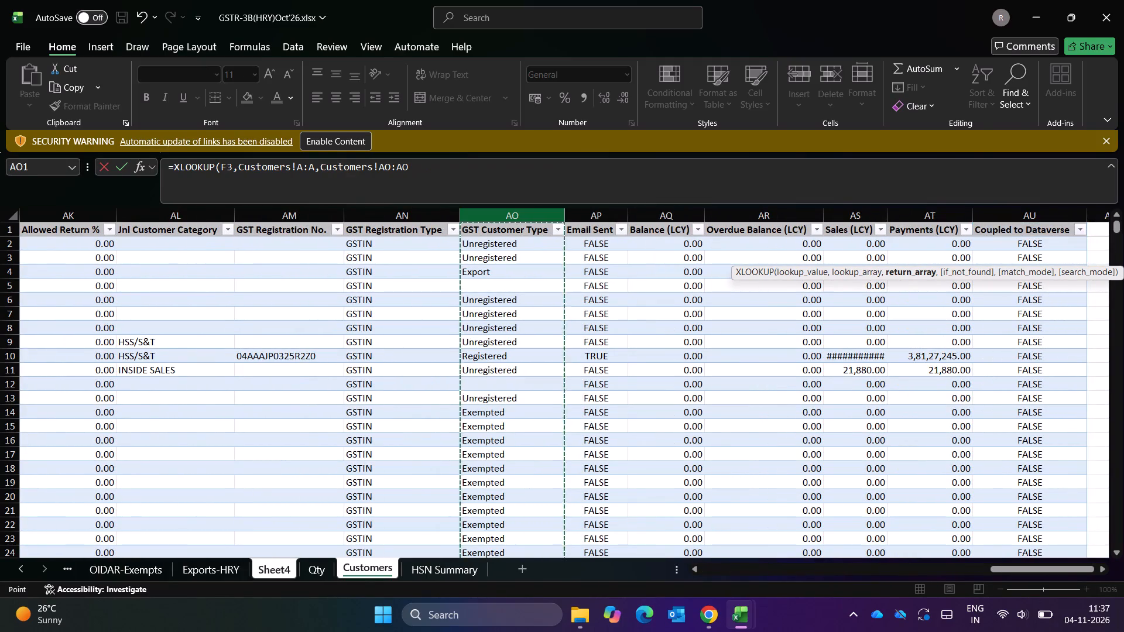
{"action": "key", "text": "Return"}
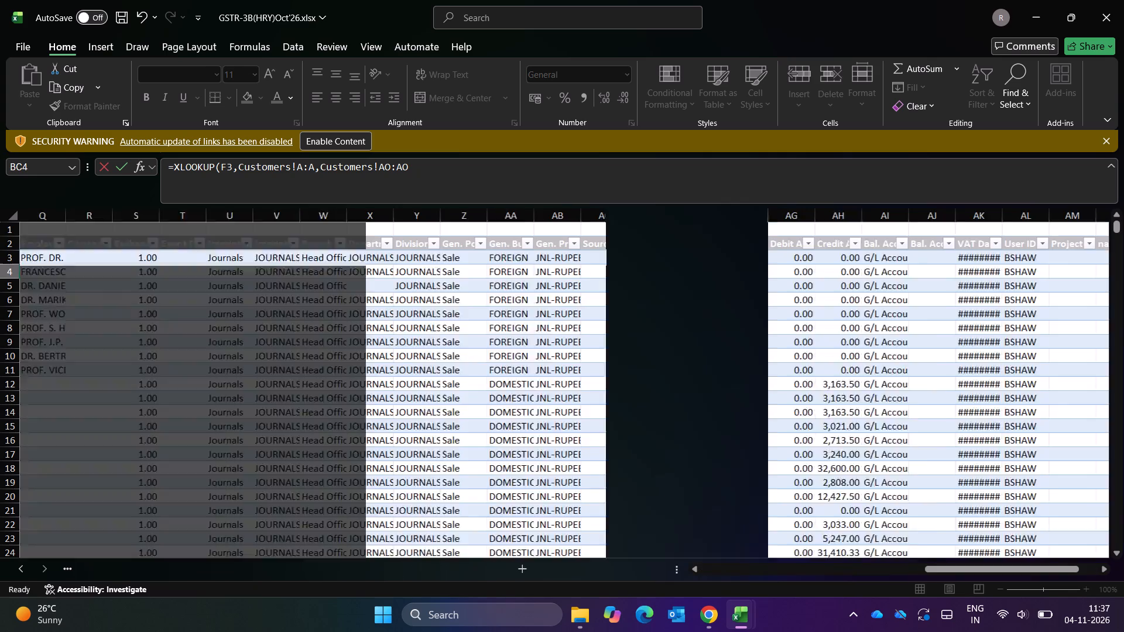
Fill the Category XLOOKUP formula from BC3 down to the last data row, BC2363.
{"action": "key", "text": "Up"}
{"action": "key", "text": "Right"}
{"action": "key", "text": "Right"}
{"action": "key", "text": "Left"}
{"action": "key", "text": "Left"}
{"action": "key", "text": "Left"}
{"action": "key", "text": "ctrl+Down"}
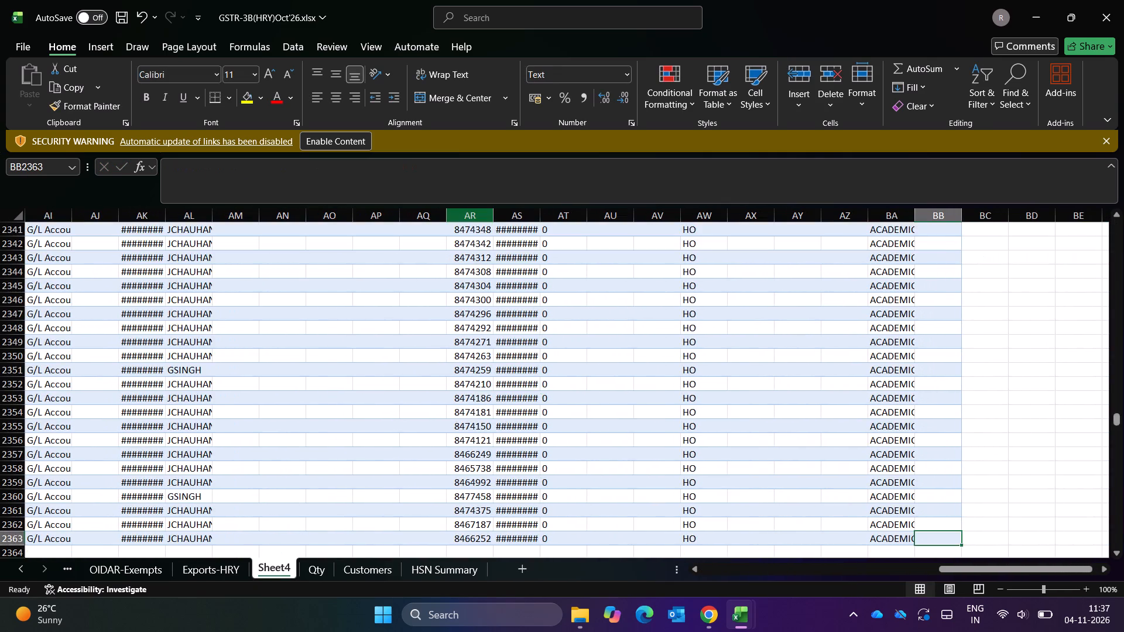
{"action": "key", "text": "Down"}
{"action": "key", "text": "Up"}
{"action": "key", "text": "Right"}
{"action": "key", "text": "ctrl+shift+Up"}
{"action": "key", "text": "ctrl+d"}
{"action": "key", "text": "ctrl+Up"}
{"action": "key", "text": "ctrl+Up"}
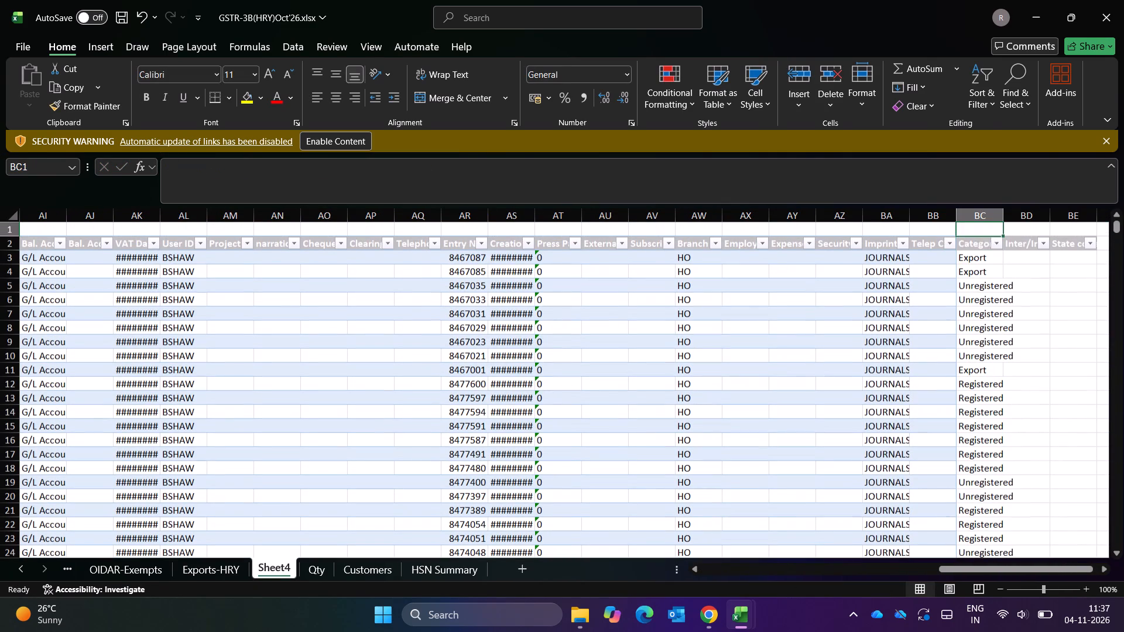
Start an XLOOKUP formula in BD3, beside the first Category value, with F3 as the lookup value.
{"action": "key", "text": "Down"}
{"action": "key", "text": "Down"}
{"action": "key", "text": "Right"}
{"action": "type", "text": "=xloo"}
{"action": "key", "text": "Tab"}
{"action": "key", "text": "Up"}
{"action": "key", "text": "ctrl+Left"}
{"action": "key", "text": "Left"}
{"action": "key", "text": "Right"}
{"action": "key", "text": "Right"}
{"action": "key", "text": "Right"}
{"action": "key", "text": "Right"}
{"action": "key", "text": "Right"}
{"action": "key", "text": "Right"}
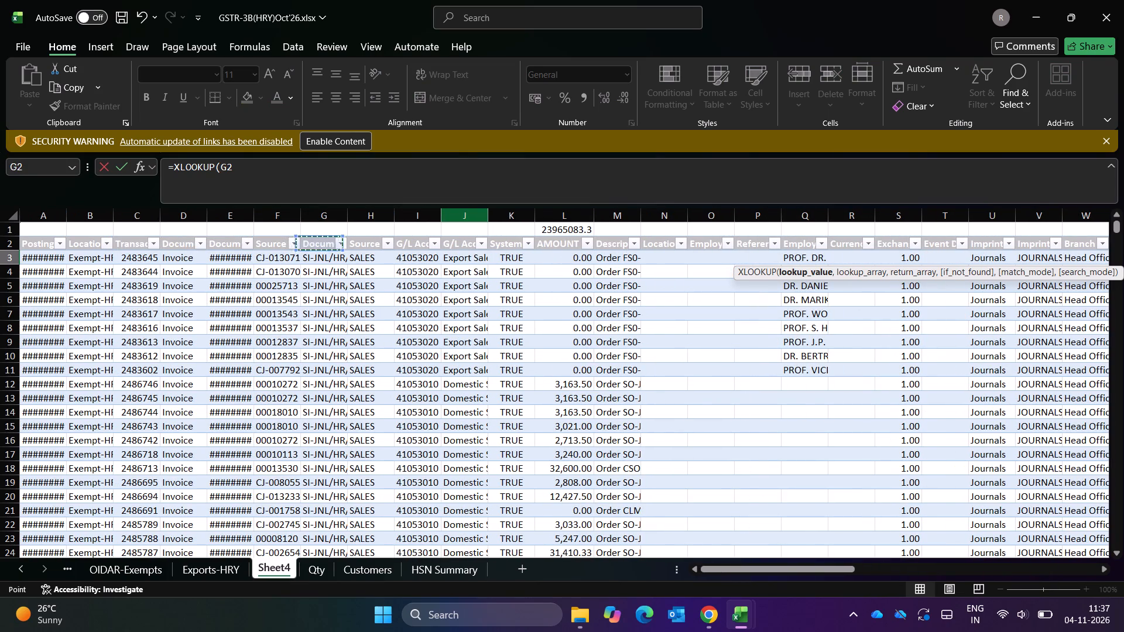
{"action": "key", "text": "Down"}
{"action": "key", "text": "Left"}
{"action": "key", "text": "comma"}
Set the lookup array of the BD3 XLOOKUP to the No. column, A:A, of the Customers sheet.
{"action": "key", "text": "ctrl+Page_Down"}
{"action": "key", "text": "ctrl+Page_Down"}
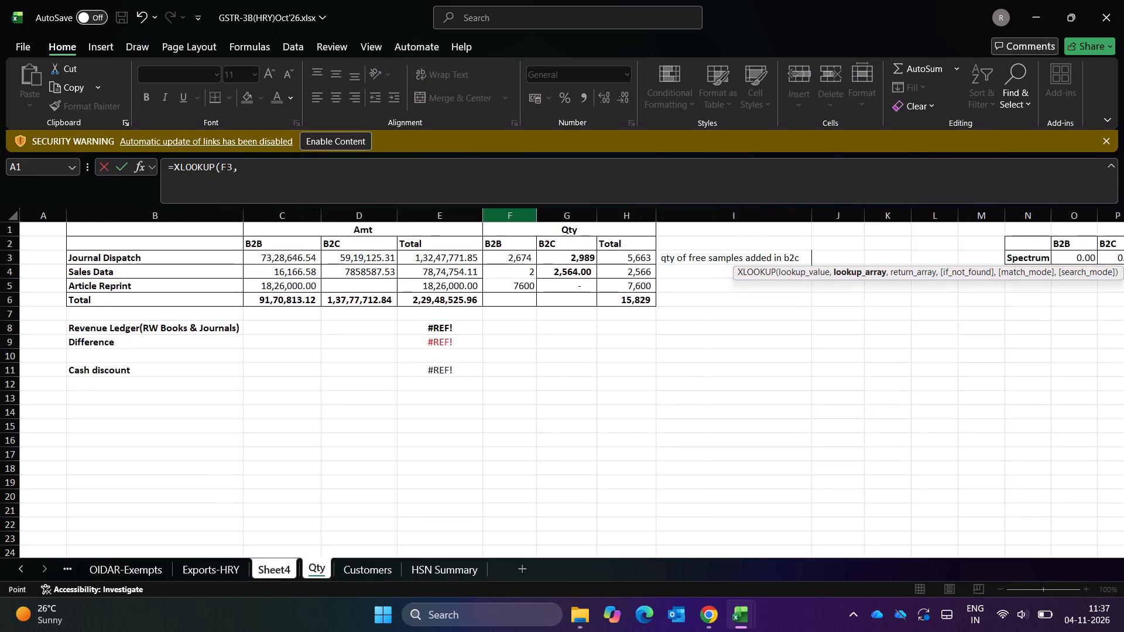
{"action": "left_click", "coordinate": [118, 231]}
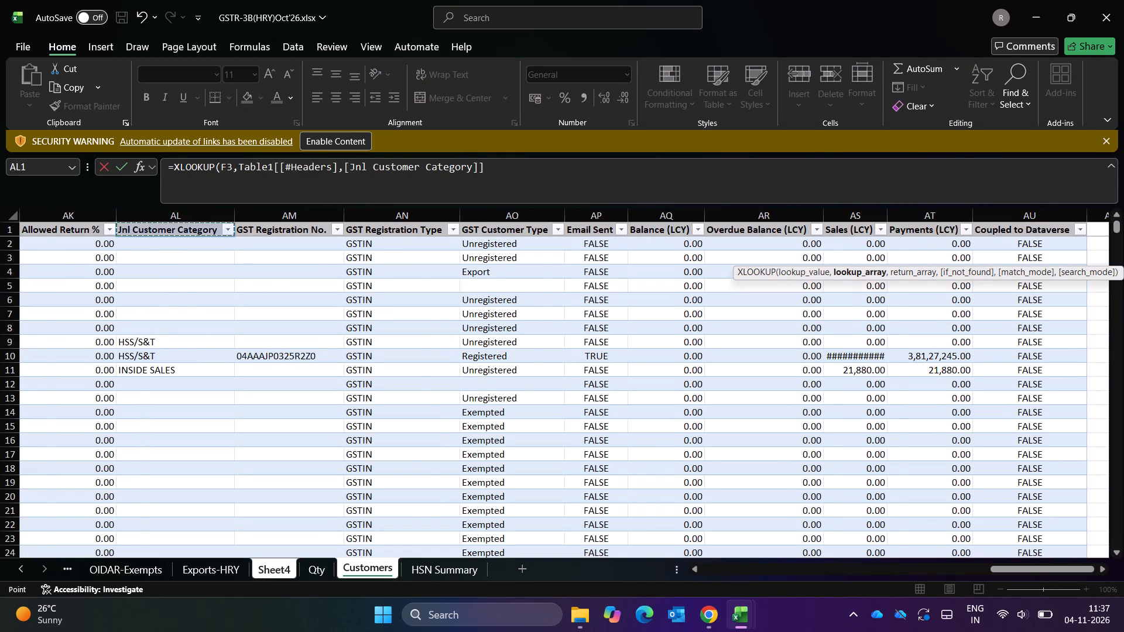
{"action": "key", "text": "ctrl+Left"}
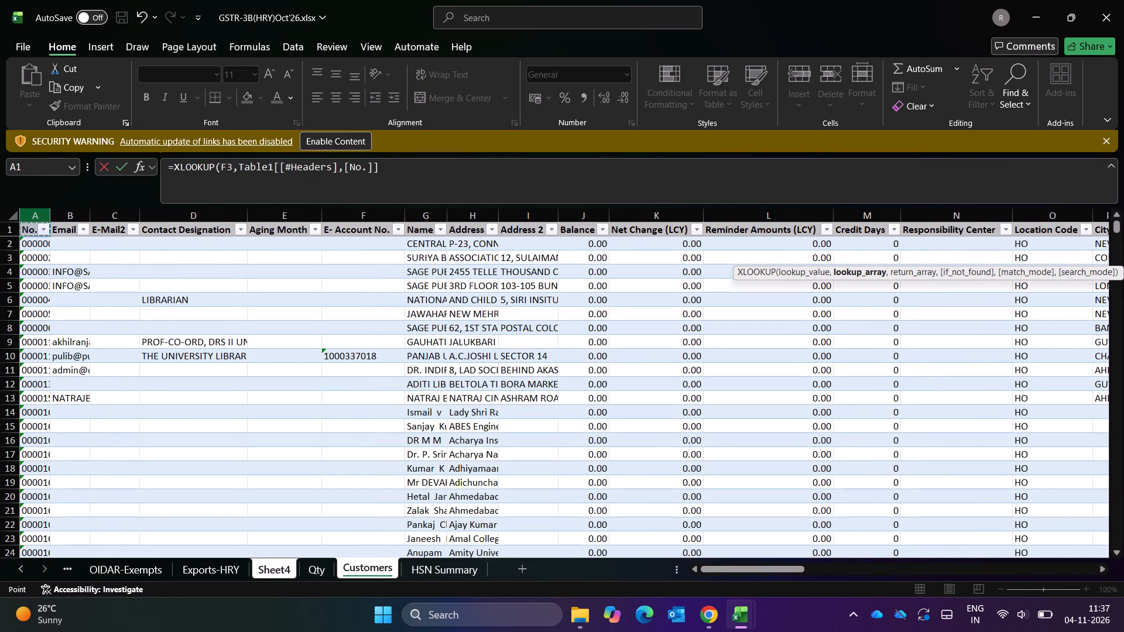
{"action": "left_click", "coordinate": [40, 212]}
{"action": "key", "text": "comma"}
Set the return array to the State Code column, Customers!Q:Q, and complete the formula in BD3.
{"action": "key", "text": "Up"}
{"action": "key", "text": "ctrl+Right"}
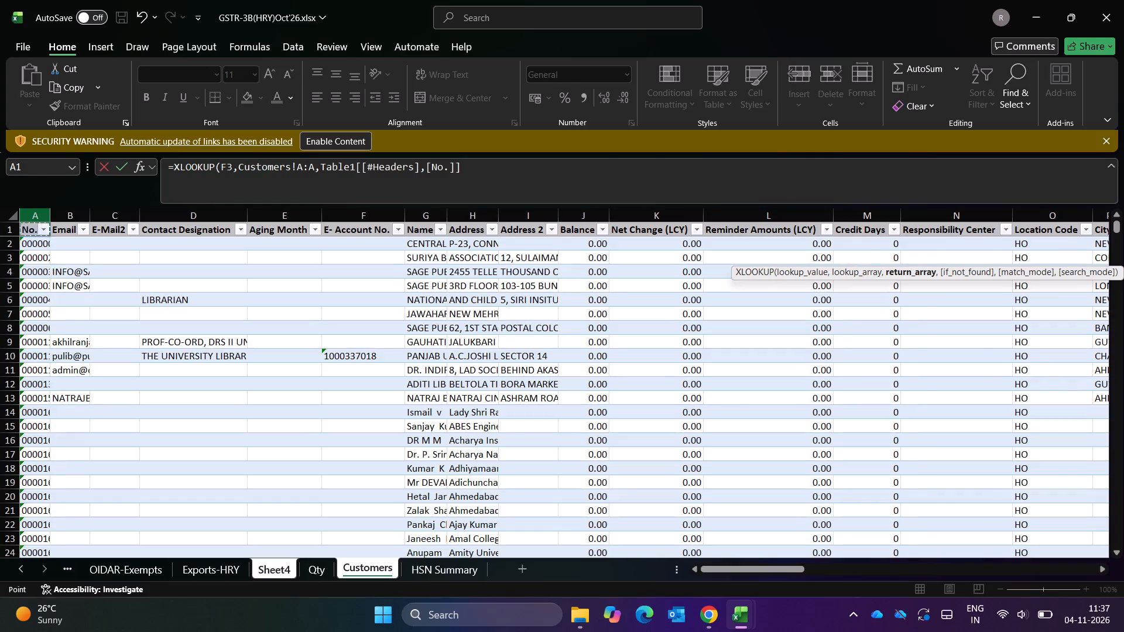
{"action": "key", "text": "ctrl+Left"}
{"action": "key", "text": "Right"}
{"action": "key", "text": "Right"}
{"action": "key", "text": "Right"}
{"action": "key", "text": "Right"}
{"action": "key", "text": "Right"}
{"action": "key", "text": "Right"}
{"action": "key", "text": "Right"}
{"action": "key", "text": "Right"}
{"action": "key", "text": "Right"}
{"action": "key", "text": "Right"}
{"action": "key", "text": "Right"}
{"action": "key", "text": "Right"}
{"action": "key", "text": "Right"}
{"action": "key", "text": "Right"}
{"action": "key", "text": "Right"}
{"action": "key", "text": "Right"}
{"action": "key", "text": "Right"}
{"action": "key", "text": "Right"}
{"action": "key", "text": "Right"}
{"action": "key", "text": "Right"}
{"action": "key", "text": "Right"}
{"action": "key", "text": "Right"}
{"action": "key", "text": "Right"}
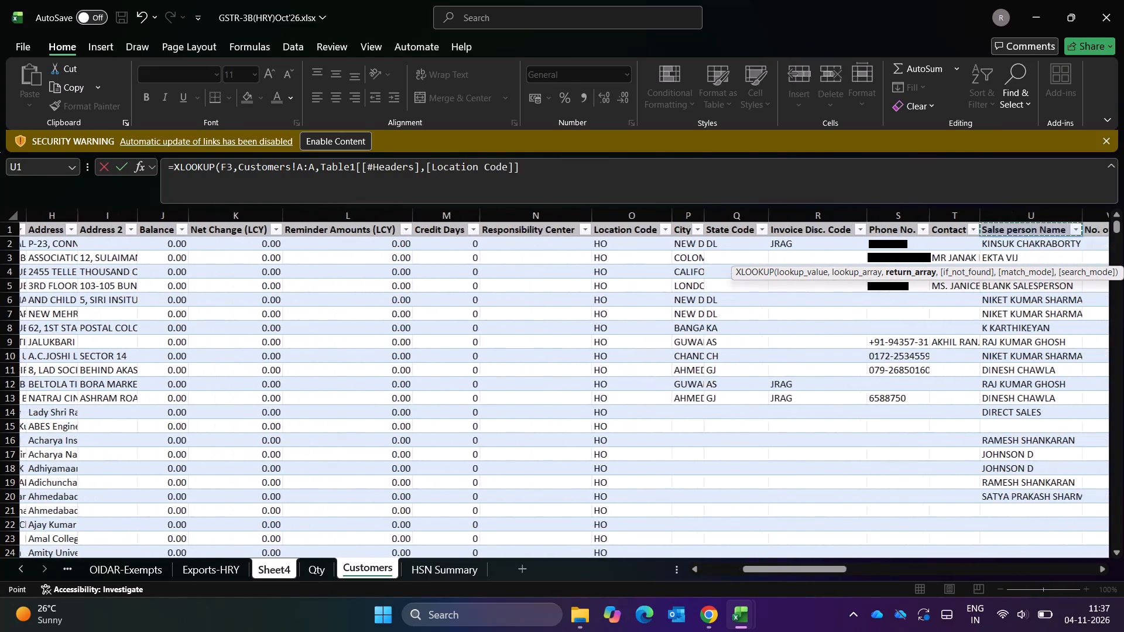
{"action": "key", "text": "Right"}
{"action": "key", "text": "Right"}
{"action": "key", "text": "Right"}
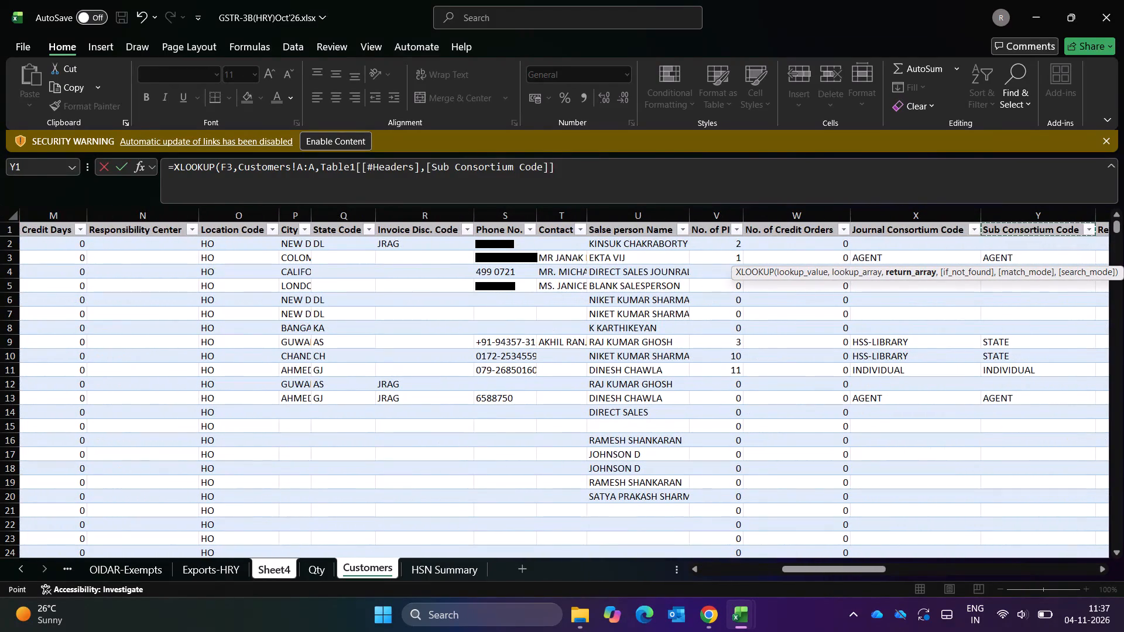
{"action": "left_click", "coordinate": [342, 212]}
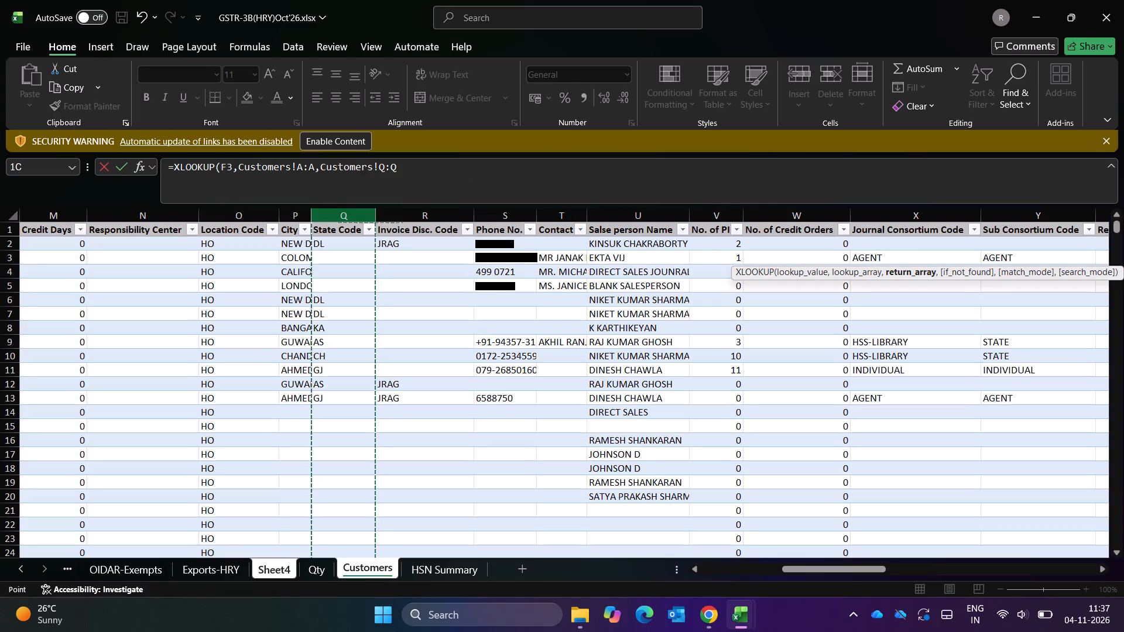
{"action": "key", "text": "Return"}
Fill the state code XLOOKUP formula from BD3 down to the last data row, BD2363.
{"action": "key", "text": "Up"}
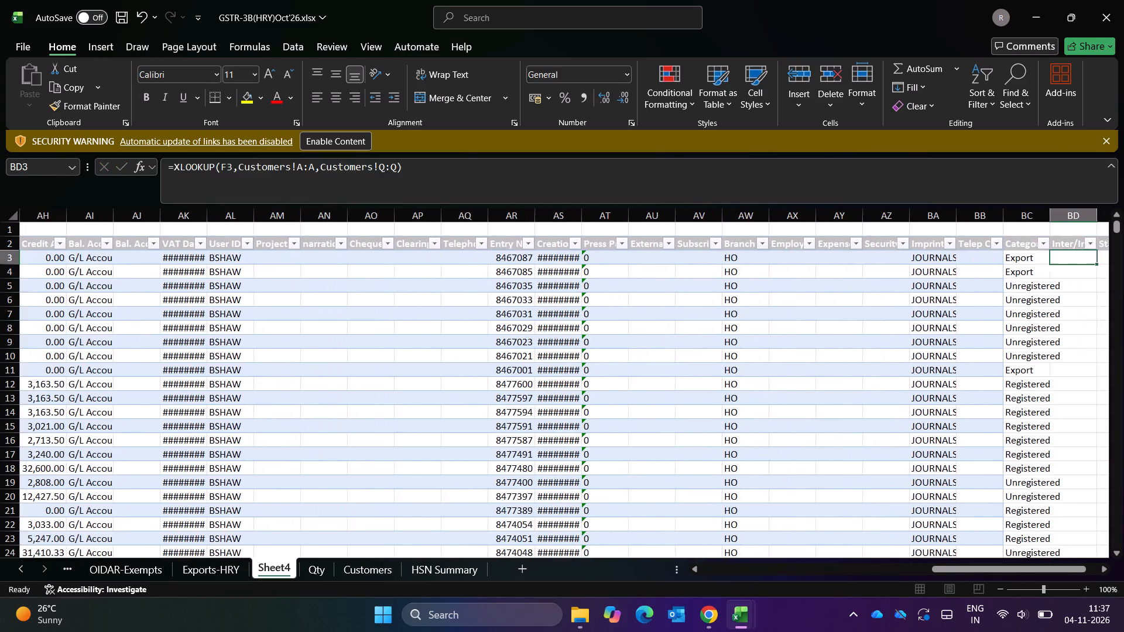
{"action": "key", "text": "Right"}
{"action": "key", "text": "Right"}
{"action": "key", "text": "Left"}
{"action": "key", "text": "Left"}
{"action": "key", "text": "Left"}
{"action": "key", "text": "Down"}
{"action": "key", "text": "ctrl+Down"}
{"action": "key", "text": "Down"}
{"action": "key", "text": "Down"}
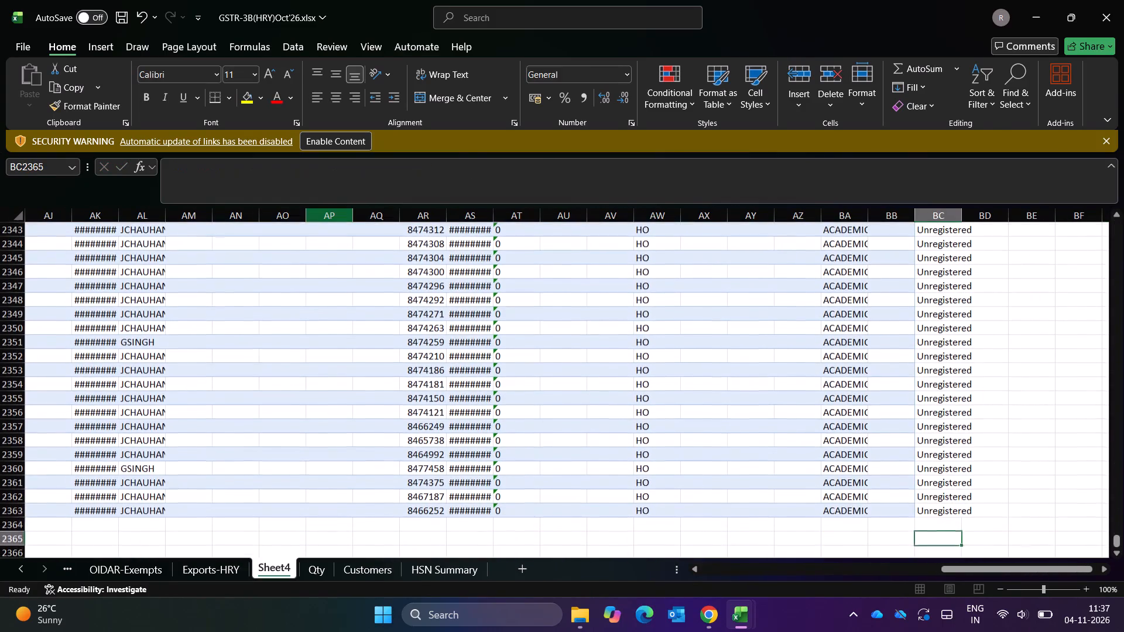
{"action": "key", "text": "Up"}
{"action": "key", "text": "Up"}
{"action": "key", "text": "Right"}
{"action": "key", "text": "ctrl+shift+Up"}
{"action": "key", "text": "ctrl+d"}
{"action": "key", "text": "ctrl+Up"}
{"action": "key", "text": "ctrl+Up"}
{"action": "key", "text": "ctrl+Up"}
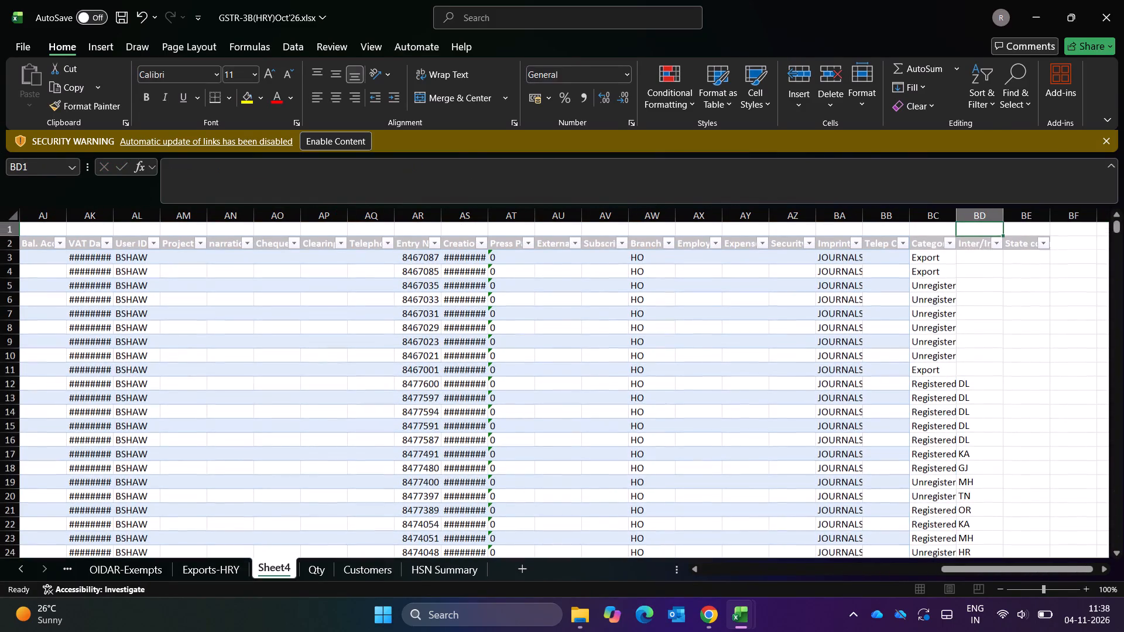
Move the state code formulas from the Inter/Intra column, starting at BD3, into the State code column from BE3.
{"action": "key", "text": "Down"}
{"action": "key", "text": "Down"}
{"action": "key", "text": "Down"}
{"action": "key", "text": "Down"}
{"action": "key", "text": "Up"}
{"action": "key", "text": "Up"}
{"action": "key", "text": "Up"}
{"action": "key", "text": "Down"}
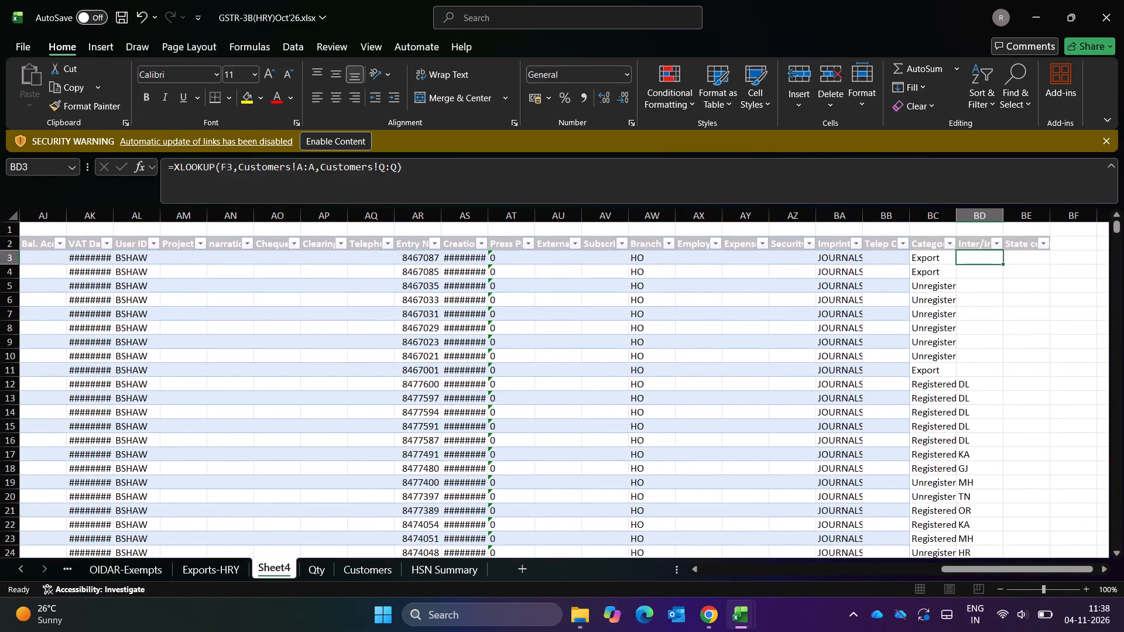
{"action": "key", "text": "ctrl+shift+Down"}
{"action": "key", "text": "shift+Down"}
{"action": "key", "text": "shift+Up"}
{"action": "key", "text": "ctrl+x"}
{"action": "key", "text": "Up"}
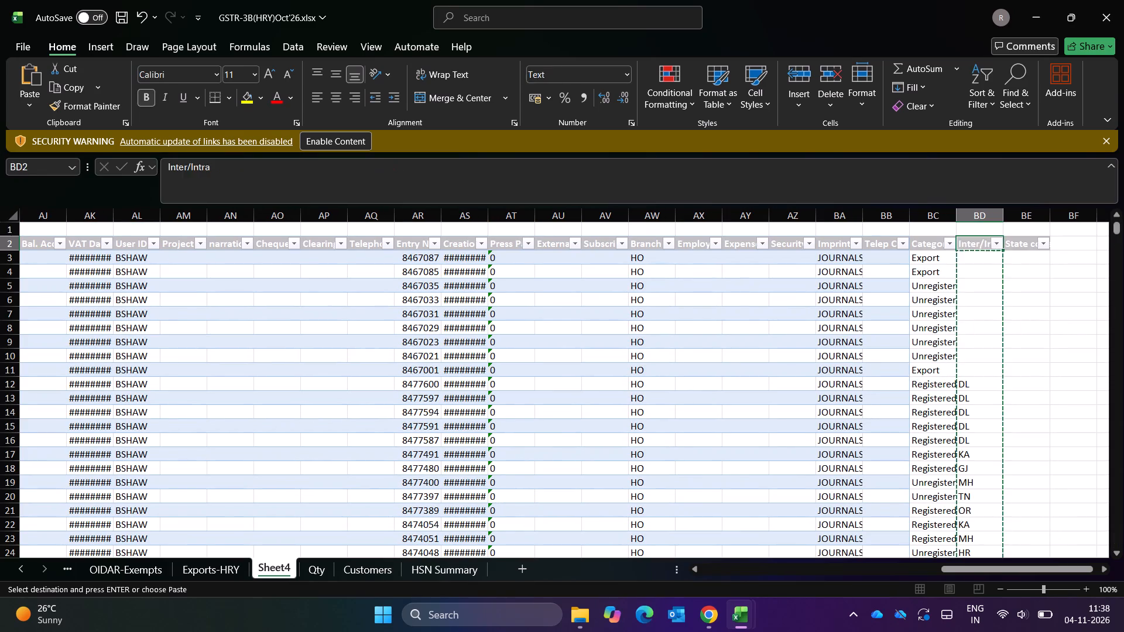
{"action": "key", "text": "Up"}
{"action": "key", "text": "Right"}
{"action": "key", "text": "Down"}
{"action": "key", "text": "Down"}
{"action": "key", "text": "ctrl+v"}
{"action": "key", "text": "Escape"}
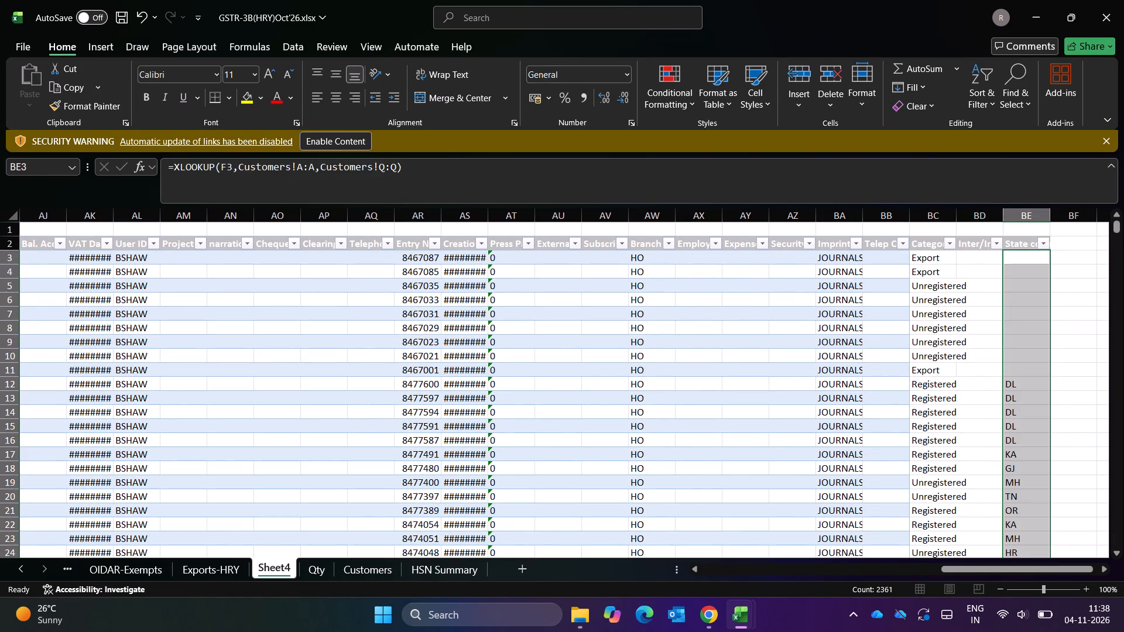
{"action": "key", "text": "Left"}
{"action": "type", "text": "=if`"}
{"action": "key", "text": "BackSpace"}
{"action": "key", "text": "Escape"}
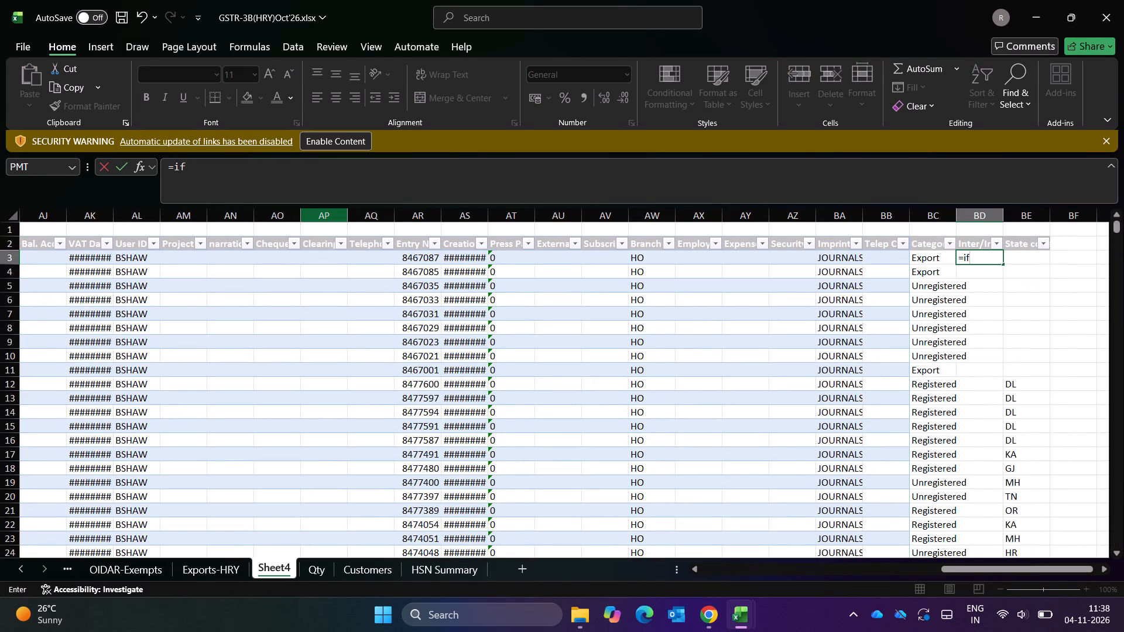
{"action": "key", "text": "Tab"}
Enter the formula =IF(BE3="HR","Intra","Inter") in BD3 of the Inter/Intra column.
{"action": "key", "text": "Left"}
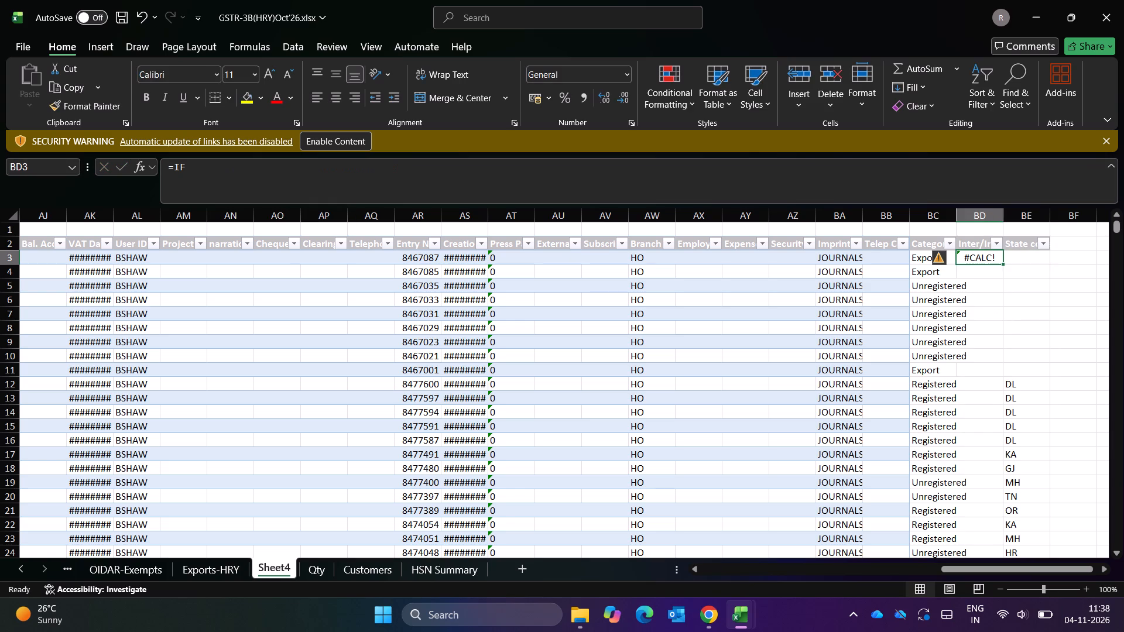
{"action": "type", "text": "=if"}
{"action": "key", "text": "Tab"}
{"action": "key", "text": "Up"}
{"action": "key", "text": "Right"}
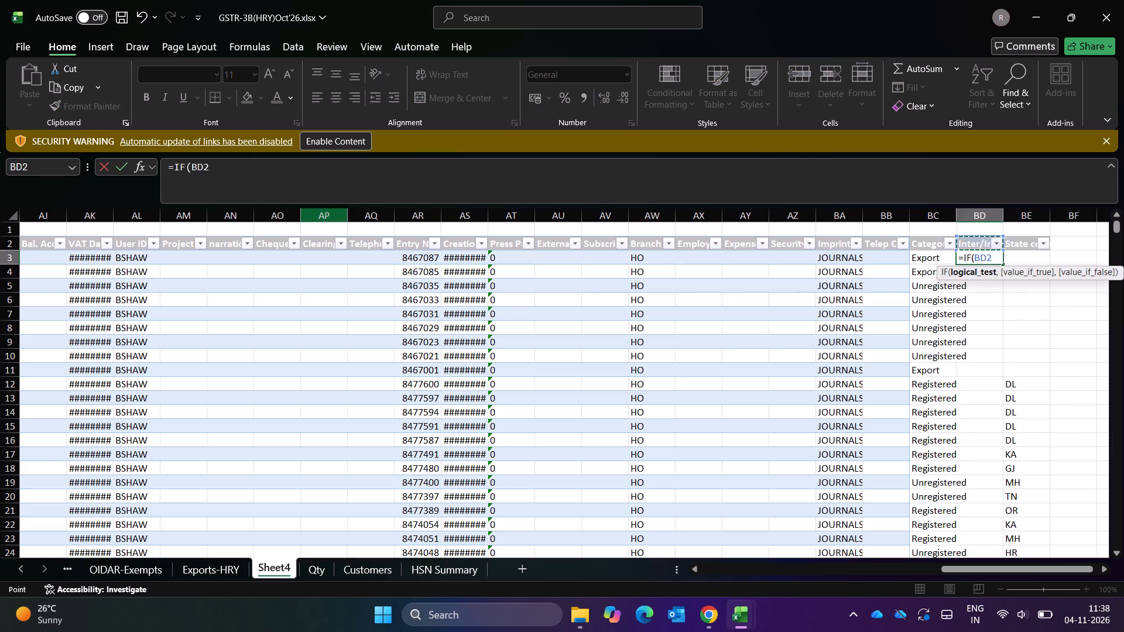
{"action": "key", "text": "Down"}
{"action": "key", "text": "comma"}
{"action": "key", "text": "BackSpace"}
{"action": "key", "text": "equal"}
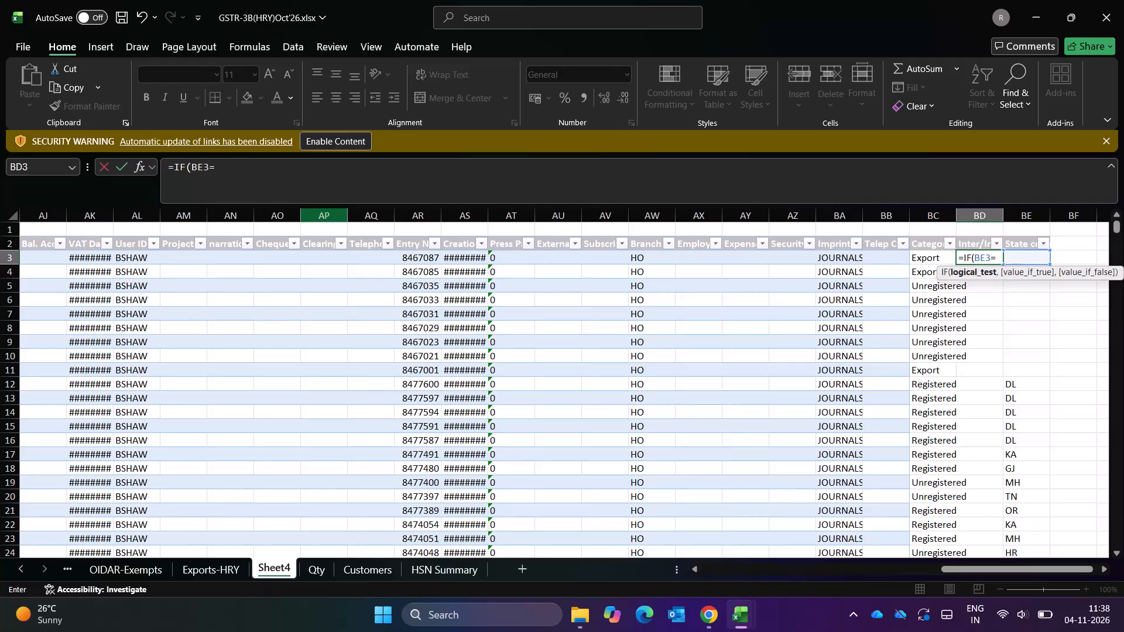
{"action": "key", "text": "shift+quotedbl"}
{"action": "key", "text": "h"}
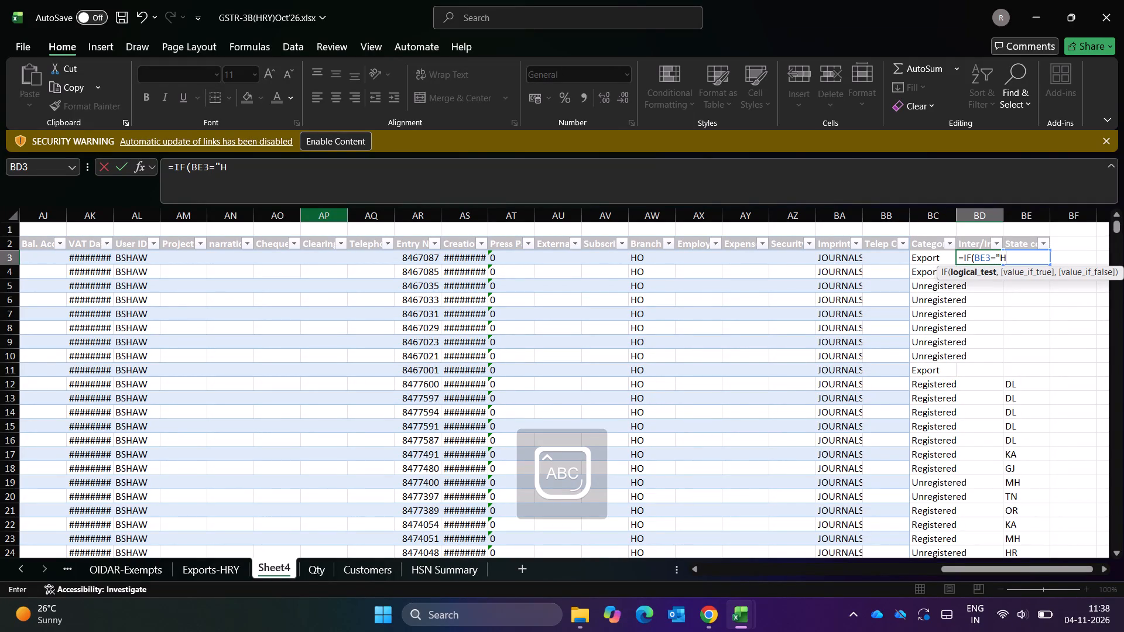
{"action": "key", "text": "r"}
{"action": "type", "text": "\",\""}
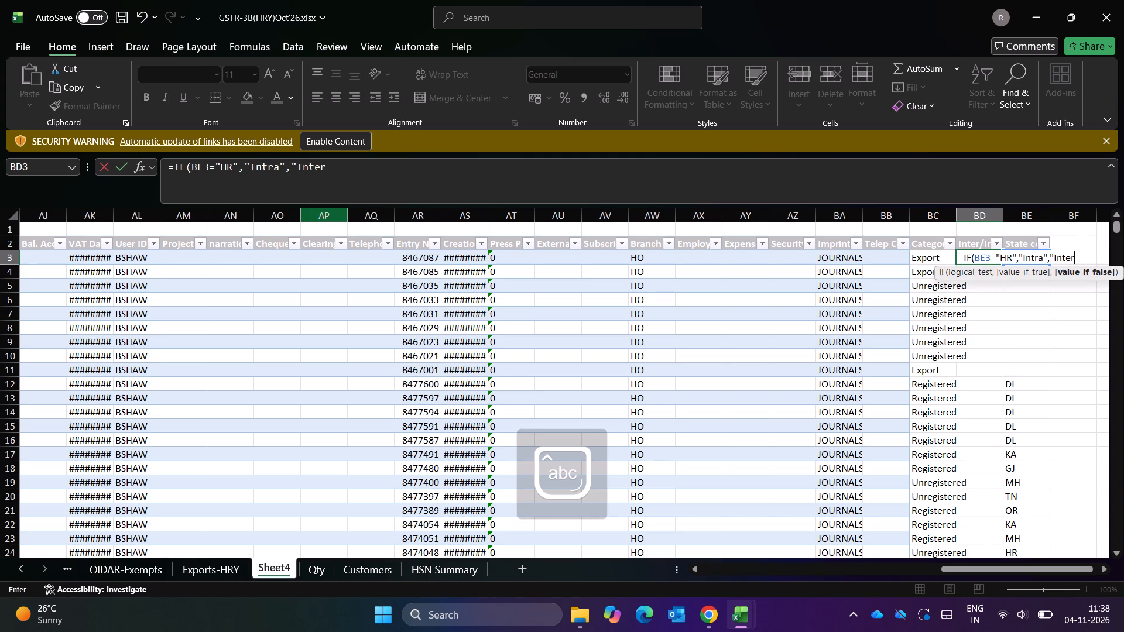
{"action": "key", "text": "shift+quotedbl"}
{"action": "key", "text": "Return"}
Fill the Inter/Intra formula from BD3 down to the last data row, BD2363.
{"action": "key", "text": "Left"}
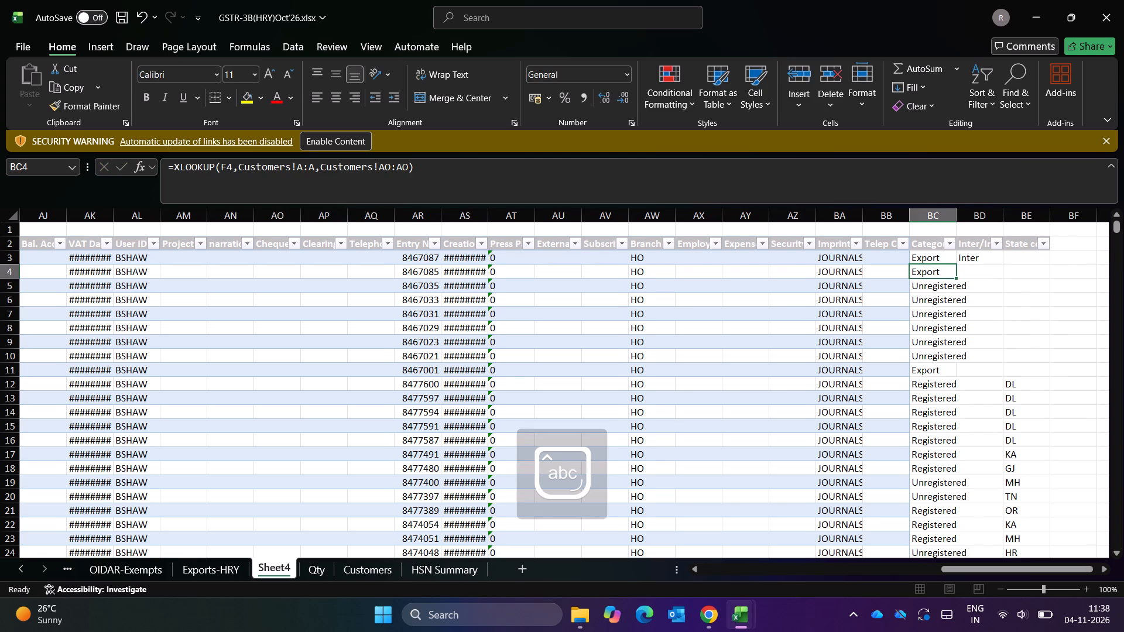
{"action": "key", "text": "ctrl+Down"}
{"action": "key", "text": "Right"}
{"action": "key", "text": "ctrl+shift+Up"}
{"action": "key", "text": "ctrl+d"}
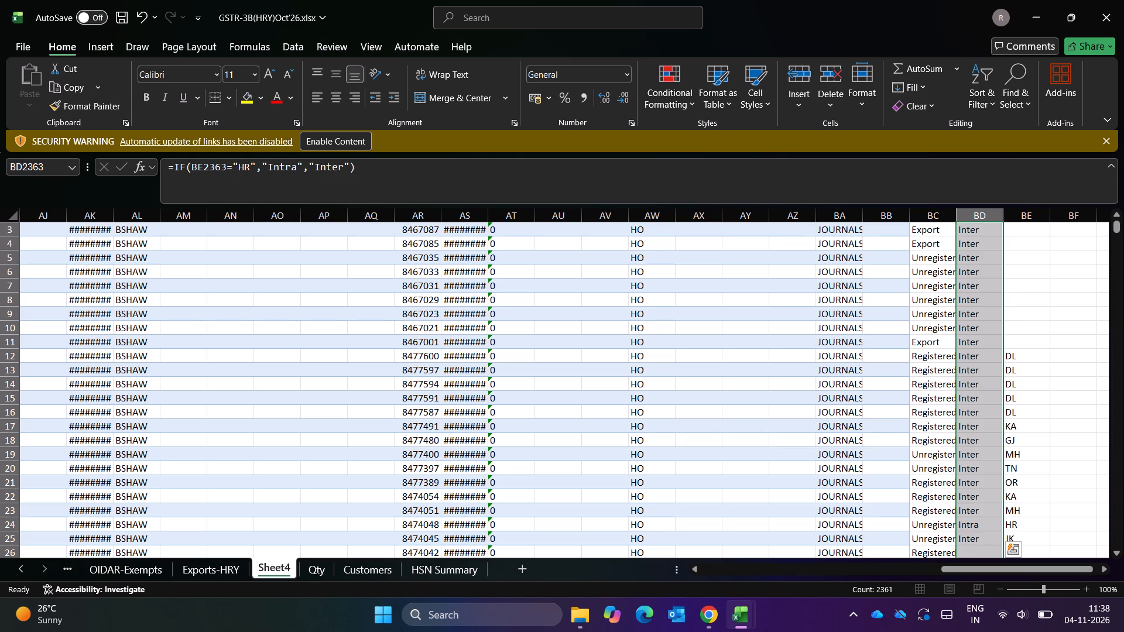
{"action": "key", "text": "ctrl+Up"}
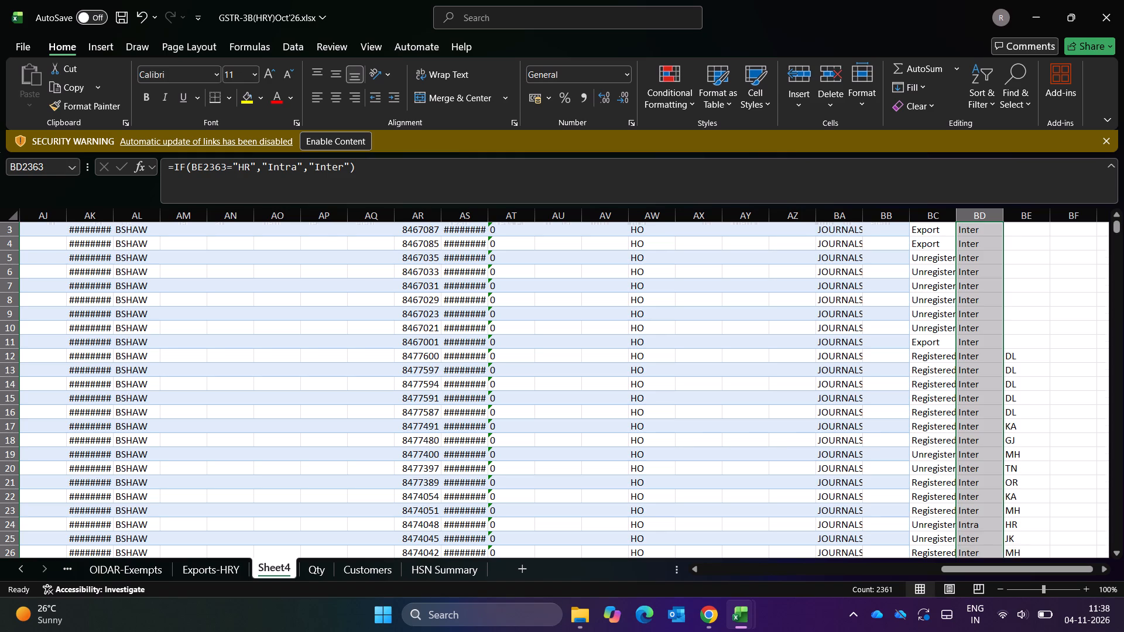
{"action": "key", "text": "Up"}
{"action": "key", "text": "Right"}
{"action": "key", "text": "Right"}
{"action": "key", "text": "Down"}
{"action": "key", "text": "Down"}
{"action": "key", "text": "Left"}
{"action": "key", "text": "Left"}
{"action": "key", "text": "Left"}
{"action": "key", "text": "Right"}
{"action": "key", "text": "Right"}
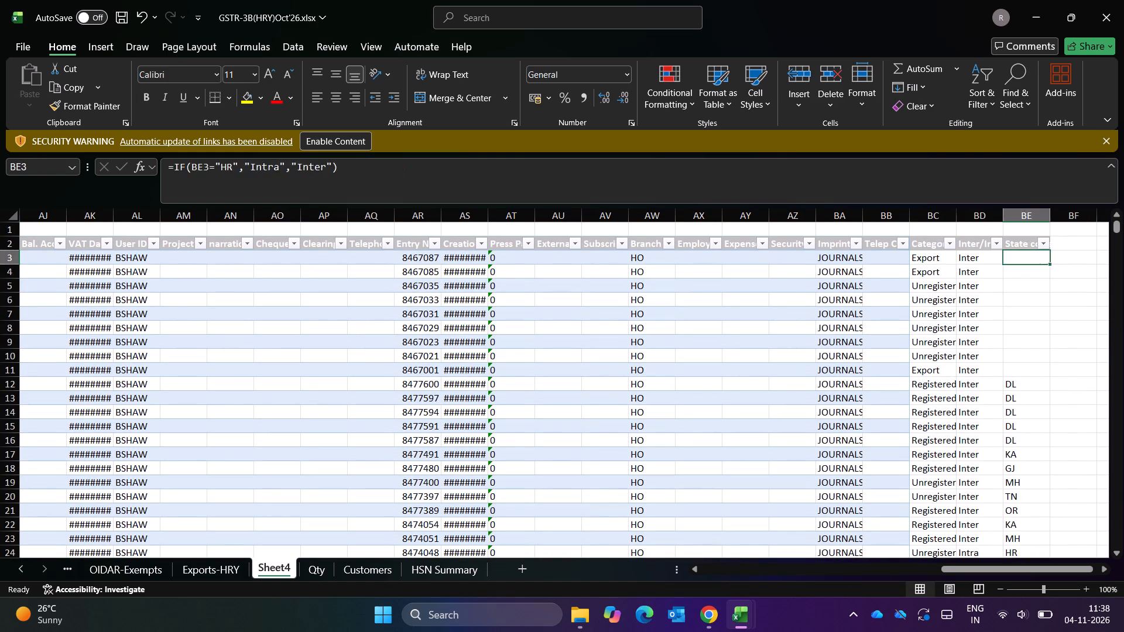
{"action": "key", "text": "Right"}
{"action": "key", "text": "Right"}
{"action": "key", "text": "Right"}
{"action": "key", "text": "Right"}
Convert the Category, Inter/Intra and State code formulas, from BC3:BE3 down to row 2363, to static values in place.
{"action": "key", "text": "Left"}
{"action": "key", "text": "Left"}
{"action": "key", "text": "Left"}
{"action": "key", "text": "Left"}
{"action": "key", "text": "Left"}
{"action": "key", "text": "Left"}
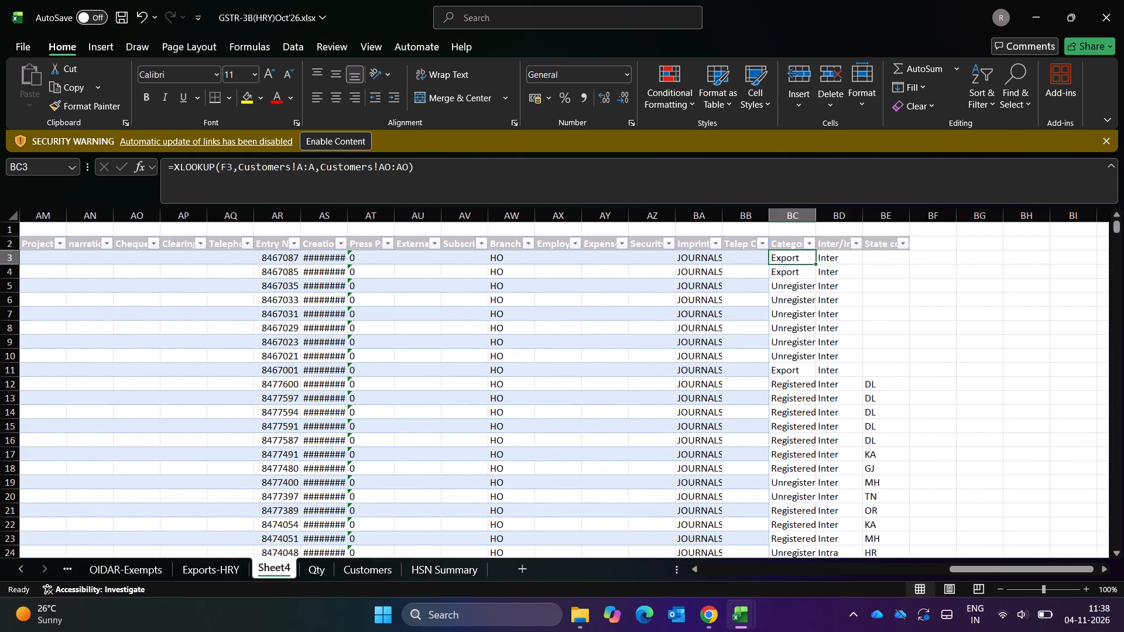
{"action": "key", "text": "shift+Right"}
{"action": "key", "text": "shift+Right"}
{"action": "key", "text": "ctrl+shift+Down"}
{"action": "key", "text": "ctrl+c"}
{"action": "key", "text": "ctrl+alt+v"}
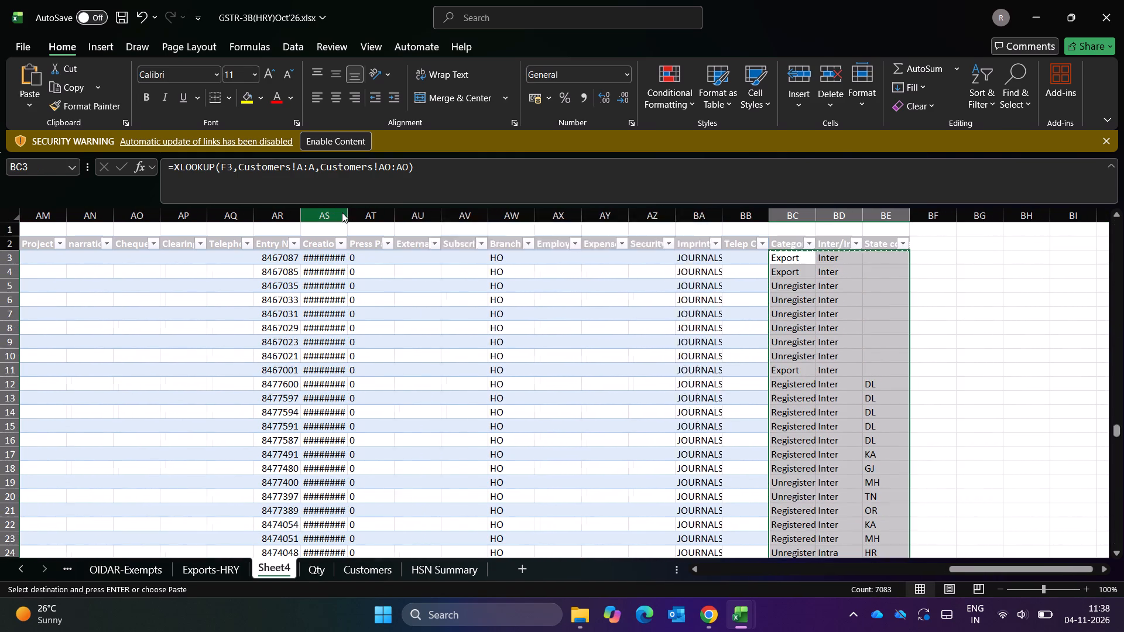
{"action": "key", "text": "v"}
{"action": "key", "text": "Return"}
{"action": "key", "text": "Escape"}
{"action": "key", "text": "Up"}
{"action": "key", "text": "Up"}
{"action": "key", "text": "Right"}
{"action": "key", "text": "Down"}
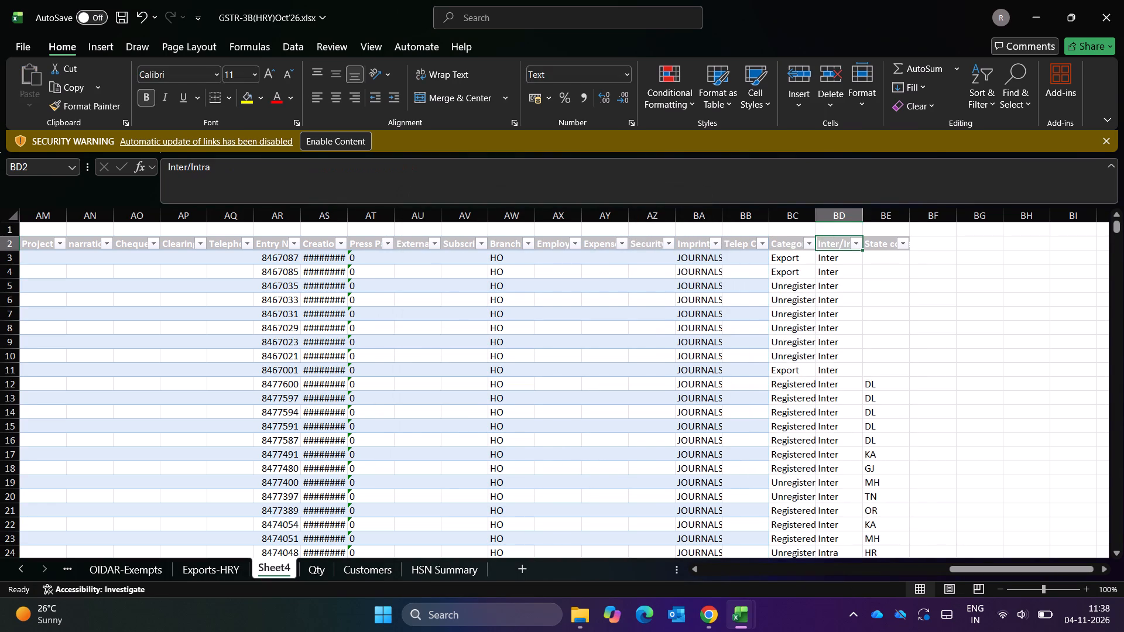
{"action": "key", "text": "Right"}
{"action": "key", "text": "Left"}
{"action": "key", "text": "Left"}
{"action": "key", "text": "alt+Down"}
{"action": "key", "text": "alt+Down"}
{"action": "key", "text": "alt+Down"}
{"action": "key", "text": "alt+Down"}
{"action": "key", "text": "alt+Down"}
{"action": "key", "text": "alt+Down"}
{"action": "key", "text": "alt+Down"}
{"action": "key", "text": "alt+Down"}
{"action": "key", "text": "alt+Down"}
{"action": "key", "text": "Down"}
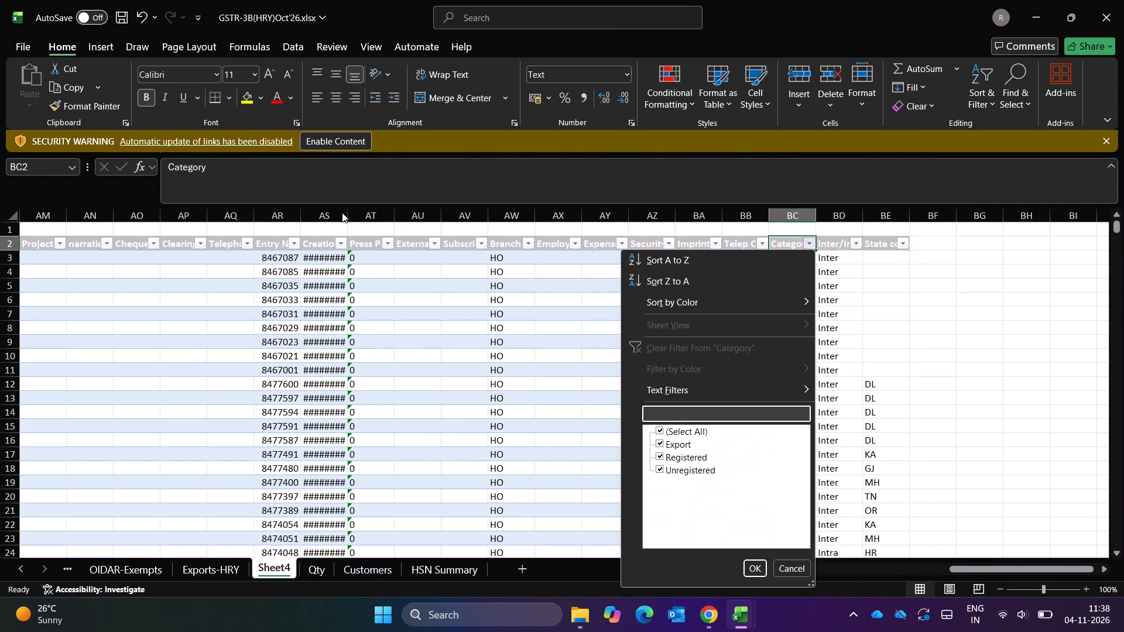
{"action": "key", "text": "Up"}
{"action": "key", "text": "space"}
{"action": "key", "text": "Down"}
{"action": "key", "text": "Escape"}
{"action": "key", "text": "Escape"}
Filter the State code column to show only the blank entries.
{"action": "key", "text": "Right"}
{"action": "key", "text": "Right"}
{"action": "key", "text": "alt+Down"}
{"action": "key", "text": "alt+Down"}
{"action": "key", "text": "alt+Down"}
{"action": "key", "text": "alt+Down"}
{"action": "key", "text": "alt+Down"}
{"action": "key", "text": "alt+Down"}
{"action": "key", "text": "alt+Down"}
{"action": "key", "text": "alt+Down"}
{"action": "key", "text": "alt+Down"}
{"action": "key", "text": "alt+Down"}
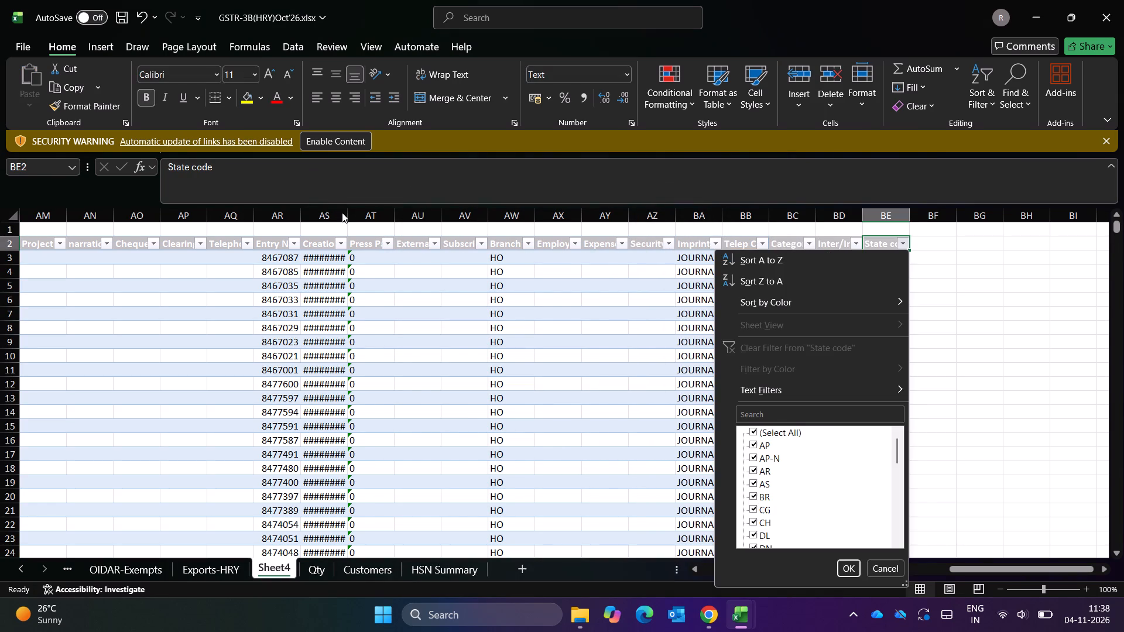
{"action": "key", "text": "Down"}
{"action": "key", "text": "Up"}
{"action": "key", "text": "space"}
{"action": "key", "text": "End"}
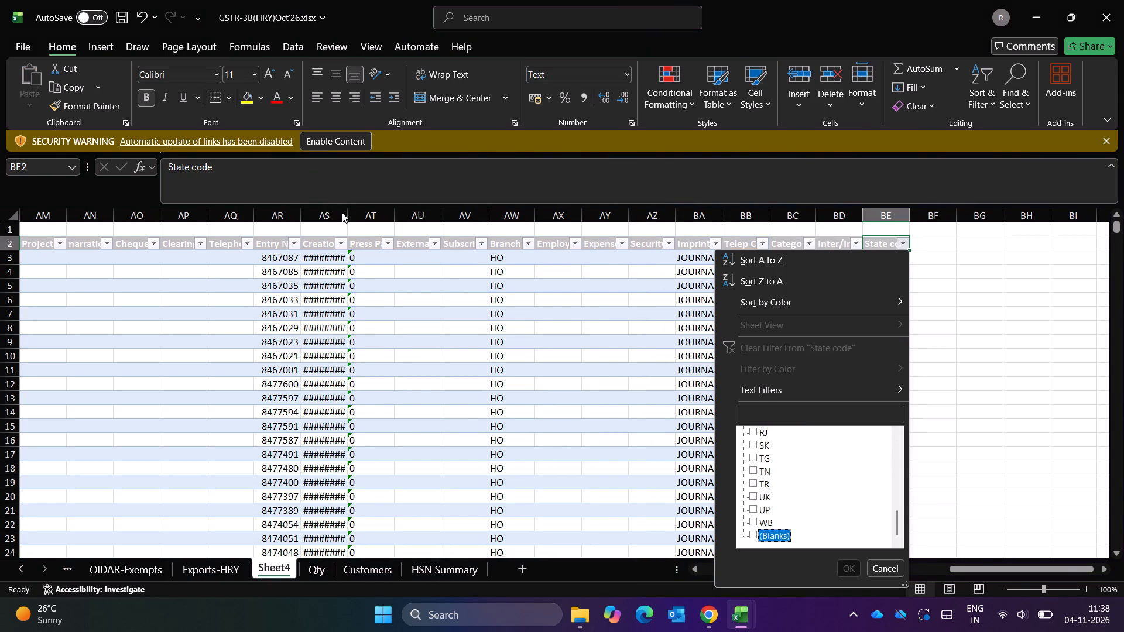
{"action": "key", "text": "space"}
{"action": "key", "text": "Return"}
Examine the rows with blank state codes across the sheet, from the posting and source details to the classification columns.
{"action": "key", "text": "Down"}
{"action": "key", "text": "Down"}
{"action": "key", "text": "Left"}
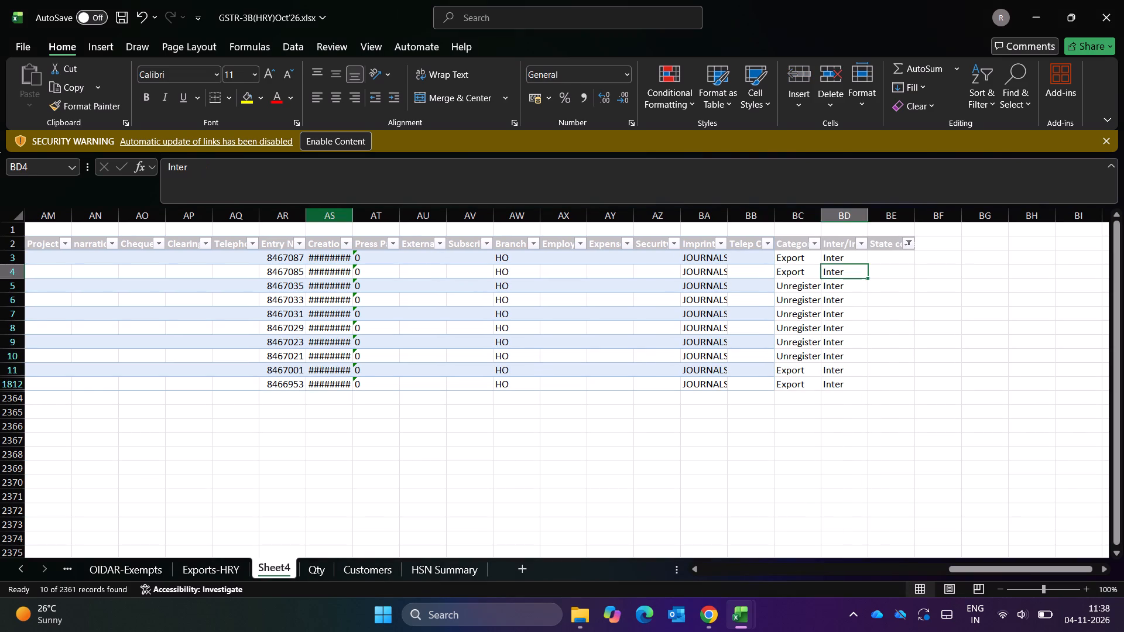
{"action": "key", "text": "Left"}
{"action": "key", "text": "Up"}
{"action": "key", "text": "Up"}
{"action": "key", "text": "ctrl+Left"}
{"action": "key", "text": "Right"}
{"action": "key", "text": "Right"}
{"action": "key", "text": "Right"}
{"action": "key", "text": "Right"}
{"action": "key", "text": "Right"}
{"action": "key", "text": "Right"}
{"action": "key", "text": "Right"}
{"action": "key", "text": "Right"}
{"action": "key", "text": "Right"}
{"action": "key", "text": "Right"}
{"action": "key", "text": "Right"}
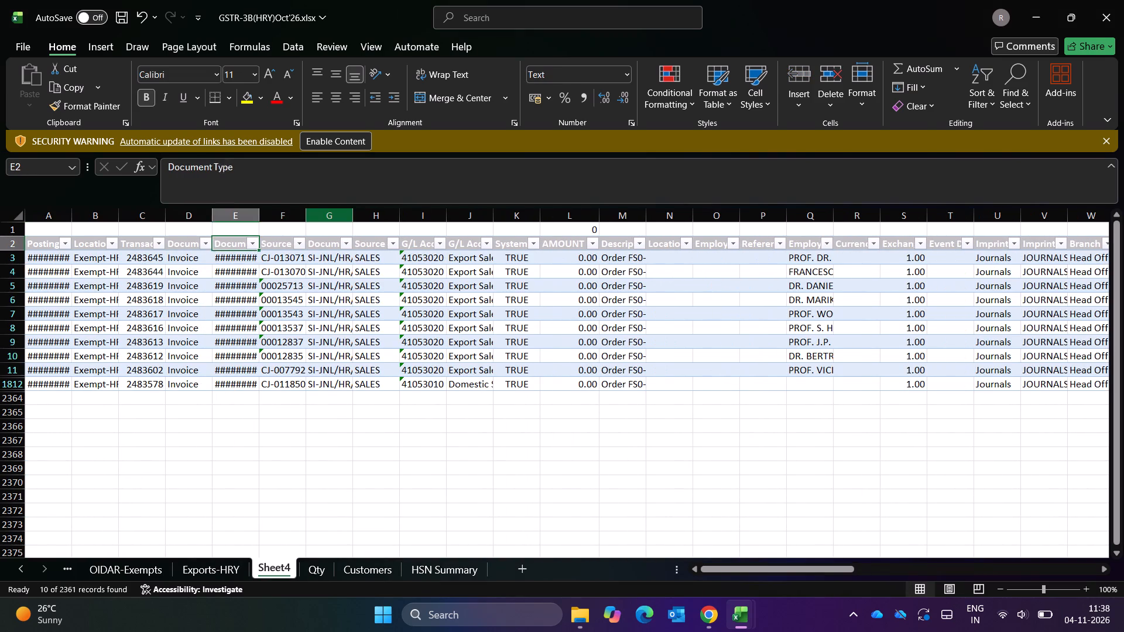
{"action": "key", "text": "ctrl+Right"}
{"action": "key", "text": "Left"}
{"action": "key", "text": "Left"}
{"action": "key", "text": "Left"}
{"action": "key", "text": "Right"}
{"action": "key", "text": "Right"}
{"action": "key", "text": "Right"}
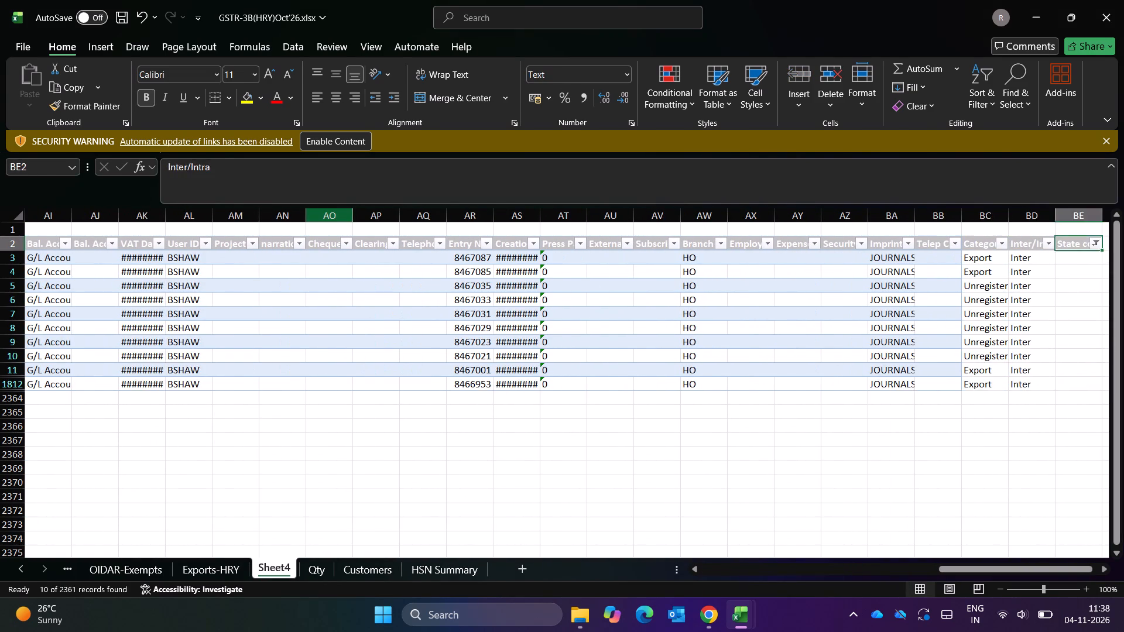
{"action": "key", "text": "Right"}
{"action": "key", "text": "Right"}
Clear the Category and Inter/Intra values of all filtered rows, from BC3:BD3 down to row 1812.
{"action": "key", "text": "Left"}
{"action": "key", "text": "Left"}
{"action": "key", "text": "Left"}
{"action": "key", "text": "Left"}
{"action": "key", "text": "Down"}
{"action": "key", "text": "shift+Right"}
{"action": "key", "text": "shift+Down"}
{"action": "key", "text": "shift+Down"}
{"action": "key", "text": "shift+Down"}
{"action": "key", "text": "shift+Down"}
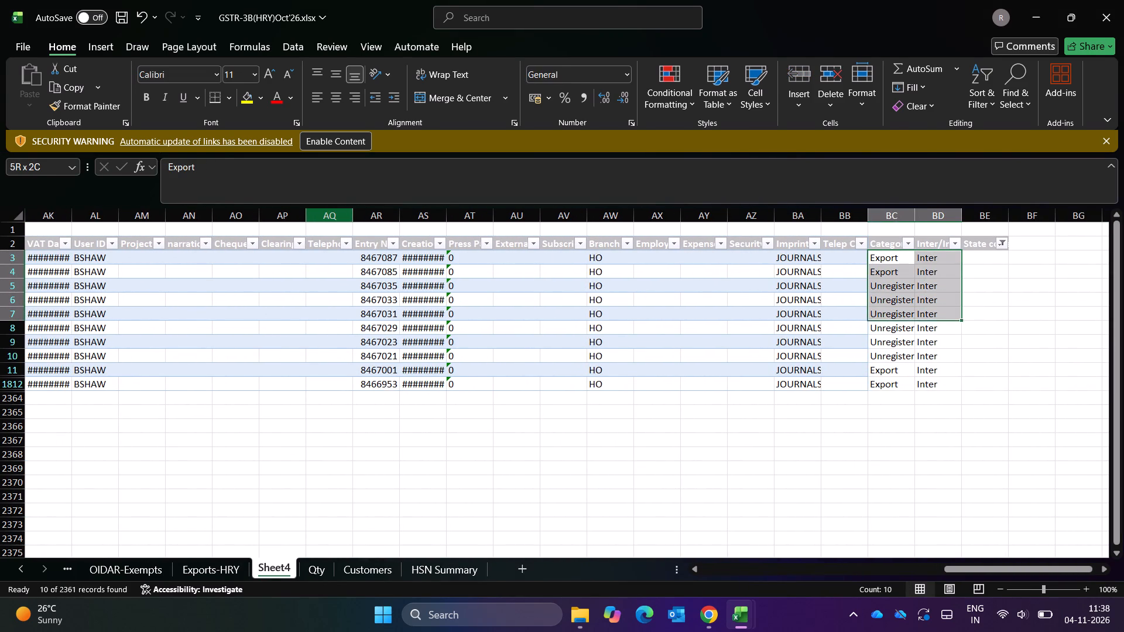
{"action": "key", "text": "shift+Down"}
{"action": "key", "text": "shift+Down"}
{"action": "key", "text": "shift+Down"}
{"action": "key", "text": "shift+Down"}
{"action": "key", "text": "shift+Down"}
{"action": "key", "text": "Delete"}
Reselect all values in the State code filter so every row is shown, and return to the Category header.
{"action": "key", "text": "Up"}
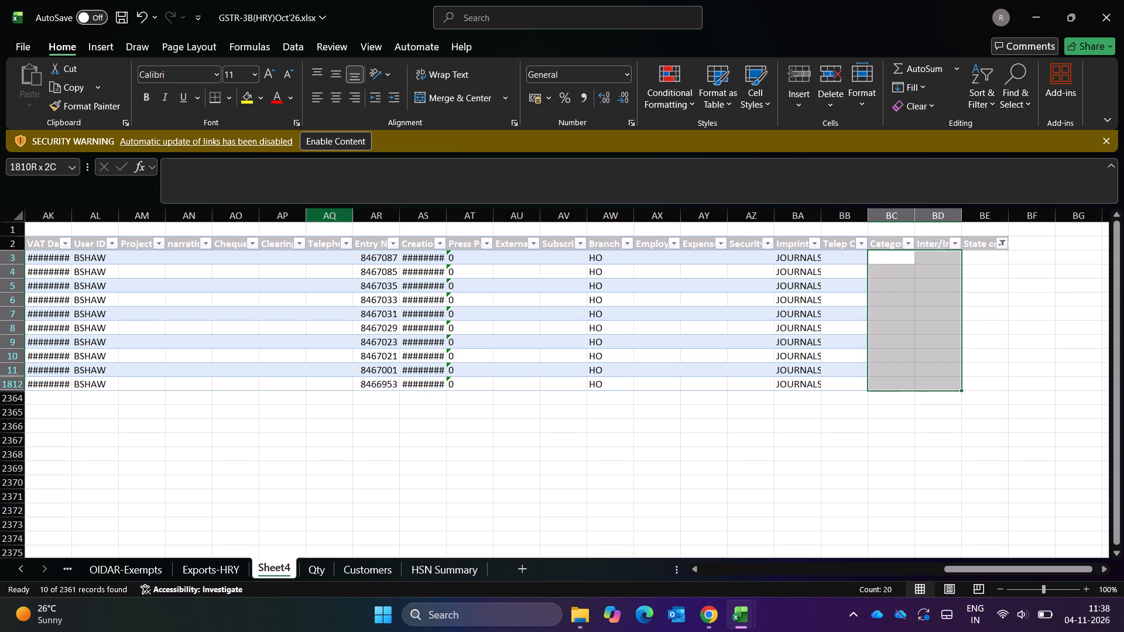
{"action": "key", "text": "Up"}
{"action": "key", "text": "Right"}
{"action": "key", "text": "Right"}
{"action": "key", "text": "Down"}
{"action": "key", "text": "Down"}
{"action": "key", "text": "Escape"}
{"action": "key", "text": "Up"}
{"action": "key", "text": "alt+Down"}
{"action": "key", "text": "alt+Down"}
{"action": "key", "text": "alt+Down"}
{"action": "key", "text": "alt+Down"}
{"action": "key", "text": "alt+Down"}
{"action": "key", "text": "alt+Down"}
{"action": "key", "text": "alt+Down"}
{"action": "key", "text": "alt+Down"}
{"action": "key", "text": "alt+Down"}
{"action": "key", "text": "alt+Down"}
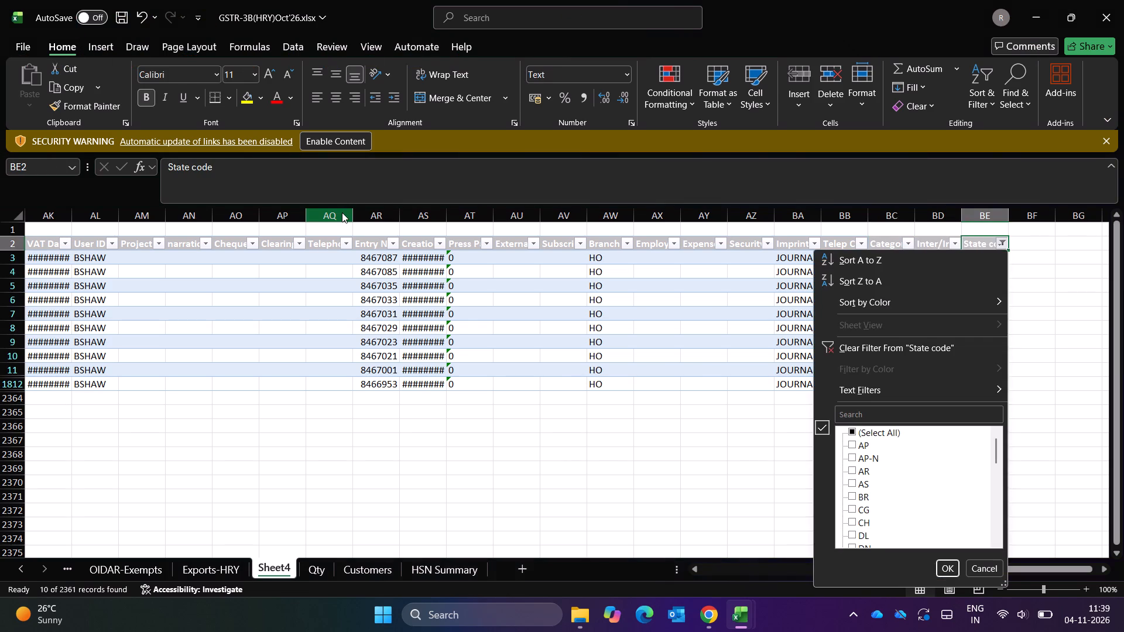
{"action": "key", "text": "space"}
{"action": "key", "text": "Return"}
{"action": "key", "text": "Left"}
{"action": "key", "text": "Left"}
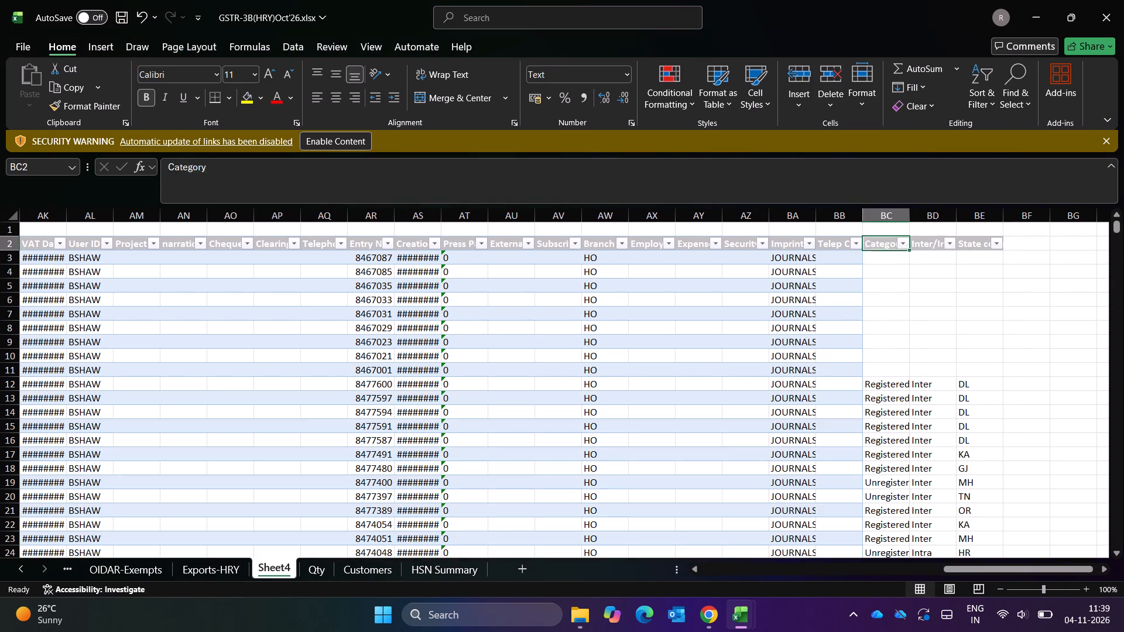
Insert a PivotTable from the Sheet4 range A2:BE2363, placed on the same sheet below the data at cell A2367.
{"action": "key", "text": "Left"}
{"action": "key", "text": "Down"}
{"action": "key", "text": "Down"}
{"action": "key", "text": "ctrl+Down"}
{"action": "key", "text": "Down"}
{"action": "key", "text": "Up"}
{"action": "key", "text": "ctrl+Up"}
{"action": "key", "text": "ctrl+Up"}
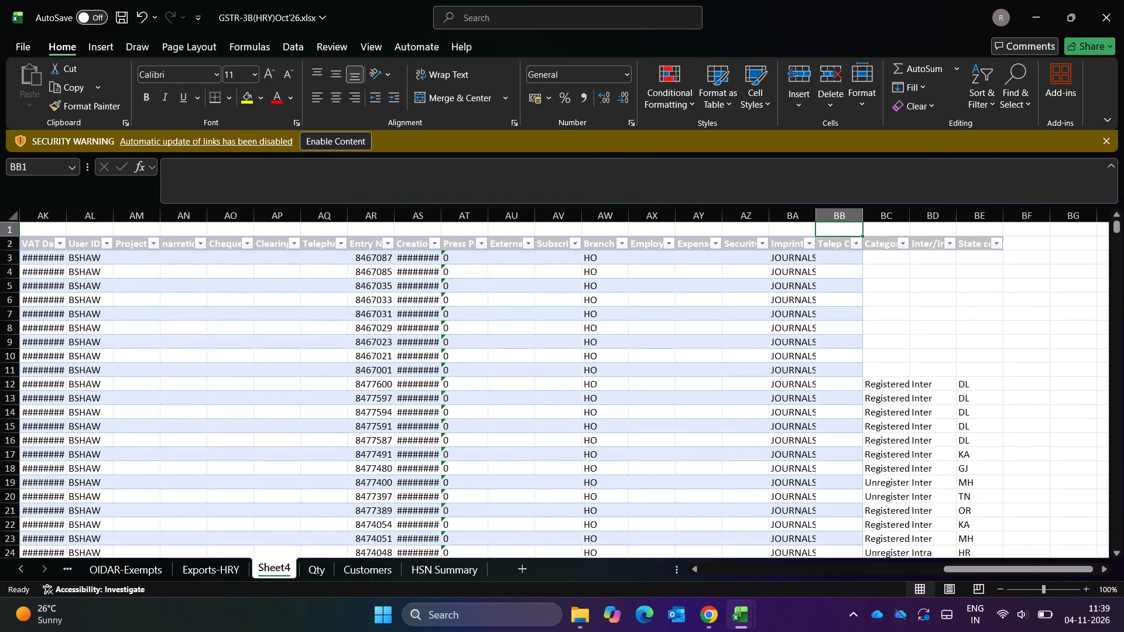
{"action": "key", "text": "Down"}
{"action": "key", "text": "ctrl+Left"}
{"action": "key", "text": "ctrl+Left"}
{"action": "key", "text": "ctrl+Left"}
{"action": "key", "text": "Right"}
{"action": "key", "text": "Left"}
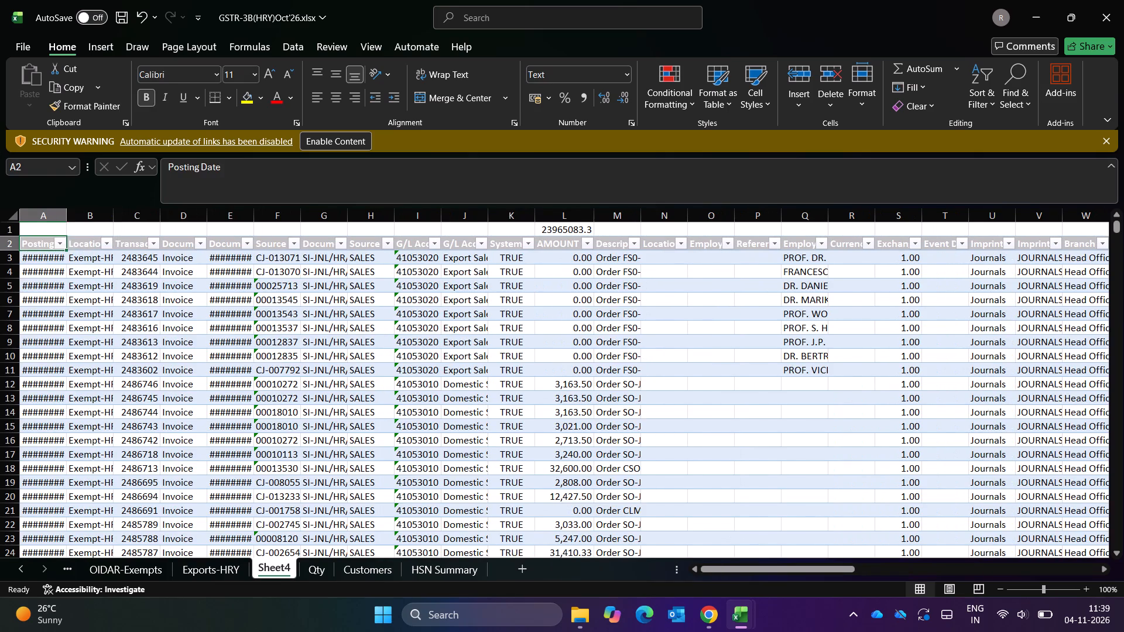
{"action": "key", "text": "ctrl+Down"}
{"action": "key", "text": "alt+n"}
{"action": "key", "text": "v"}
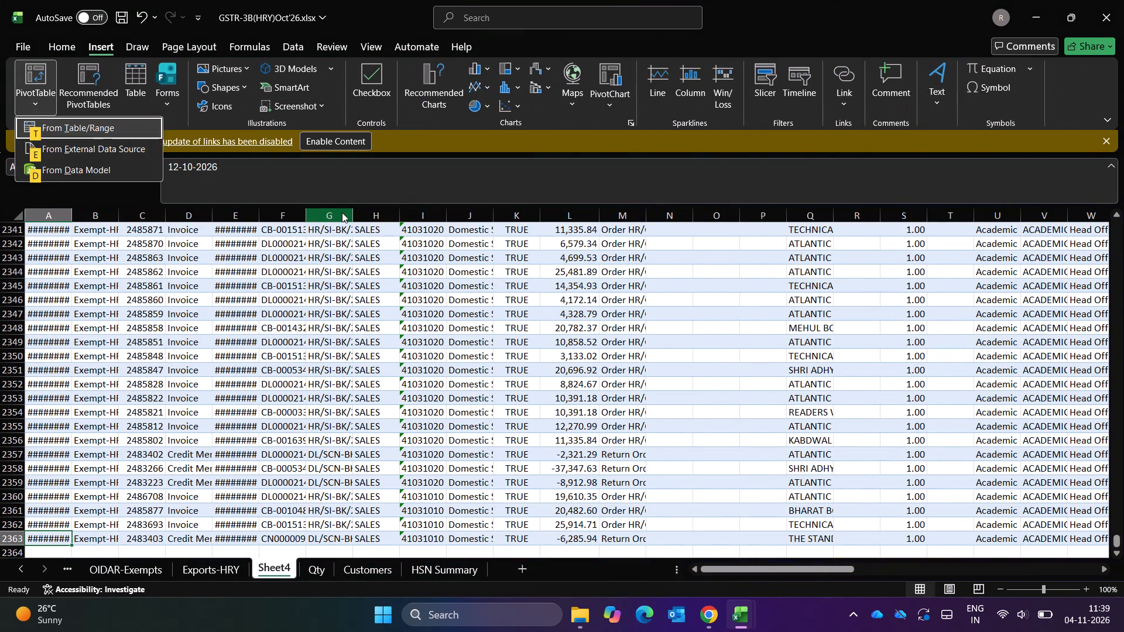
{"action": "key", "text": "Return"}
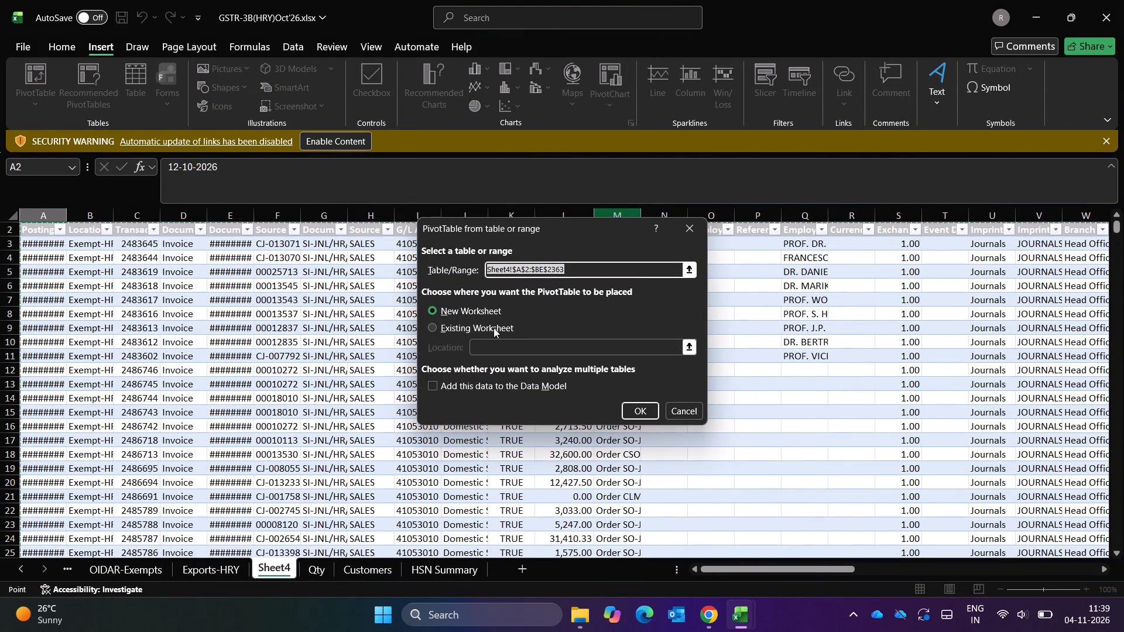
{"action": "left_click", "coordinate": [494, 328]}
{"action": "key", "text": "ctrl+Down"}
{"action": "key", "text": "Down"}
{"action": "key", "text": "ctrl+Up"}
{"action": "key", "text": "Down"}
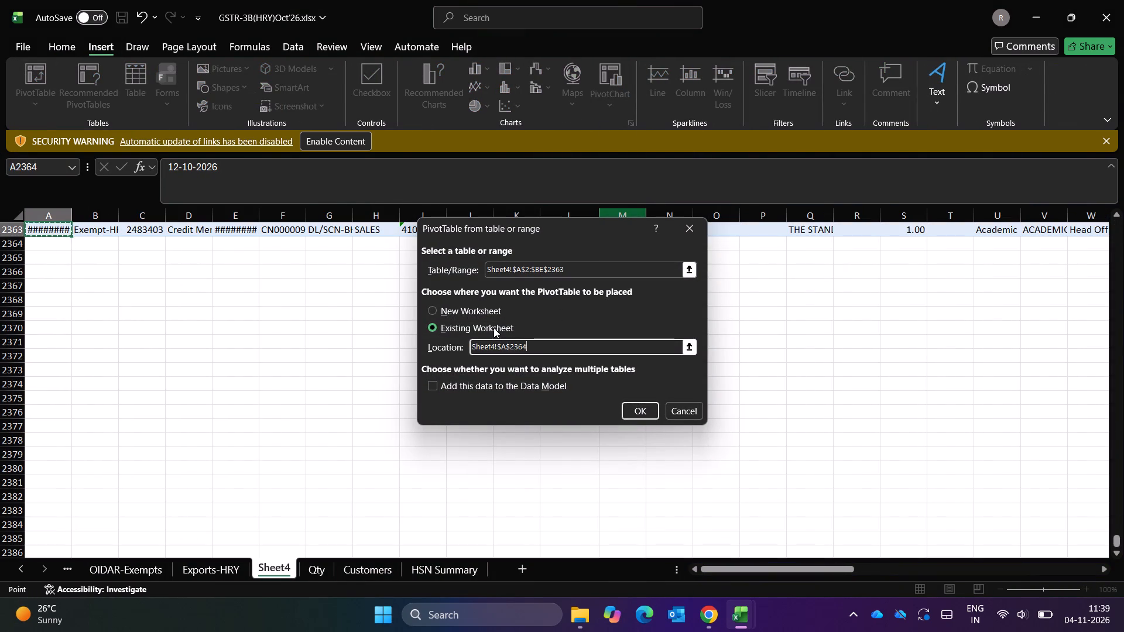
{"action": "key", "text": "Down"}
{"action": "key", "text": "Down"}
{"action": "key", "text": "Down"}
{"action": "left_click", "coordinate": [652, 407]}
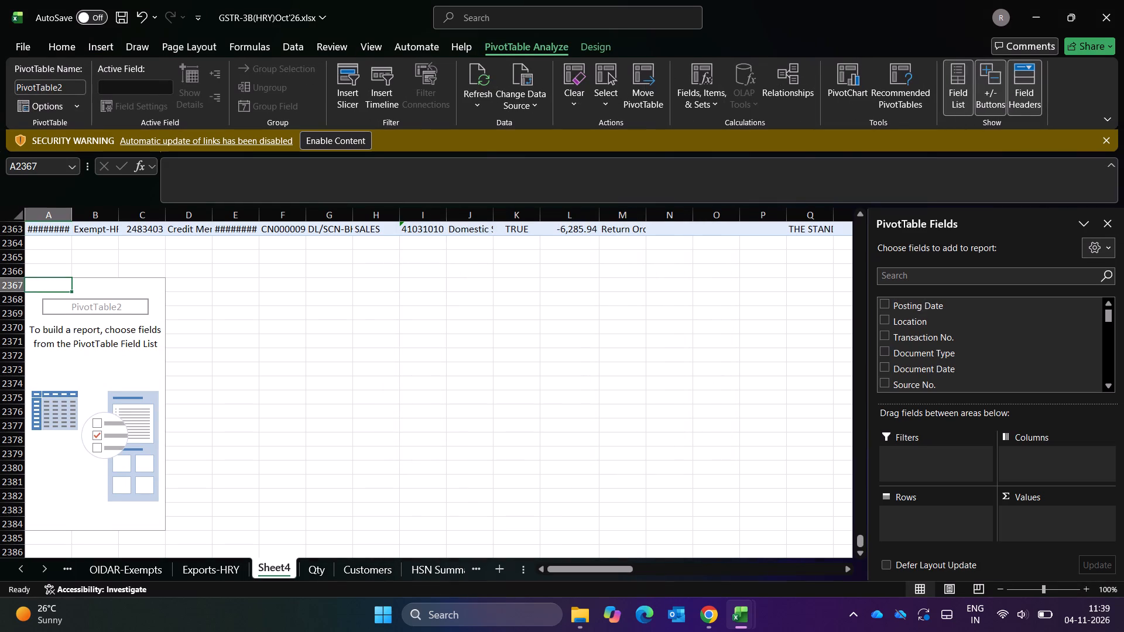
Add the G/L Account Name field to the rows of the new PivotTable.
{"action": "left_click", "coordinate": [934, 276]}
{"action": "type", "text": "gl"}
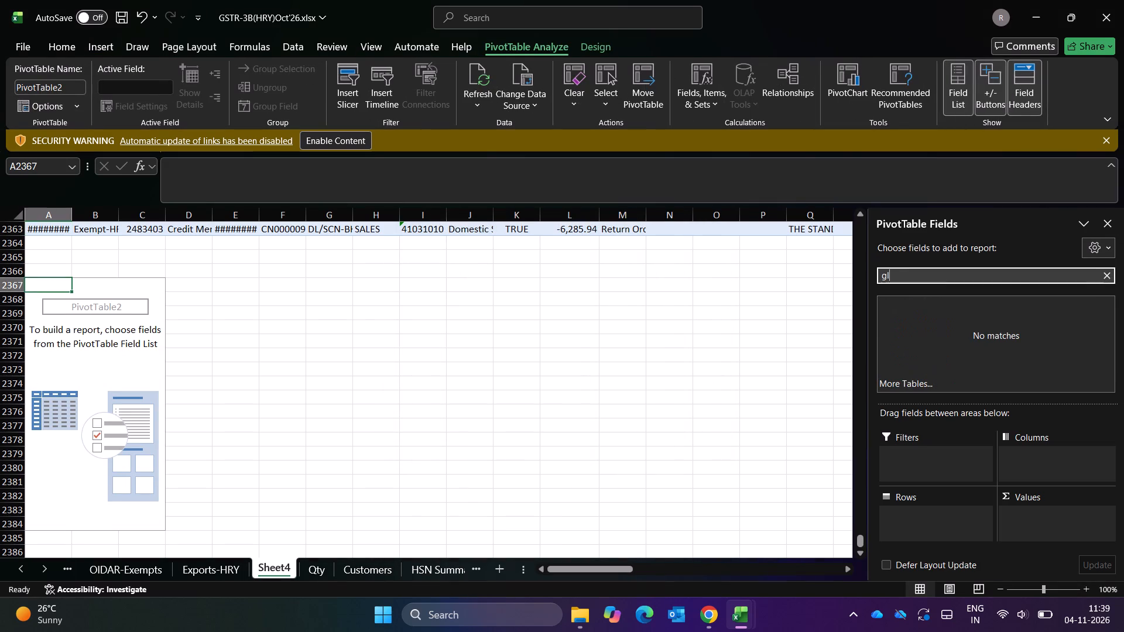
{"action": "key", "text": "BackSpace"}
{"action": "key", "text": "Down"}
{"action": "key", "text": "Down"}
{"action": "key", "text": "Down"}
{"action": "key", "text": "Down"}
{"action": "key", "text": "space"}
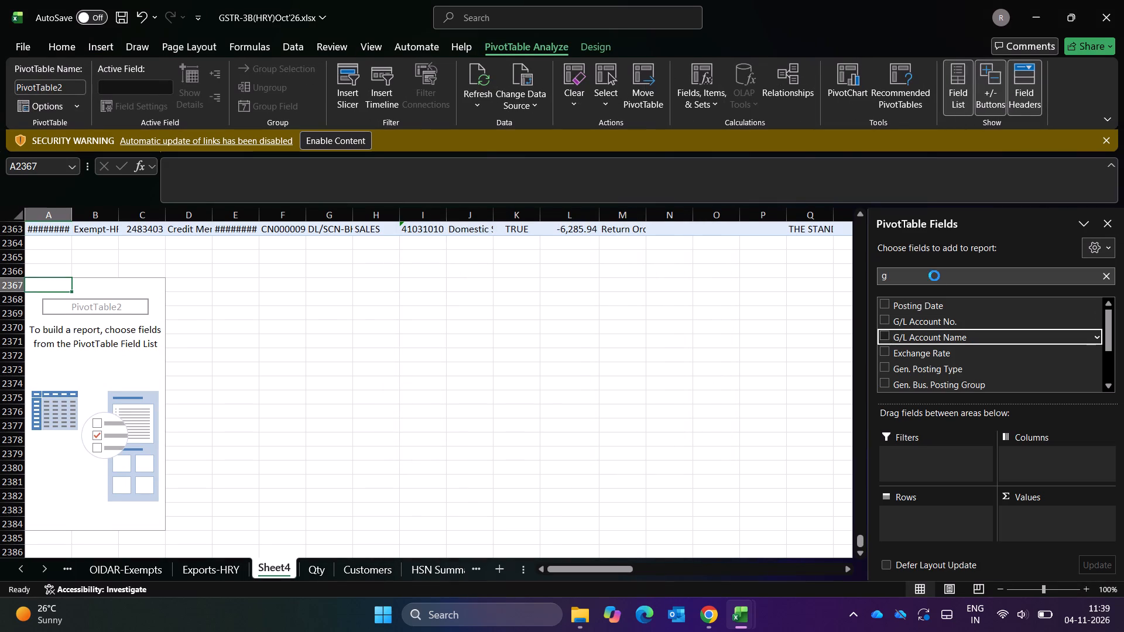
Look through the PivotTable fields matching the search "g", from Posting Date down to Category.
{"action": "key", "text": "Down"}
{"action": "key", "text": "Down"}
{"action": "key", "text": "Down"}
{"action": "key", "text": "Down"}
{"action": "key", "text": "Down"}
{"action": "key", "text": "Down"}
{"action": "key", "text": "Down"}
{"action": "key", "text": "Down"}
{"action": "key", "text": "Up"}
{"action": "key", "text": "Up"}
{"action": "key", "text": "Up"}
{"action": "key", "text": "Up"}
{"action": "key", "text": "Up"}
{"action": "key", "text": "Up"}
{"action": "key", "text": "Up"}
{"action": "key", "text": "Up"}
{"action": "key", "text": "Up"}
{"action": "key", "text": "Up"}
{"action": "key", "text": "Up"}
{"action": "key", "text": "Up"}
{"action": "key", "text": "Up"}
{"action": "key", "text": "Up"}
{"action": "key", "text": "Up"}
{"action": "key", "text": "Up"}
{"action": "key", "text": "Up"}
{"action": "key", "text": "Up"}
{"action": "key", "text": "Up"}
{"action": "key", "text": "Up"}
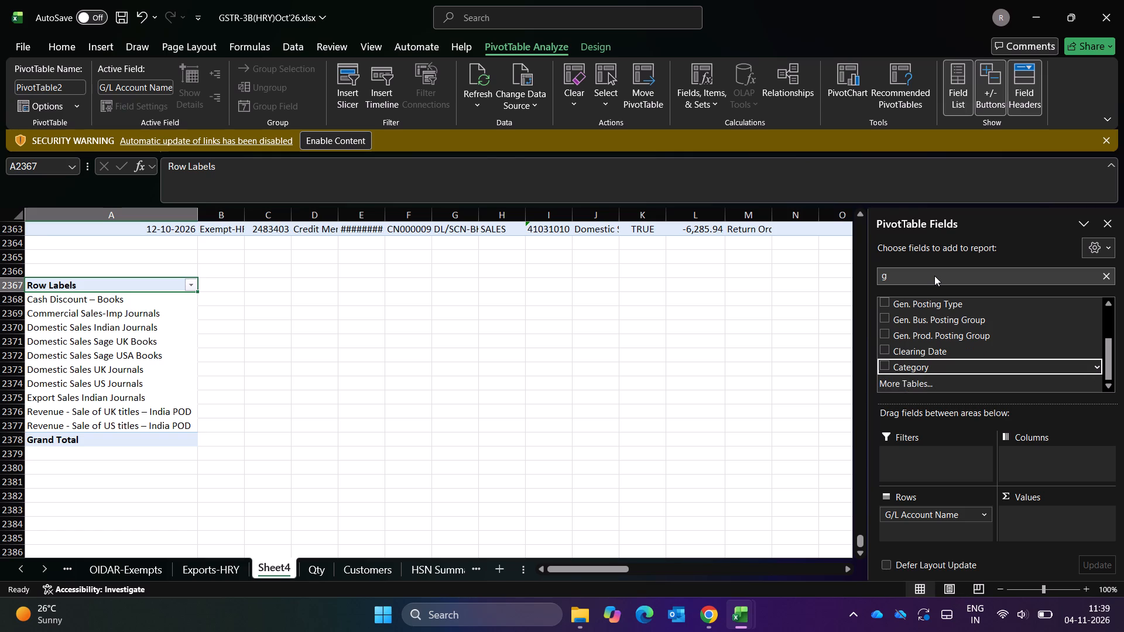
{"action": "key", "text": "Down"}
{"action": "key", "text": "Down"}
{"action": "key", "text": "Down"}
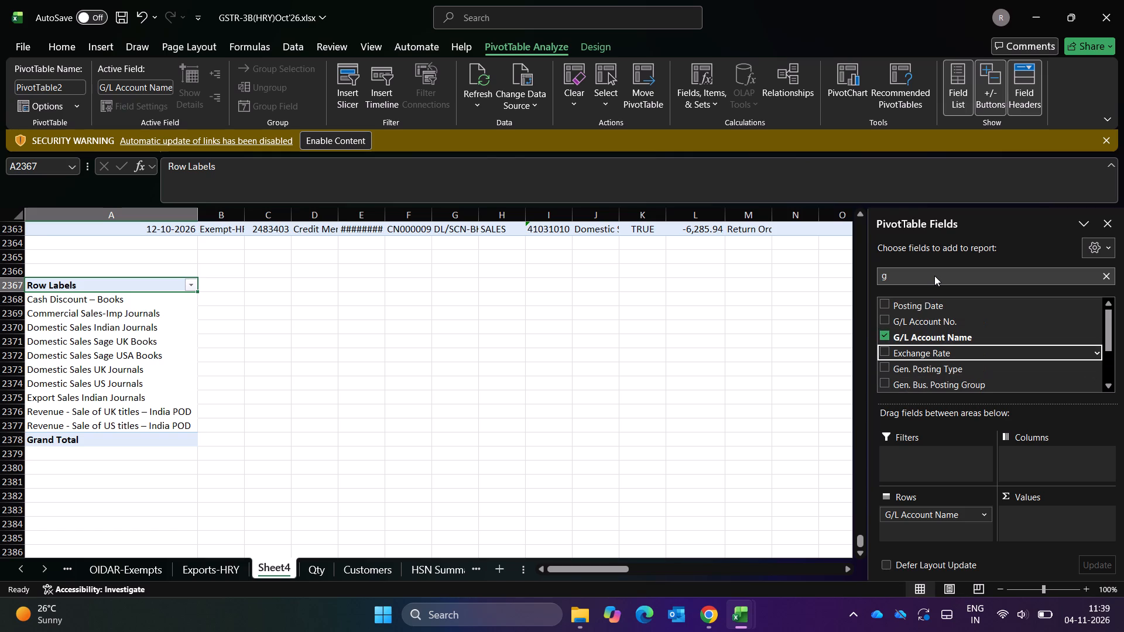
{"action": "key", "text": "Up"}
{"action": "key", "text": "Up"}
{"action": "key", "text": "Up"}
{"action": "key", "text": "Up"}
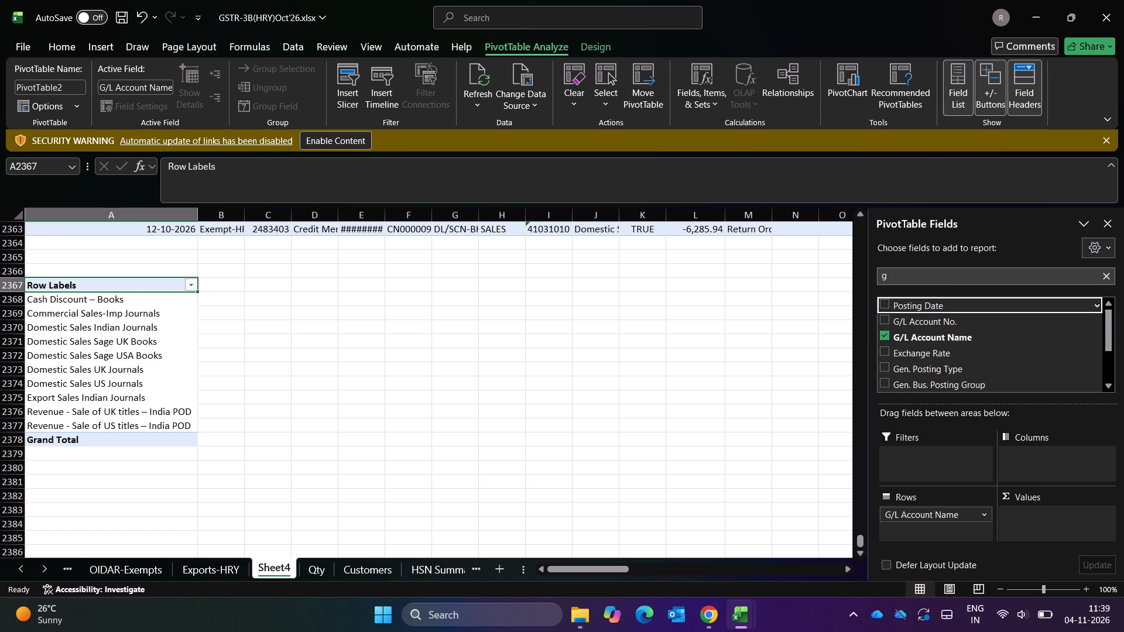
Search the PivotTable fields for "amou" and add AMOUNT as a summed value.
{"action": "left_click", "coordinate": [915, 276]}
{"action": "key", "text": "BackSpace"}
{"action": "key", "text": "BackSpace"}
{"action": "type", "text": "amou"}
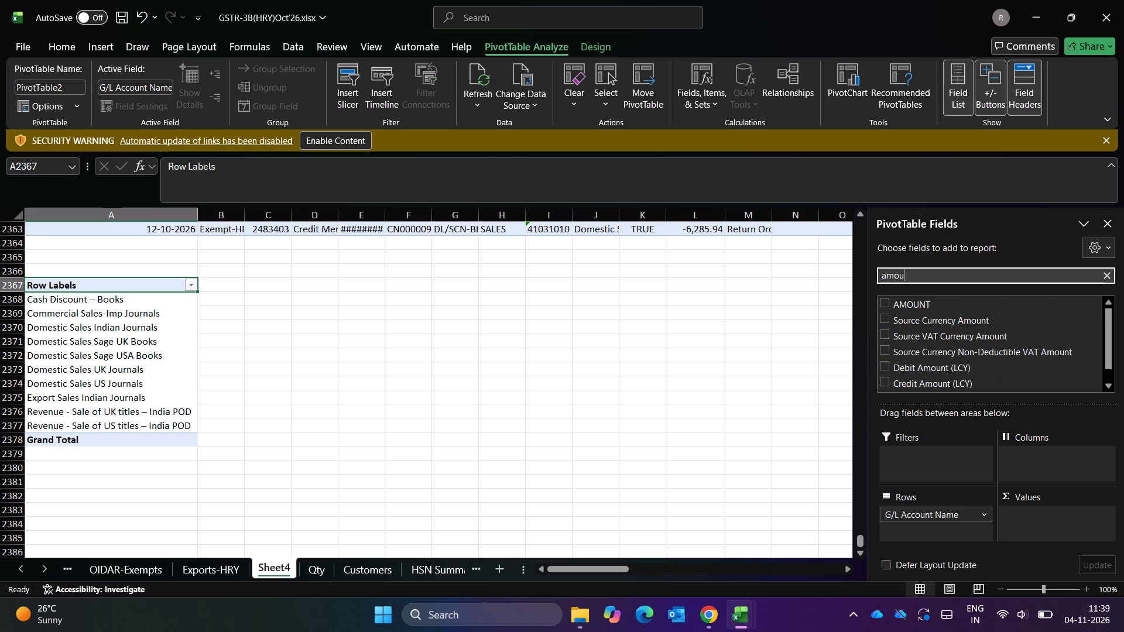
{"action": "key", "text": "Down"}
{"action": "key", "text": "Down"}
{"action": "key", "text": "Down"}
{"action": "key", "text": "space"}
{"action": "key", "text": "Up"}
{"action": "key", "text": "space"}
{"action": "key", "text": "Down"}
{"action": "key", "text": "space"}
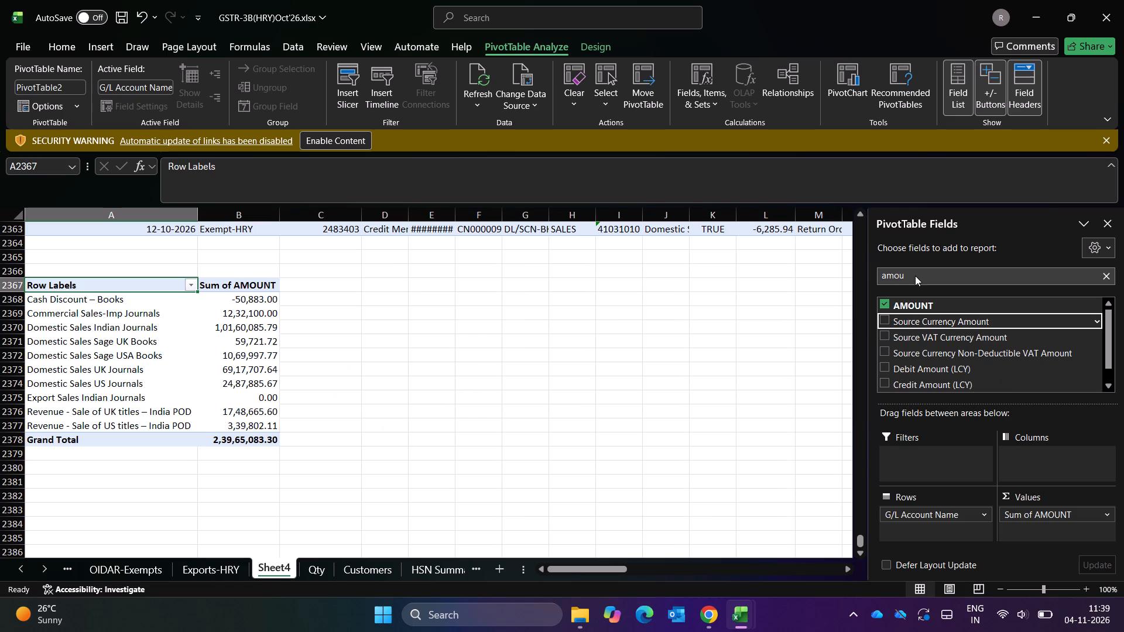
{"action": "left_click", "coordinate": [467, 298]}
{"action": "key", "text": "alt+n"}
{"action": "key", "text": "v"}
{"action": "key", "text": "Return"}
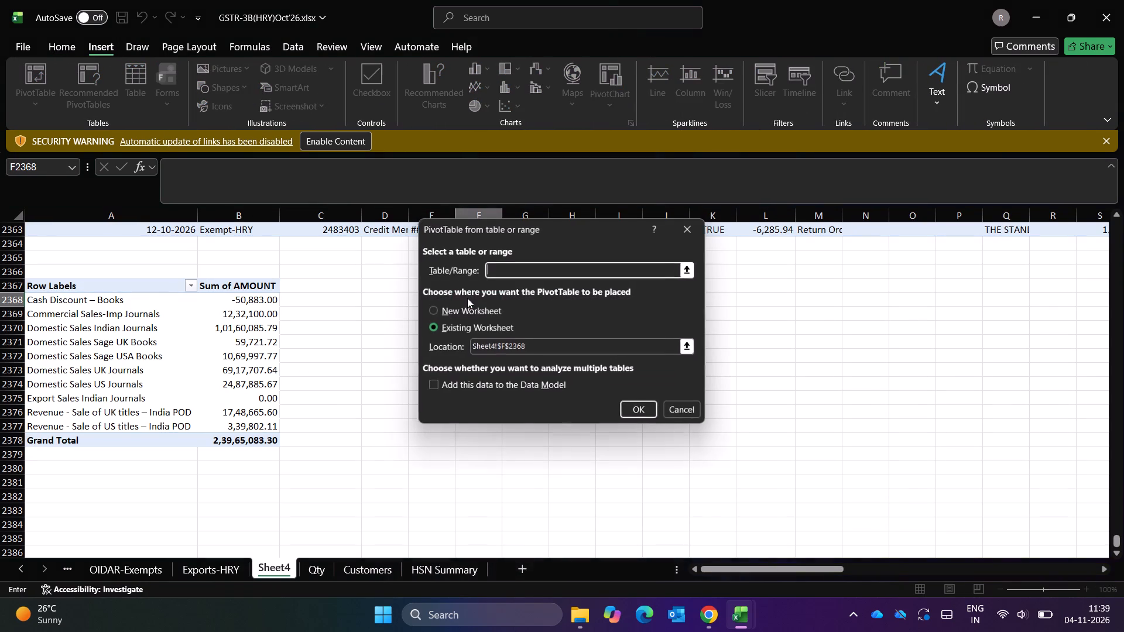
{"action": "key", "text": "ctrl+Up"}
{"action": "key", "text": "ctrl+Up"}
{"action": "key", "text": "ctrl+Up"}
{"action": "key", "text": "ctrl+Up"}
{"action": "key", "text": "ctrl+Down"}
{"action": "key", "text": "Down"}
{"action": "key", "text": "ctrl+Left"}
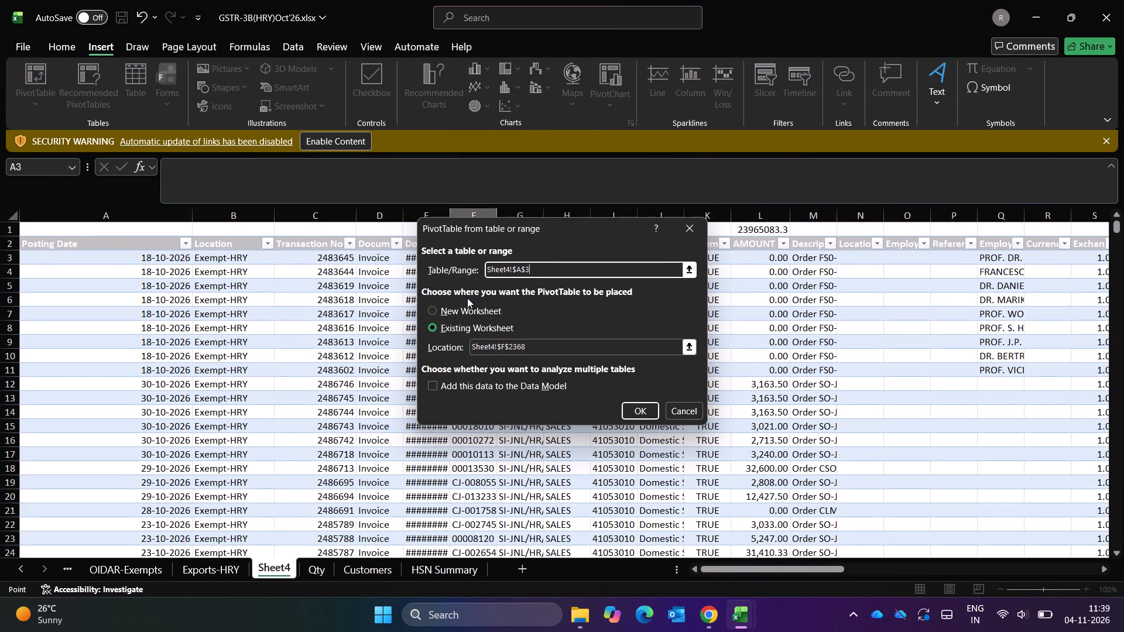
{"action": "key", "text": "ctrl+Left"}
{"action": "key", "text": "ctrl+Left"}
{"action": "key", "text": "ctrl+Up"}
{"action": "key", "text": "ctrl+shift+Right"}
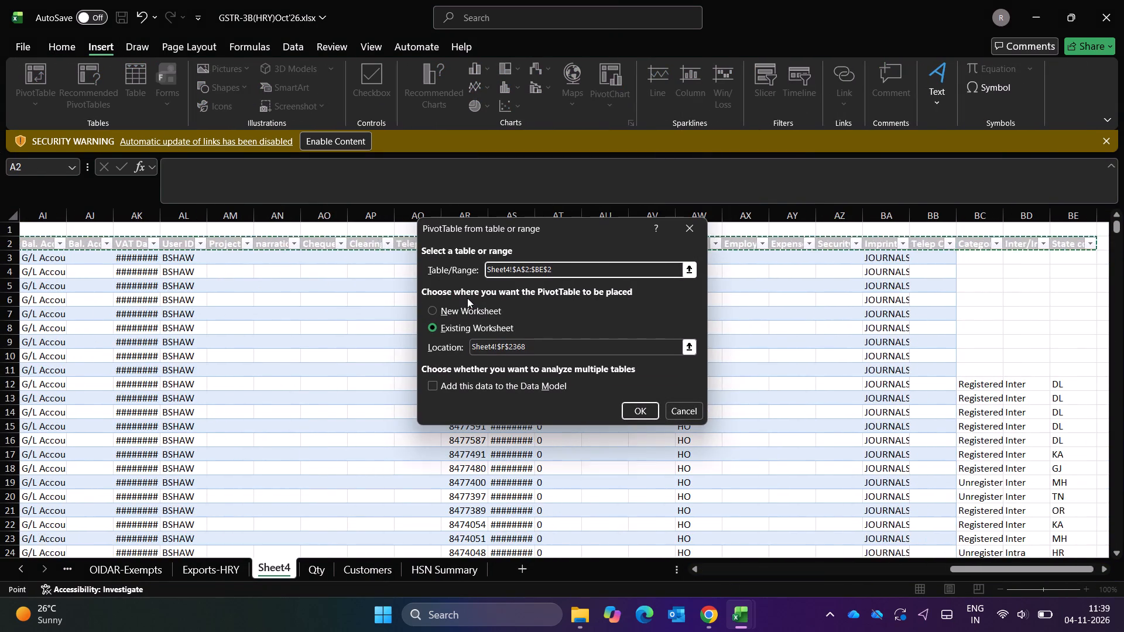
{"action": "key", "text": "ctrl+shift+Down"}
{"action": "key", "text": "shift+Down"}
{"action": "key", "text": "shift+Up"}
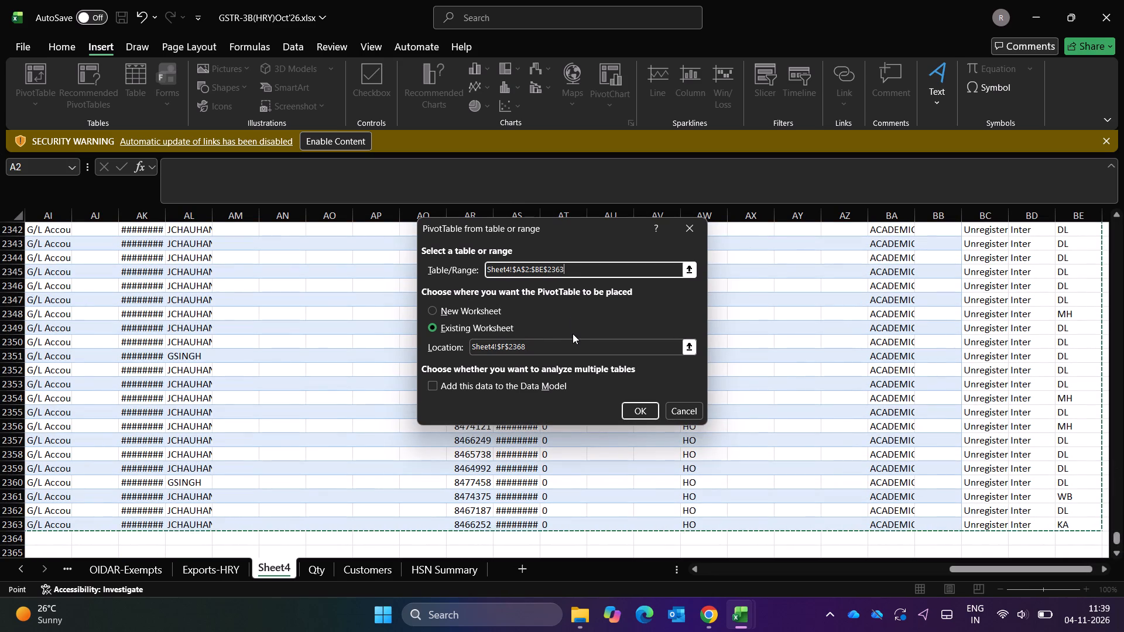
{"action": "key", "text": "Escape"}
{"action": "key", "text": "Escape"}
Examine Sheet4 along the Source No. column, from the header row to the area below the last ledger entry.
{"action": "key", "text": "Down"}
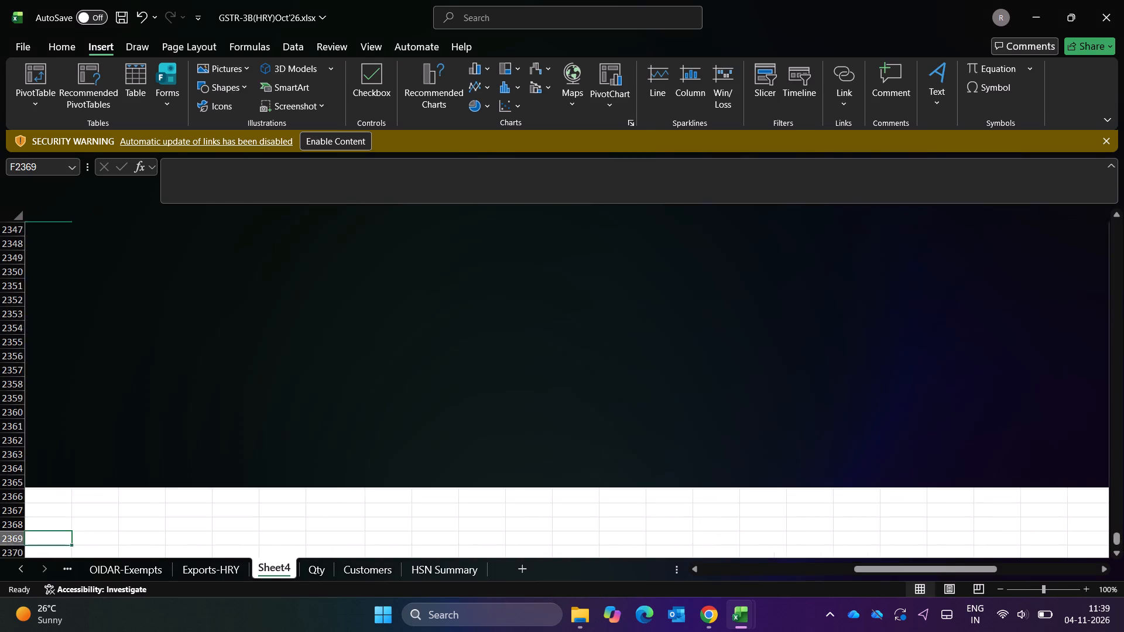
{"action": "key", "text": "Down"}
{"action": "key", "text": "ctrl+Down"}
{"action": "key", "text": "Down"}
{"action": "key", "text": "ctrl+Up"}
{"action": "key", "text": "Up"}
{"action": "key", "text": "Up"}
{"action": "key", "text": "Up"}
{"action": "key", "text": "Up"}
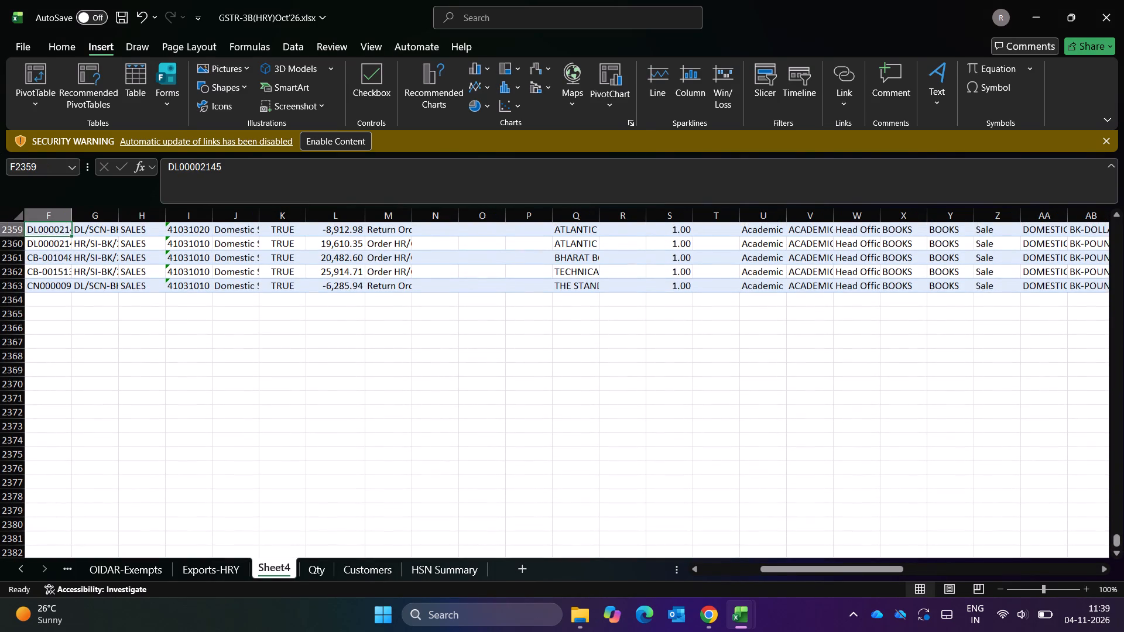
{"action": "key", "text": "Down"}
{"action": "key", "text": "Down"}
{"action": "key", "text": "Down"}
{"action": "key", "text": "Down"}
{"action": "key", "text": "Down"}
{"action": "key", "text": "Down"}
{"action": "key", "text": "ctrl+Down"}
{"action": "key", "text": "Down"}
{"action": "key", "text": "Down"}
{"action": "key", "text": "ctrl+Up"}
{"action": "key", "text": "ctrl+Up"}
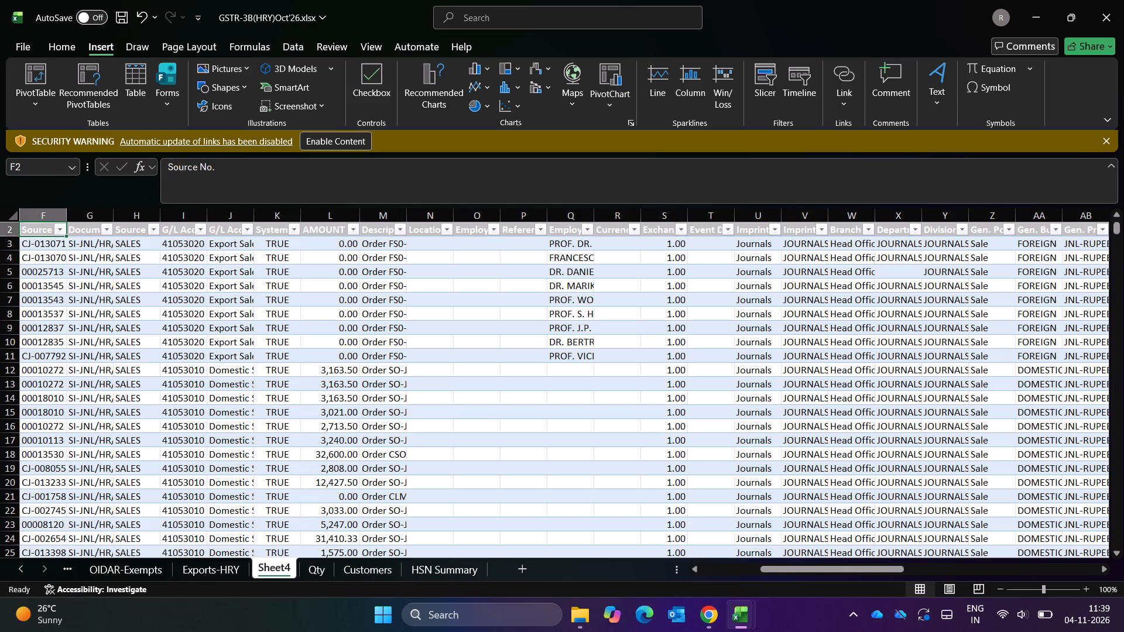
{"action": "key", "text": "Up"}
{"action": "key", "text": "Up"}
{"action": "key", "text": "Up"}
{"action": "key", "text": "ctrl+Page_Up"}
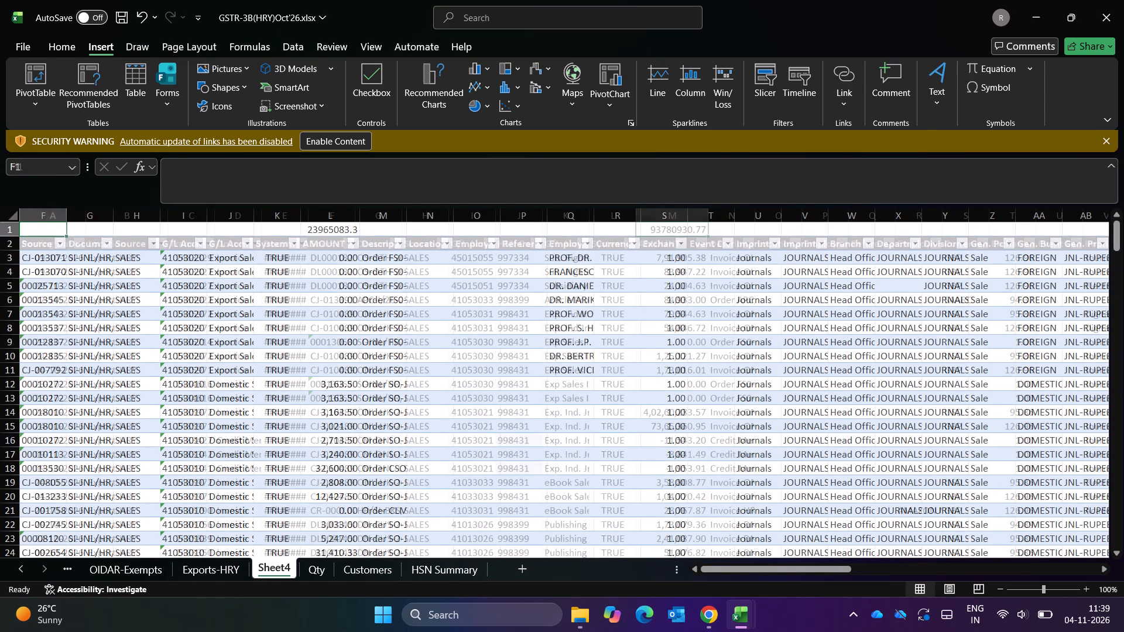
{"action": "key", "text": "ctrl+Page_Down"}
{"action": "key", "text": "Down"}
{"action": "key", "text": "Down"}
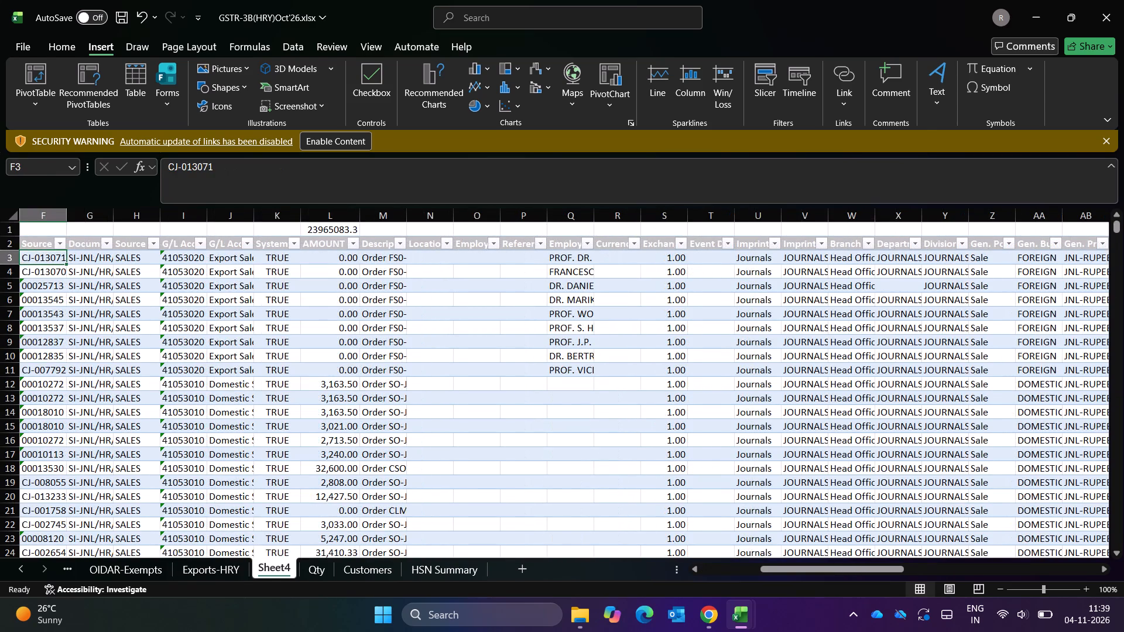
{"action": "key", "text": "ctrl+Down"}
{"action": "key", "text": "Down"}
{"action": "key", "text": "Down"}
{"action": "key", "text": "Down"}
{"action": "key", "text": "Down"}
{"action": "key", "text": "Down"}
{"action": "key", "text": "Down"}
{"action": "key", "text": "Down"}
{"action": "key", "text": "Down"}
{"action": "key", "text": "Down"}
{"action": "key", "text": "Down"}
{"action": "key", "text": "Down"}
{"action": "key", "text": "Down"}
{"action": "key", "text": "Down"}
{"action": "key", "text": "Down"}
{"action": "key", "text": "Down"}
{"action": "key", "text": "Down"}
{"action": "key", "text": "Down"}
{"action": "key", "text": "Down"}
{"action": "key", "text": "Down"}
{"action": "key", "text": "Down"}
{"action": "key", "text": "Down"}
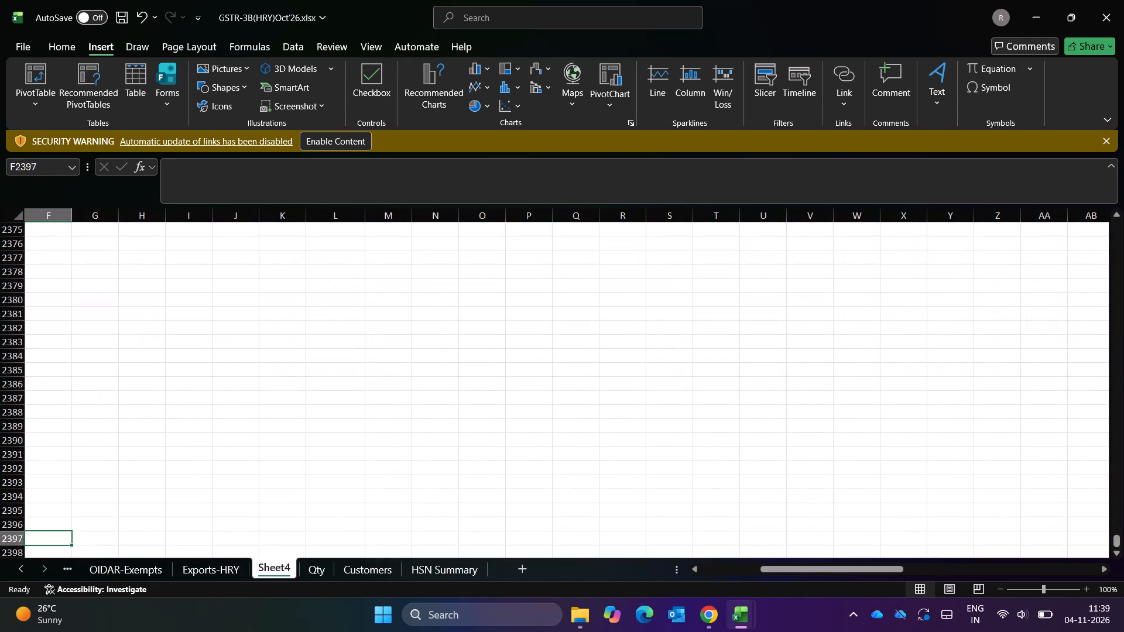
{"action": "key", "text": "ctrl+Up"}
{"action": "key", "text": "ctrl+Up"}
{"action": "key", "text": "ctrl+Up"}
Examine the Exports-HRY sheet from the AMOUNT subtotal down to the HSN code PivotTable below its last ledger entry.
{"action": "key", "text": "ctrl+Page_Up"}
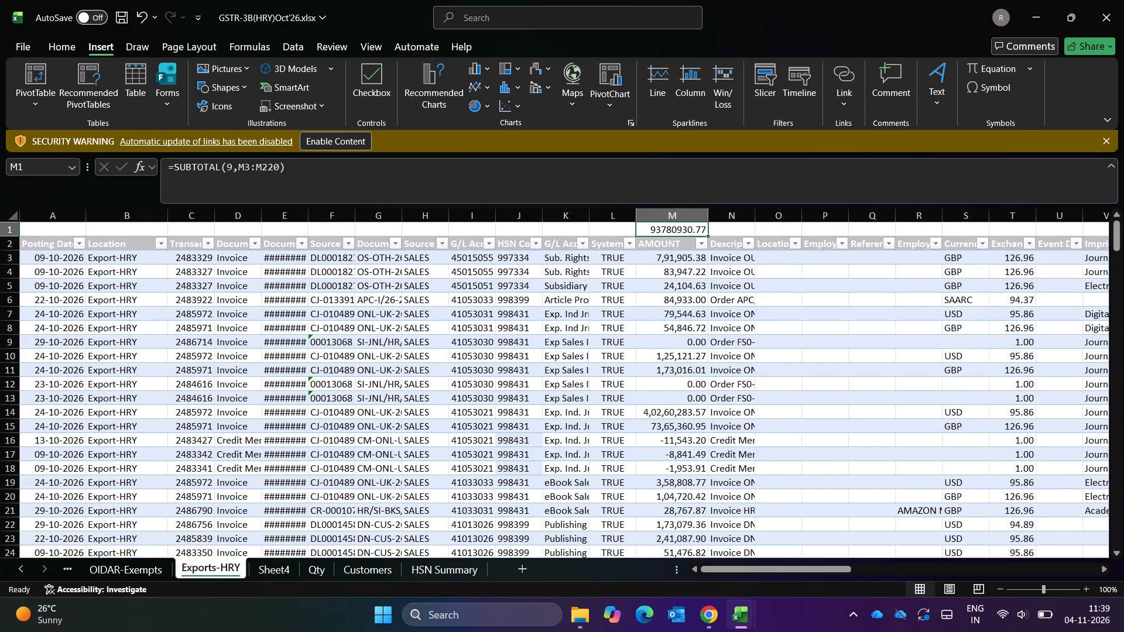
{"action": "key", "text": "Down"}
{"action": "key", "text": "Down"}
{"action": "key", "text": "ctrl+Down"}
{"action": "key", "text": "Left"}
{"action": "key", "text": "ctrl+Left"}
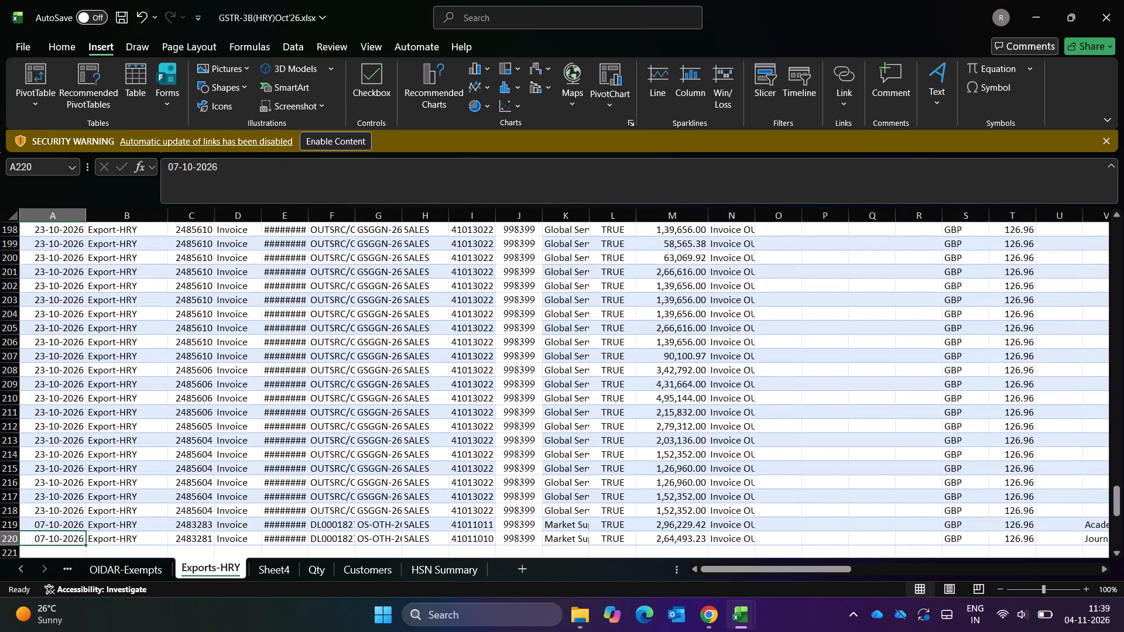
{"action": "key", "text": "ctrl+Left"}
{"action": "key", "text": "Down"}
{"action": "key", "text": "Down"}
{"action": "key", "text": "ctrl+Down"}
{"action": "key", "text": "Down"}
{"action": "key", "text": "Down"}
{"action": "key", "text": "Down"}
{"action": "key", "text": "Down"}
{"action": "key", "text": "Down"}
{"action": "key", "text": "Down"}
{"action": "key", "text": "Down"}
{"action": "key", "text": "Down"}
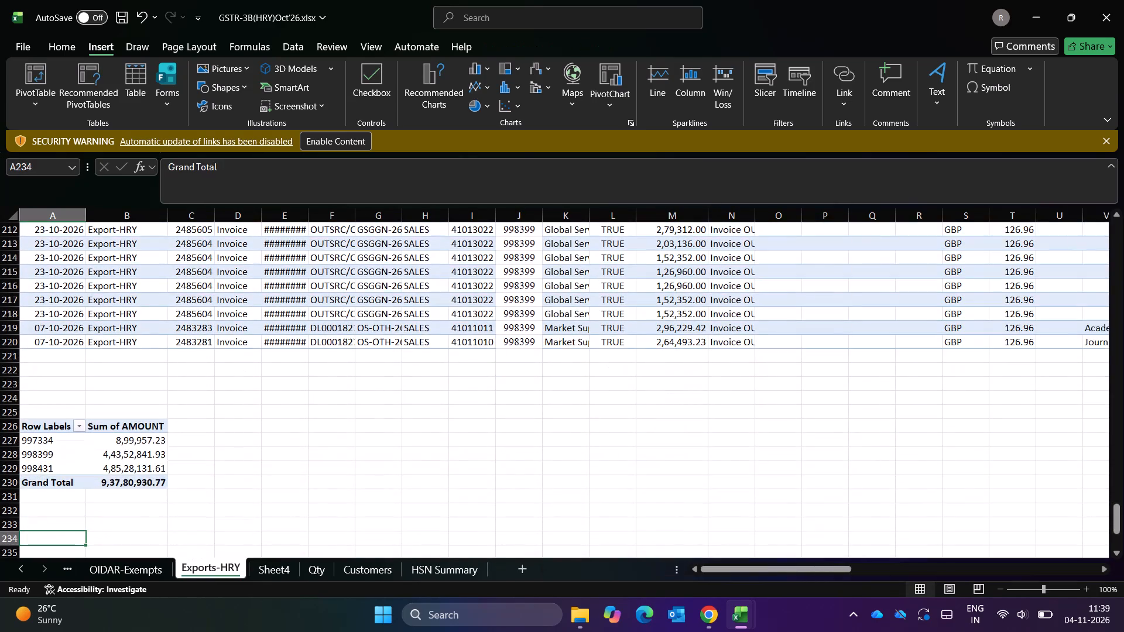
Return to Sheet4 and examine the G/L account name PivotTable below the last ledger entry.
{"action": "key", "text": "ctrl+Page_Down"}
{"action": "key", "text": "Down"}
{"action": "key", "text": "Down"}
{"action": "key", "text": "Down"}
{"action": "key", "text": "Down"}
{"action": "key", "text": "Down"}
{"action": "key", "text": "Down"}
{"action": "key", "text": "Down"}
{"action": "key", "text": "Down"}
{"action": "key", "text": "Down"}
{"action": "key", "text": "Down"}
{"action": "key", "text": "Down"}
{"action": "key", "text": "Down"}
{"action": "key", "text": "Down"}
{"action": "key", "text": "Down"}
{"action": "key", "text": "Down"}
{"action": "key", "text": "Down"}
{"action": "key", "text": "Down"}
{"action": "key", "text": "Down"}
{"action": "key", "text": "Down"}
{"action": "key", "text": "Down"}
{"action": "key", "text": "Down"}
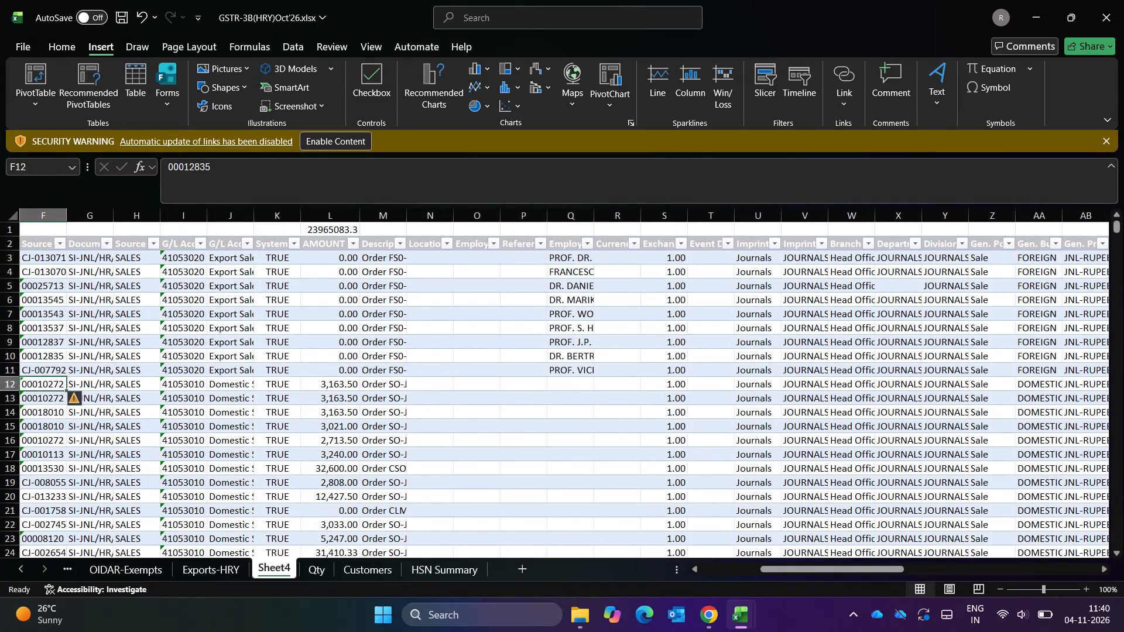
{"action": "key", "text": "ctrl+Left"}
{"action": "key", "text": "ctrl+Left"}
{"action": "key", "text": "ctrl+Left"}
{"action": "key", "text": "ctrl+Down"}
{"action": "key", "text": "Down"}
{"action": "key", "text": "Down"}
{"action": "key", "text": "Down"}
{"action": "key", "text": "Down"}
{"action": "key", "text": "Down"}
{"action": "key", "text": "Down"}
{"action": "key", "text": "Down"}
{"action": "key", "text": "Down"}
{"action": "key", "text": "Down"}
{"action": "key", "text": "Down"}
{"action": "key", "text": "Down"}
{"action": "key", "text": "Down"}
{"action": "key", "text": "Down"}
{"action": "key", "text": "Down"}
{"action": "key", "text": "Down"}
{"action": "key", "text": "Down"}
{"action": "key", "text": "Down"}
{"action": "key", "text": "Down"}
{"action": "key", "text": "Down"}
{"action": "key", "text": "Down"}
{"action": "key", "text": "Down"}
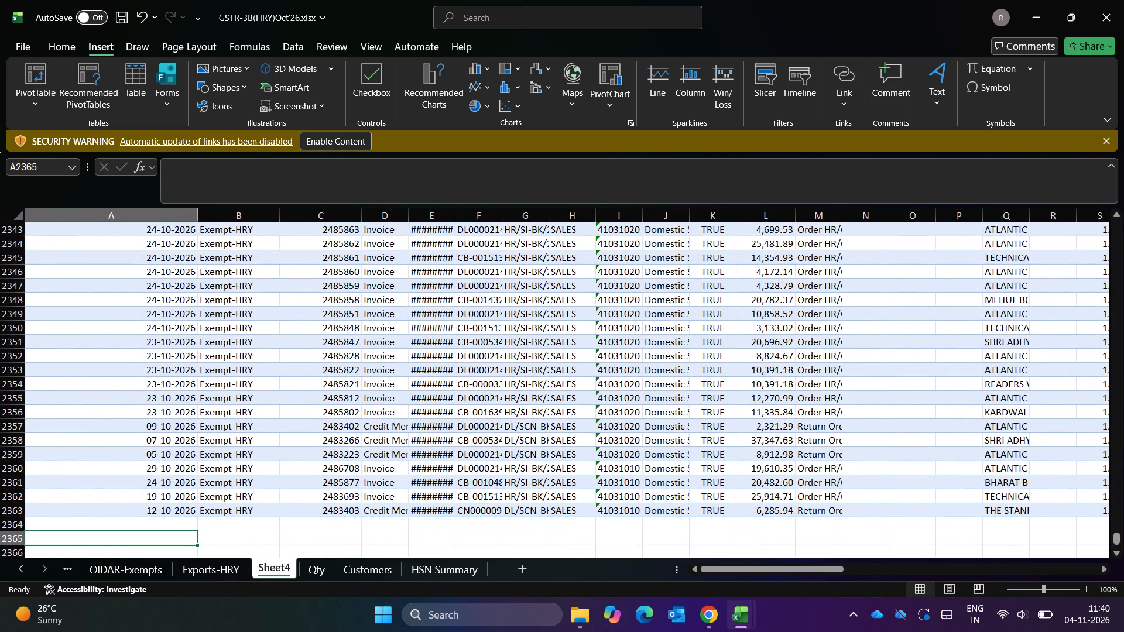
{"action": "key", "text": "Up"}
{"action": "key", "text": "Up"}
{"action": "key", "text": "Up"}
{"action": "key", "text": "Up"}
{"action": "key", "text": "Up"}
{"action": "key", "text": "Up"}
{"action": "key", "text": "Up"}
{"action": "key", "text": "Up"}
{"action": "key", "text": "Up"}
{"action": "key", "text": "Up"}
{"action": "key", "text": "Up"}
{"action": "key", "text": "Up"}
{"action": "key", "text": "Up"}
{"action": "key", "text": "Up"}
{"action": "key", "text": "Up"}
{"action": "key", "text": "Up"}
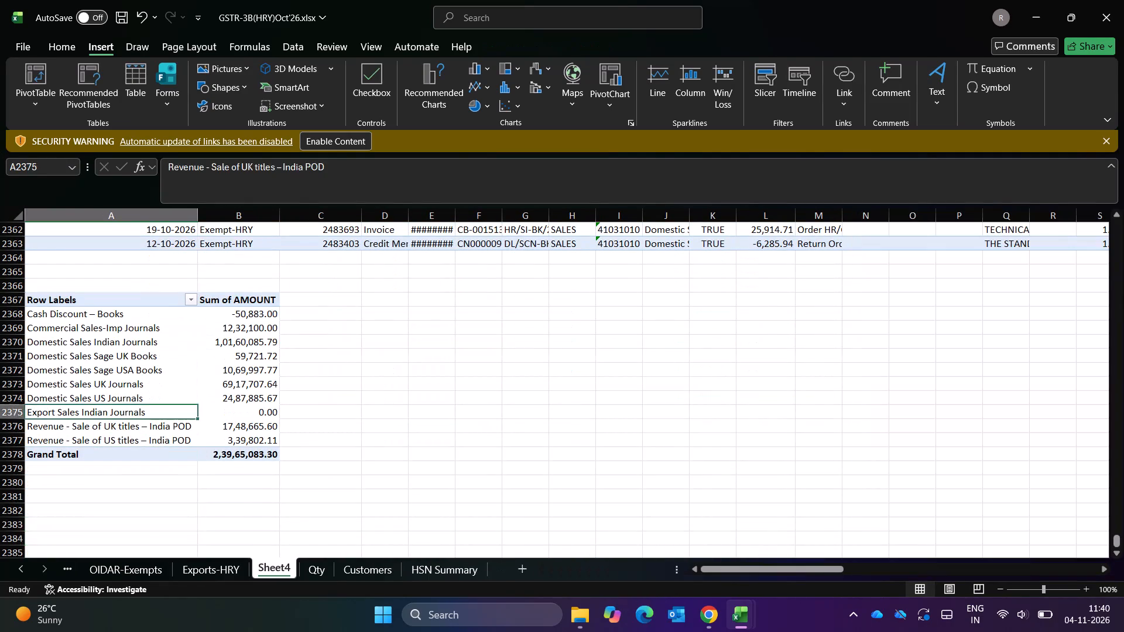
Enter the heading Category in cell I2367, on the header row of Sheet4's G/L account PivotTable.
{"action": "key", "text": "Right"}
{"action": "key", "text": "Right"}
{"action": "key", "text": "Right"}
{"action": "key", "text": "Up"}
{"action": "key", "text": "Right"}
{"action": "key", "text": "Right"}
{"action": "key", "text": "Right"}
{"action": "key", "text": "Right"}
{"action": "key", "text": "Right"}
{"action": "key", "text": "Right"}
{"action": "key", "text": "Right"}
{"action": "key", "text": "Left"}
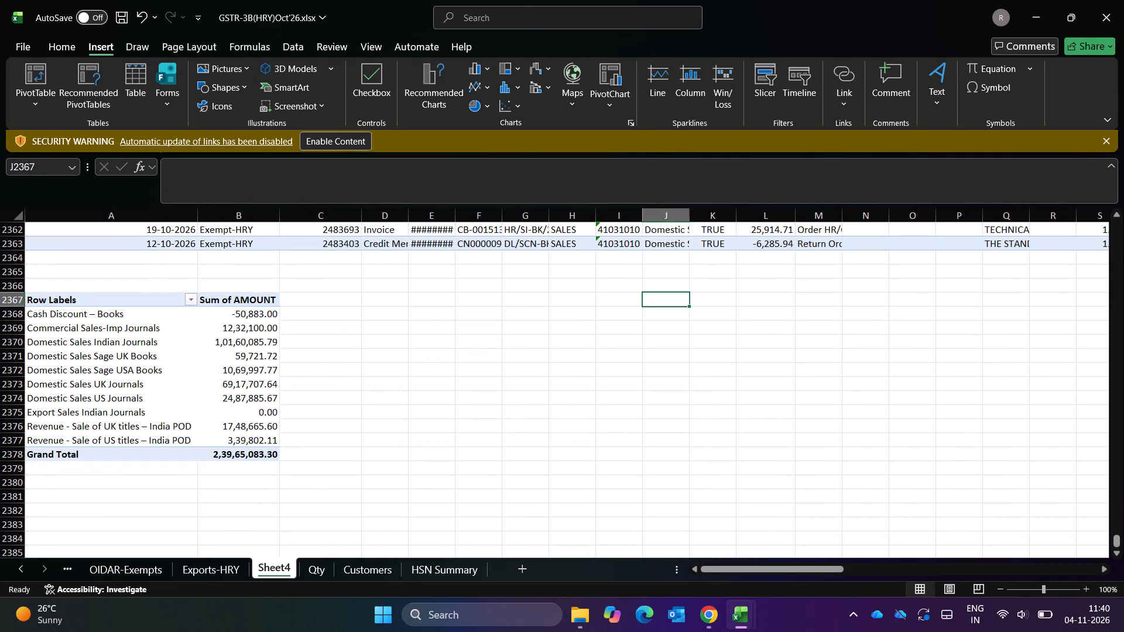
{"action": "key", "text": "Left"}
{"action": "key", "text": "Left"}
{"action": "key", "text": "Right"}
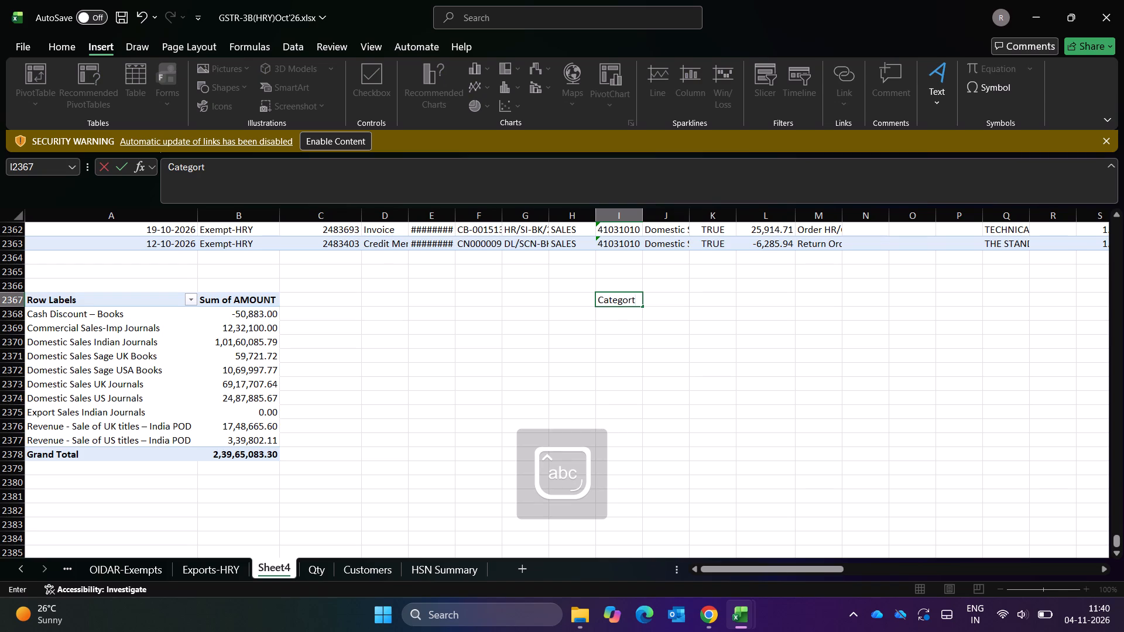
{"action": "key", "text": "BackSpace"}
{"action": "key", "text": "y"}
{"action": "key", "text": "Return"}
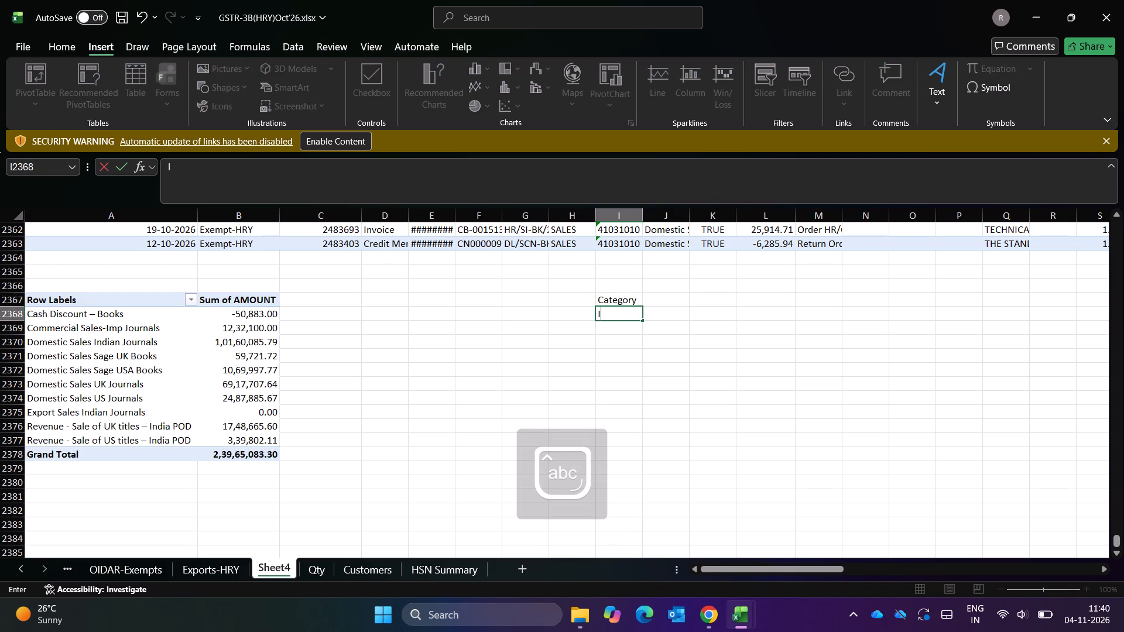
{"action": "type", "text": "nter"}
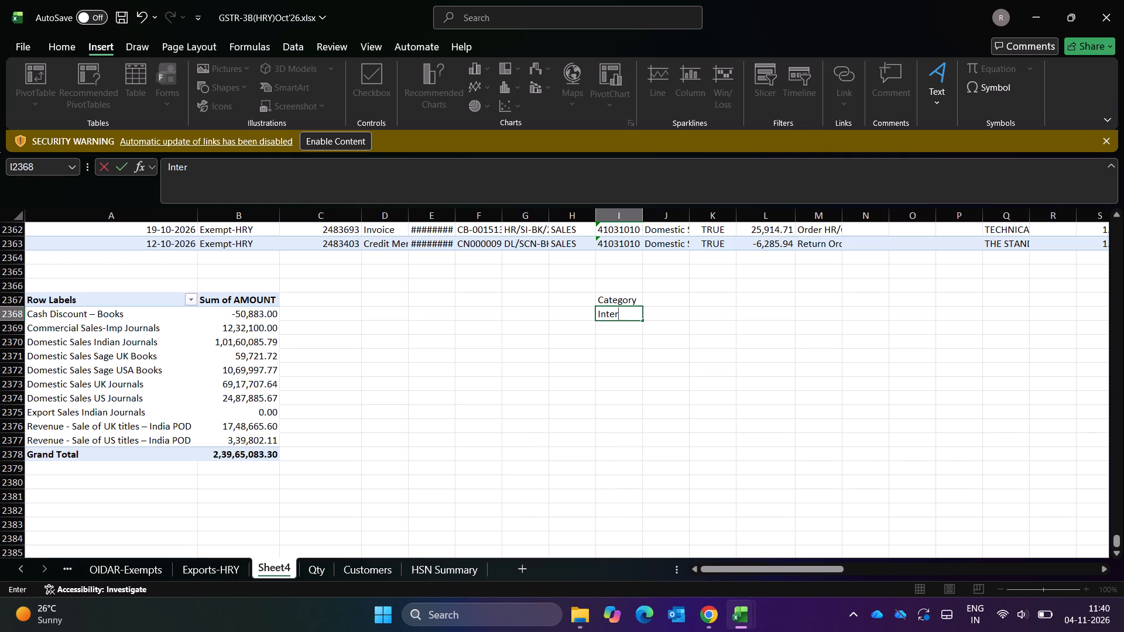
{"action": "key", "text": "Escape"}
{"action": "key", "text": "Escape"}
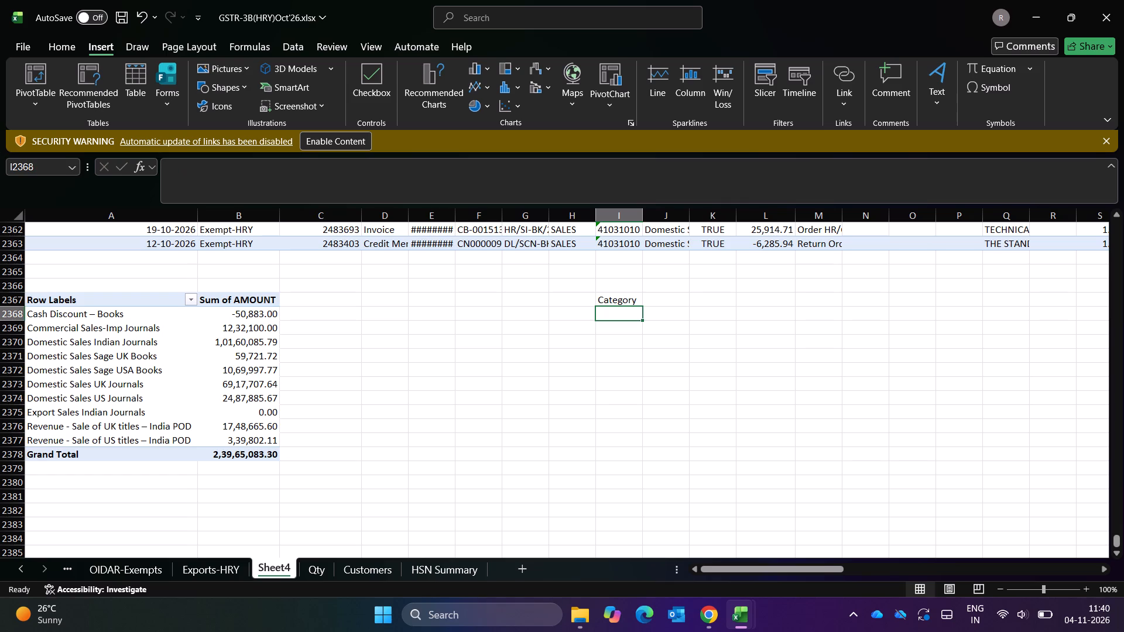
Clear the Category heading from cell I2367 on Sheet4.
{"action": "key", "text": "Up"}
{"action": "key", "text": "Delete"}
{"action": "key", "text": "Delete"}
Check the open Revenue Ledger Oct '26 workbook briefly and switch to the Customer List Oct '26 workbook.
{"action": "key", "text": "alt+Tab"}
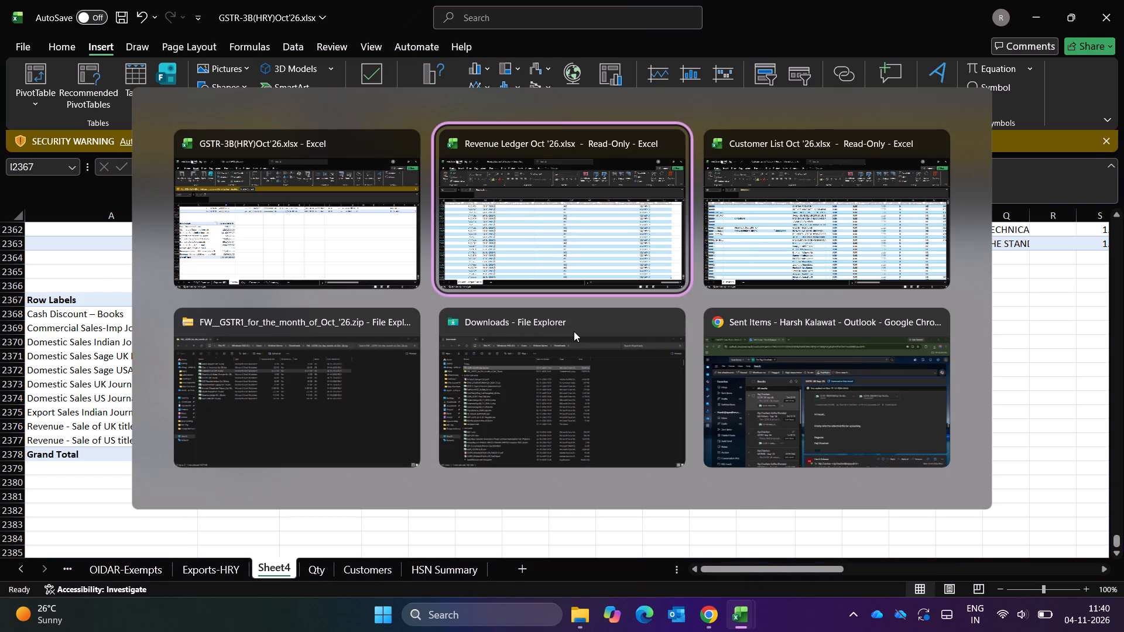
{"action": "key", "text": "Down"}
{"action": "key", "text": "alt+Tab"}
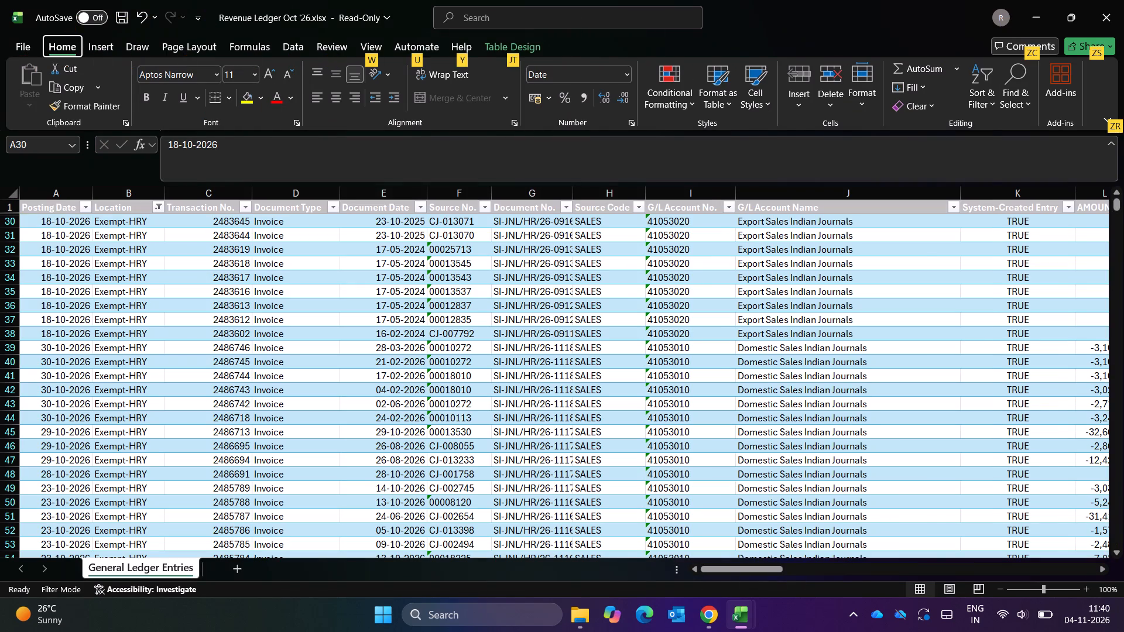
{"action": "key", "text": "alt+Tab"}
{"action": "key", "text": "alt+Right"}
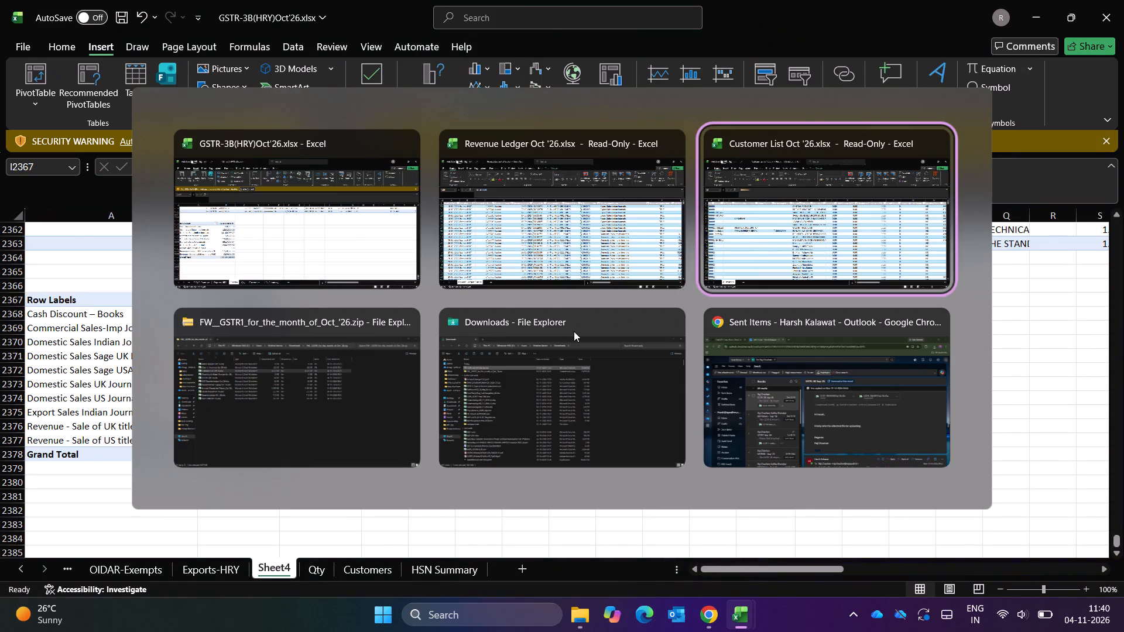
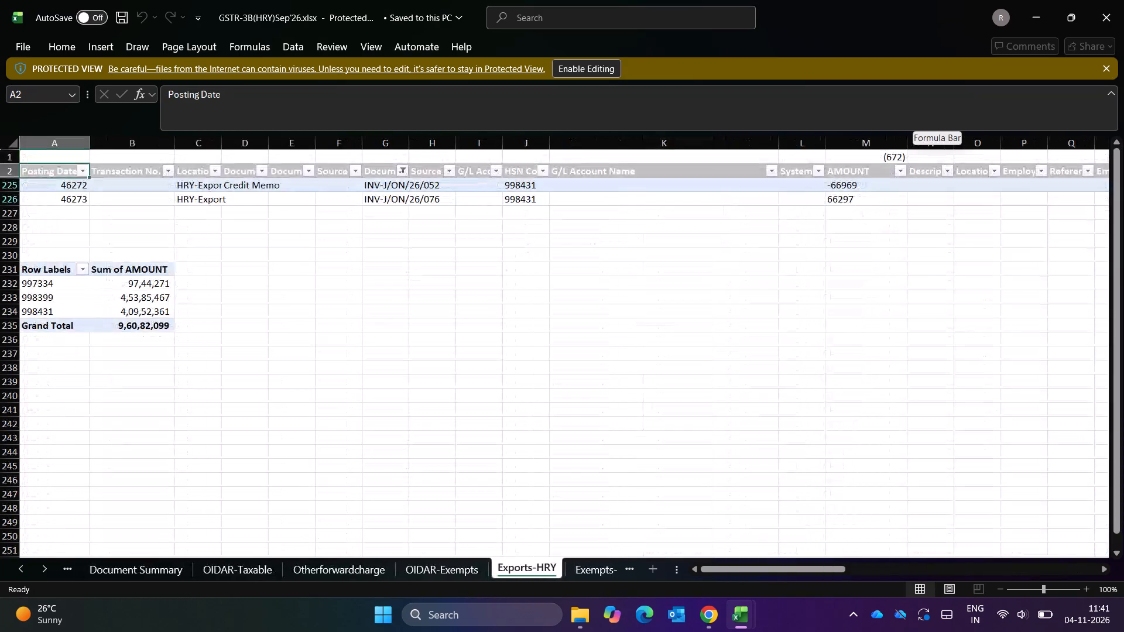
Examine the Exempts-HRY sheet of GSTR-3B(HRY)Sep'26.xlsx down to the area below its last ledger entry.
{"action": "key", "text": "ctrl+Page_Down"}
{"action": "key", "text": "ctrl+Page_Down"}
{"action": "key", "text": "Up"}
{"action": "key", "text": "Up"}
{"action": "key", "text": "Up"}
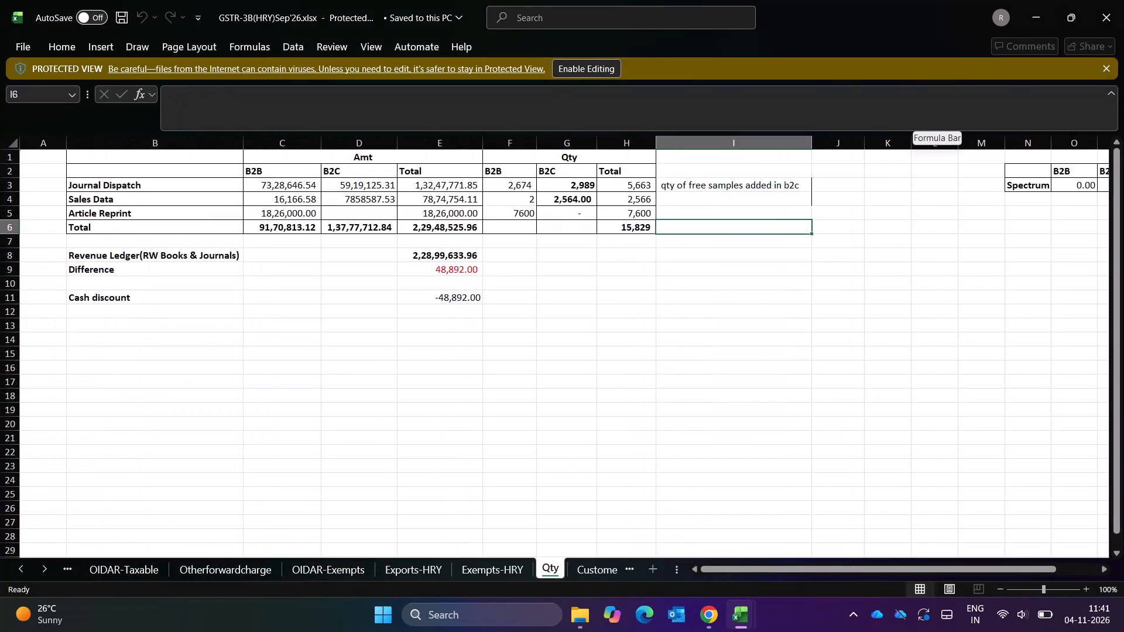
{"action": "key", "text": "ctrl+Page_Up"}
{"action": "key", "text": "Up"}
{"action": "key", "text": "Up"}
{"action": "key", "text": "Up"}
{"action": "key", "text": "Down"}
{"action": "key", "text": "Down"}
{"action": "key", "text": "ctrl+Down"}
{"action": "key", "text": "Down"}
{"action": "key", "text": "Down"}
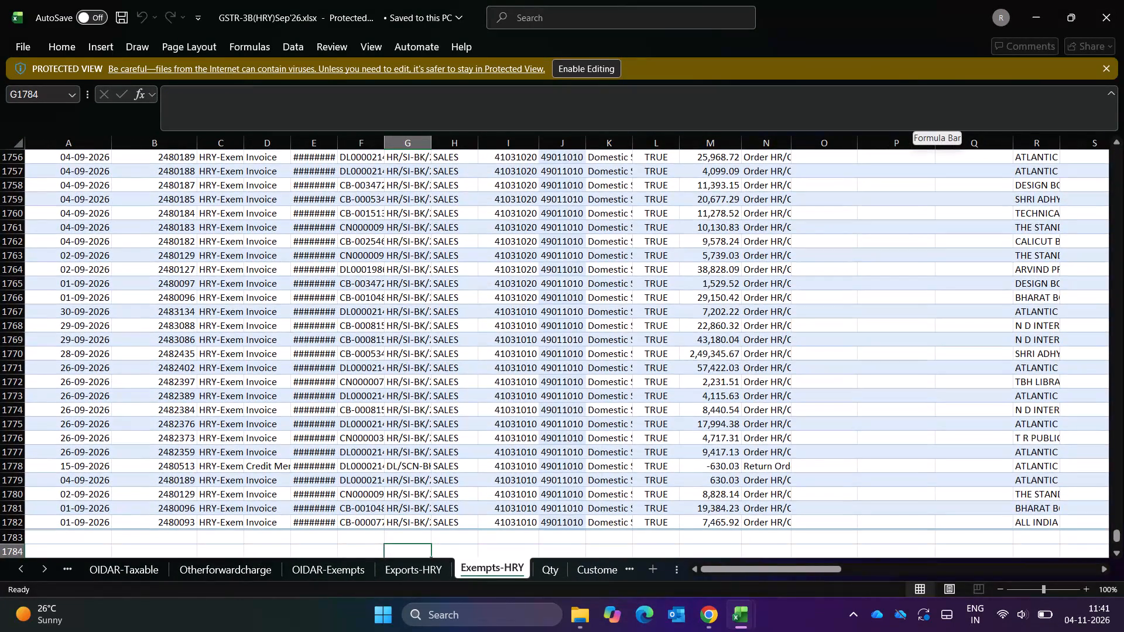
Take the GSTR-3B(HRY)Sep'26.xlsx workbook out of Protected View by enabling editing.
{"action": "left_click", "coordinate": [605, 64]}
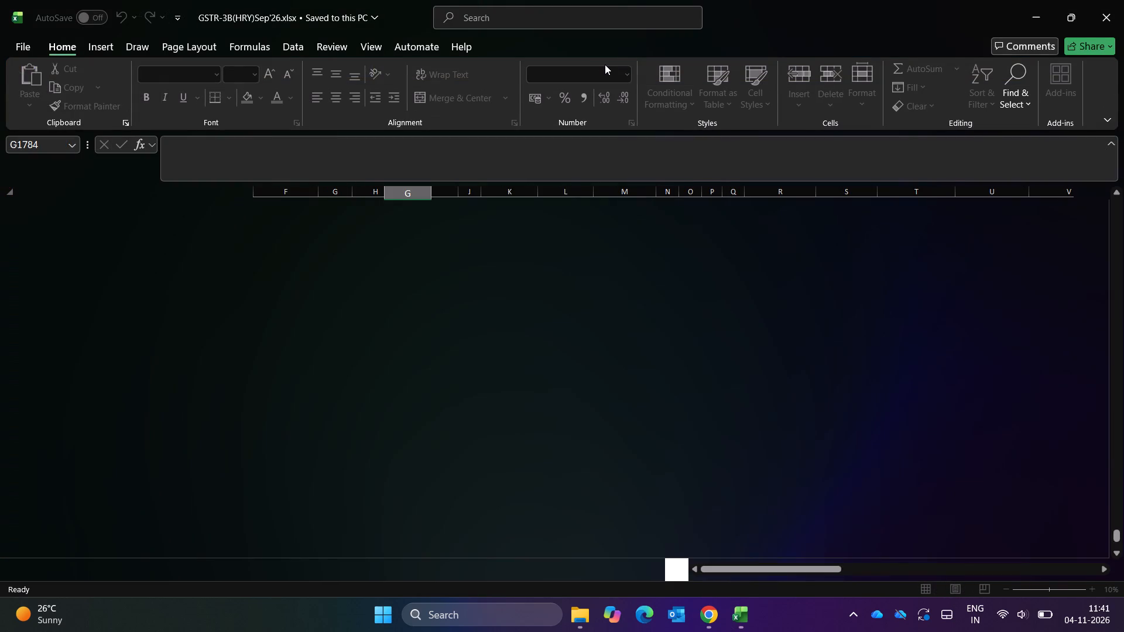
In the Sep'26 workbook's Working Details sheet, copy the Particular, Type, Amount and Total summary block, N1785:Q1790.
{"action": "key", "text": "Down"}
{"action": "key", "text": "Down"}
{"action": "key", "text": "Down"}
{"action": "key", "text": "Down"}
{"action": "key", "text": "Down"}
{"action": "key", "text": "Down"}
{"action": "key", "text": "Down"}
{"action": "key", "text": "Down"}
{"action": "key", "text": "Down"}
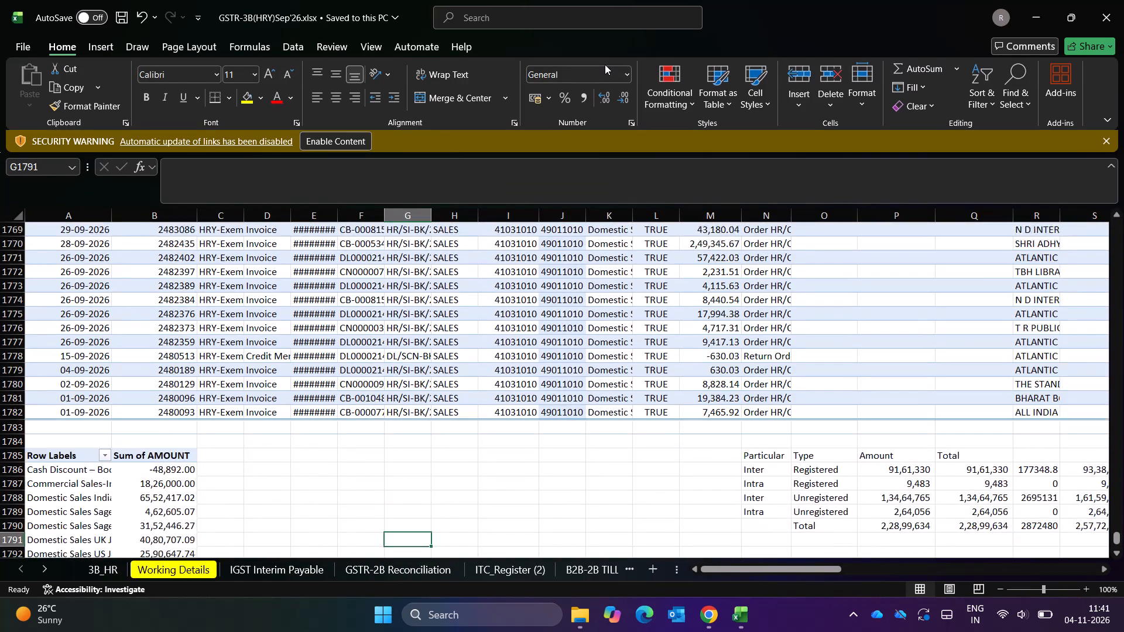
{"action": "key", "text": "Right"}
{"action": "key", "text": "Right"}
{"action": "key", "text": "Right"}
{"action": "key", "text": "Right"}
{"action": "key", "text": "Right"}
{"action": "key", "text": "Right"}
{"action": "key", "text": "Right"}
{"action": "key", "text": "Right"}
{"action": "key", "text": "Right"}
{"action": "key", "text": "Right"}
{"action": "key", "text": "Right"}
{"action": "key", "text": "Right"}
{"action": "key", "text": "Right"}
{"action": "key", "text": "Right"}
{"action": "key", "text": "Right"}
{"action": "key", "text": "Up"}
{"action": "key", "text": "Up"}
{"action": "key", "text": "Up"}
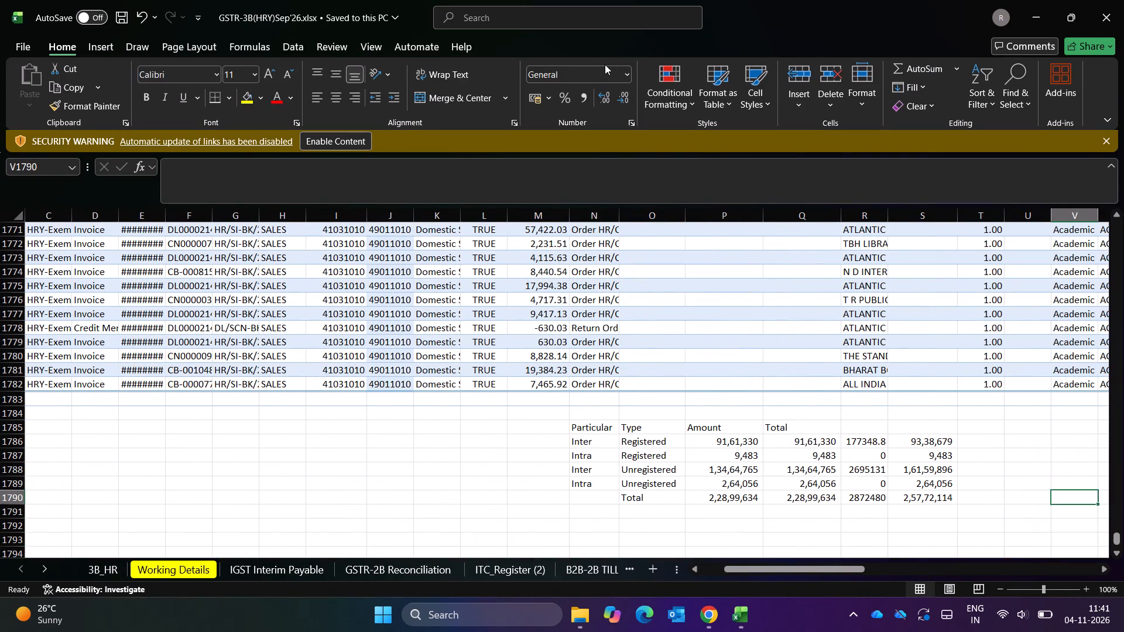
{"action": "key", "text": "Left"}
{"action": "key", "text": "Left"}
{"action": "key", "text": "Left"}
{"action": "key", "text": "Left"}
{"action": "key", "text": "Up"}
{"action": "key", "text": "Up"}
{"action": "key", "text": "Up"}
{"action": "key", "text": "Up"}
{"action": "key", "text": "Left"}
{"action": "key", "text": "Left"}
{"action": "key", "text": "Left"}
{"action": "key", "text": "Up"}
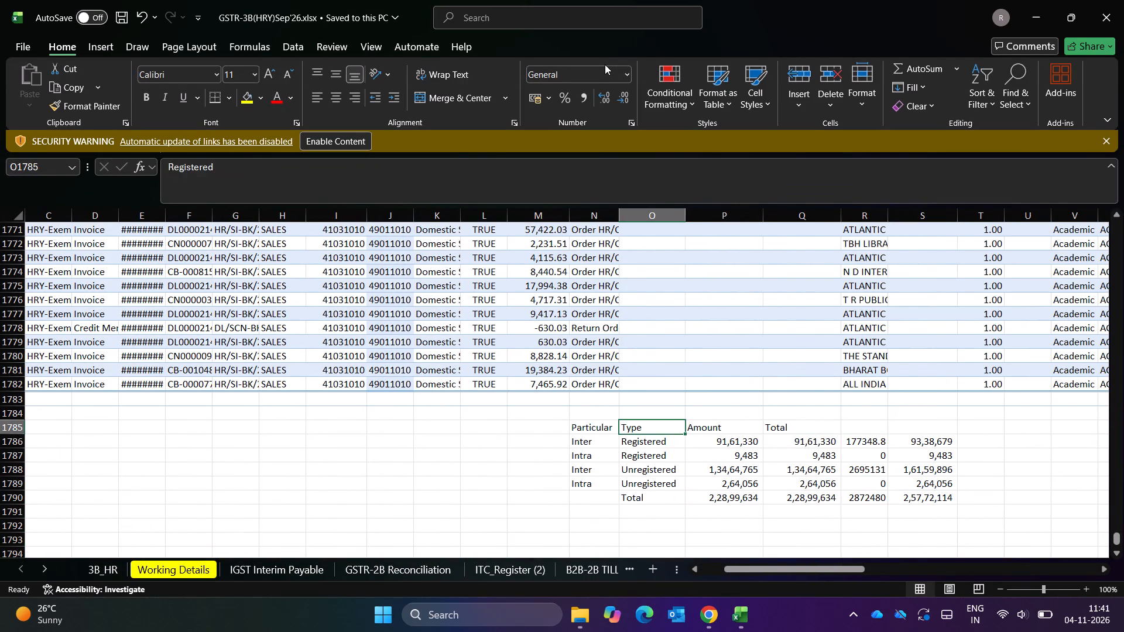
{"action": "key", "text": "Left"}
{"action": "key", "text": "shift+Right"}
{"action": "key", "text": "shift+Right"}
{"action": "key", "text": "shift+Down"}
{"action": "key", "text": "shift+Right"}
{"action": "key", "text": "shift+Down"}
{"action": "key", "text": "shift+Right"}
{"action": "key", "text": "shift+Down"}
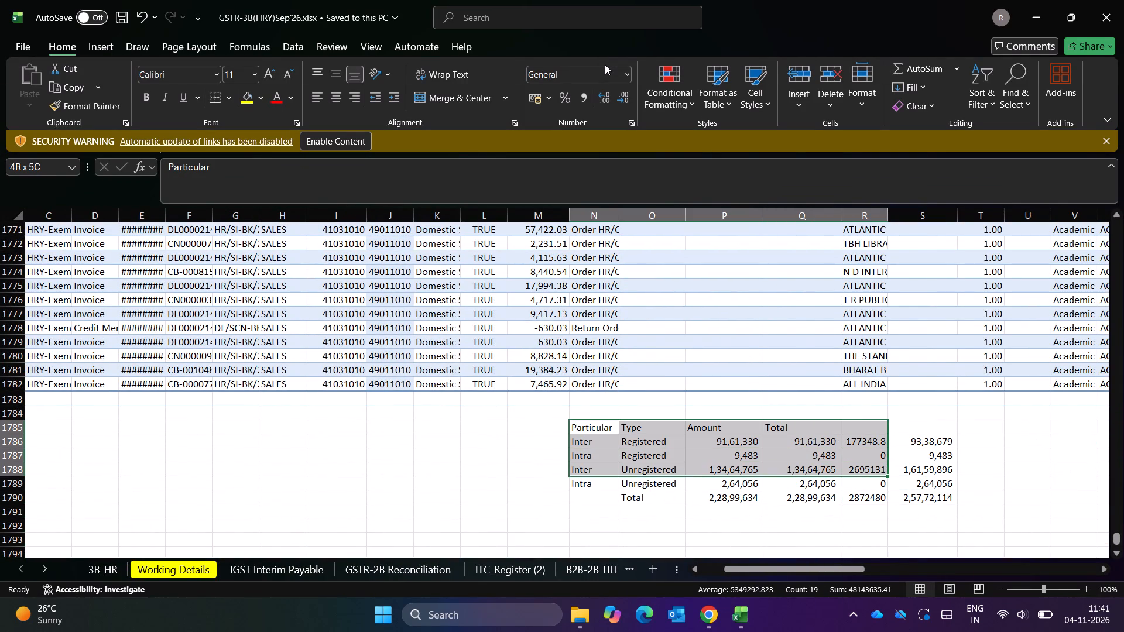
{"action": "key", "text": "shift+Down"}
{"action": "key", "text": "shift+Down"}
{"action": "key", "text": "shift+Left"}
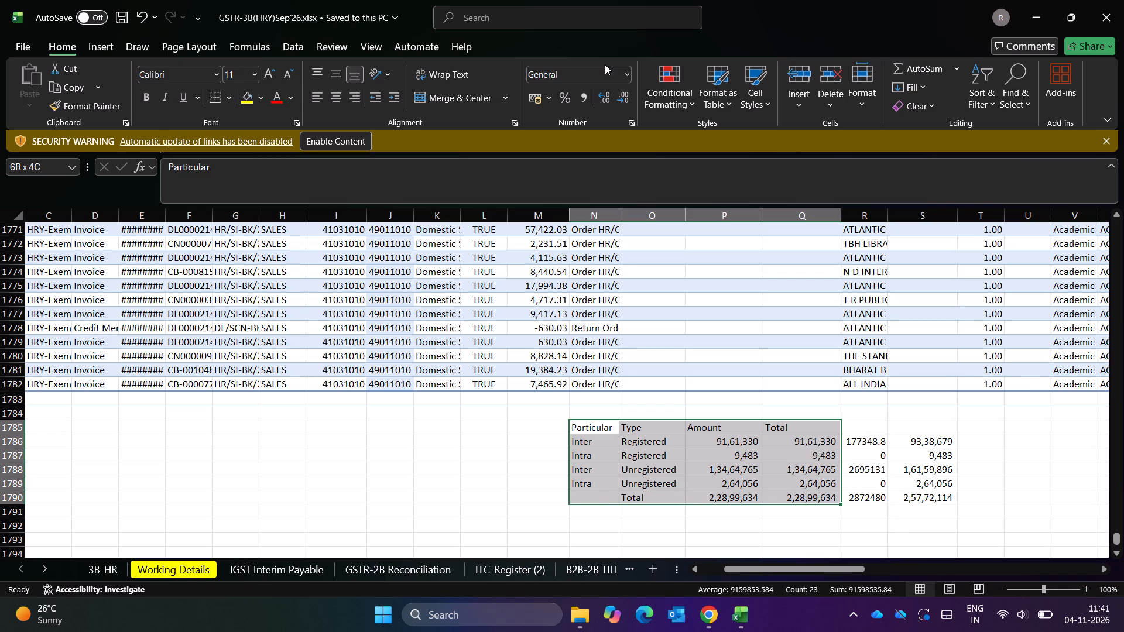
{"action": "key", "text": "ctrl+c"}
Switch to the Oct'26 workbook and paste the copied summary block as values at I2367 on Sheet4.
{"action": "key", "text": "alt+Tab"}
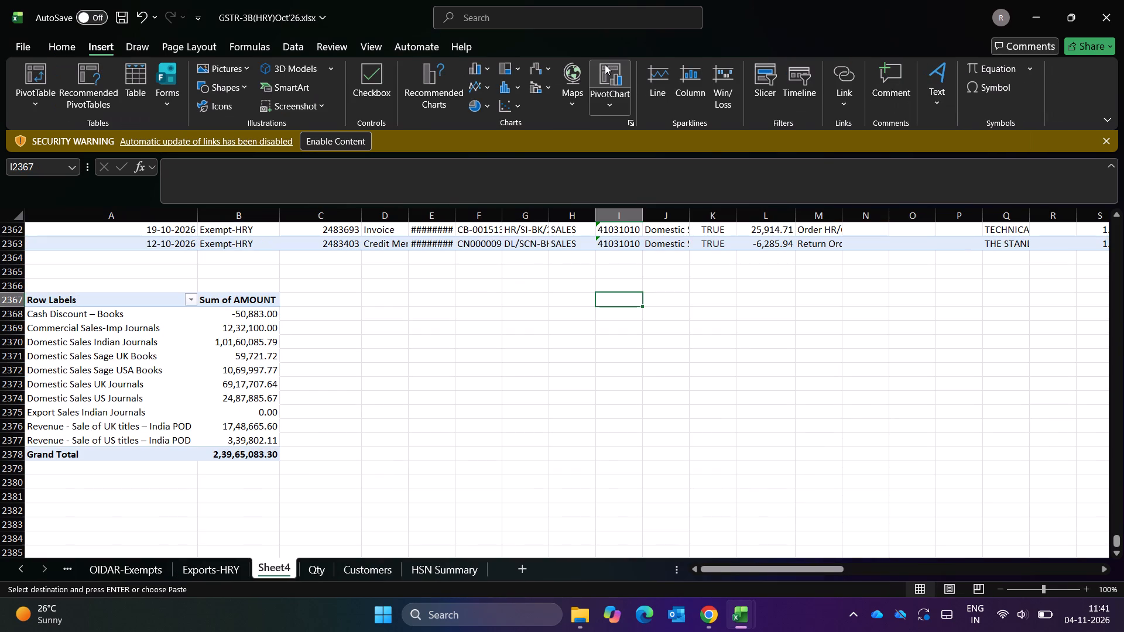
{"action": "key", "text": "ctrl+alt+v"}
{"action": "type", "text": "vv"}
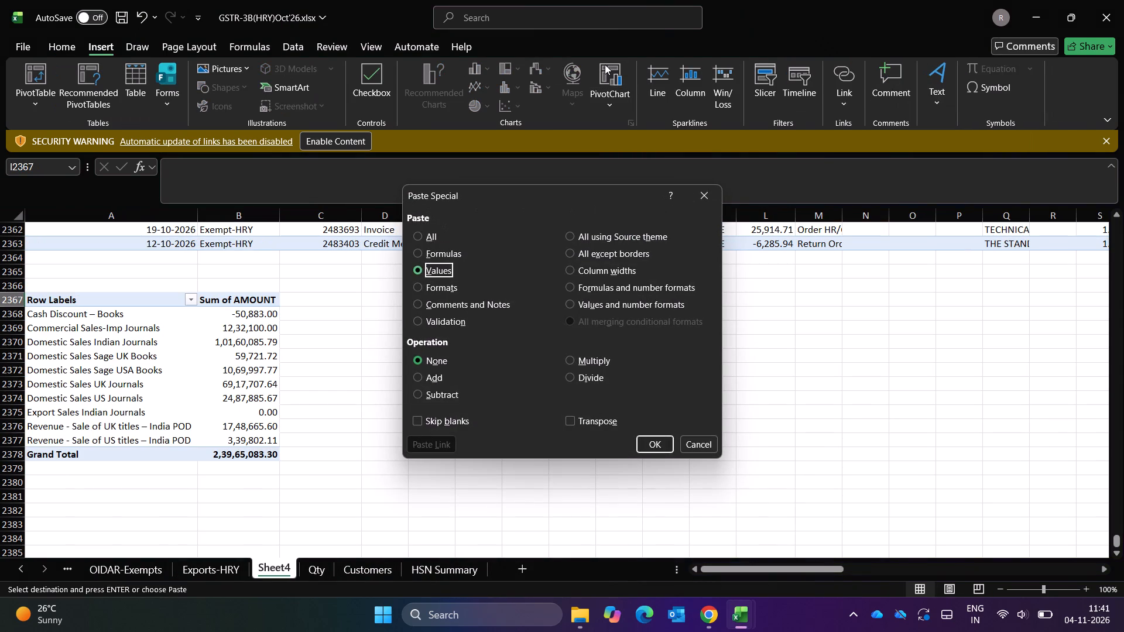
{"action": "key", "text": "Return"}
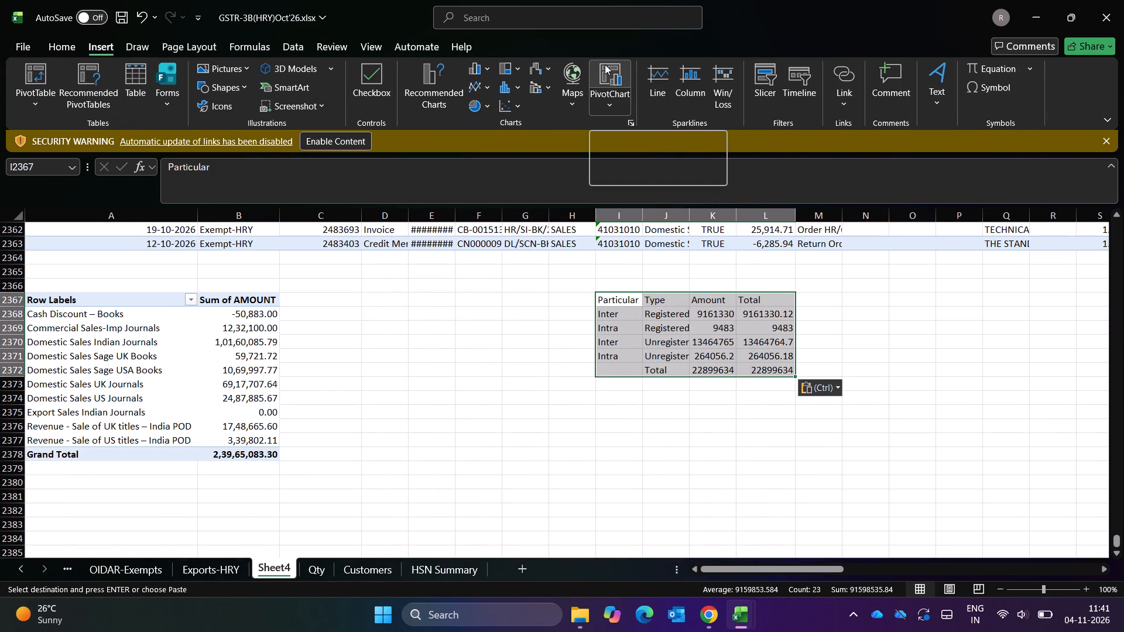
Clear the pasted September figures under Amount and Total, cells K2368:L2372, keeping the headings.
{"action": "key", "text": "Down"}
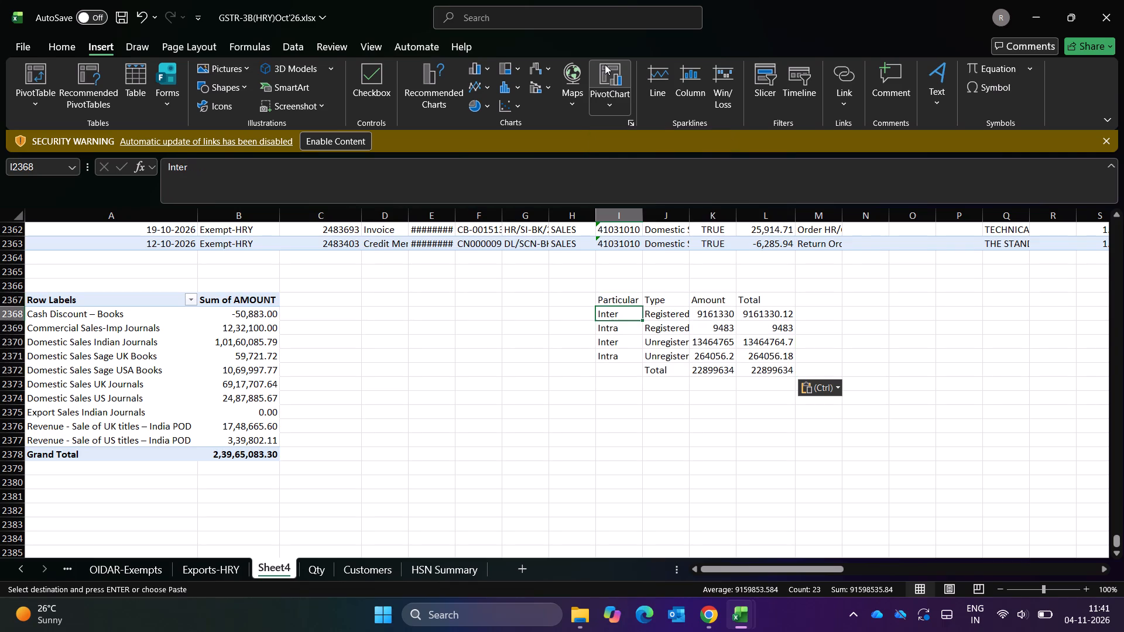
{"action": "key", "text": "Right"}
{"action": "key", "text": "Right"}
{"action": "key", "text": "Right"}
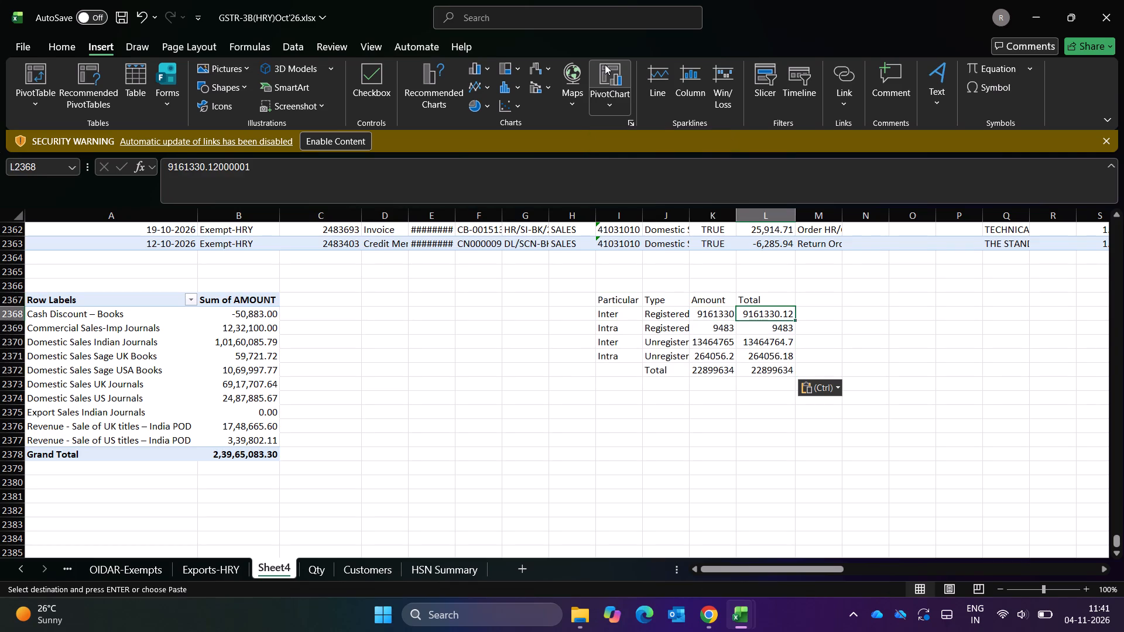
{"action": "key", "text": "Left"}
{"action": "key", "text": "shift+Right"}
{"action": "key", "text": "shift+Down"}
{"action": "key", "text": "shift+Down"}
{"action": "key", "text": "shift+Down"}
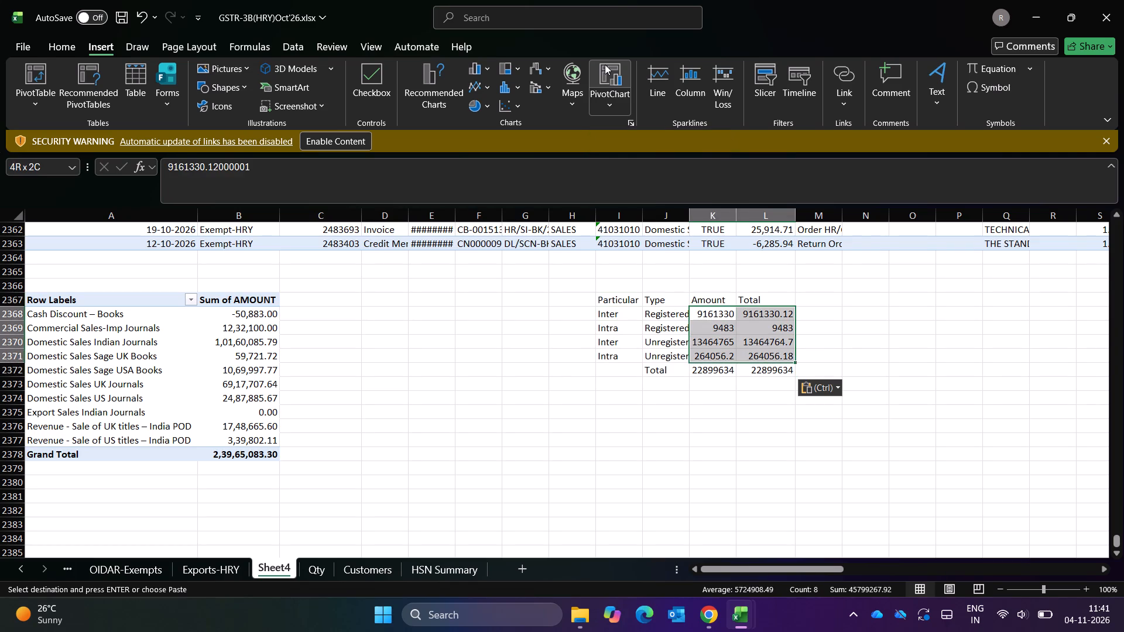
{"action": "key", "text": "shift+Down"}
{"action": "key", "text": "Delete"}
{"action": "key", "text": "Escape"}
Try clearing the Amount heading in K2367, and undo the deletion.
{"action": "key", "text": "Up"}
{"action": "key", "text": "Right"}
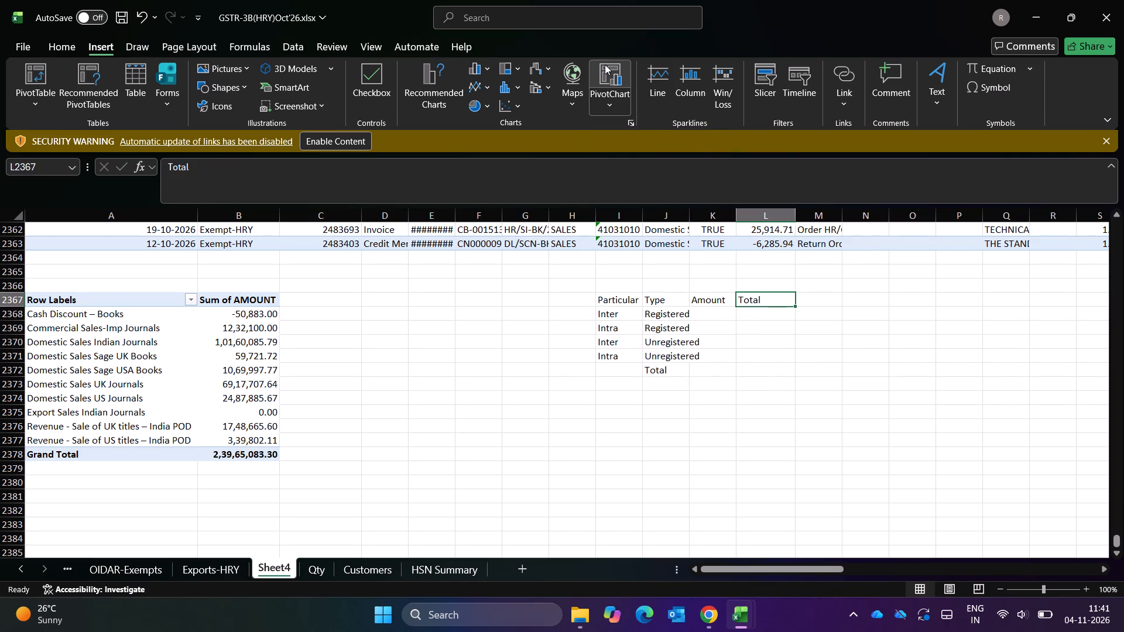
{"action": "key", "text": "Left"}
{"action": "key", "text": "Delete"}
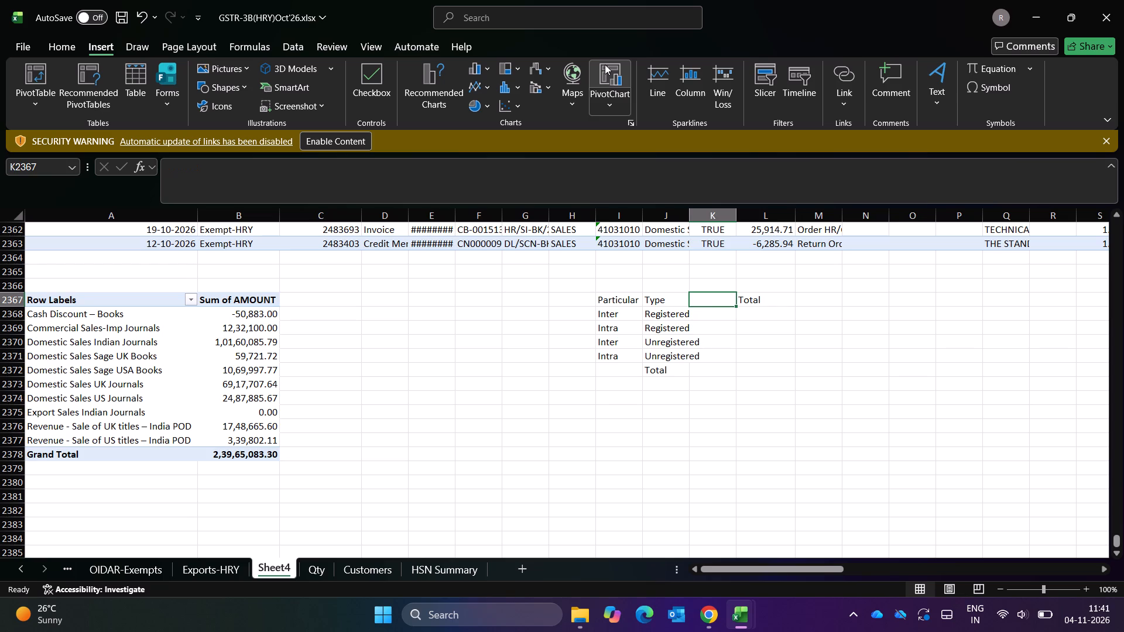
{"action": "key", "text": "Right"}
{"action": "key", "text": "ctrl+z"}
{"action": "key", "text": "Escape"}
Apply all borders to the summary block I2367:L2372.
{"action": "key", "text": "Down"}
{"action": "key", "text": "Left"}
{"action": "key", "text": "Left"}
{"action": "key", "text": "Up"}
{"action": "key", "text": "shift+Right"}
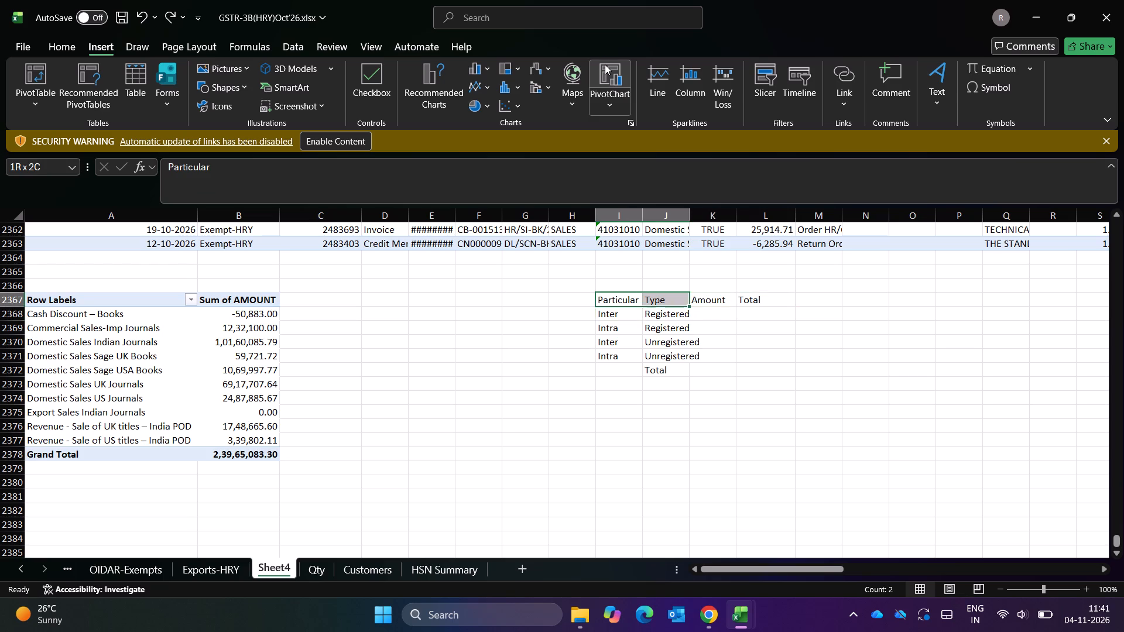
{"action": "key", "text": "shift+Down"}
{"action": "key", "text": "shift+Right"}
{"action": "key", "text": "shift+Down"}
{"action": "key", "text": "shift+Down"}
{"action": "key", "text": "shift+Down"}
{"action": "key", "text": "shift+Down"}
{"action": "key", "text": "shift+Right"}
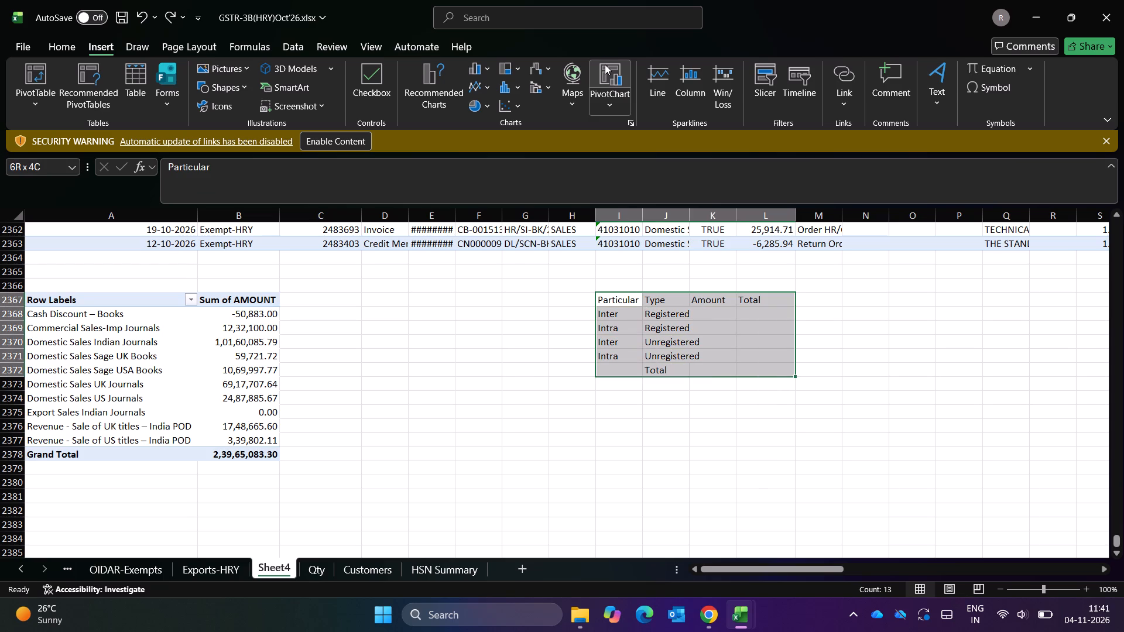
{"action": "key", "text": "shift+Left"}
{"action": "key", "text": "shift+Right"}
{"action": "type", "text": "hba"}
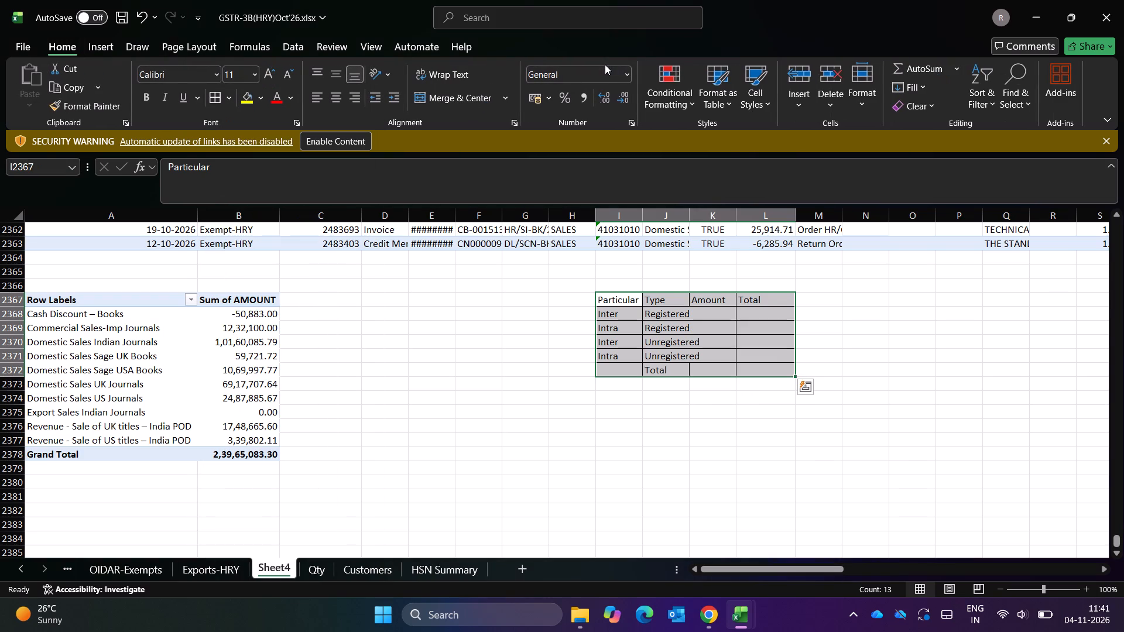
{"action": "key", "text": "Escape"}
Make the Particular and Type columns of the summary block, I2367:J2372, bold.
{"action": "key", "text": "Down"}
{"action": "key", "text": "Up"}
{"action": "key", "text": "shift+Right"}
{"action": "key", "text": "shift+Down"}
{"action": "key", "text": "shift+Down"}
{"action": "key", "text": "shift+Down"}
{"action": "key", "text": "shift+Down"}
{"action": "key", "text": "shift+Down"}
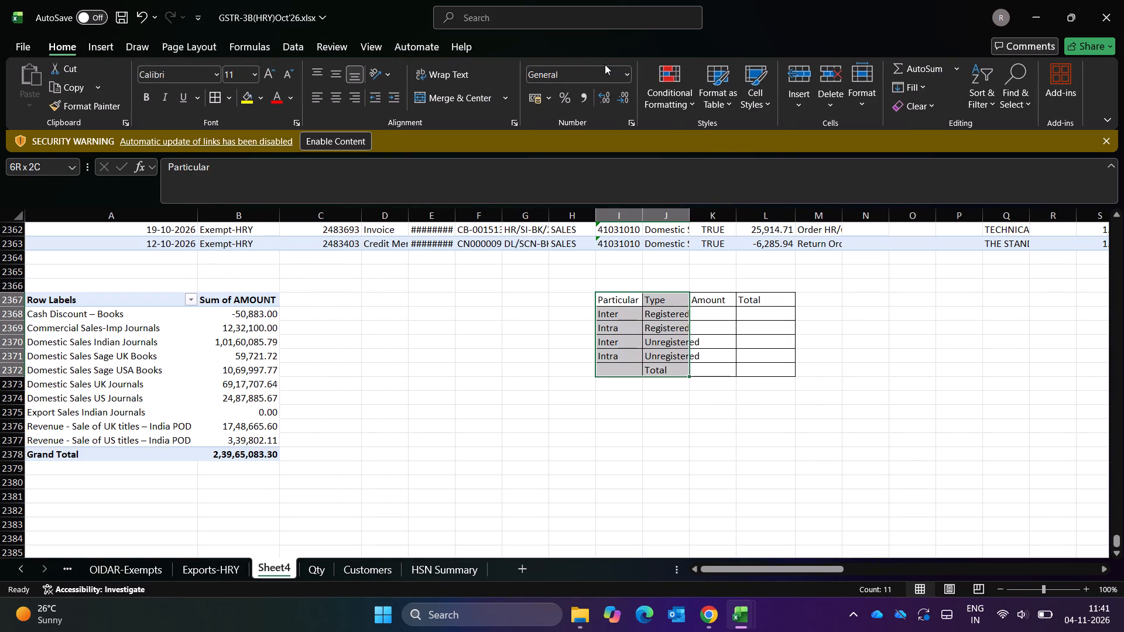
{"action": "key", "text": "ctrl+b"}
Move the Total label from J2372 to I2372, in the summary block's Particular column.
{"action": "key", "text": "Down"}
{"action": "key", "text": "Down"}
{"action": "key", "text": "Down"}
{"action": "key", "text": "Down"}
{"action": "key", "text": "Right"}
{"action": "key", "text": "Down"}
{"action": "key", "text": "Down"}
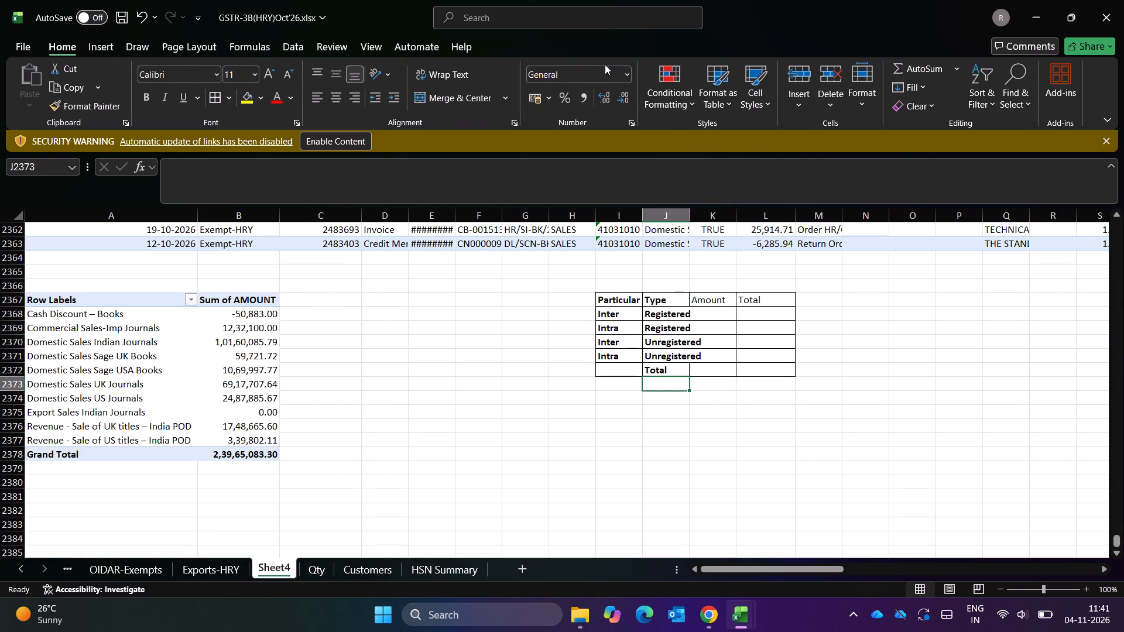
{"action": "key", "text": "Up"}
{"action": "key", "text": "ctrl+x"}
{"action": "key", "text": "Left"}
{"action": "key", "text": "ctrl+v"}
{"action": "key", "text": "Escape"}
Apply all borders to the emptied cell J2372 in the summary block's last row.
{"action": "key", "text": "Up"}
{"action": "key", "text": "Right"}
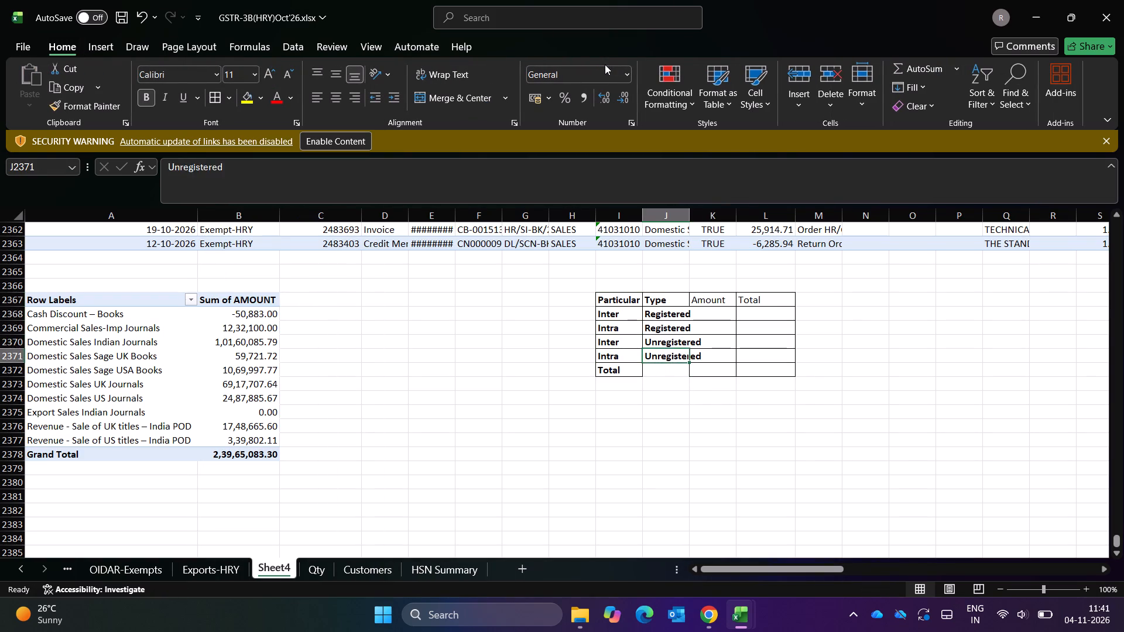
{"action": "key", "text": "Down"}
{"action": "key", "text": "alt+h"}
{"action": "type", "text": "ba"}
{"action": "key", "text": "Escape"}
AutoFit the width of column J to the Type entries in J2367:J2372.
{"action": "key", "text": "Up"}
{"action": "key", "text": "Up"}
{"action": "key", "text": "Up"}
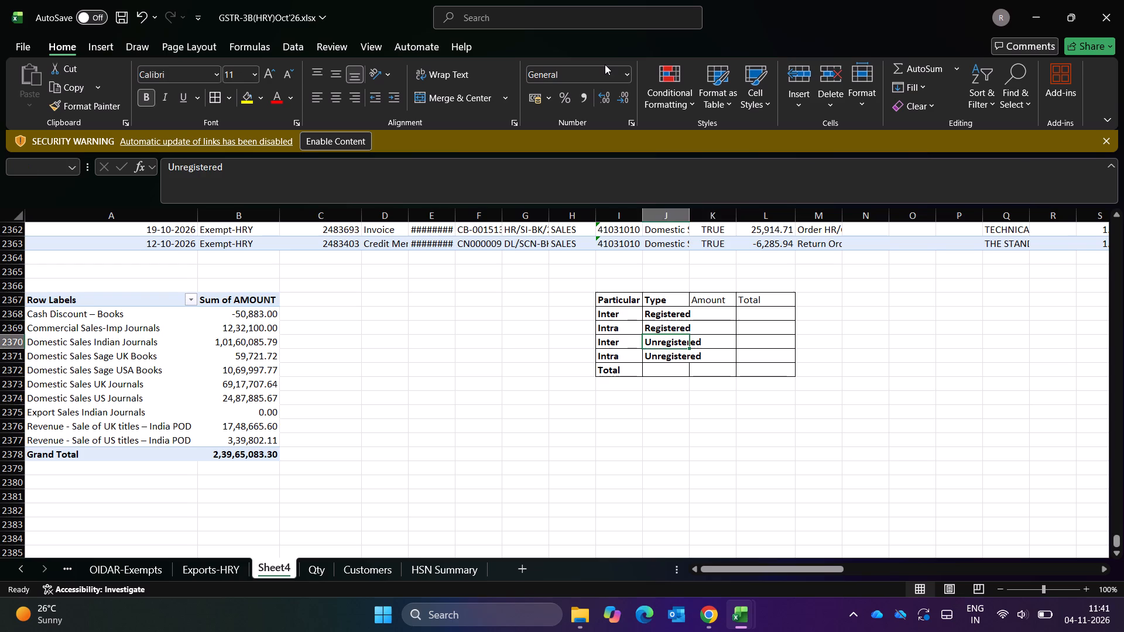
{"action": "key", "text": "Right"}
{"action": "key", "text": "Up"}
{"action": "key", "text": "Left"}
{"action": "key", "text": "Up"}
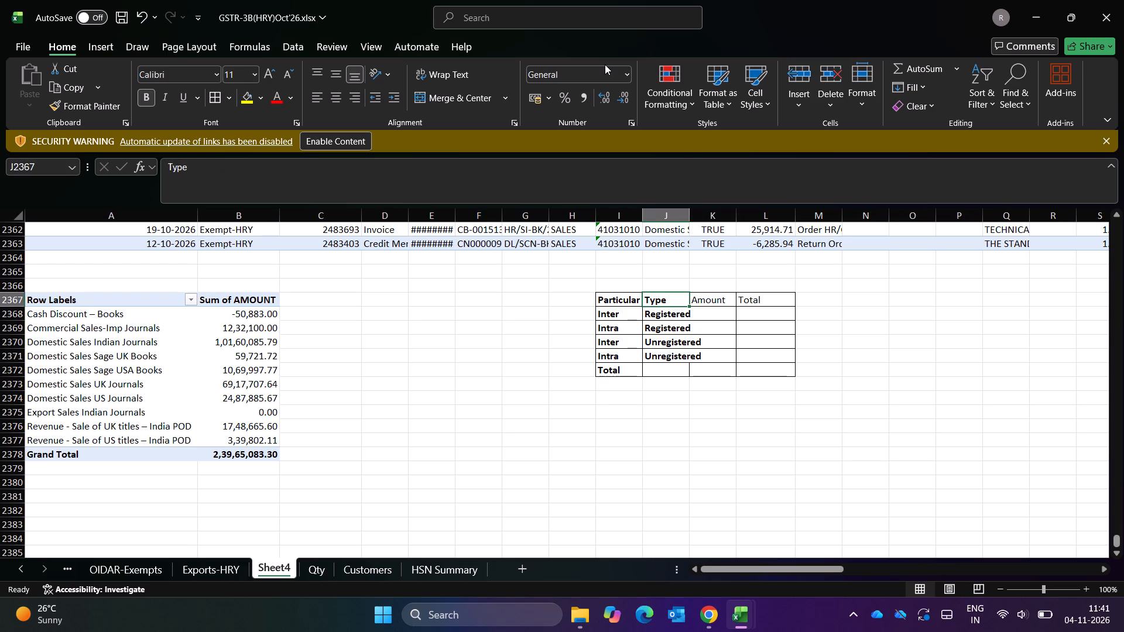
{"action": "key", "text": "shift+Down"}
{"action": "key", "text": "shift+Down"}
{"action": "key", "text": "shift+Down"}
{"action": "key", "text": "shift+Down"}
{"action": "key", "text": "shift+Down"}
{"action": "key", "text": "shift+Down"}
{"action": "key", "text": "shift+Up"}
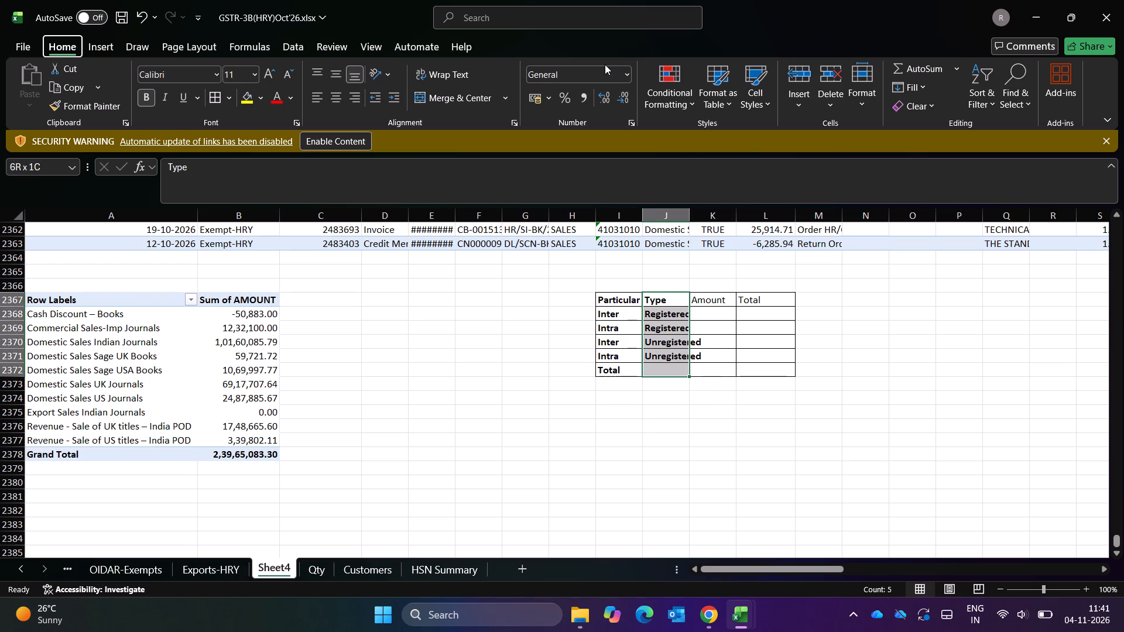
{"action": "type", "text": "hoi"}
{"action": "key", "text": "Escape"}
Start a SUMIFS formula in K2368, the first Amount cell of the summary block, with column L as the sum range.
{"action": "key", "text": "Down"}
{"action": "key", "text": "Up"}
{"action": "key", "text": "Up"}
{"action": "key", "text": "Right"}
{"action": "key", "text": "Down"}
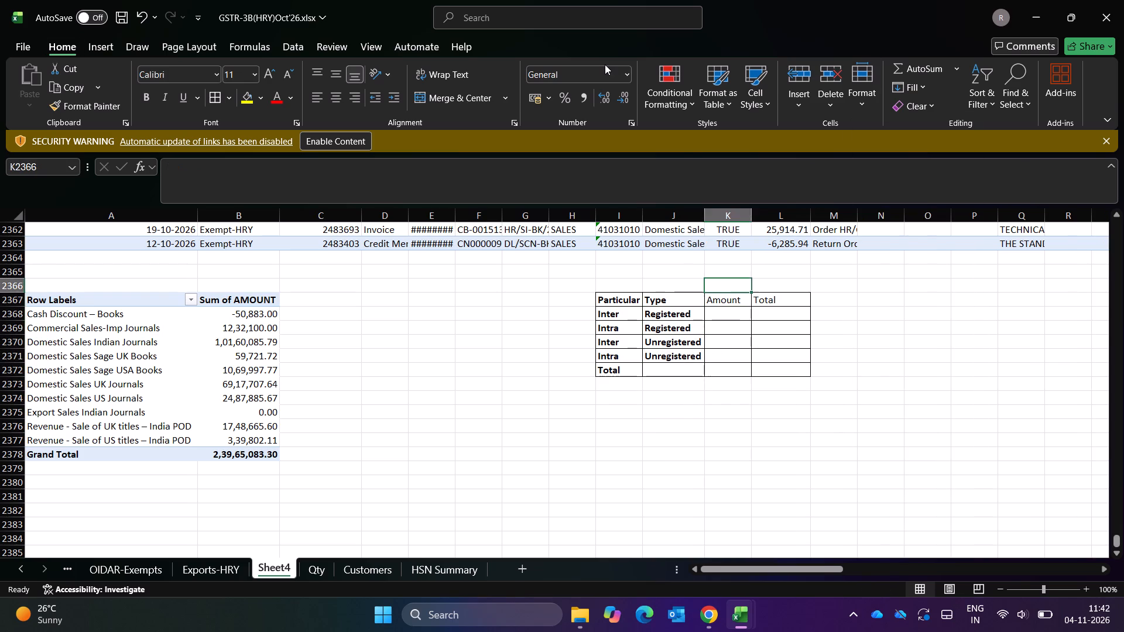
{"action": "key", "text": "Right"}
{"action": "key", "text": "Left"}
{"action": "key", "text": "Down"}
{"action": "type", "text": "=sumifs"}
{"action": "key", "text": "Tab"}
{"action": "key", "text": "Up"}
{"action": "key", "text": "Up"}
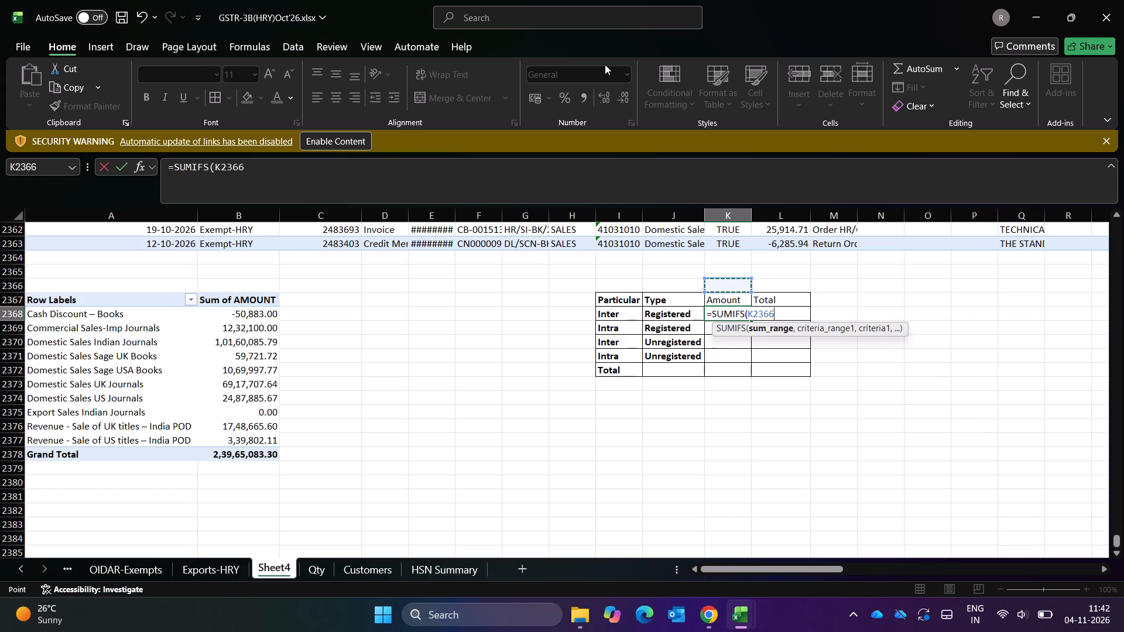
{"action": "left_click", "coordinate": [790, 211]}
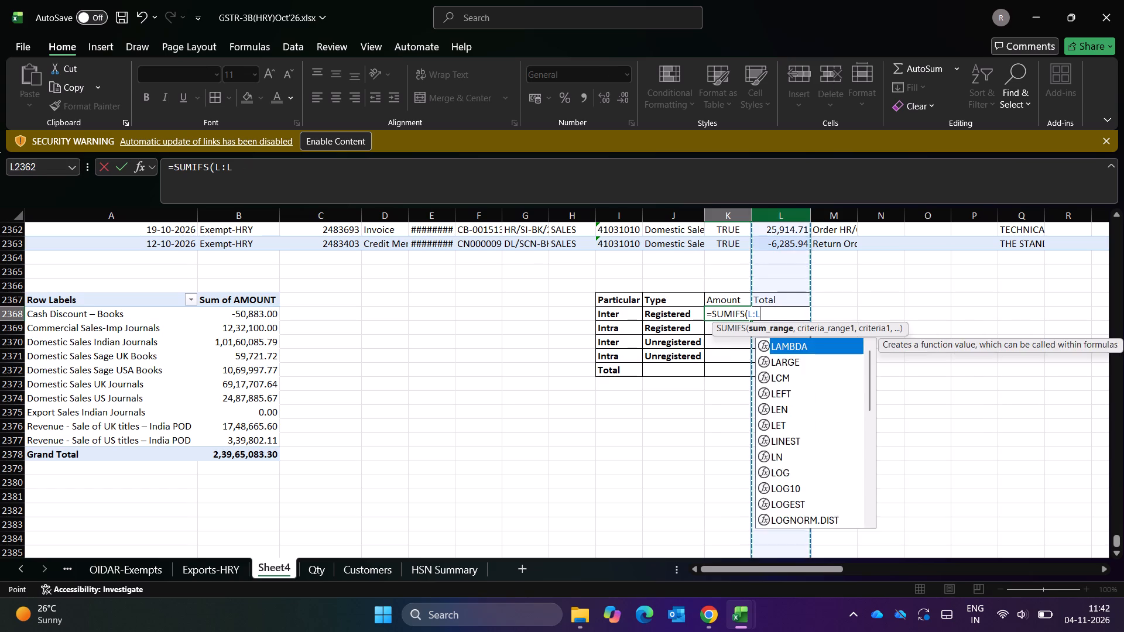
Add the first SUMIFS criteria pair: Category column BC:BC matched to the Type entry in J2368.
{"action": "key", "text": "comma"}
{"action": "key", "text": "Up"}
{"action": "key", "text": "Up"}
{"action": "key", "text": "ctrl+Up"}
{"action": "key", "text": "ctrl+Up"}
{"action": "key", "text": "ctrl+Up"}
{"action": "key", "text": "Right"}
{"action": "key", "text": "Down"}
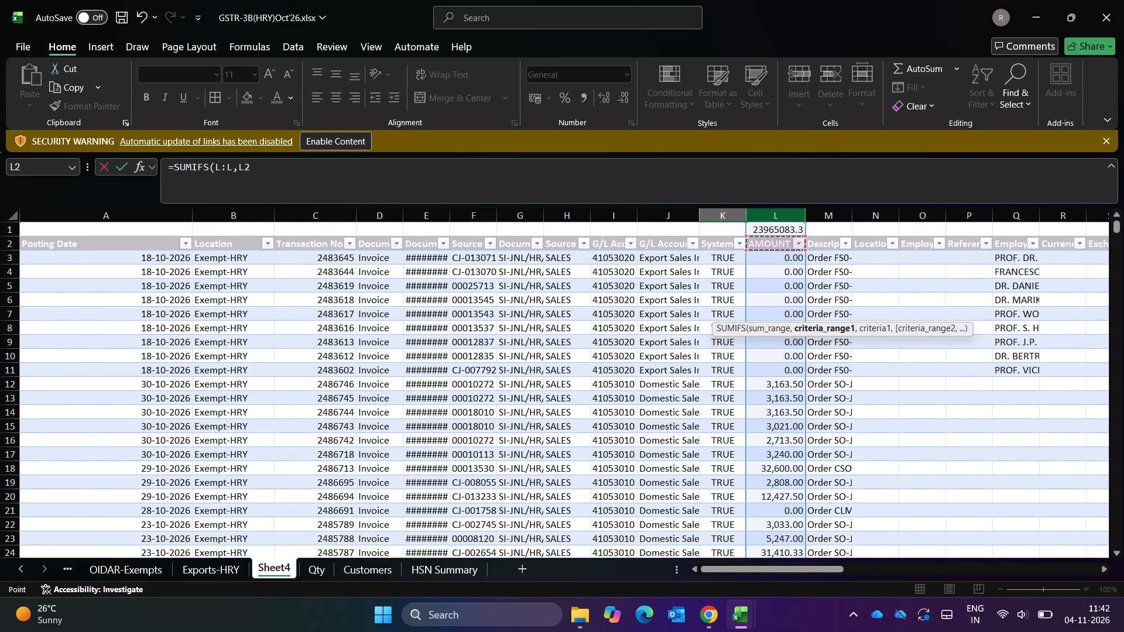
{"action": "key", "text": "ctrl+Right"}
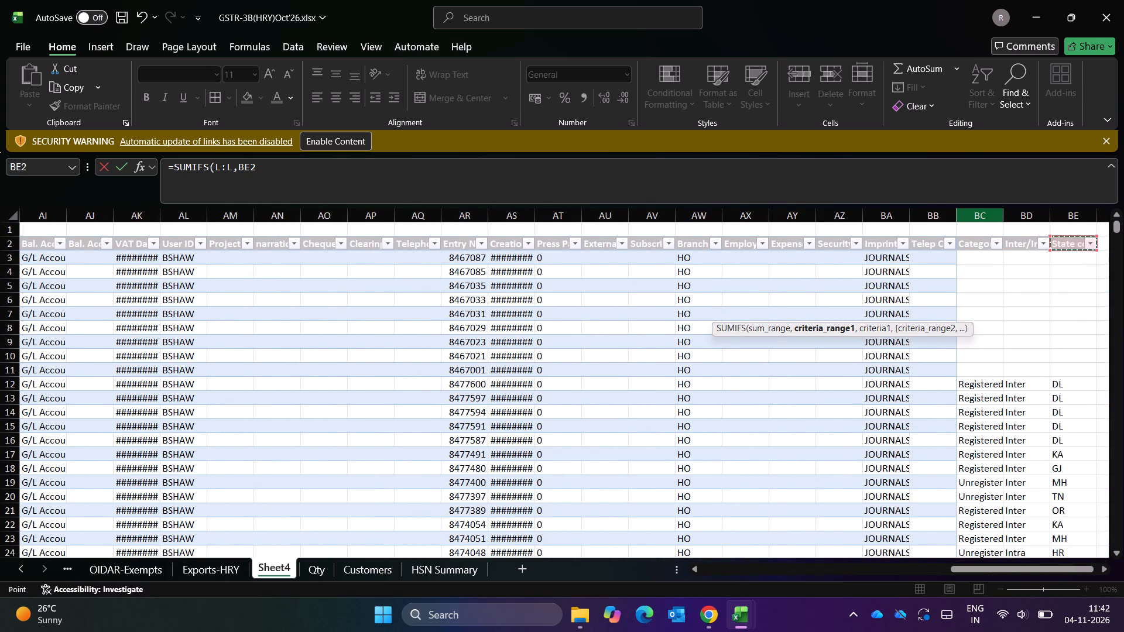
{"action": "left_click", "coordinate": [989, 215]}
{"action": "key", "text": "comma"}
{"action": "key", "text": "Down"}
{"action": "key", "text": "Down"}
{"action": "key", "text": "Down"}
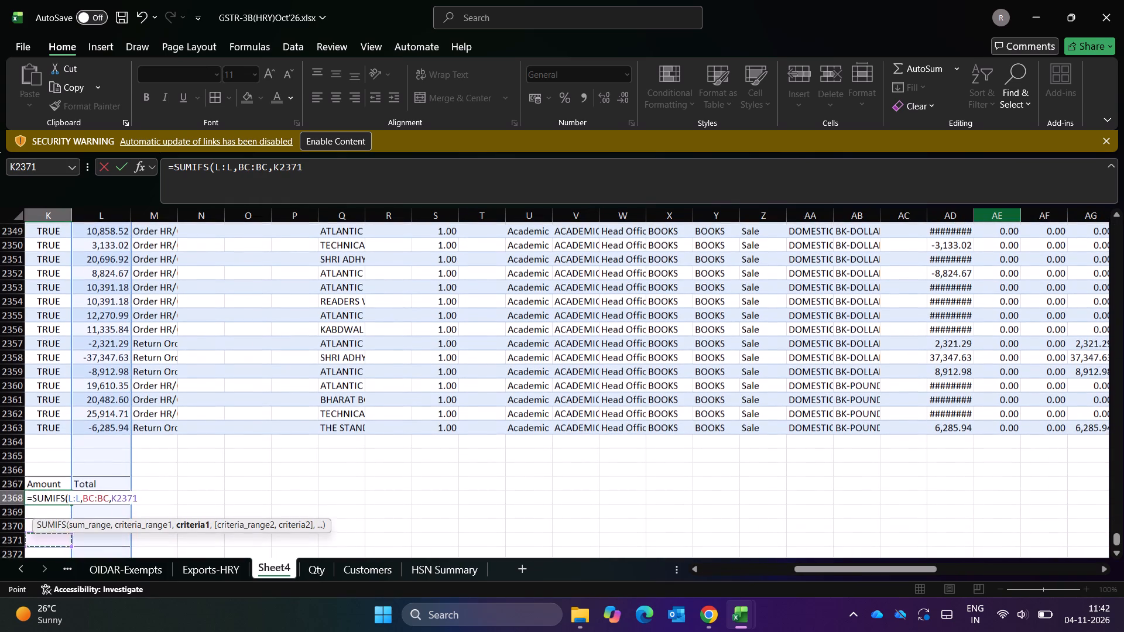
{"action": "key", "text": "Down"}
{"action": "key", "text": "Down"}
{"action": "key", "text": "Left"}
{"action": "key", "text": "Left"}
{"action": "key", "text": "Left"}
{"action": "key", "text": "Left"}
{"action": "key", "text": "Left"}
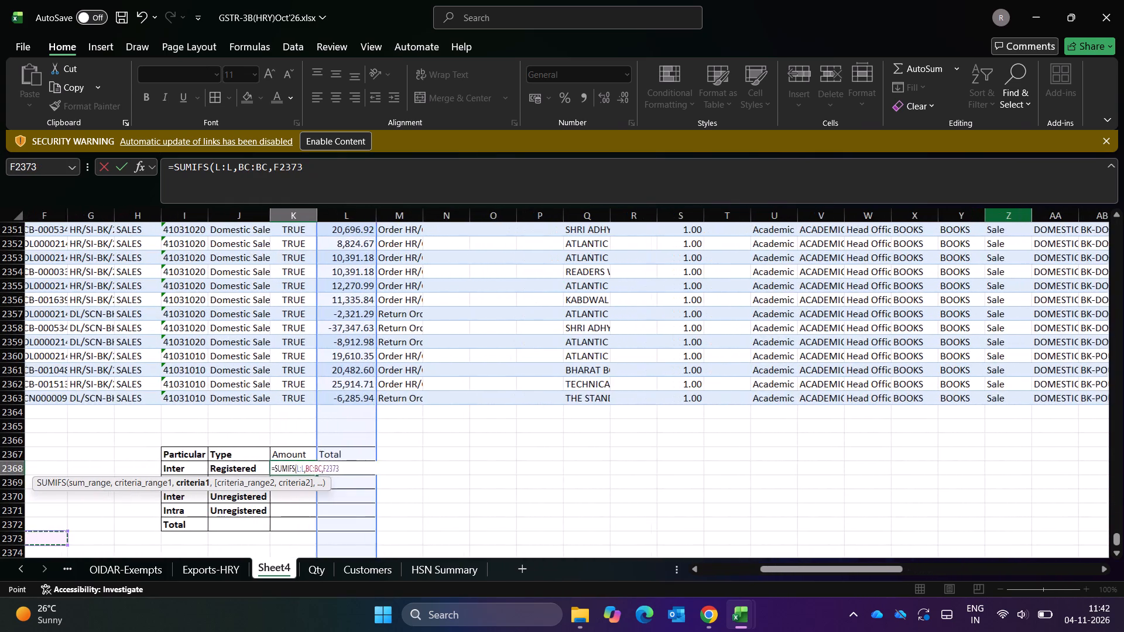
{"action": "key", "text": "Right"}
{"action": "key", "text": "Right"}
{"action": "key", "text": "Up"}
{"action": "key", "text": "Up"}
{"action": "key", "text": "Up"}
{"action": "key", "text": "Right"}
{"action": "key", "text": "Up"}
{"action": "key", "text": "Up"}
{"action": "key", "text": "Up"}
{"action": "key", "text": "Right"}
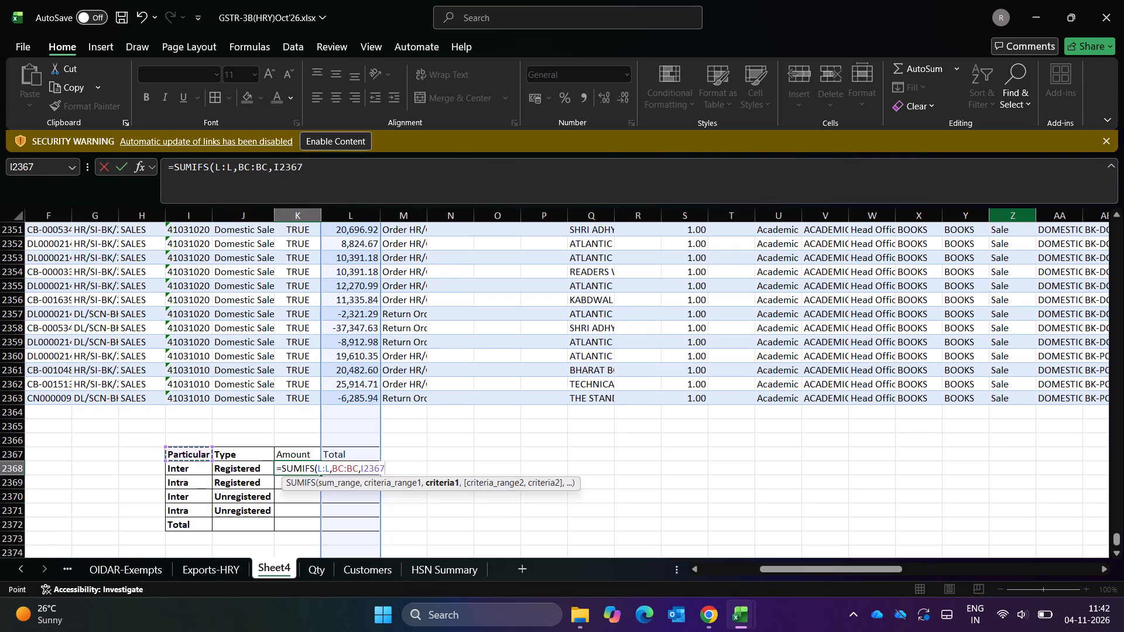
{"action": "key", "text": "Down"}
Add the second criteria pair, Inter/Intra column BD:BD matched to the Particular entry in I2368, and complete the formula.
{"action": "key", "text": "comma"}
{"action": "key", "text": "Up"}
{"action": "key", "text": "Up"}
{"action": "key", "text": "Up"}
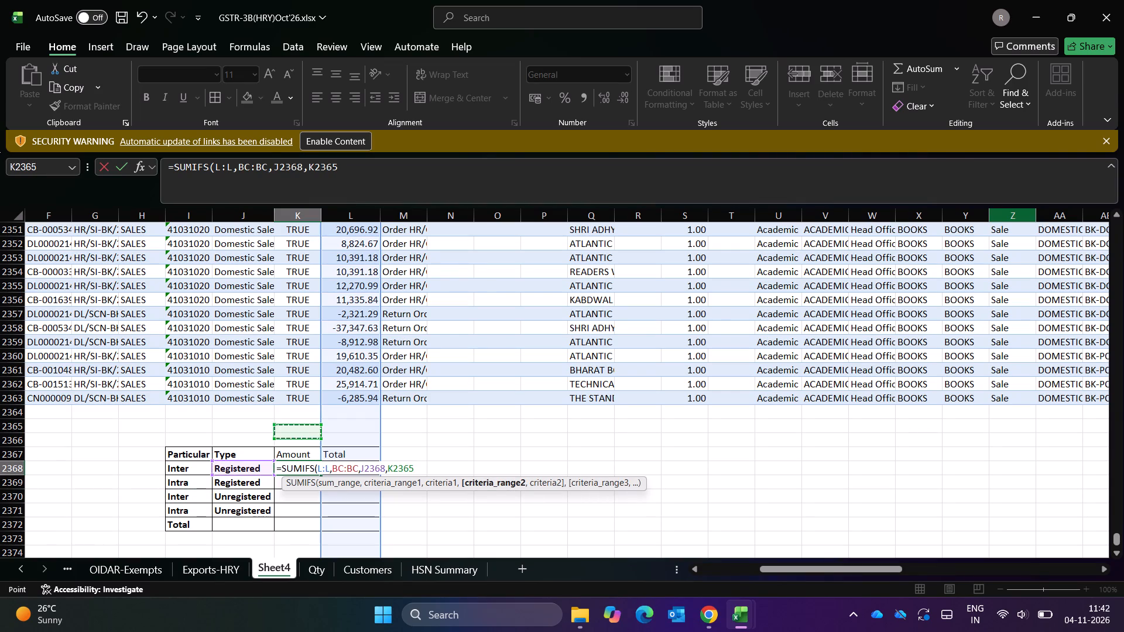
{"action": "key", "text": "ctrl+Up"}
{"action": "key", "text": "ctrl+Up"}
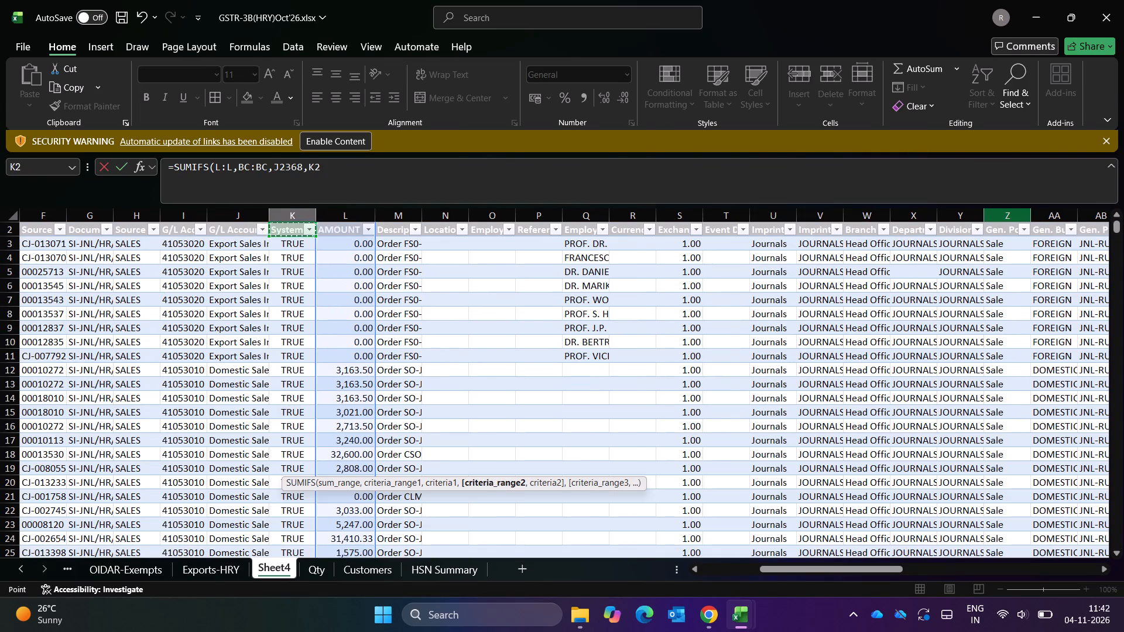
{"action": "key", "text": "ctrl+Right"}
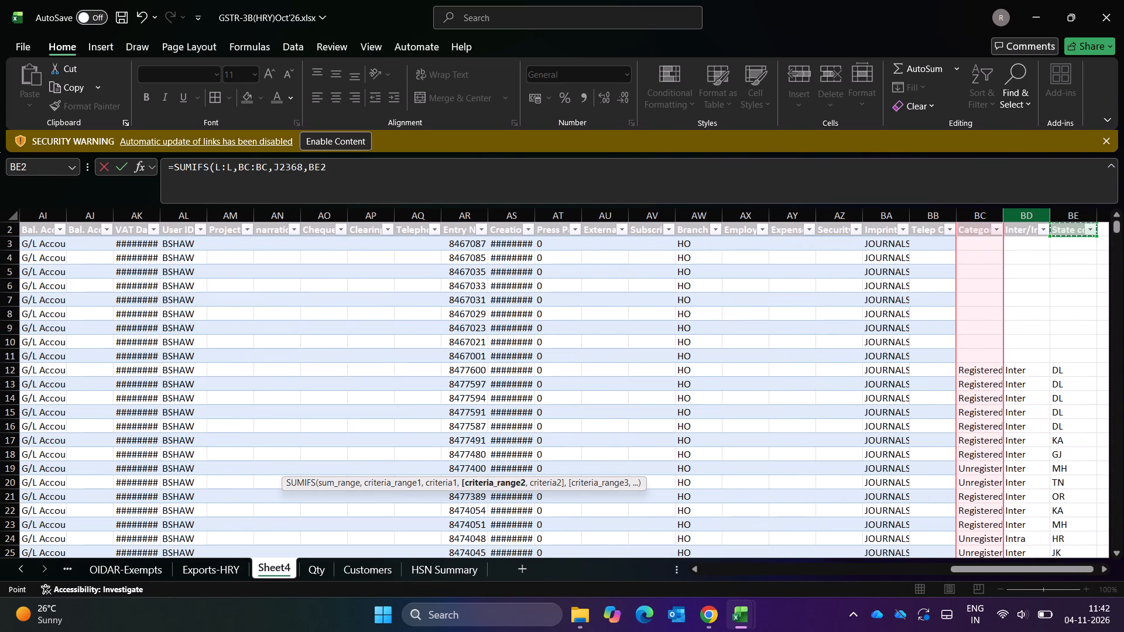
{"action": "left_click", "coordinate": [1020, 214]}
{"action": "key", "text": "comma"}
{"action": "key", "text": "Down"}
{"action": "key", "text": "Down"}
{"action": "key", "text": "Down"}
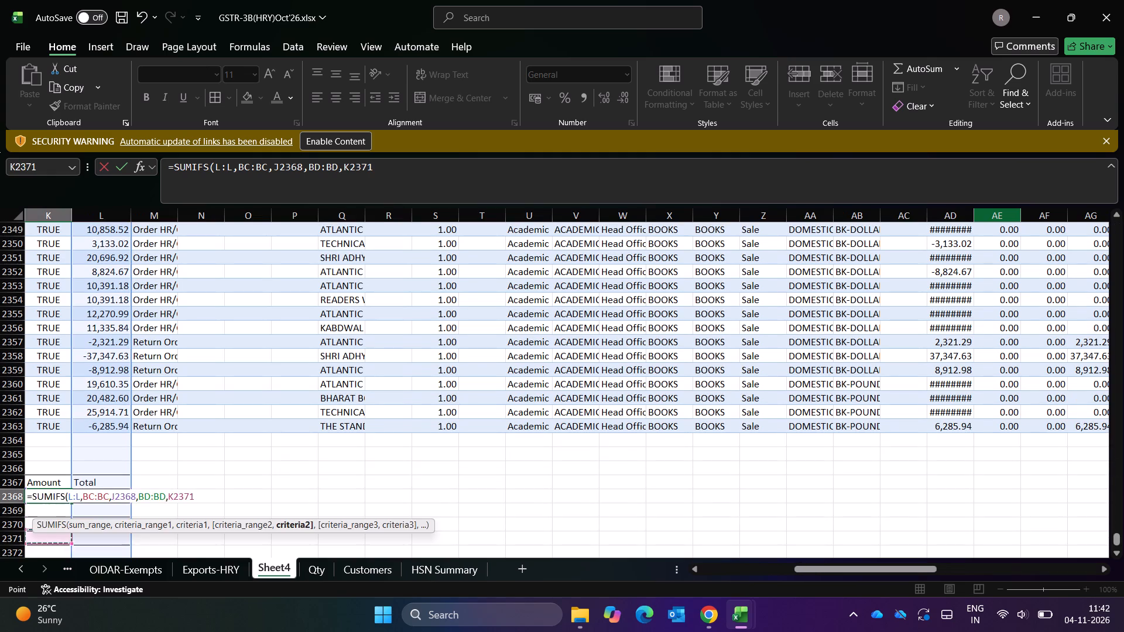
{"action": "key", "text": "Down"}
{"action": "key", "text": "Down"}
{"action": "key", "text": "Left"}
{"action": "key", "text": "Left"}
{"action": "key", "text": "Left"}
{"action": "key", "text": "Left"}
{"action": "key", "text": "Up"}
{"action": "key", "text": "Up"}
{"action": "key", "text": "Right"}
{"action": "key", "text": "Up"}
{"action": "key", "text": "Up"}
{"action": "key", "text": "Up"}
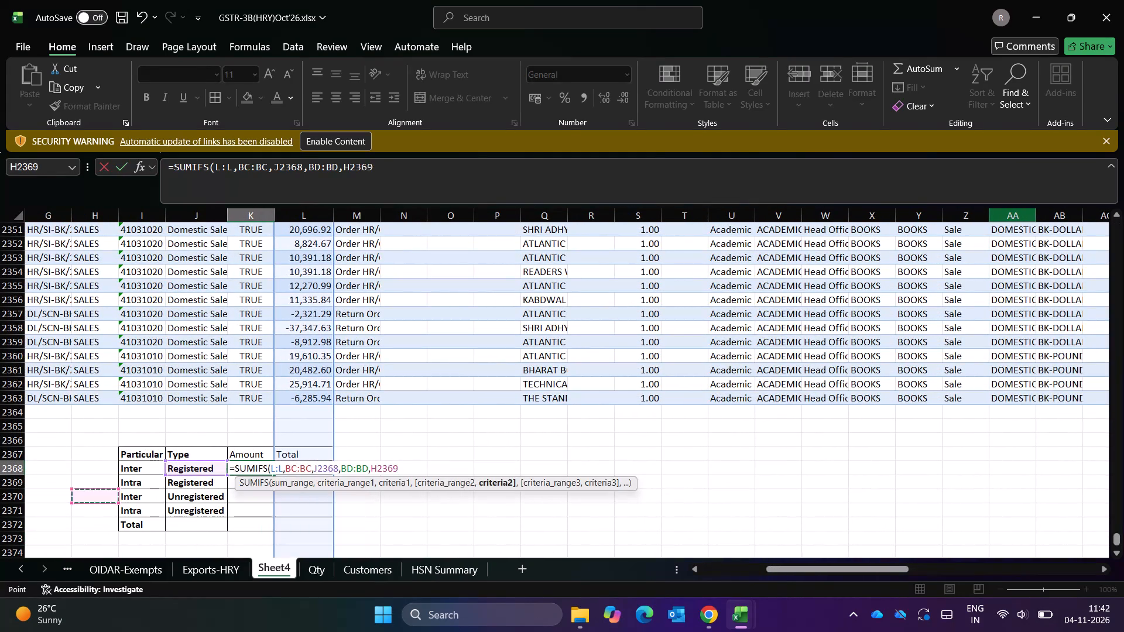
{"action": "key", "text": "Up"}
{"action": "key", "text": "Right"}
{"action": "key", "text": "Down"}
{"action": "key", "text": "Down"}
{"action": "key", "text": "Up"}
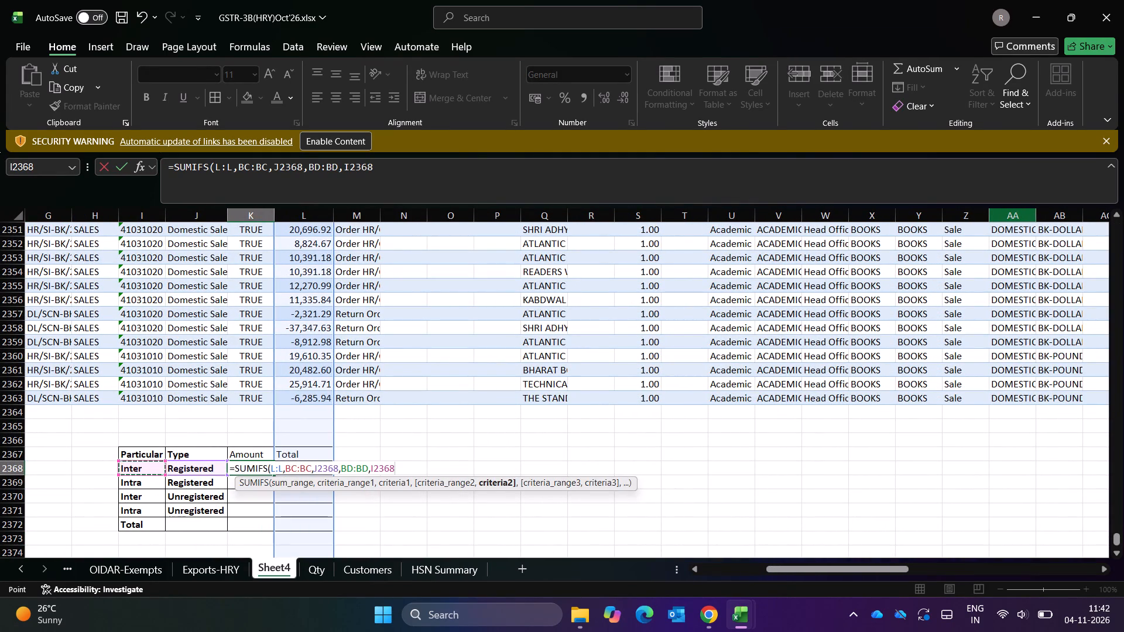
{"action": "key", "text": "Return"}
Fill the SUMIFS formula from K2368 down through K2371 in the Amount column.
{"action": "key", "text": "Up"}
{"action": "key", "text": "shift+Down"}
{"action": "key", "text": "shift+Down"}
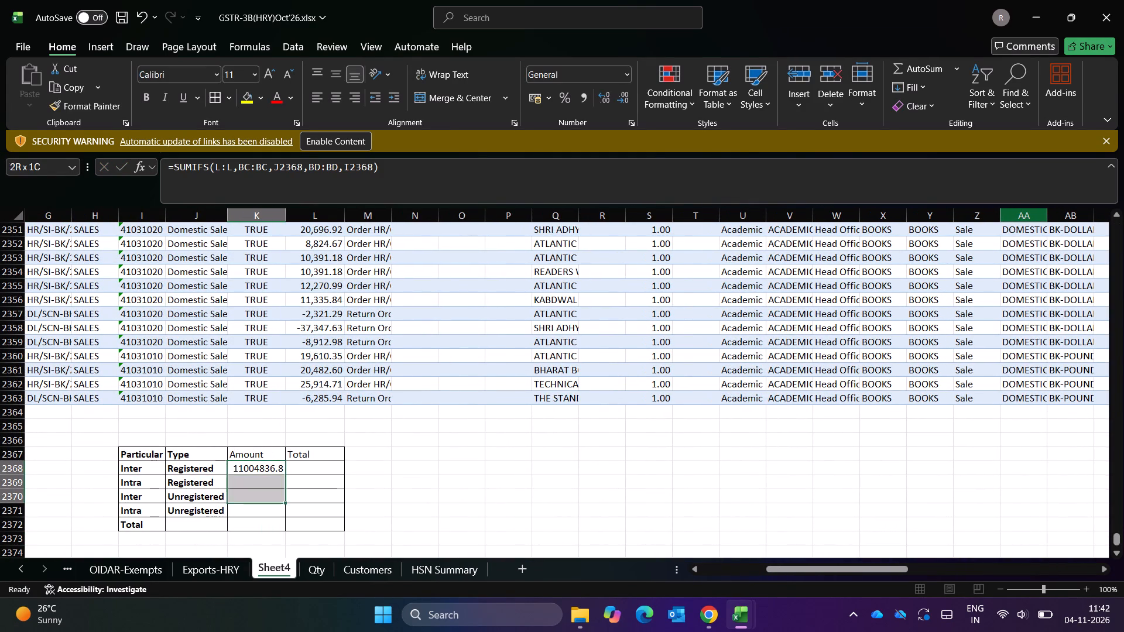
{"action": "key", "text": "shift+Down"}
{"action": "key", "text": "ctrl+d"}
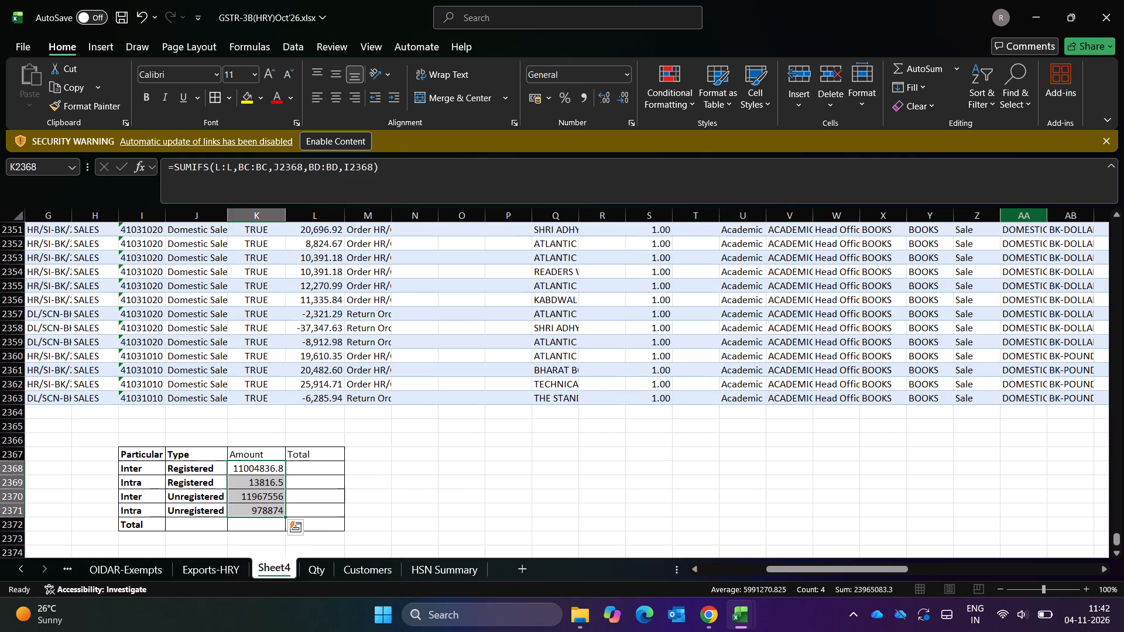
Enter the formula =K2368 in L2368, the first cell under the summary block's Total heading.
{"action": "key", "text": "Down"}
{"action": "key", "text": "Up"}
{"action": "key", "text": "Right"}
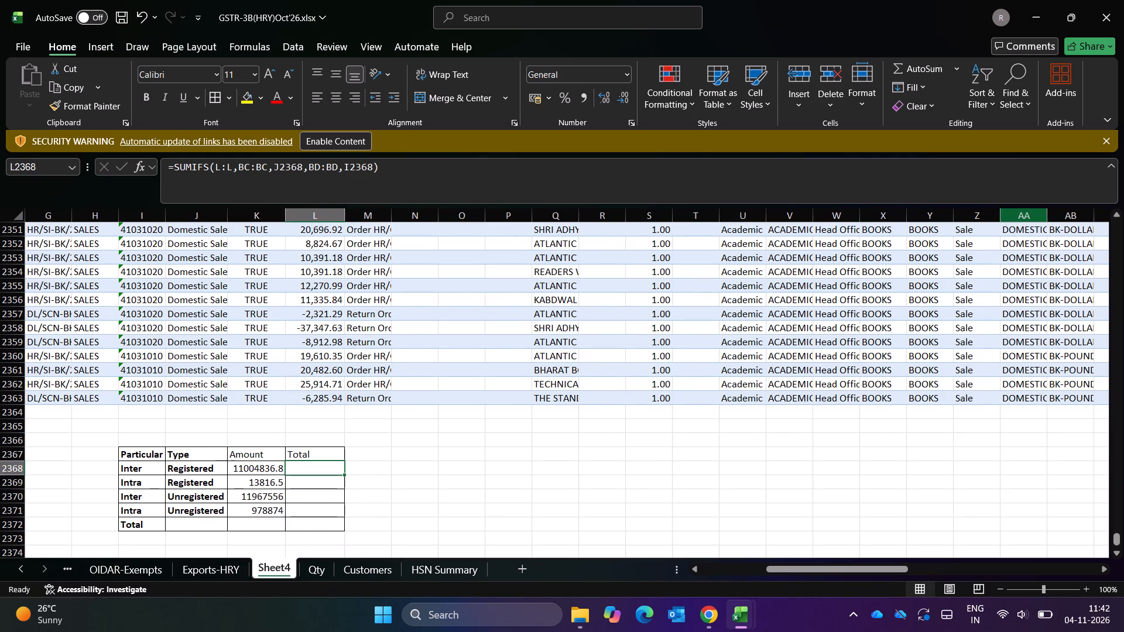
{"action": "key", "text": "Left"}
{"action": "key", "text": "Right"}
{"action": "key", "text": "equal"}
{"action": "key", "text": "Left"}
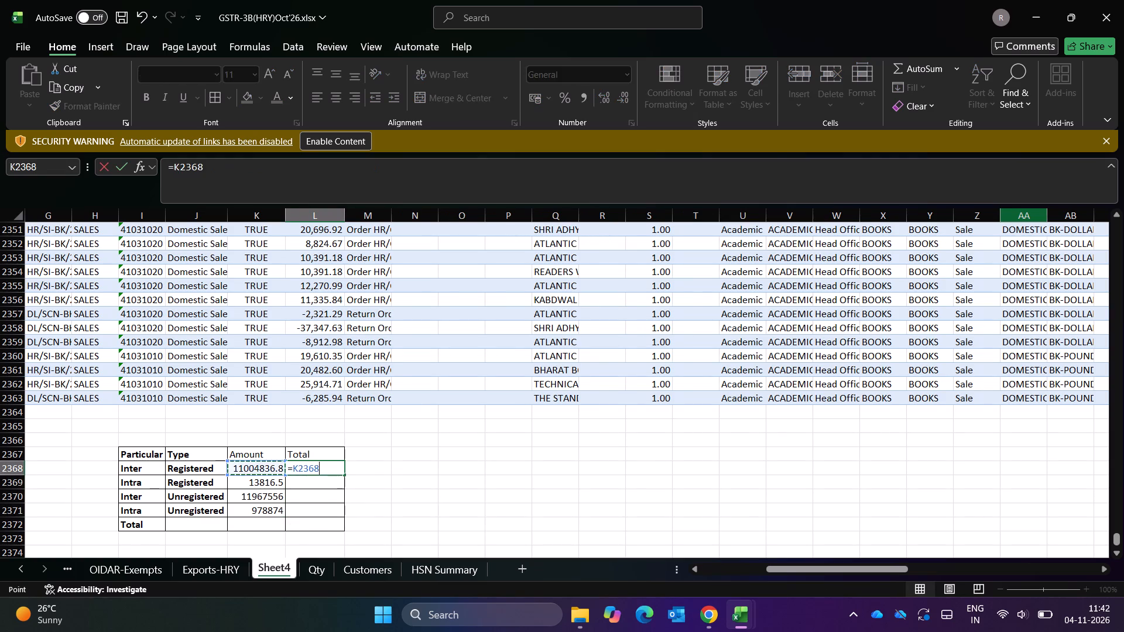
{"action": "key", "text": "Return"}
Fill the L2368 formula down through L2371 in the summary block's Total column.
{"action": "key", "text": "Up"}
{"action": "key", "text": "shift+Down"}
{"action": "key", "text": "shift+Down"}
{"action": "key", "text": "shift+Down"}
{"action": "key", "text": "shift+Down"}
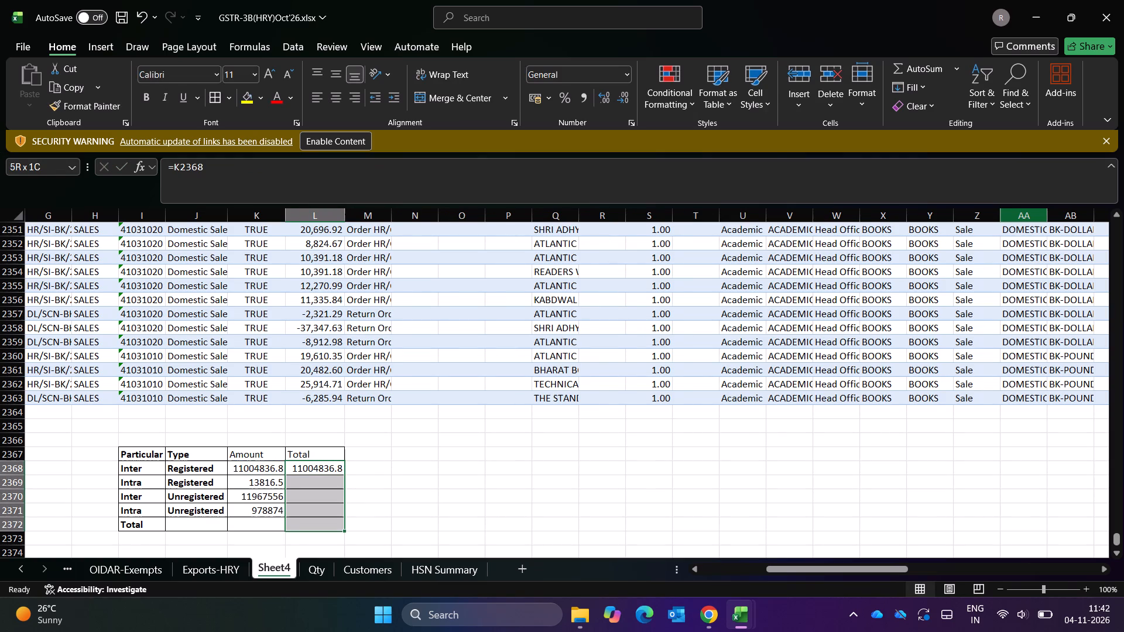
{"action": "key", "text": "shift+Up"}
{"action": "key", "text": "ctrl+d"}
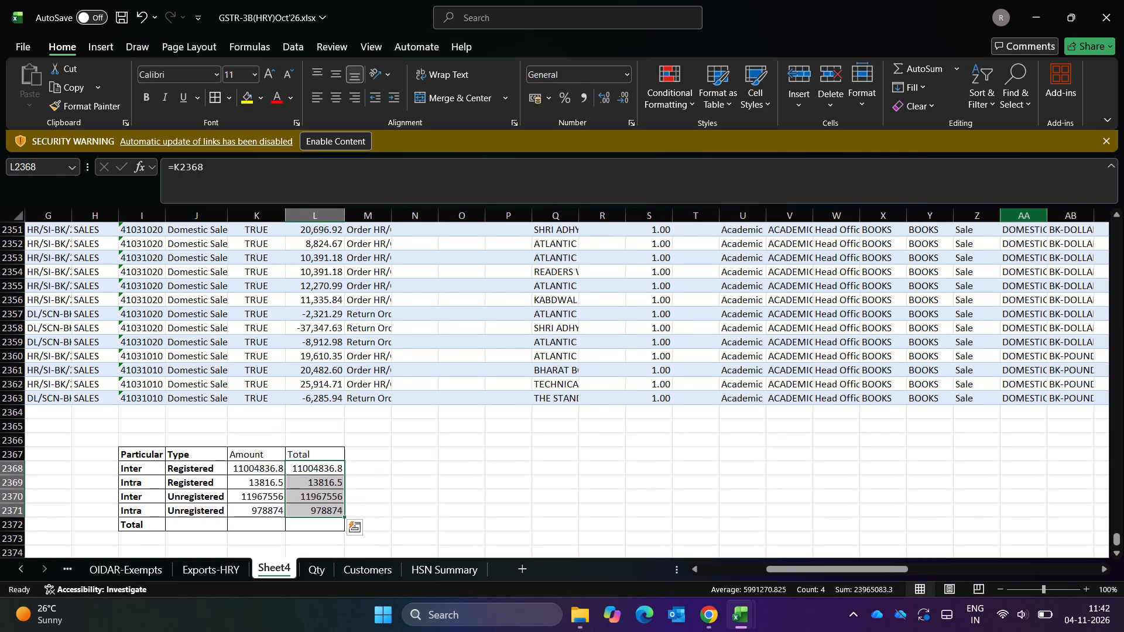
AutoSum L2368:L2371 into L2372, in the summary block's Total row.
{"action": "key", "text": "shift+Down"}
{"action": "key", "text": "alt+equal"}
{"action": "key", "text": "Escape"}
{"action": "key", "text": "Down"}
{"action": "key", "text": "Down"}
{"action": "key", "text": "Down"}
{"action": "key", "text": "Down"}
{"action": "key", "text": "Down"}
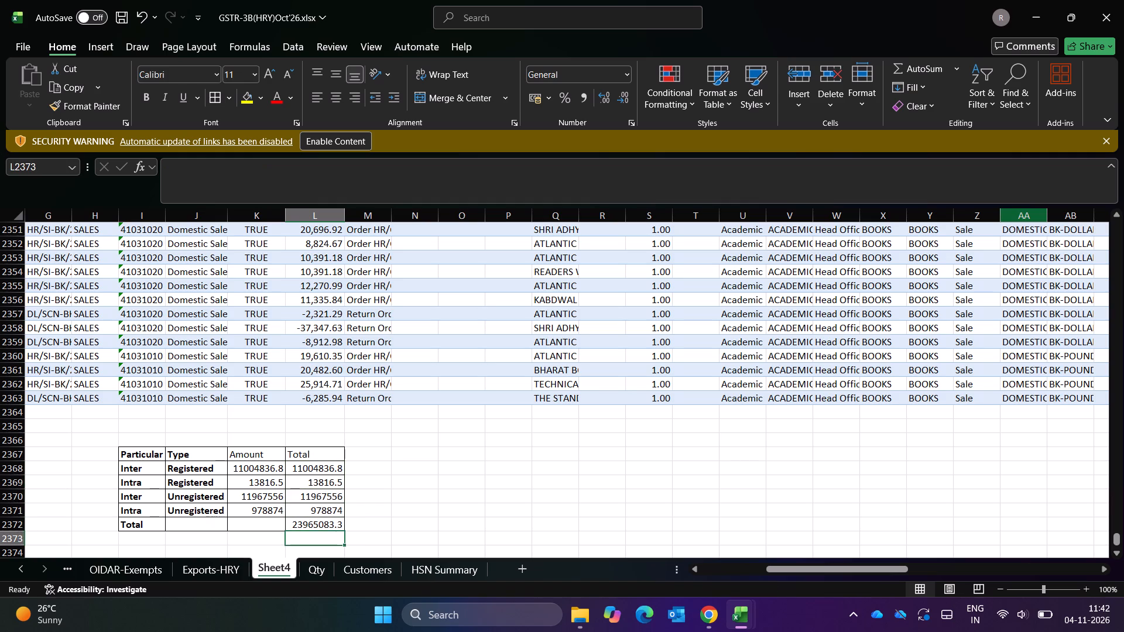
Check the summary block's total in L2372 against the AMOUNT column's subtotal in L1.
{"action": "key", "text": "Up"}
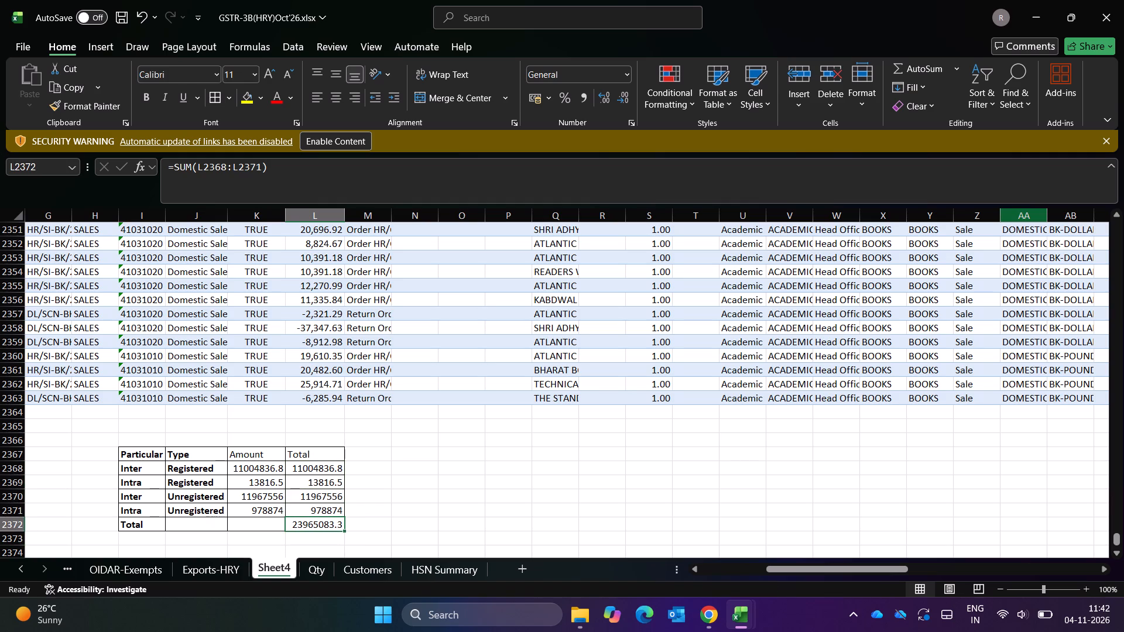
{"action": "key", "text": "Up"}
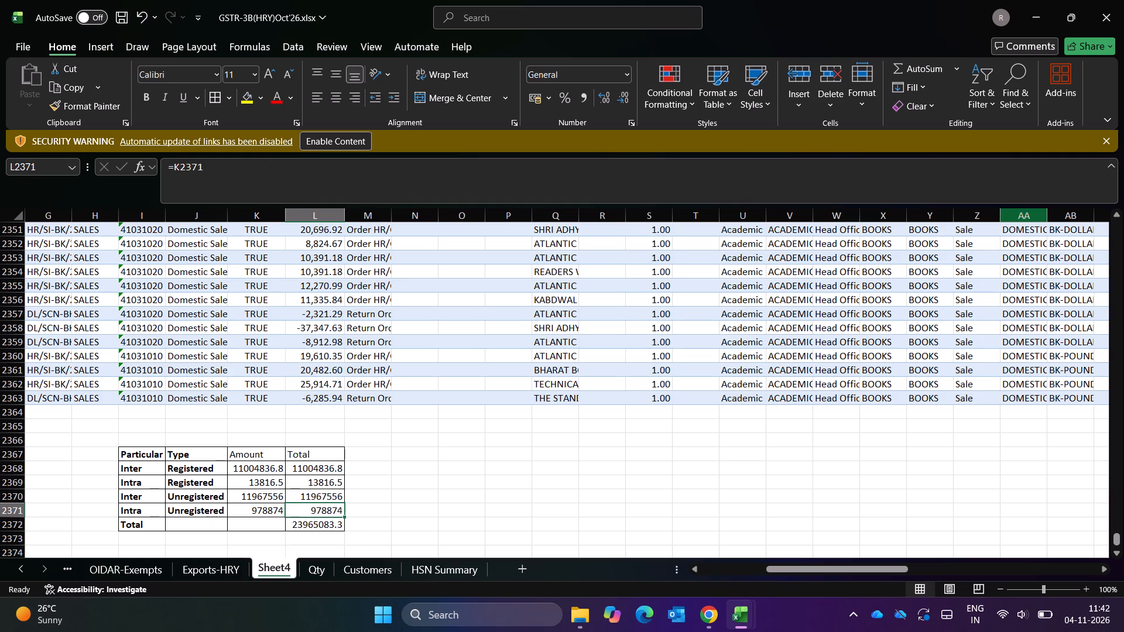
{"action": "key", "text": "Up"}
{"action": "key", "text": "Up"}
{"action": "key", "text": "Up"}
{"action": "key", "text": "Up"}
{"action": "key", "text": "Up"}
{"action": "key", "text": "Up"}
{"action": "key", "text": "Up"}
{"action": "key", "text": "Up"}
{"action": "key", "text": "ctrl+Up"}
{"action": "key", "text": "Up"}
{"action": "key", "text": "Up"}
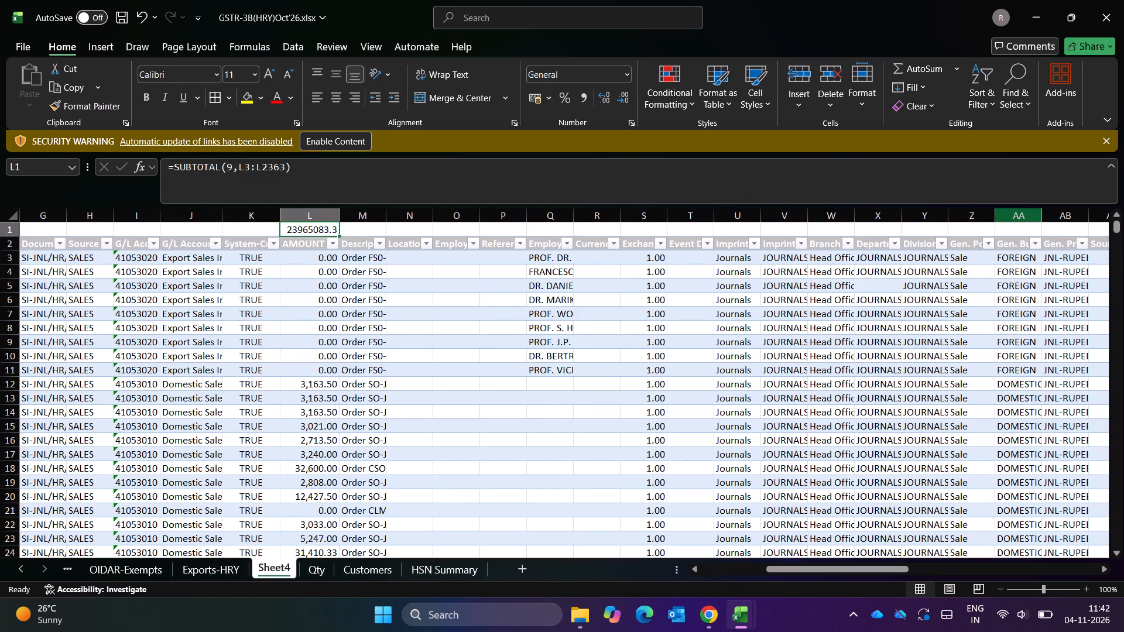
Go back to the summary block and review it alongside the G/L account PivotTable's amounts.
{"action": "key", "text": "Down"}
{"action": "key", "text": "Down"}
{"action": "key", "text": "ctrl+Down"}
{"action": "key", "text": "Down"}
{"action": "key", "text": "Down"}
{"action": "key", "text": "Down"}
{"action": "key", "text": "Down"}
{"action": "key", "text": "Down"}
{"action": "key", "text": "Down"}
{"action": "key", "text": "Down"}
{"action": "key", "text": "Down"}
{"action": "key", "text": "Down"}
{"action": "key", "text": "Down"}
{"action": "key", "text": "Down"}
{"action": "key", "text": "Down"}
{"action": "key", "text": "Down"}
{"action": "key", "text": "Down"}
{"action": "key", "text": "Down"}
{"action": "key", "text": "Down"}
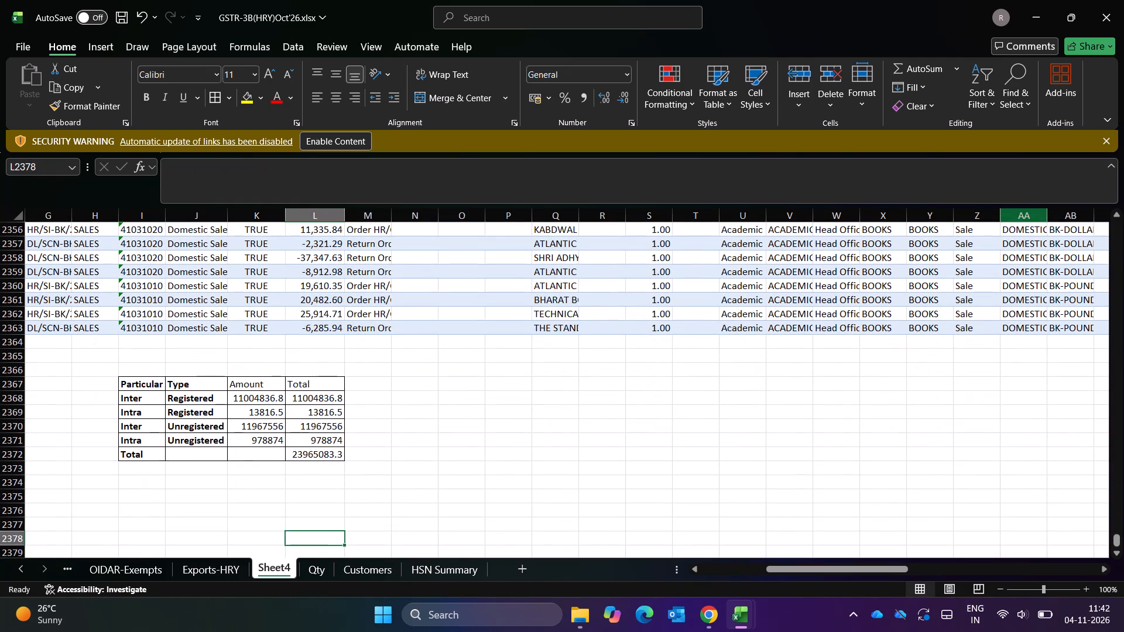
{"action": "key", "text": "Up"}
{"action": "key", "text": "Up"}
{"action": "key", "text": "Up"}
{"action": "key", "text": "Up"}
{"action": "key", "text": "Up"}
{"action": "key", "text": "Up"}
{"action": "key", "text": "Up"}
{"action": "key", "text": "ctrl+Left"}
{"action": "key", "text": "ctrl+Left"}
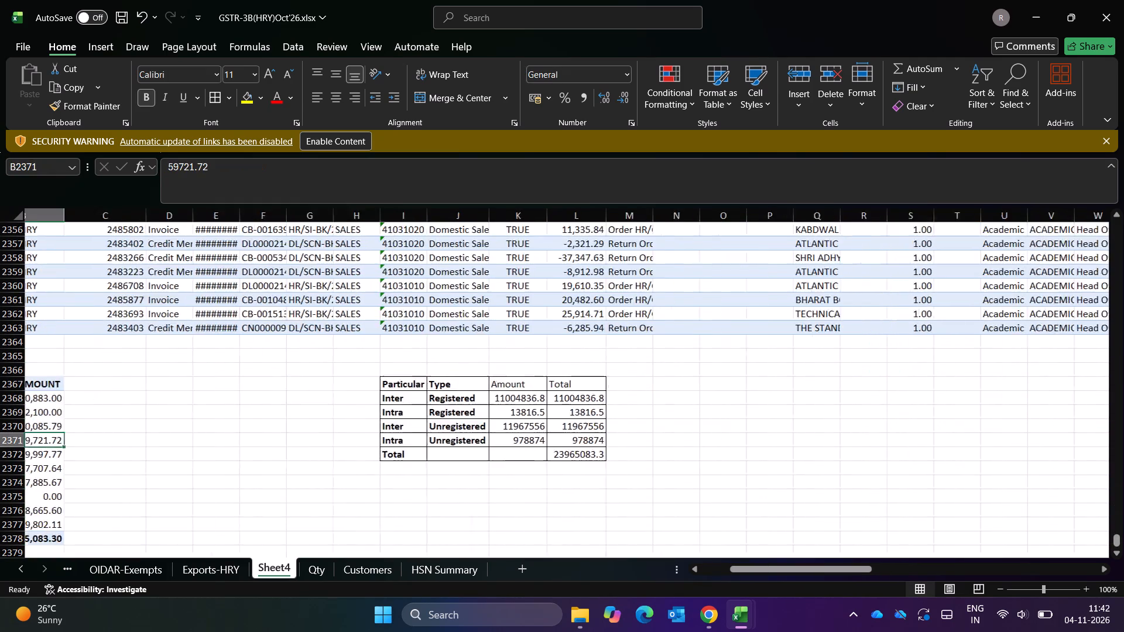
{"action": "key", "text": "ctrl+Left"}
{"action": "key", "text": "ctrl+Left"}
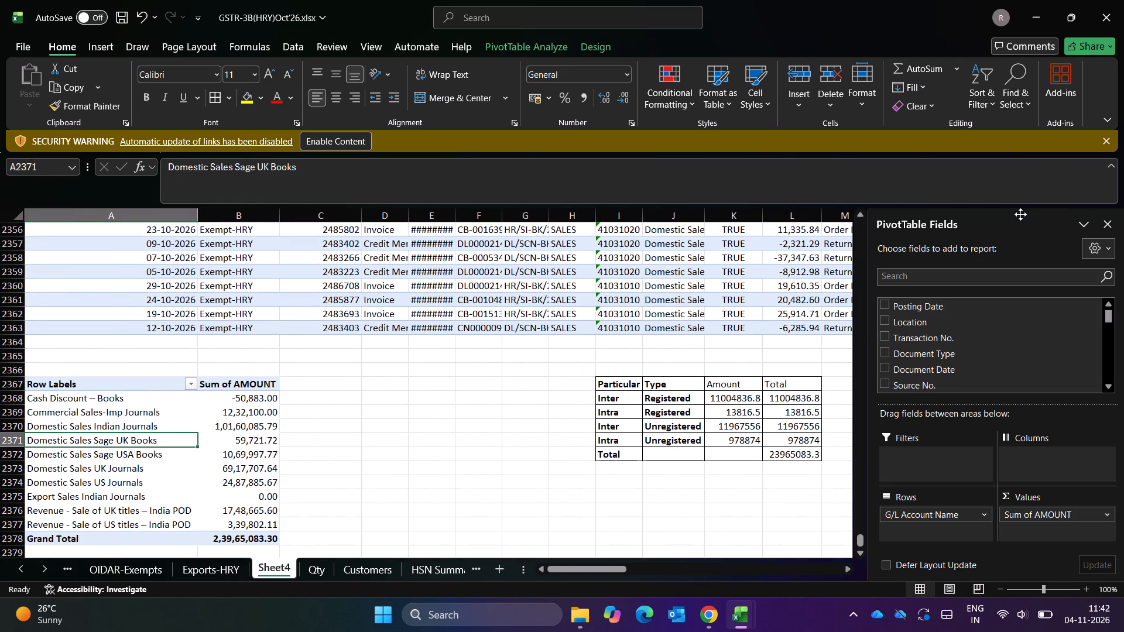
Rename Sheet4 as Exempt-HRY.
{"action": "key", "text": "ctrl+Page_Down"}
{"action": "key", "text": "ctrl+Page_Up"}
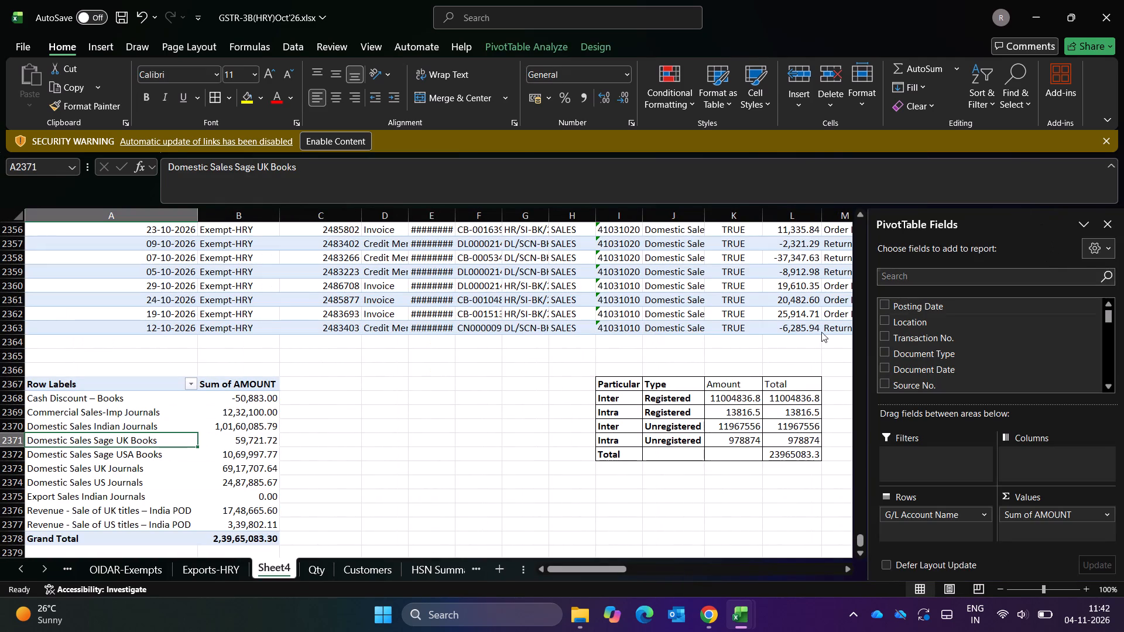
{"action": "double_click", "coordinate": [292, 565]}
{"action": "key", "text": "BackSpace"}
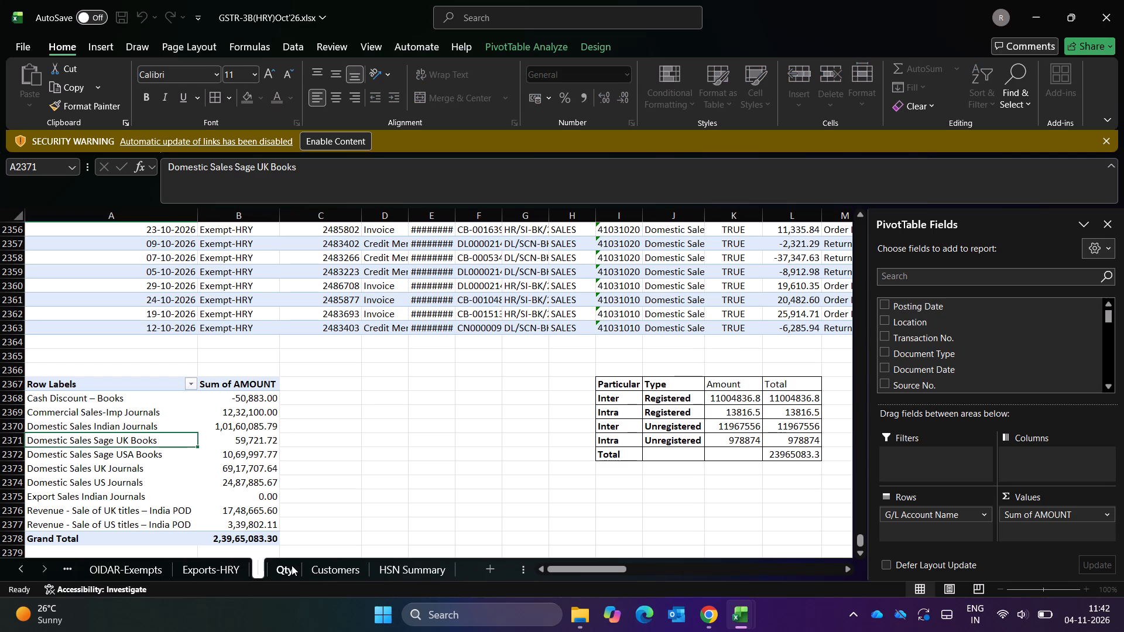
{"action": "type", "text": "xemp"}
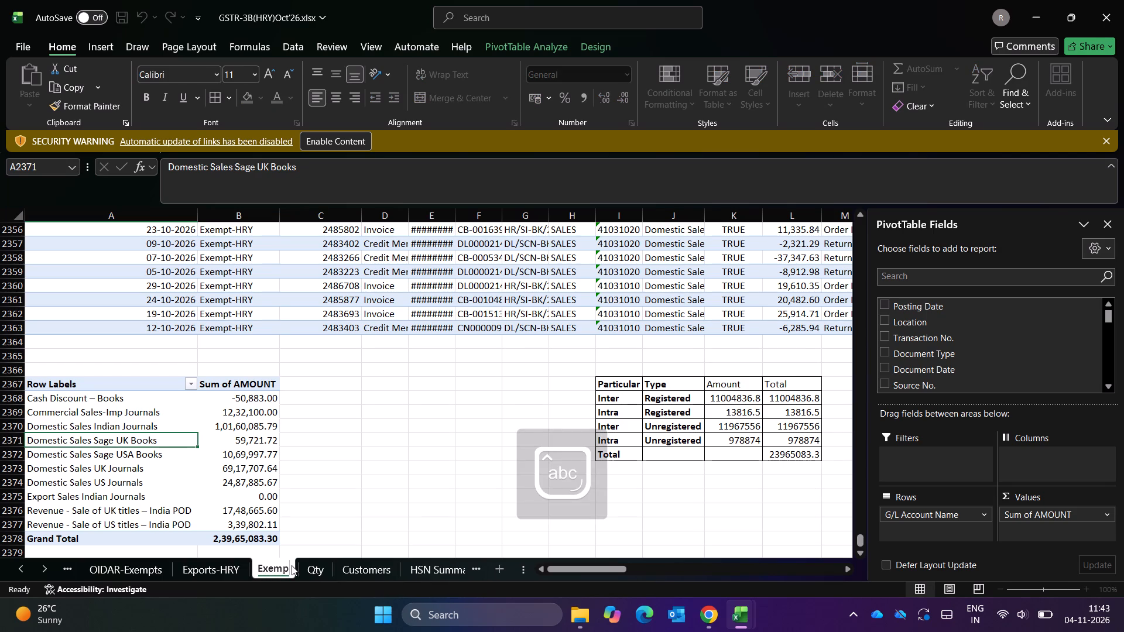
{"action": "key", "text": "t"}
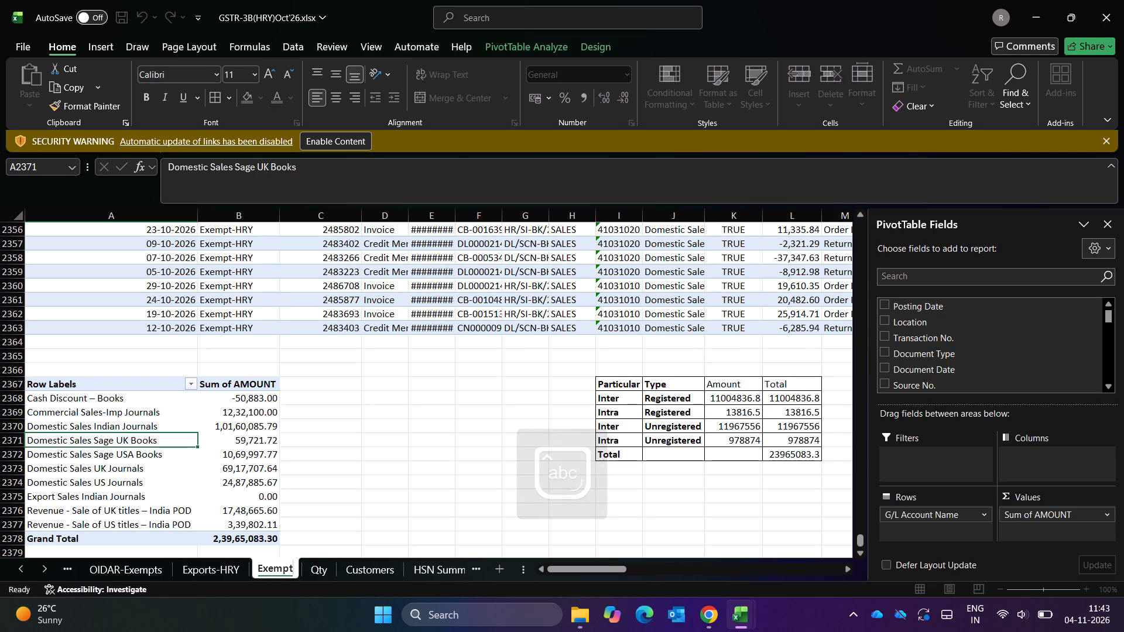
{"action": "type", "text": "HRY"}
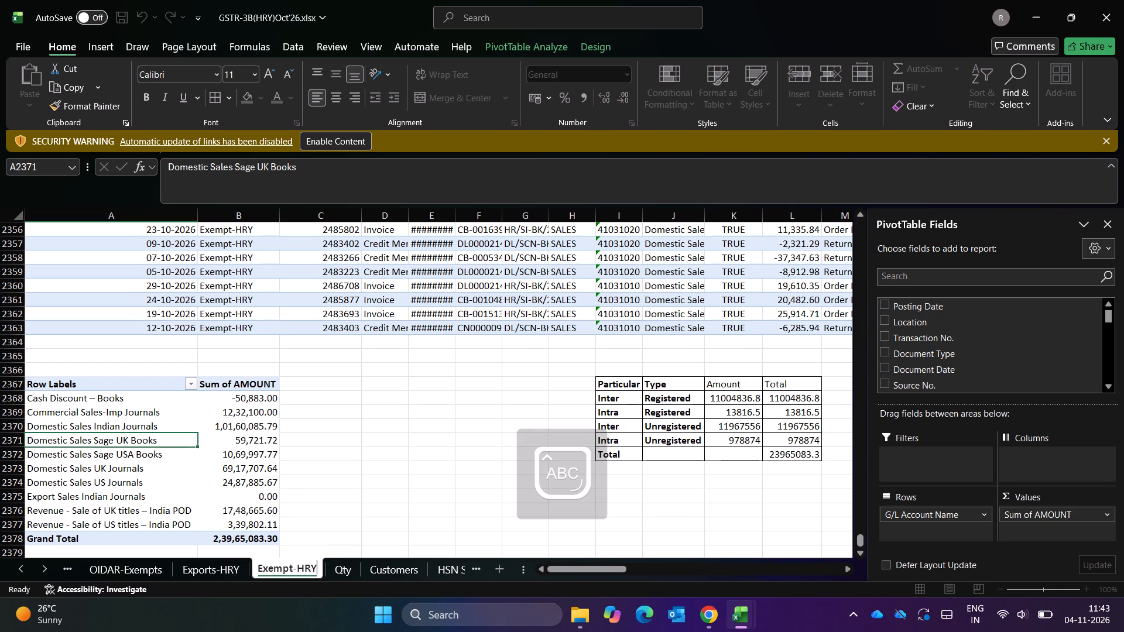
{"action": "key", "text": "Return"}
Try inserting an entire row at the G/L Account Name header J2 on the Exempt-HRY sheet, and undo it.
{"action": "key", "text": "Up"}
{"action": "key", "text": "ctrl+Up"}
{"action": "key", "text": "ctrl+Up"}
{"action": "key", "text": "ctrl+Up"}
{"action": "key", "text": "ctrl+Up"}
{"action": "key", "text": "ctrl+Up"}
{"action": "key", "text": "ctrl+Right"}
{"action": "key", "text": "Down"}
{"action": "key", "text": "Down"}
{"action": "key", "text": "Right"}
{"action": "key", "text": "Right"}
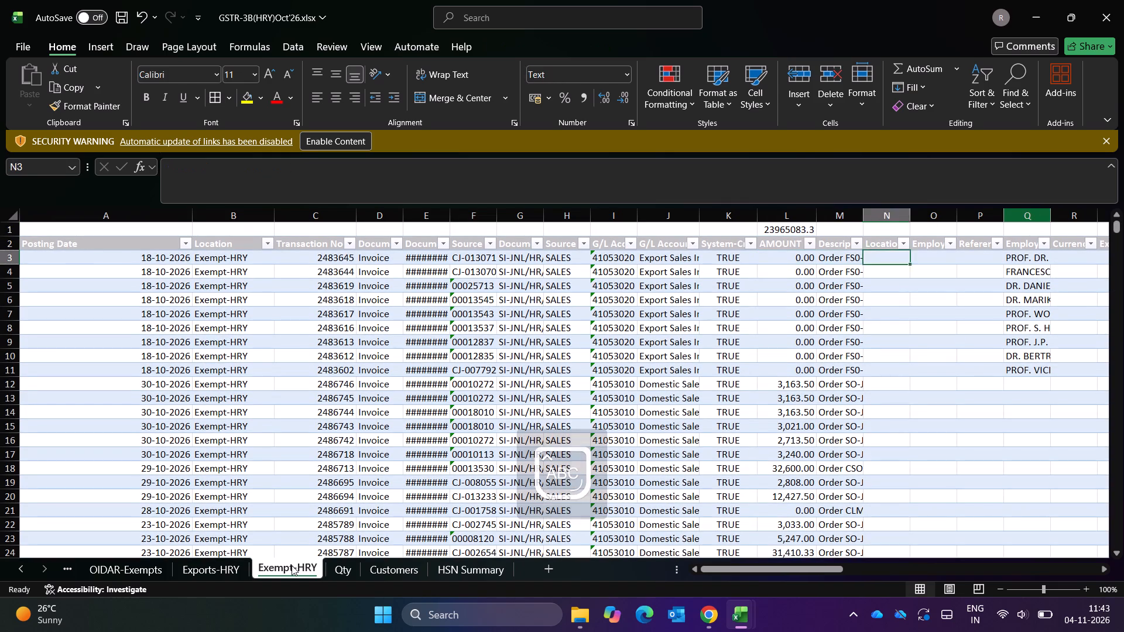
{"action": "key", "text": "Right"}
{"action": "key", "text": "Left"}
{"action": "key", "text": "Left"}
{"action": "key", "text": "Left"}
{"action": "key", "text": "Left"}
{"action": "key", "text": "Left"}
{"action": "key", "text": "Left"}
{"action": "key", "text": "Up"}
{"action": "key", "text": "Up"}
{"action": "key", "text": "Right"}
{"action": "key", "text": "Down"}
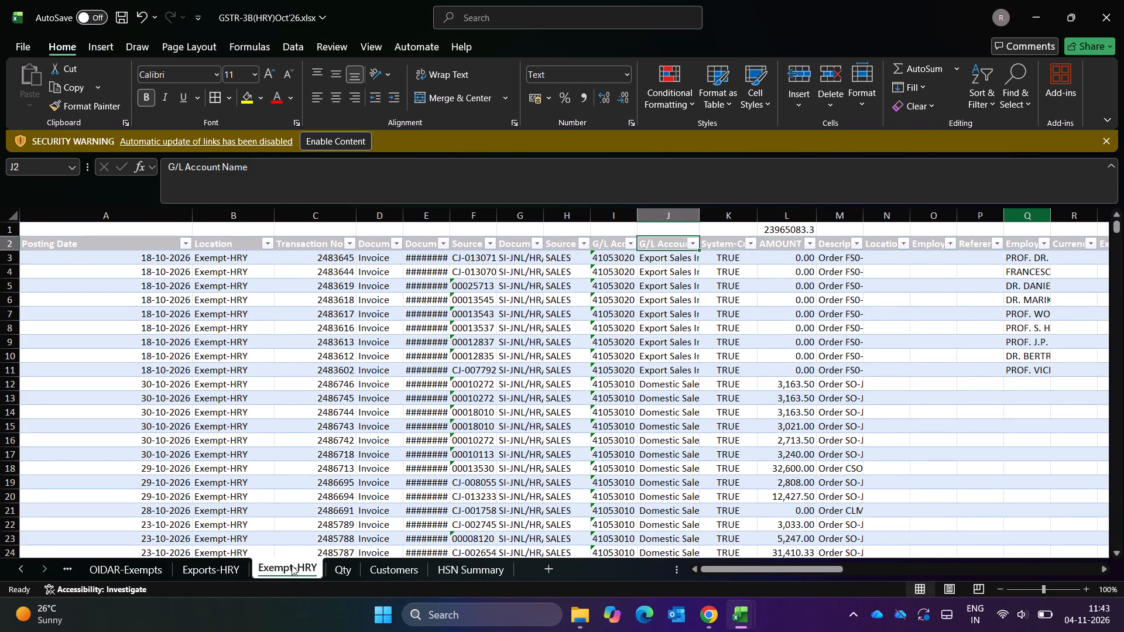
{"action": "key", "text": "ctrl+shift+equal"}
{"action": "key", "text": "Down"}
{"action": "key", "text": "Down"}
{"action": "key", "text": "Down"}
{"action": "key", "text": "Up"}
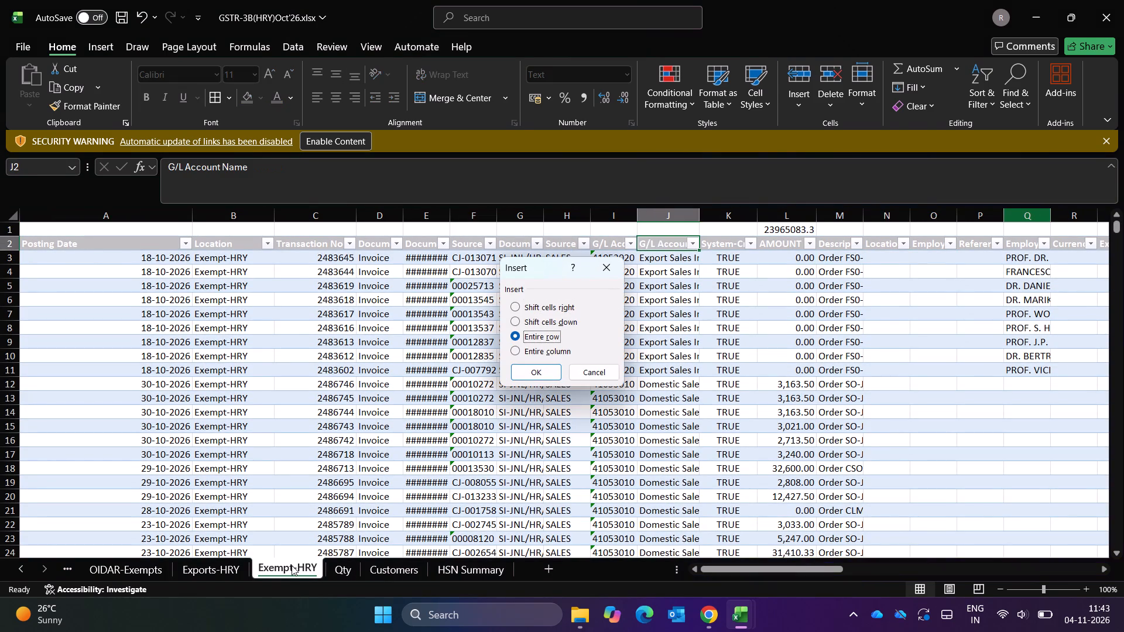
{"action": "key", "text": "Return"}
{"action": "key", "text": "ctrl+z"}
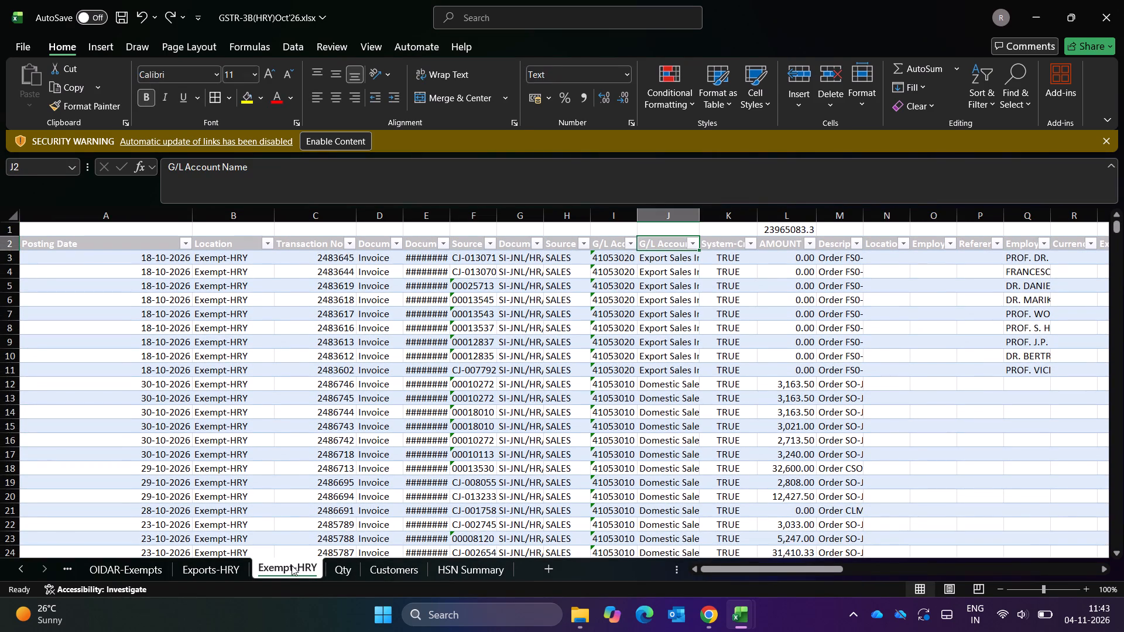
Insert an entire column before G/L Account Name and enter HSN Code as its header in J2.
{"action": "key", "text": "ctrl+shift+equal"}
{"action": "key", "text": "Down"}
{"action": "key", "text": "Down"}
{"action": "key", "text": "Down"}
{"action": "key", "text": "Return"}
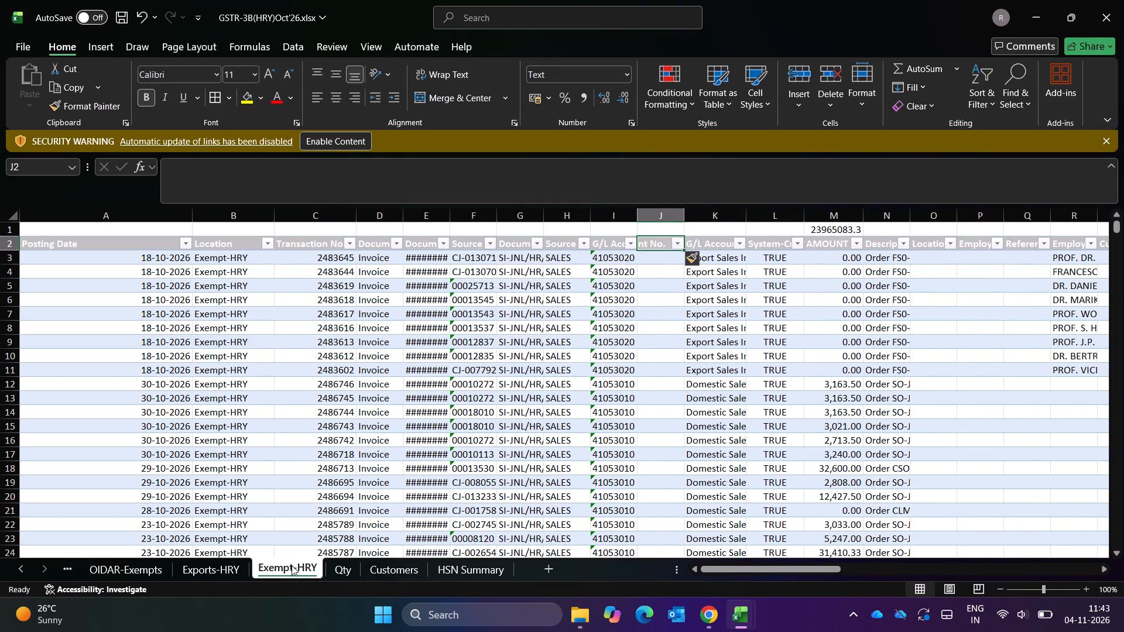
{"action": "key", "text": "Escape"}
{"action": "key", "text": "Right"}
{"action": "key", "text": "Right"}
{"action": "key", "text": "Left"}
{"action": "key", "text": "Left"}
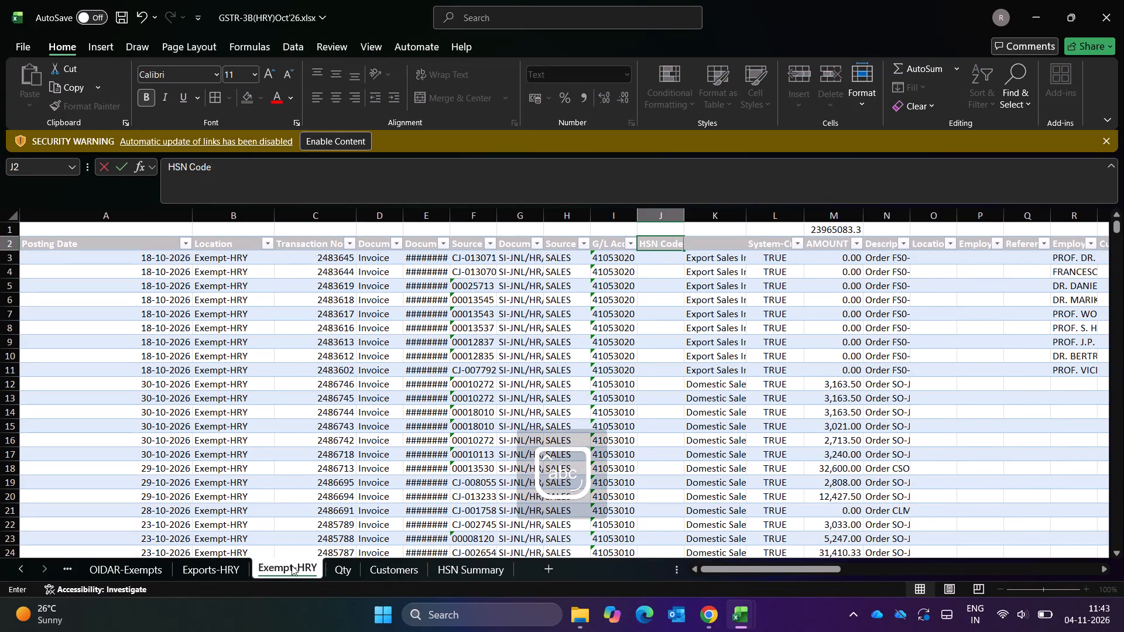
{"action": "key", "text": "Return"}
Convert the G/L account numbers in column I from text to numbers.
{"action": "key", "text": "Left"}
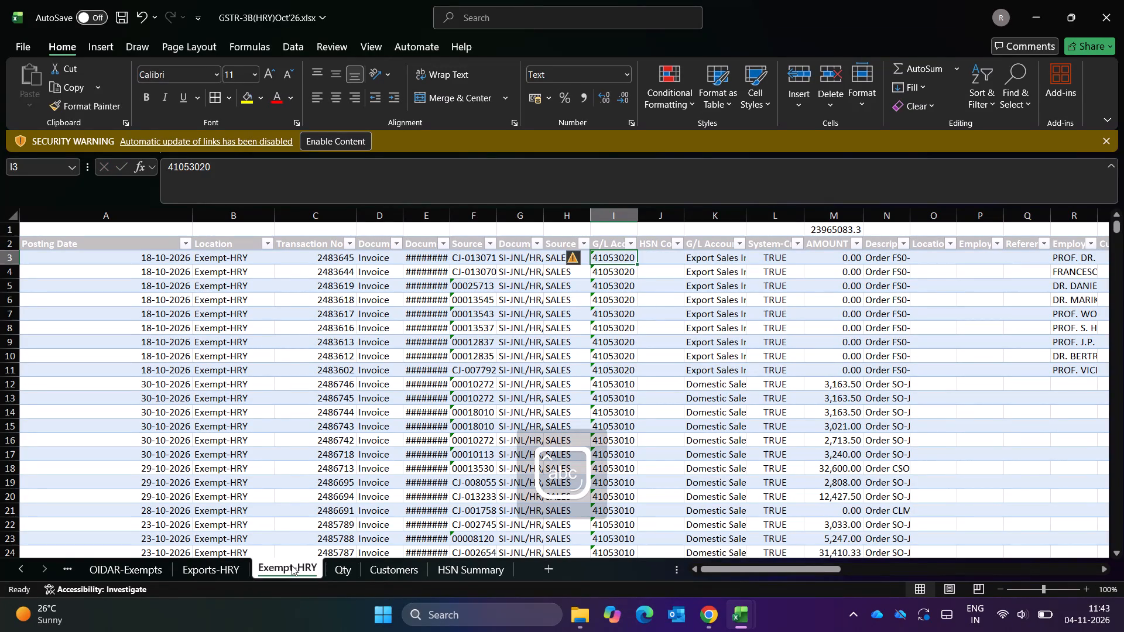
{"action": "key", "text": "ctrl+space"}
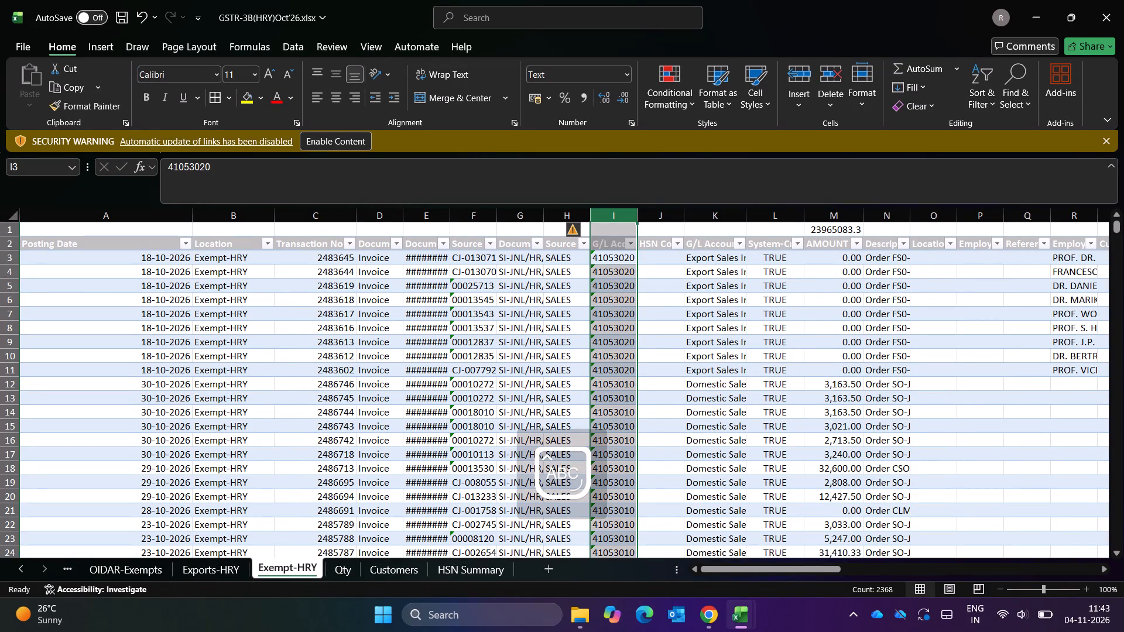
{"action": "left_click", "coordinate": [578, 232]}
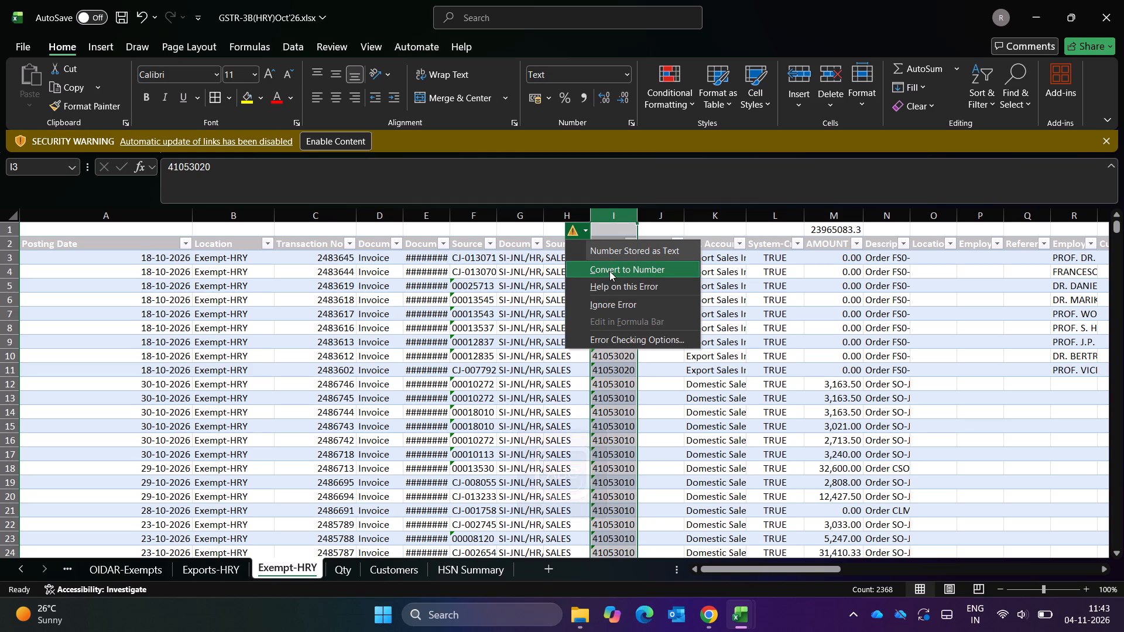
{"action": "left_click", "coordinate": [609, 271]}
Begin an XLOOKUP formula in J3, under HSN Code, with the G/L account number in I3 as the lookup value.
{"action": "key", "text": "Down"}
{"action": "key", "text": "Up"}
{"action": "key", "text": "Up"}
{"action": "key", "text": "Right"}
{"action": "key", "text": "Down"}
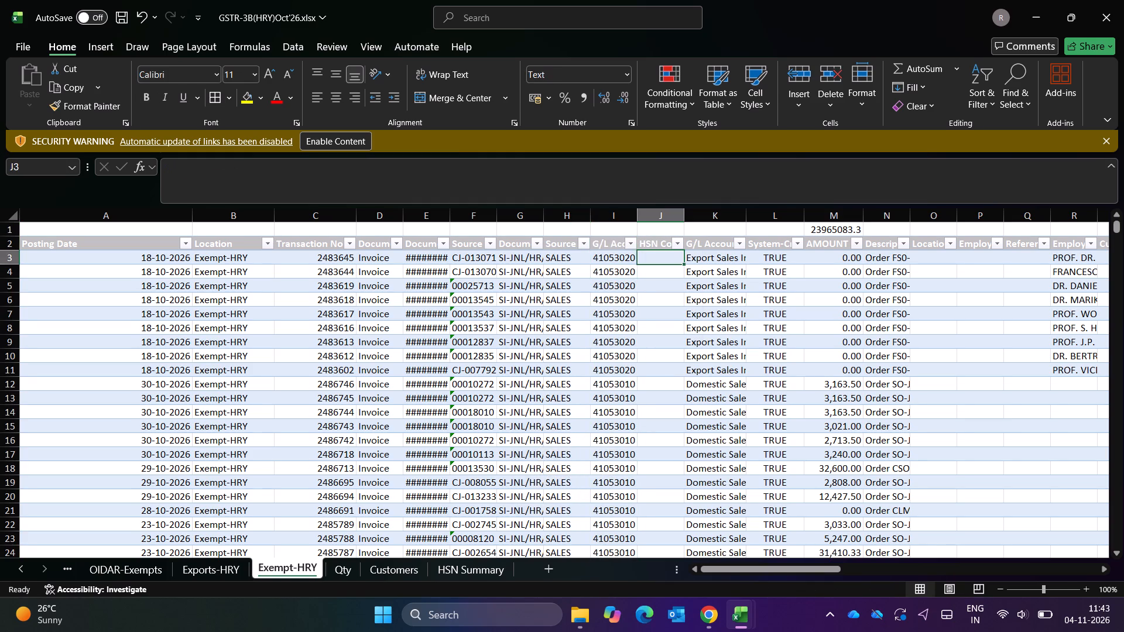
{"action": "type", "text": "=XLOO"}
{"action": "key", "text": "Tab"}
{"action": "key", "text": "Left"}
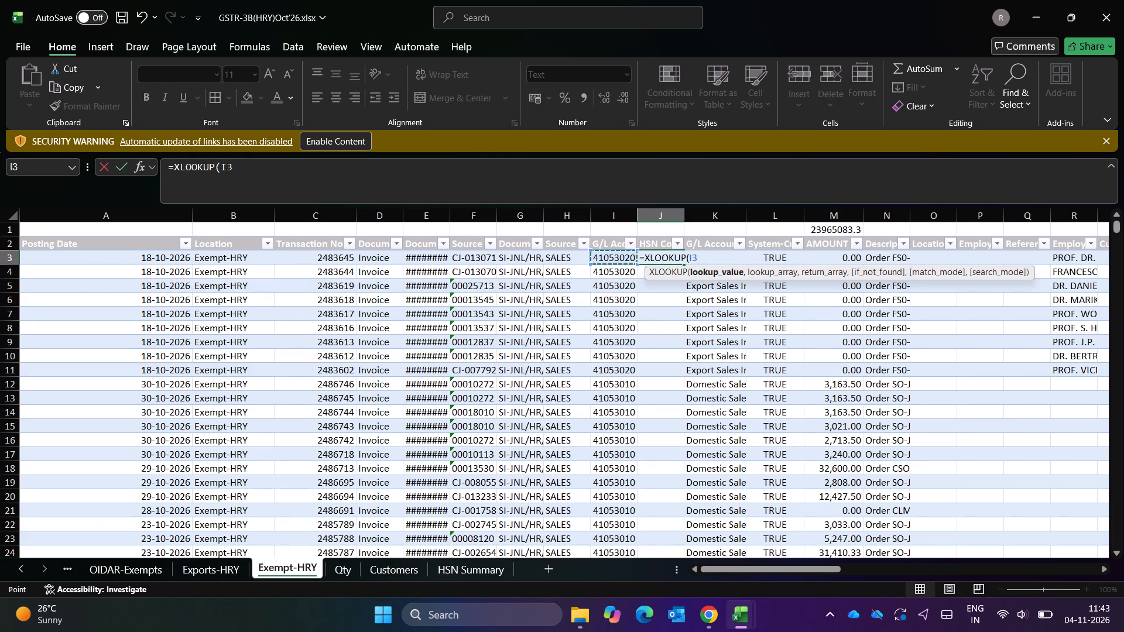
{"action": "key", "text": "comma"}
Set the XLOOKUP lookup array to the Domestic Turnover G/L No. range F96:F141 on the Working Details sheet.
{"action": "key", "text": "ctrl+Page_Up"}
{"action": "key", "text": "ctrl+Page_Up"}
{"action": "key", "text": "ctrl+Page_Up"}
{"action": "key", "text": "ctrl+Page_Up"}
{"action": "key", "text": "ctrl+Page_Up"}
{"action": "key", "text": "ctrl+Page_Up"}
{"action": "key", "text": "ctrl+Page_Up"}
{"action": "key", "text": "ctrl+Page_Up"}
{"action": "key", "text": "ctrl+Page_Up"}
{"action": "key", "text": "ctrl+Page_Up"}
{"action": "key", "text": "ctrl+Page_Up"}
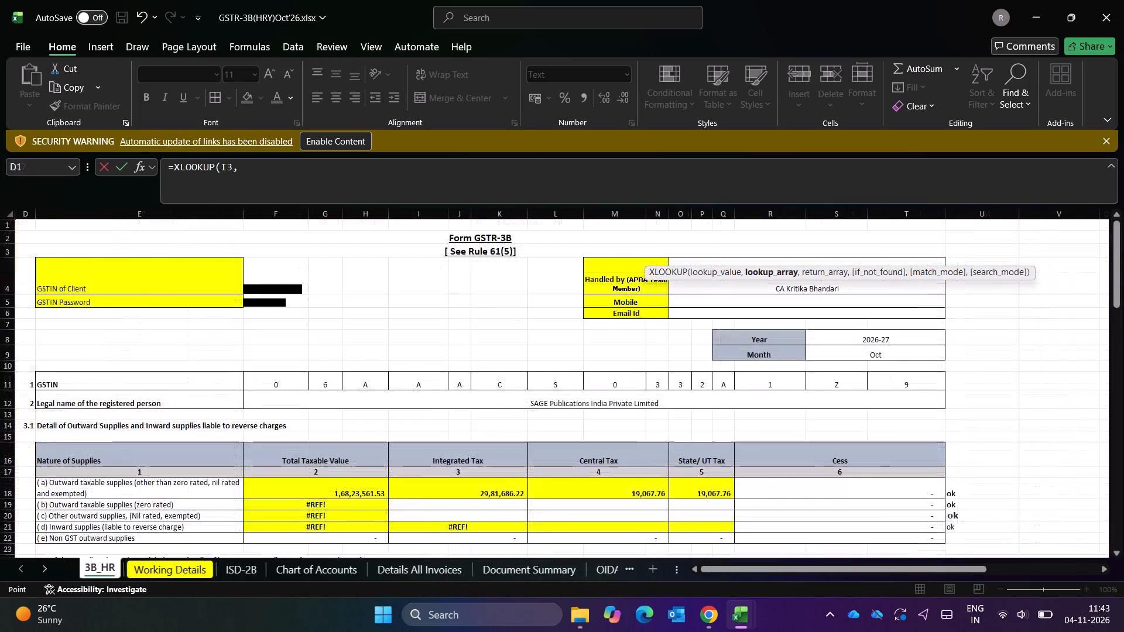
{"action": "key", "text": "ctrl+Page_Up"}
{"action": "key", "text": "ctrl+Page_Down"}
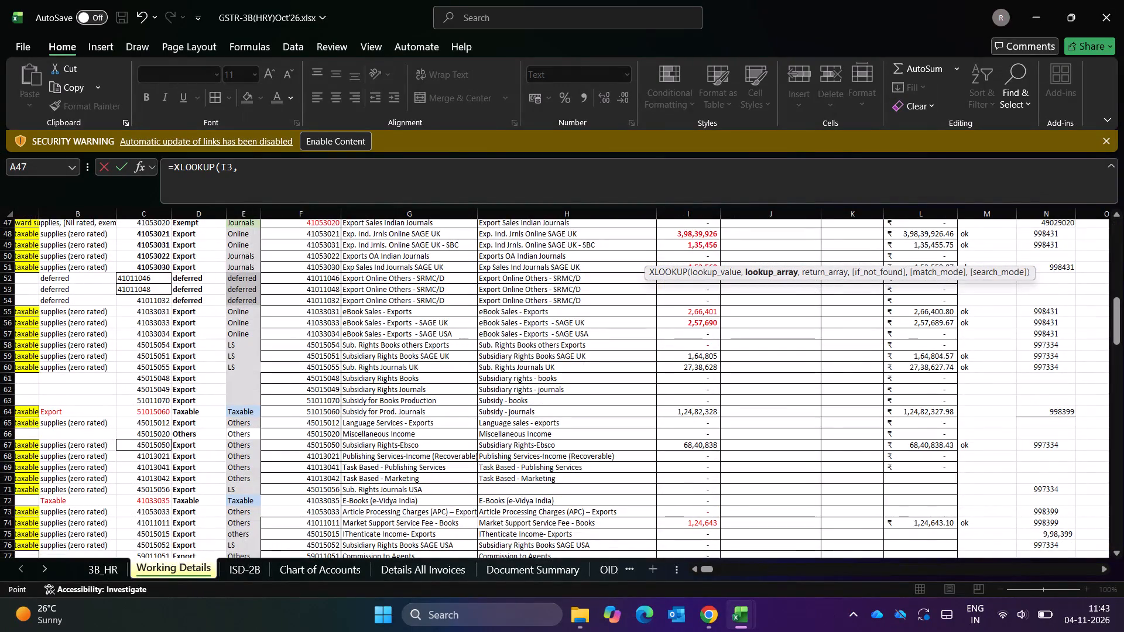
{"action": "left_click", "coordinate": [281, 378]}
{"action": "key", "text": "ctrl+Down"}
{"action": "key", "text": "Down"}
{"action": "key", "text": "Down"}
{"action": "key", "text": "Down"}
{"action": "key", "text": "Down"}
{"action": "key", "text": "Down"}
{"action": "key", "text": "Down"}
{"action": "key", "text": "Down"}
{"action": "key", "text": "Down"}
{"action": "key", "text": "Down"}
{"action": "key", "text": "Down"}
{"action": "key", "text": "Down"}
{"action": "key", "text": "Down"}
{"action": "key", "text": "Down"}
{"action": "key", "text": "Down"}
{"action": "key", "text": "Down"}
{"action": "key", "text": "Down"}
{"action": "key", "text": "Down"}
{"action": "key", "text": "Down"}
{"action": "key", "text": "Down"}
{"action": "key", "text": "Down"}
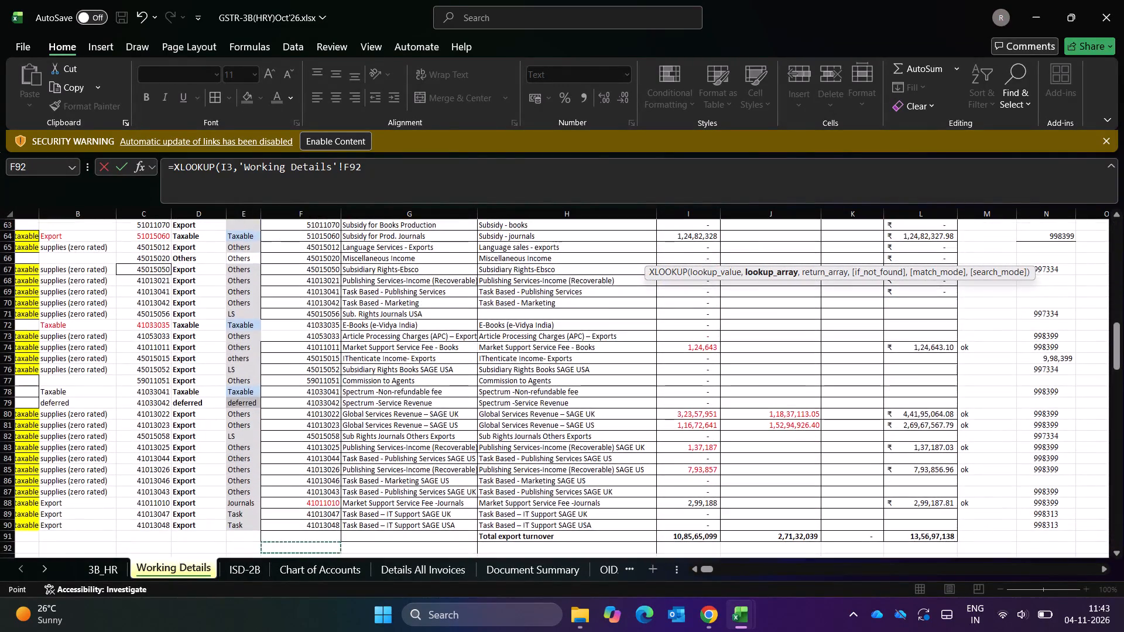
{"action": "key", "text": "Up"}
{"action": "key", "text": "Up"}
{"action": "key", "text": "Up"}
{"action": "key", "text": "Up"}
{"action": "key", "text": "Up"}
{"action": "key", "text": "Up"}
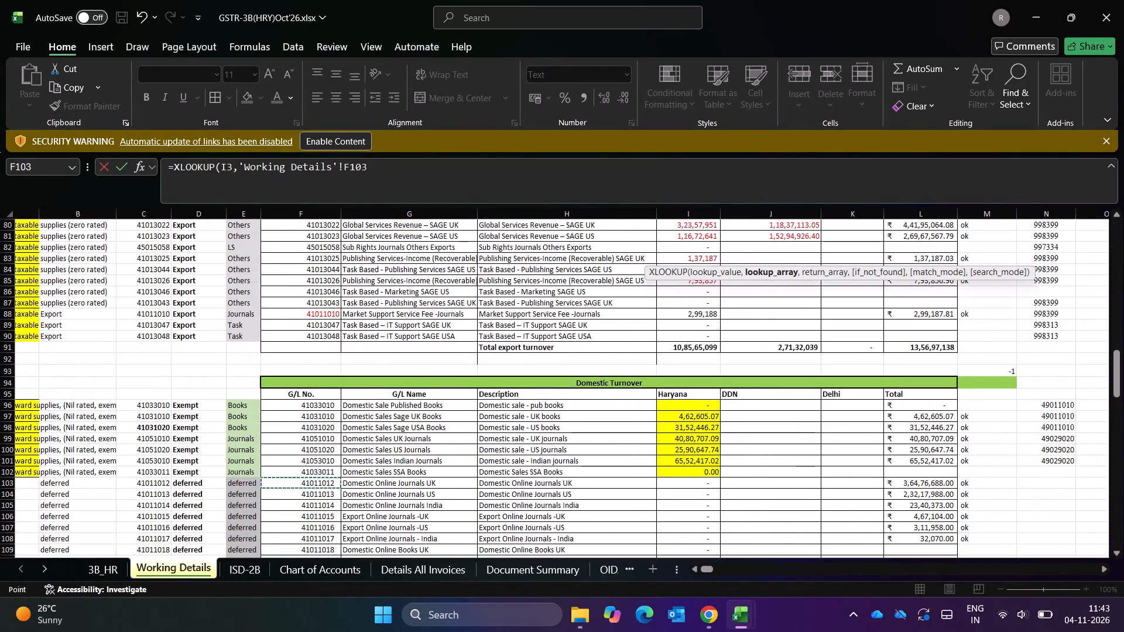
{"action": "key", "text": "Up"}
{"action": "key", "text": "Up"}
{"action": "key", "text": "Up"}
{"action": "key", "text": "Up"}
{"action": "key", "text": "Up"}
{"action": "key", "text": "Up"}
{"action": "key", "text": "Up"}
{"action": "key", "text": "ctrl+shift+Down"}
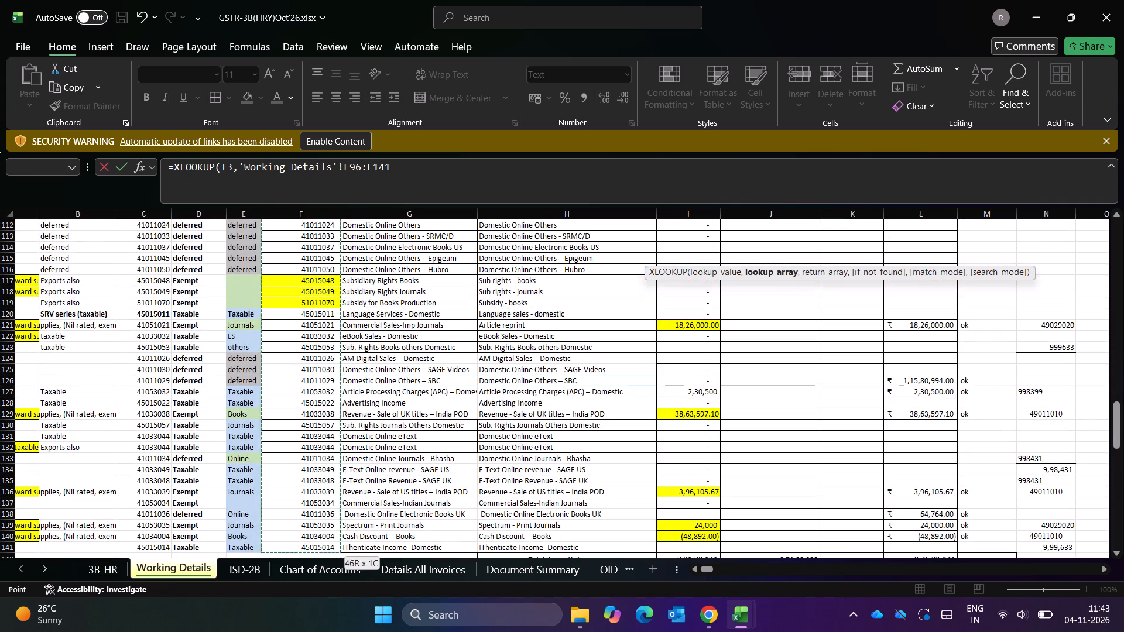
Set the XLOOKUP return array to the HSN codes in N96:N141 on Working Details and enter the formula in J3.
{"action": "key", "text": "comma"}
{"action": "key", "text": "Up"}
{"action": "key", "text": "Up"}
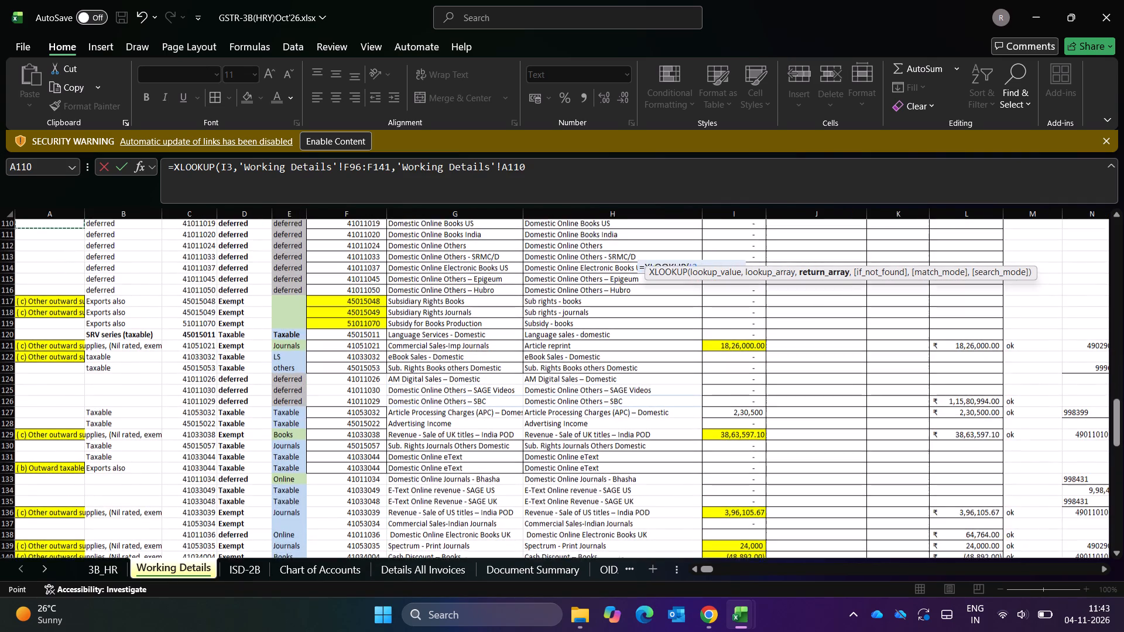
{"action": "key", "text": "Up"}
{"action": "key", "text": "Up"}
{"action": "key", "text": "Up"}
{"action": "key", "text": "Right"}
{"action": "key", "text": "Right"}
{"action": "key", "text": "Right"}
{"action": "key", "text": "Right"}
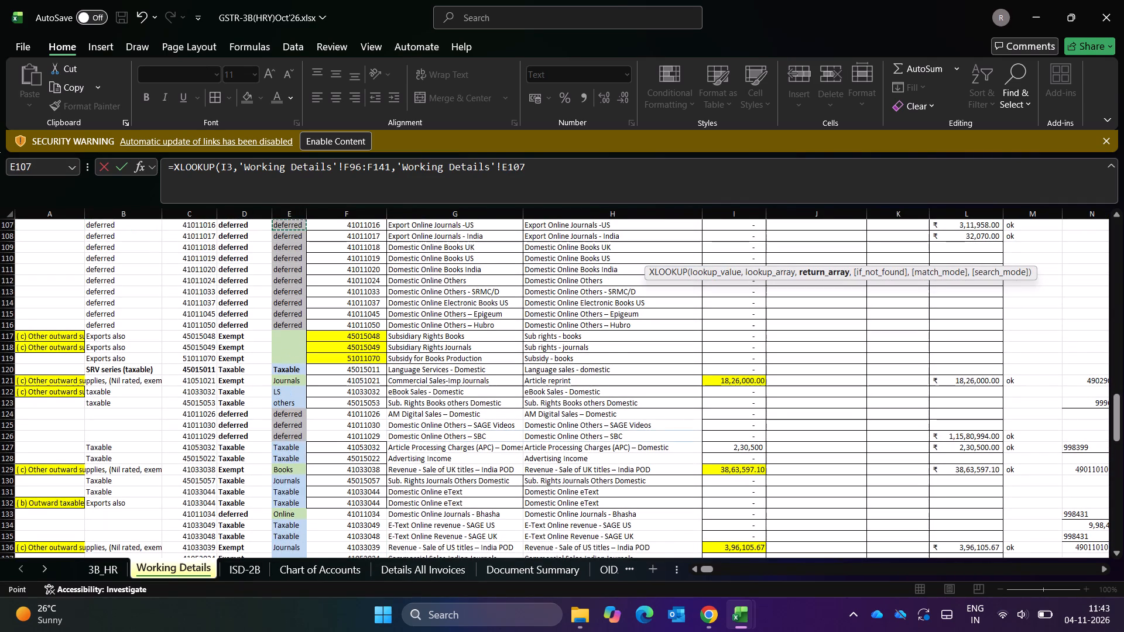
{"action": "key", "text": "Right"}
{"action": "key", "text": "ctrl+Up"}
{"action": "key", "text": "Up"}
{"action": "key", "text": "Down"}
{"action": "key", "text": "Down"}
{"action": "key", "text": "Right"}
{"action": "key", "text": "Right"}
{"action": "key", "text": "Right"}
{"action": "key", "text": "Right"}
{"action": "key", "text": "Right"}
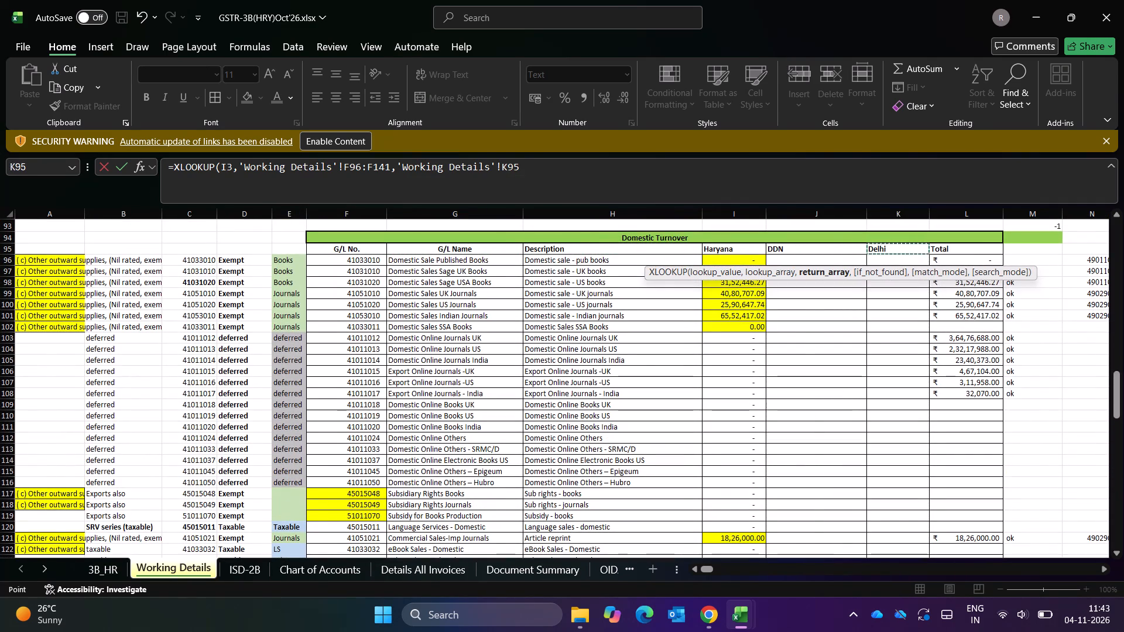
{"action": "key", "text": "Right"}
{"action": "key", "text": "Right"}
{"action": "key", "text": "Right"}
{"action": "key", "text": "Right"}
{"action": "key", "text": "Down"}
{"action": "key", "text": "Left"}
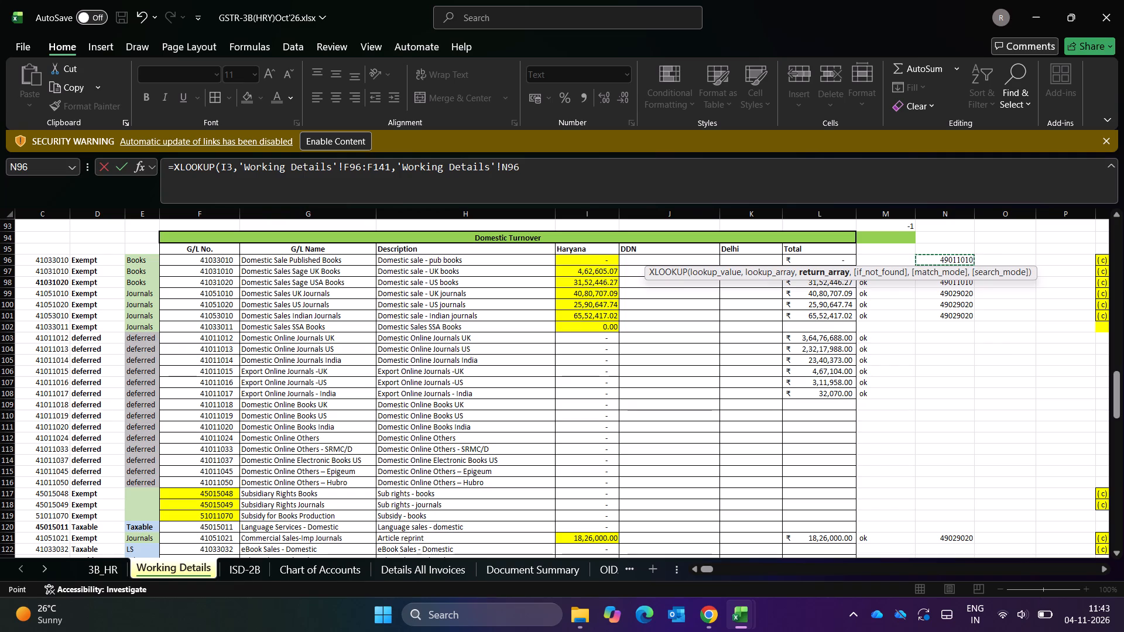
{"action": "key", "text": "ctrl+shift+Down"}
{"action": "key", "text": "ctrl+shift+Down"}
{"action": "key", "text": "shift+Down"}
{"action": "key", "text": "shift+Down"}
{"action": "key", "text": "shift+Down"}
{"action": "key", "text": "shift+Down"}
{"action": "key", "text": "shift+Down"}
{"action": "key", "text": "shift+Down"}
{"action": "key", "text": "shift+Down"}
{"action": "key", "text": "shift+Down"}
{"action": "key", "text": "shift+Down"}
{"action": "key", "text": "shift+Down"}
{"action": "key", "text": "shift+Down"}
{"action": "key", "text": "shift+Down"}
{"action": "key", "text": "shift+Down"}
{"action": "key", "text": "shift+Down"}
{"action": "key", "text": "shift+Down"}
{"action": "key", "text": "shift+Down"}
{"action": "key", "text": "shift+Down"}
{"action": "key", "text": "shift+Down"}
{"action": "key", "text": "shift+Down"}
{"action": "key", "text": "shift+Down"}
{"action": "key", "text": "shift+Down"}
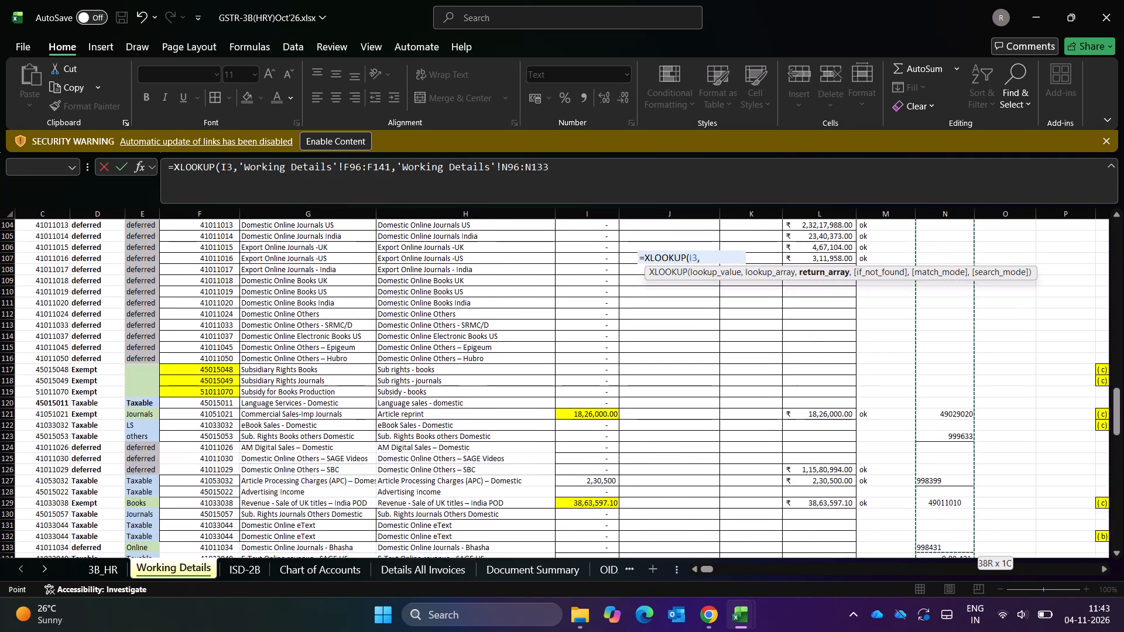
{"action": "key", "text": "shift+Up"}
{"action": "key", "text": "shift+Up"}
{"action": "key", "text": "shift+Up"}
{"action": "key", "text": "shift+Up"}
{"action": "key", "text": "shift+Up"}
{"action": "key", "text": "shift+Up"}
{"action": "key", "text": "shift+Up"}
{"action": "key", "text": "shift+Up"}
{"action": "key", "text": "shift+Up"}
{"action": "key", "text": "shift+Up"}
{"action": "key", "text": "shift+Up"}
{"action": "key", "text": "shift+Up"}
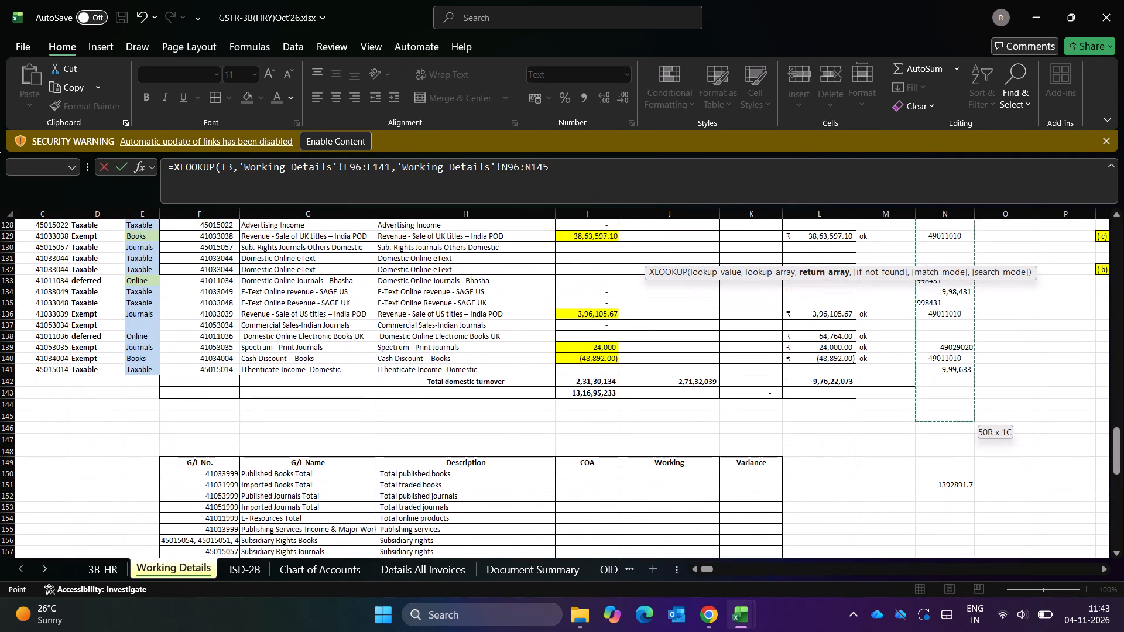
{"action": "key", "text": "shift+Up"}
{"action": "key", "text": "shift+Up"}
{"action": "key", "text": "shift+Up"}
{"action": "key", "text": "shift+Up"}
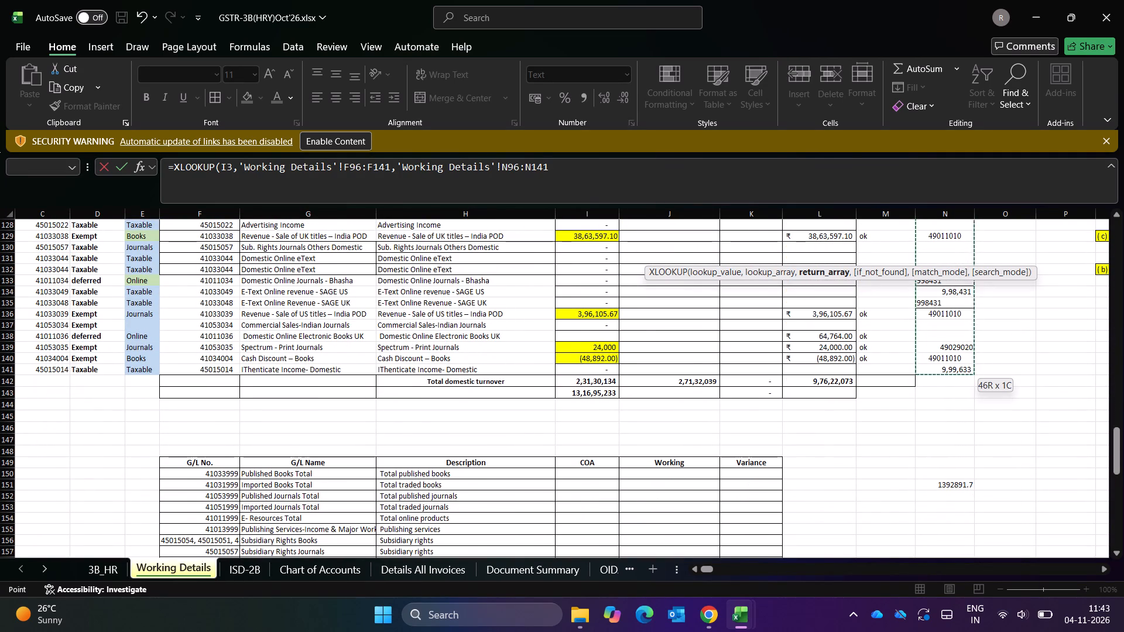
{"action": "key", "text": "Return"}
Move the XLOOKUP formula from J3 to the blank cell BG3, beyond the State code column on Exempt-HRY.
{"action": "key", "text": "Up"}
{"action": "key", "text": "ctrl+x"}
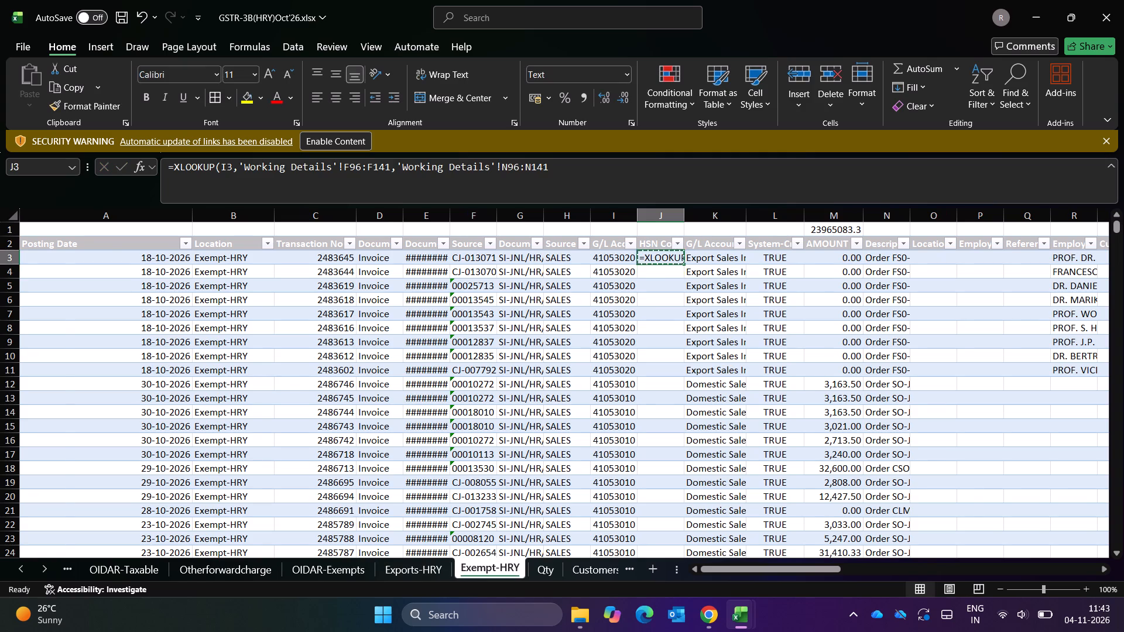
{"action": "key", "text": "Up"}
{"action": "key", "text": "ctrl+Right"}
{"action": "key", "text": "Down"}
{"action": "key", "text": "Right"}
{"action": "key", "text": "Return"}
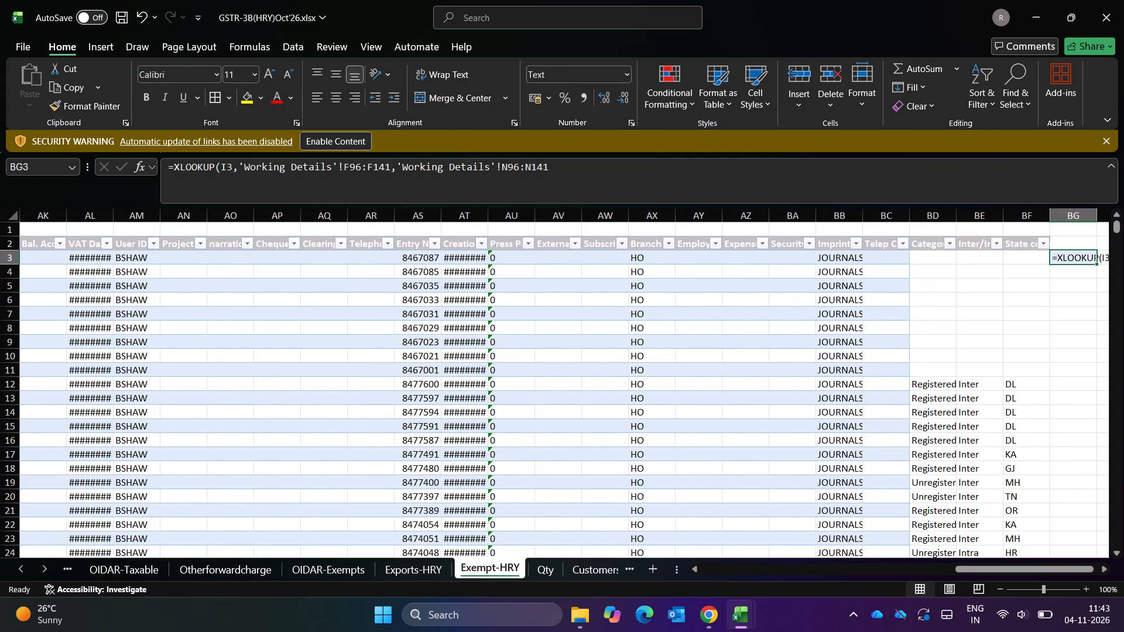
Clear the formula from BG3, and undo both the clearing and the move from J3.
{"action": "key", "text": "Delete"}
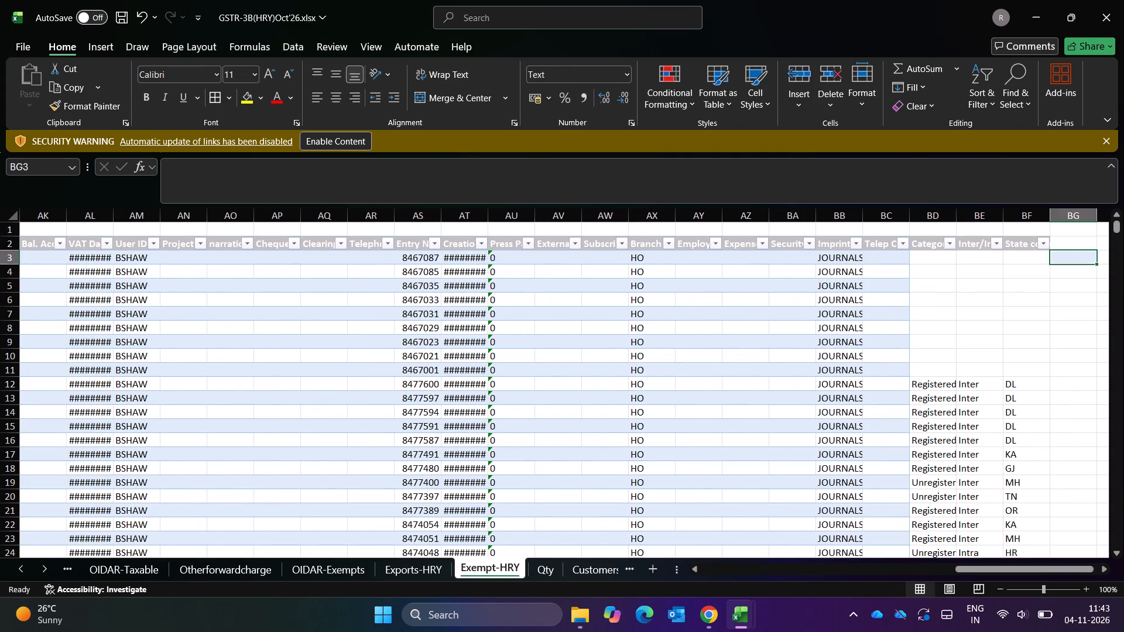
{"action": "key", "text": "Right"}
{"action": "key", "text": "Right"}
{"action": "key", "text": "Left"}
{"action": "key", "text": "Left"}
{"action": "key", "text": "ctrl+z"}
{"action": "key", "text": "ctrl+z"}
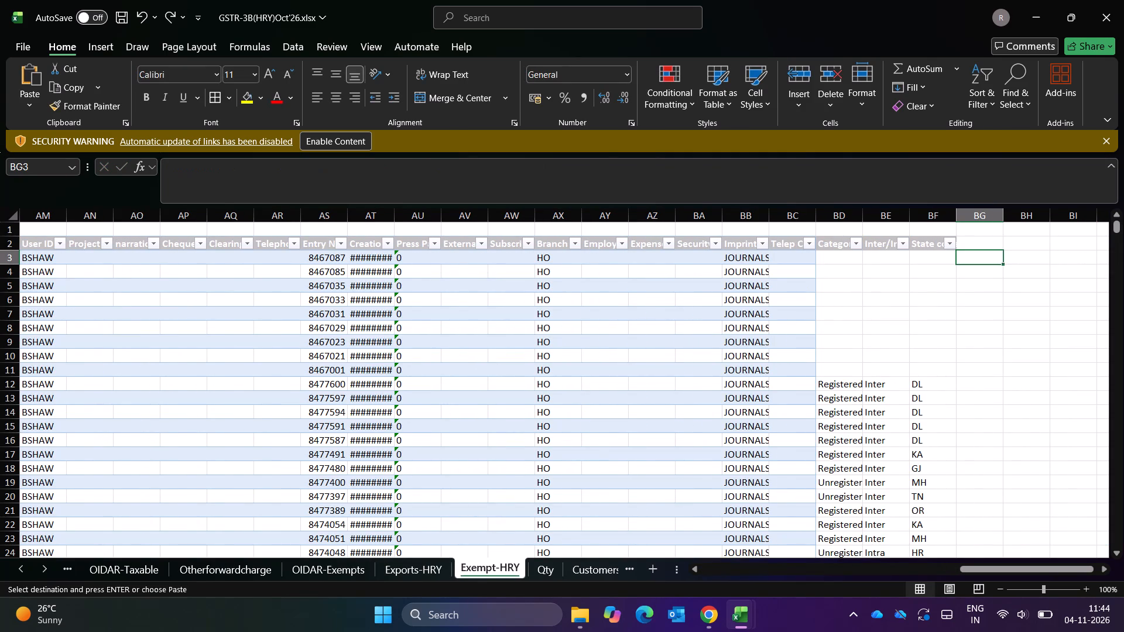
Begin an XLOOKUP formula in BG3 with the G/L account number in I3 as the lookup value.
{"action": "type", "text": "=XLOO"}
{"action": "key", "text": "Tab"}
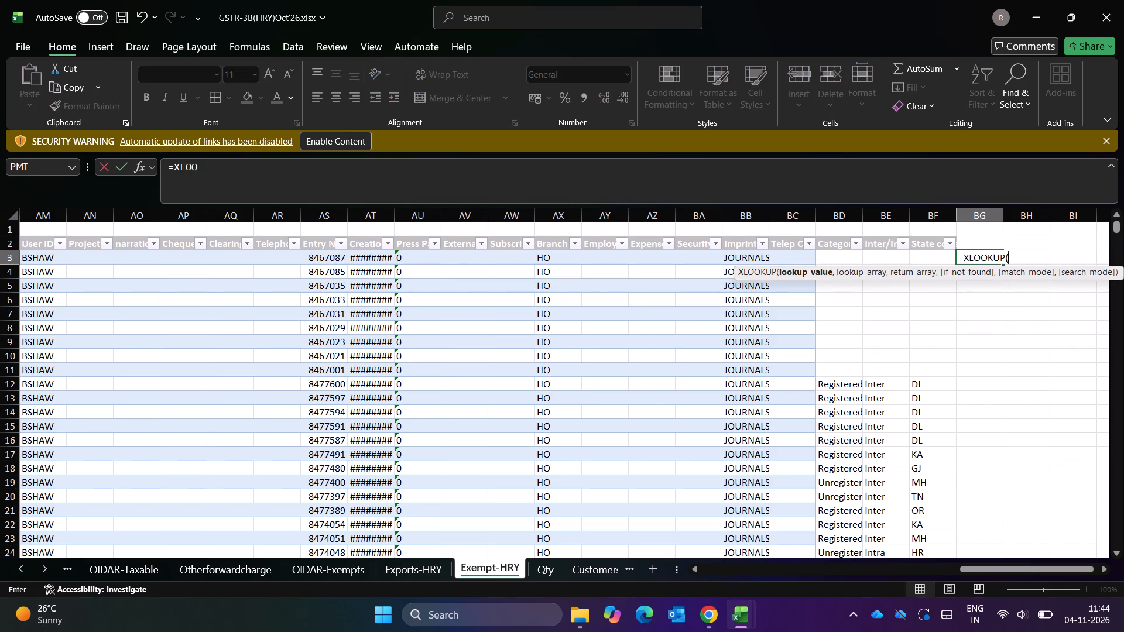
{"action": "key", "text": "Up"}
{"action": "key", "text": "ctrl+Left"}
{"action": "key", "text": "ctrl+Left"}
{"action": "key", "text": "ctrl+Left"}
{"action": "key", "text": "Right"}
{"action": "key", "text": "Right"}
{"action": "key", "text": "Right"}
{"action": "key", "text": "Right"}
{"action": "key", "text": "Down"}
{"action": "key", "text": "Right"}
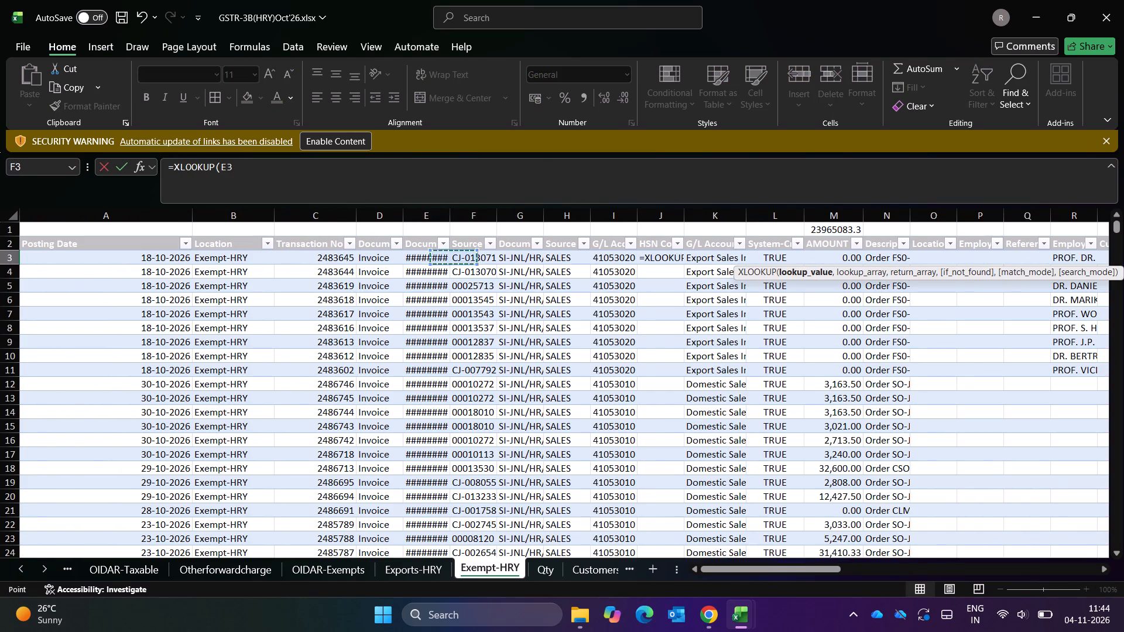
{"action": "key", "text": "Right"}
{"action": "key", "text": "Right"}
{"action": "key", "text": "Right"}
Set the lookup array of the BG3 formula to the Domestic Turnover G/L No. range F96:F141 on Working Details.
{"action": "key", "text": "comma"}
{"action": "key", "text": "ctrl+Page_Up"}
{"action": "key", "text": "ctrl+Page_Up"}
{"action": "key", "text": "ctrl+Page_Up"}
{"action": "key", "text": "ctrl+Page_Up"}
{"action": "key", "text": "ctrl+Page_Up"}
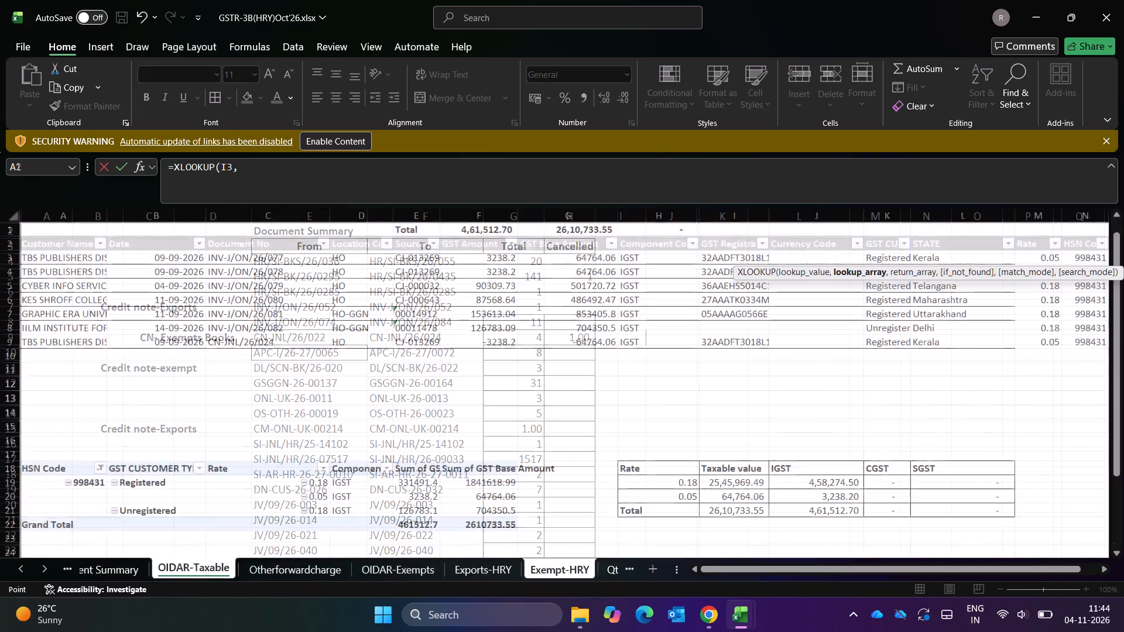
{"action": "key", "text": "ctrl+Page_Up"}
{"action": "key", "text": "ctrl+Page_Up"}
{"action": "key", "text": "ctrl+Page_Up"}
{"action": "key", "text": "ctrl+Page_Up"}
{"action": "key", "text": "ctrl+Page_Up"}
{"action": "key", "text": "ctrl+Page_Up"}
{"action": "key", "text": "ctrl+Page_Down"}
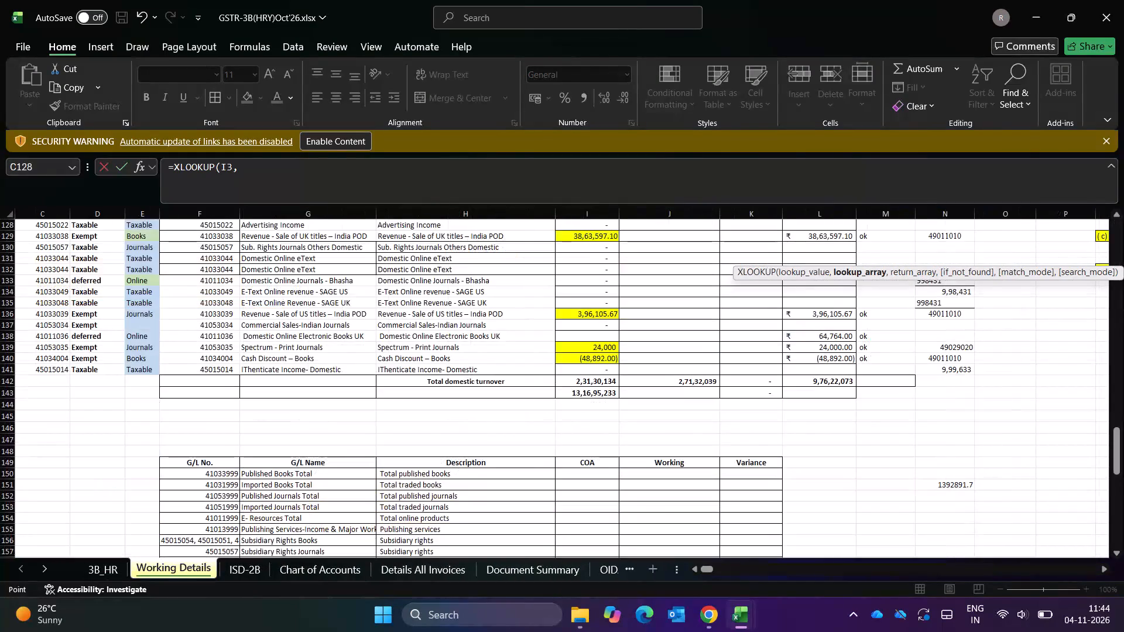
{"action": "left_click", "coordinate": [110, 345]}
{"action": "key", "text": "ctrl+Up"}
{"action": "key", "text": "Up"}
{"action": "key", "text": "Right"}
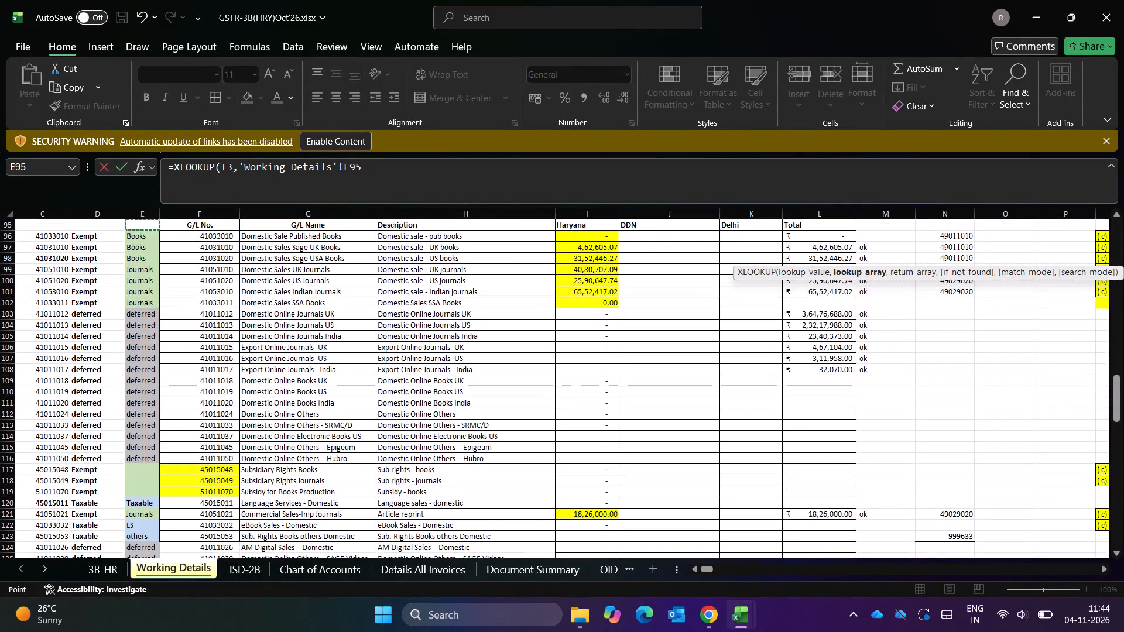
{"action": "key", "text": "Right"}
{"action": "key", "text": "Right"}
{"action": "key", "text": "Up"}
{"action": "key", "text": "Down"}
{"action": "key", "text": "Down"}
{"action": "key", "text": "Left"}
{"action": "key", "text": "Left"}
{"action": "key", "text": "Right"}
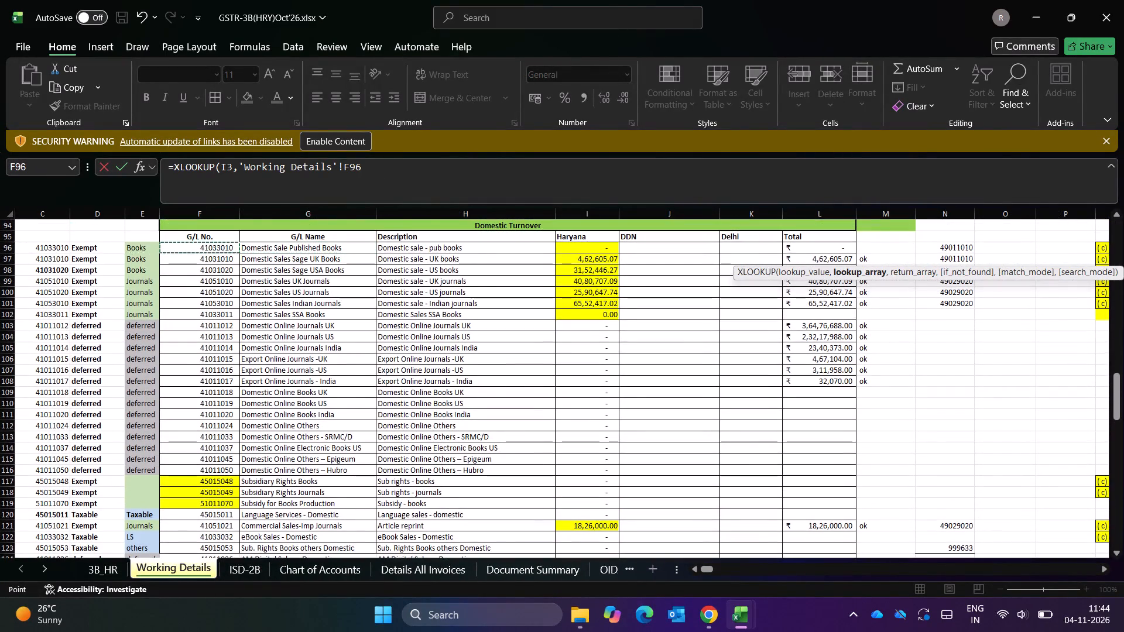
{"action": "key", "text": "ctrl+shift+Down"}
{"action": "key", "text": "shift+Down"}
{"action": "key", "text": "shift+Up"}
Set the return array of the BG3 XLOOKUP to N96:N141 on Working Details and complete the formula.
{"action": "key", "text": "comma"}
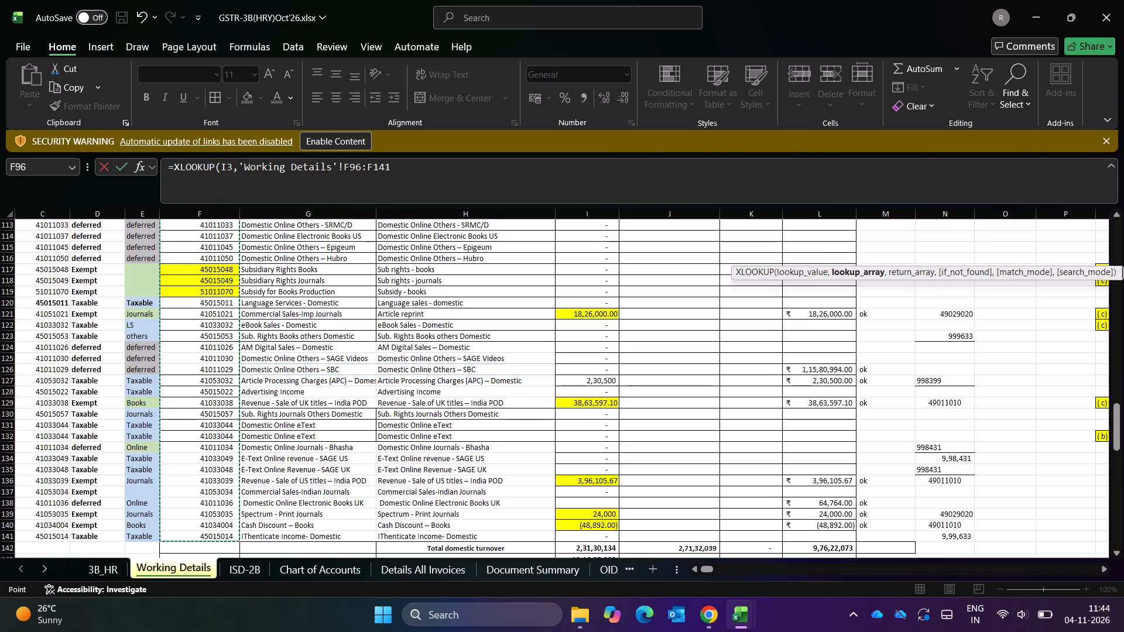
{"action": "key", "text": "ctrl+Up"}
{"action": "key", "text": "Up"}
{"action": "key", "text": "Right"}
{"action": "key", "text": "Down"}
{"action": "key", "text": "Right"}
{"action": "key", "text": "Right"}
{"action": "key", "text": "Right"}
{"action": "key", "text": "Right"}
{"action": "key", "text": "Right"}
{"action": "key", "text": "Right"}
{"action": "key", "text": "Right"}
{"action": "key", "text": "Right"}
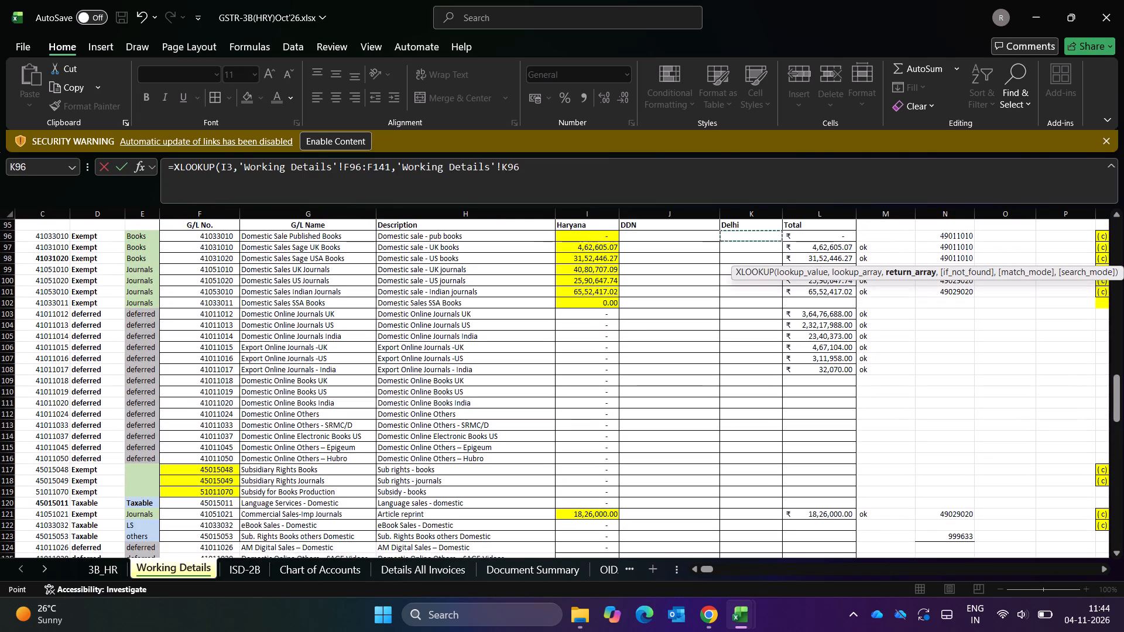
{"action": "key", "text": "Right"}
{"action": "key", "text": "Right"}
{"action": "key", "text": "ctrl+shift+Down"}
{"action": "key", "text": "ctrl+shift+Down"}
{"action": "key", "text": "shift+Down"}
{"action": "key", "text": "shift+Down"}
{"action": "key", "text": "shift+Down"}
{"action": "key", "text": "shift+Down"}
{"action": "key", "text": "shift+Down"}
{"action": "key", "text": "shift+Down"}
{"action": "key", "text": "shift+Down"}
{"action": "key", "text": "shift+Down"}
{"action": "key", "text": "shift+Down"}
{"action": "key", "text": "shift+Down"}
{"action": "key", "text": "shift+Down"}
{"action": "key", "text": "shift+Down"}
{"action": "key", "text": "shift+Down"}
{"action": "key", "text": "shift+Down"}
{"action": "key", "text": "shift+Down"}
{"action": "key", "text": "shift+Down"}
{"action": "key", "text": "shift+Down"}
{"action": "key", "text": "shift+Down"}
{"action": "key", "text": "shift+Down"}
{"action": "key", "text": "shift+Down"}
{"action": "key", "text": "shift+Down"}
{"action": "key", "text": "shift+Down"}
{"action": "key", "text": "shift+Down"}
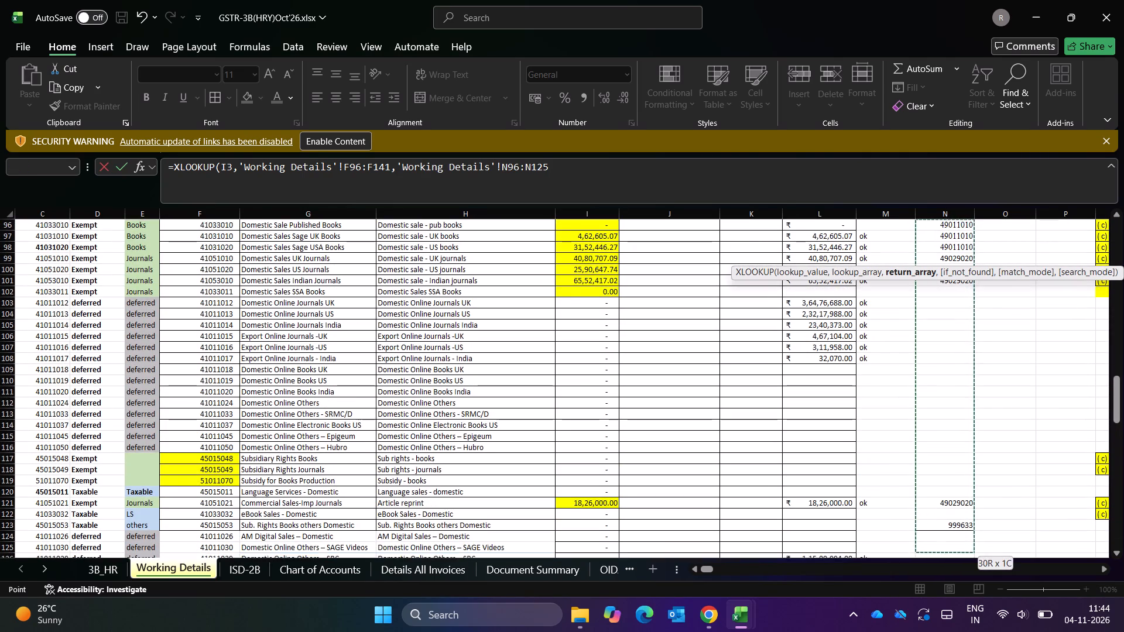
{"action": "key", "text": "shift+Up"}
{"action": "key", "text": "shift+Up"}
{"action": "key", "text": "shift+Up"}
{"action": "key", "text": "shift+Up"}
{"action": "key", "text": "shift+Up"}
{"action": "key", "text": "shift+Up"}
{"action": "key", "text": "shift+Up"}
{"action": "key", "text": "shift+Up"}
{"action": "key", "text": "shift+Up"}
{"action": "key", "text": "shift+Up"}
{"action": "key", "text": "shift+Up"}
{"action": "key", "text": "shift+Up"}
{"action": "key", "text": "shift+Up"}
{"action": "key", "text": "shift+Up"}
{"action": "key", "text": "shift+Up"}
{"action": "key", "text": "shift+Up"}
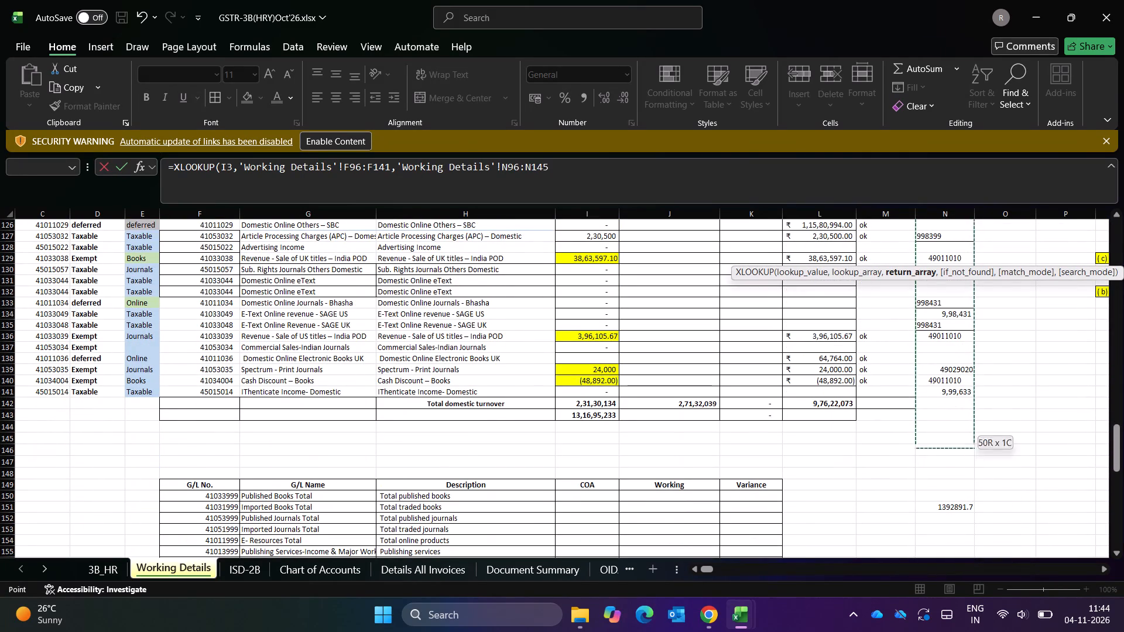
{"action": "key", "text": "shift+Down"}
{"action": "key", "text": "shift+Down"}
{"action": "key", "text": "Return"}
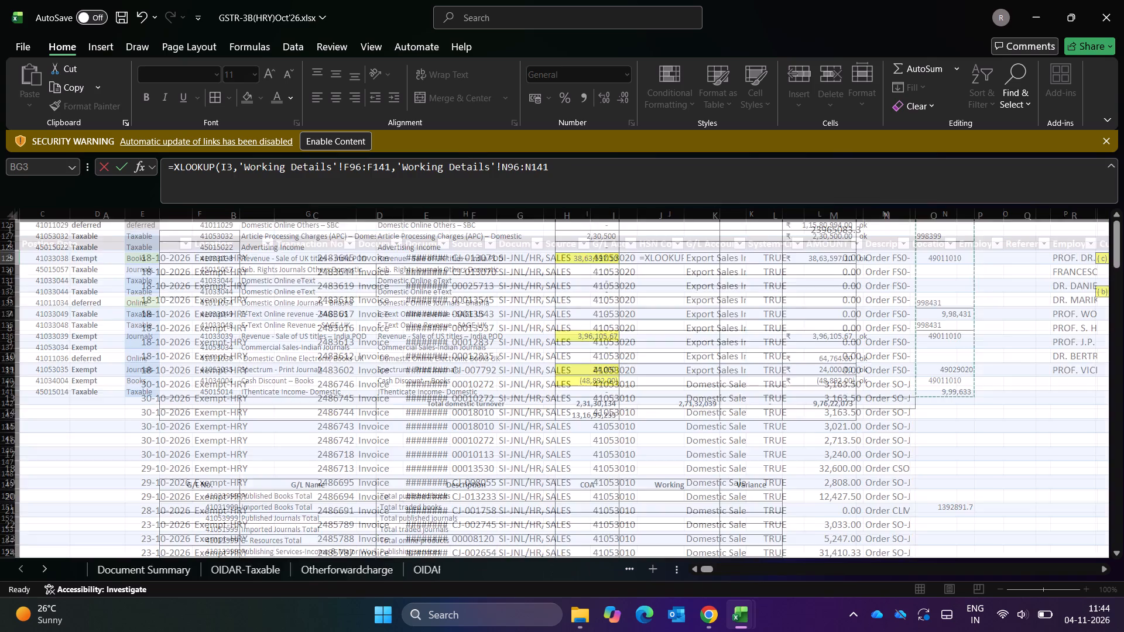
Fill the XLOOKUP formula from BG3 down to BG2363, the last data row of Exempt-HRY.
{"action": "key", "text": "Up"}
{"action": "key", "text": "Right"}
{"action": "key", "text": "Right"}
{"action": "key", "text": "Left"}
{"action": "key", "text": "Left"}
{"action": "key", "text": "Left"}
{"action": "key", "text": "ctrl+Down"}
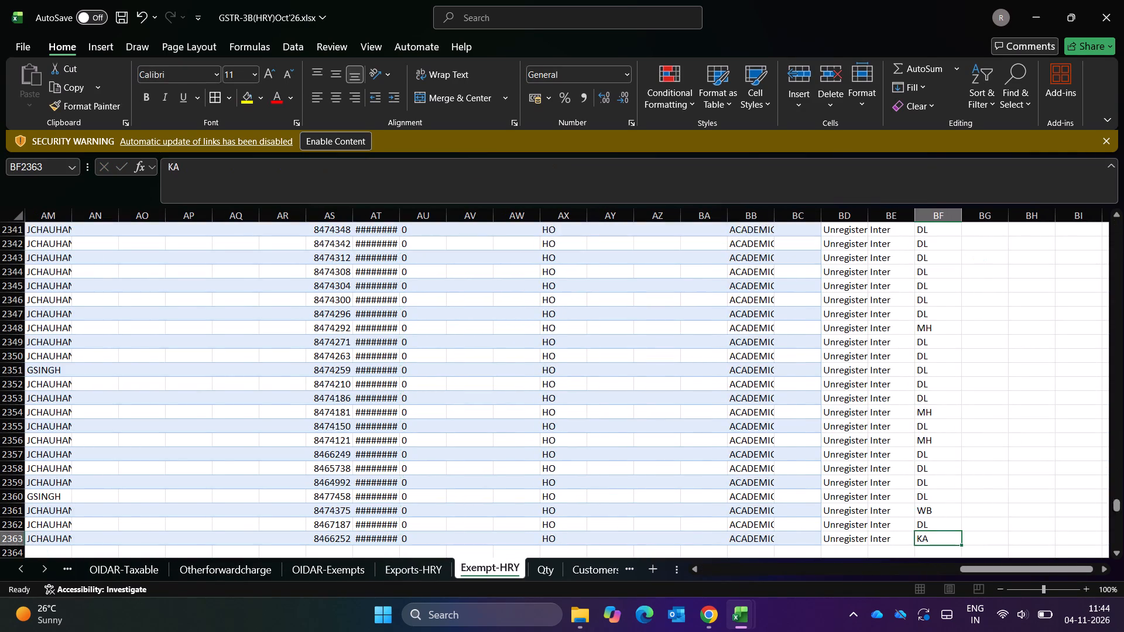
{"action": "key", "text": "Down"}
{"action": "key", "text": "Up"}
{"action": "key", "text": "Right"}
{"action": "key", "text": "ctrl+shift+Up"}
{"action": "key", "text": "ctrl+d"}
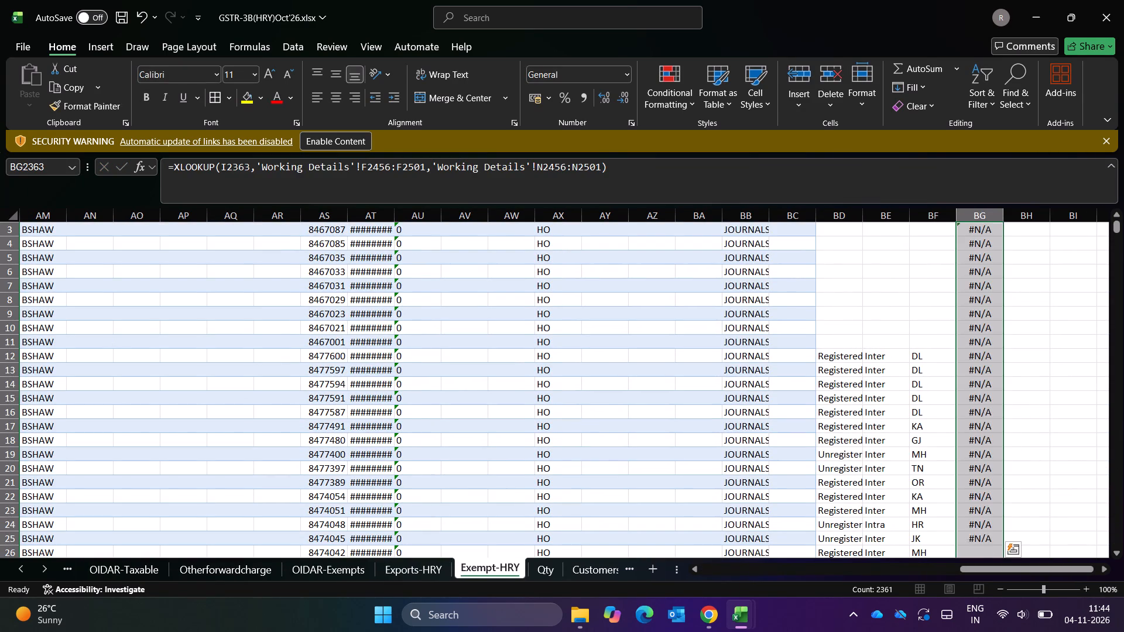
Format column N on Working Details, which holds the HSN codes, as Number with no decimal places.
{"action": "key", "text": "Down"}
{"action": "key", "text": "Up"}
{"action": "key", "text": "ctrl+Up"}
{"action": "key", "text": "Up"}
{"action": "key", "text": "Up"}
{"action": "key", "text": "ctrl+Page_Up"}
{"action": "key", "text": "ctrl+Page_Up"}
{"action": "key", "text": "ctrl+Page_Up"}
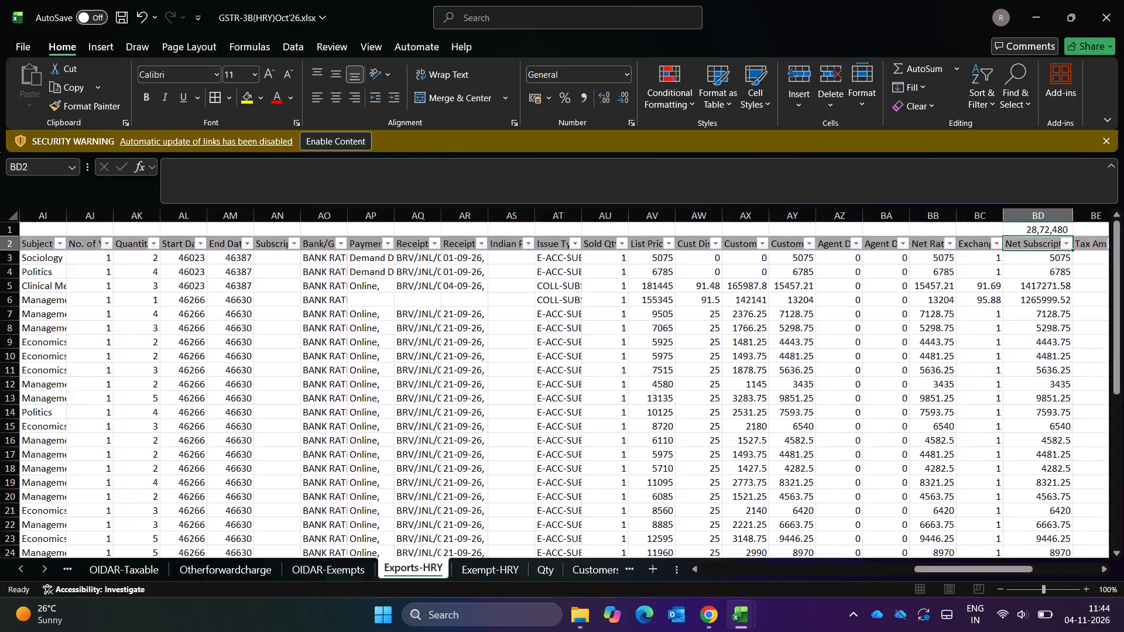
{"action": "key", "text": "ctrl+Page_Up"}
{"action": "key", "text": "ctrl+Page_Up"}
{"action": "key", "text": "ctrl+Page_Up"}
{"action": "key", "text": "ctrl+Page_Up"}
{"action": "key", "text": "ctrl+Page_Up"}
{"action": "key", "text": "ctrl+Page_Up"}
{"action": "key", "text": "ctrl+Page_Up"}
{"action": "key", "text": "ctrl+Page_Up"}
{"action": "key", "text": "ctrl+Page_Up"}
{"action": "key", "text": "ctrl+Page_Up"}
{"action": "key", "text": "ctrl+Page_Down"}
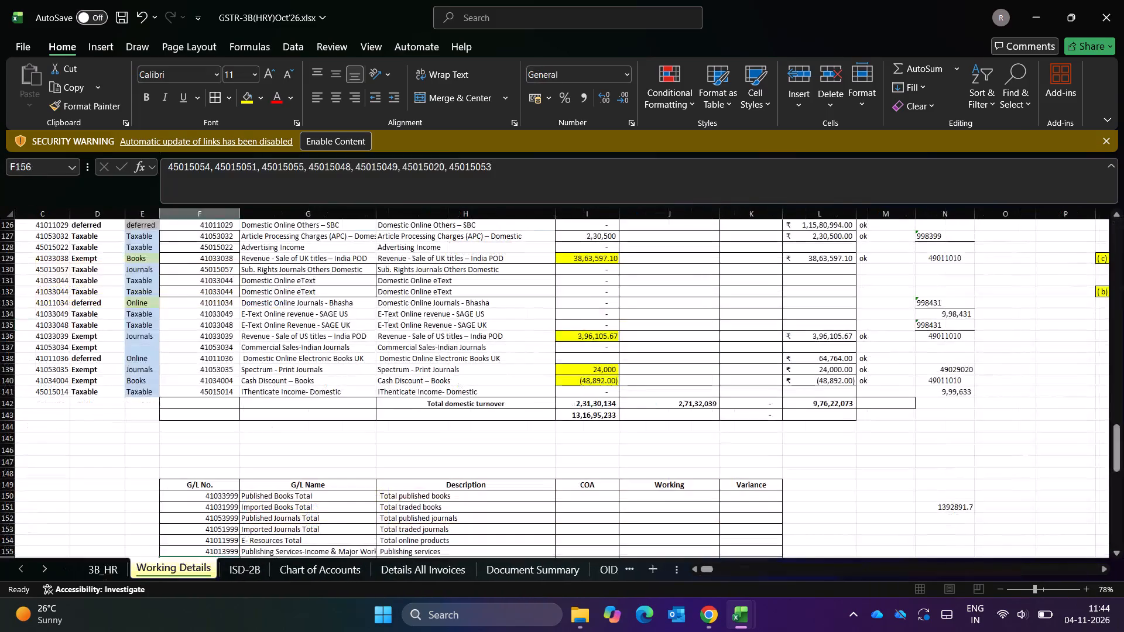
{"action": "key", "text": "Up"}
{"action": "key", "text": "Up"}
{"action": "key", "text": "Up"}
{"action": "key", "text": "Up"}
{"action": "key", "text": "Up"}
{"action": "key", "text": "Up"}
{"action": "key", "text": "Up"}
{"action": "key", "text": "Right"}
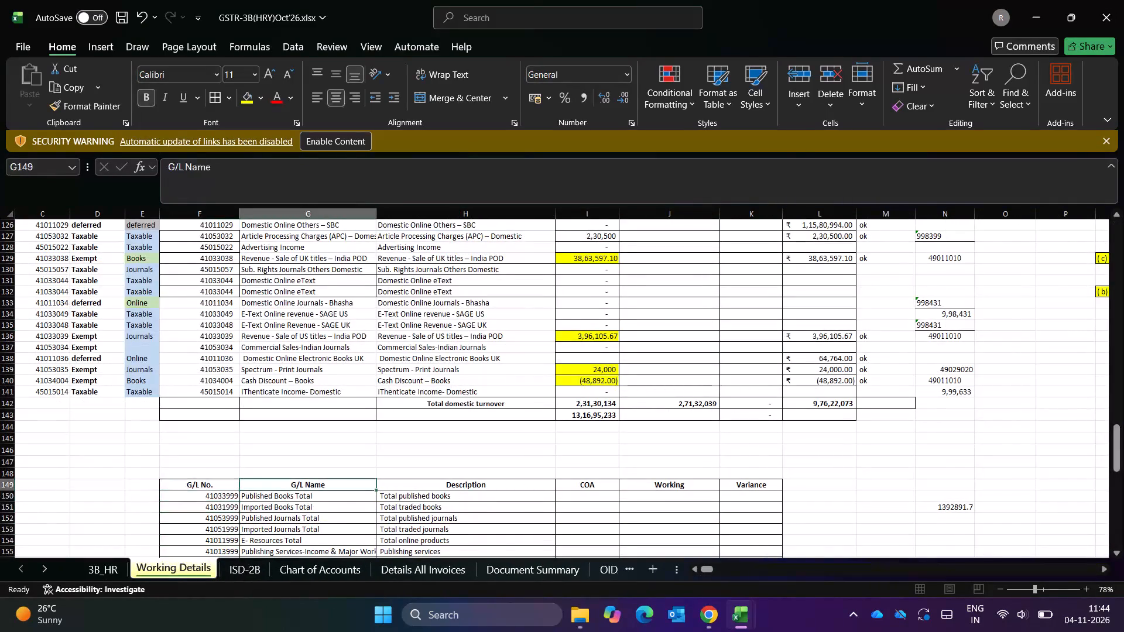
{"action": "key", "text": "Up"}
{"action": "key", "text": "Up"}
{"action": "key", "text": "Up"}
{"action": "key", "text": "Up"}
{"action": "key", "text": "Up"}
{"action": "key", "text": "Up"}
{"action": "key", "text": "Up"}
{"action": "key", "text": "Left"}
{"action": "key", "text": "Up"}
{"action": "key", "text": "Up"}
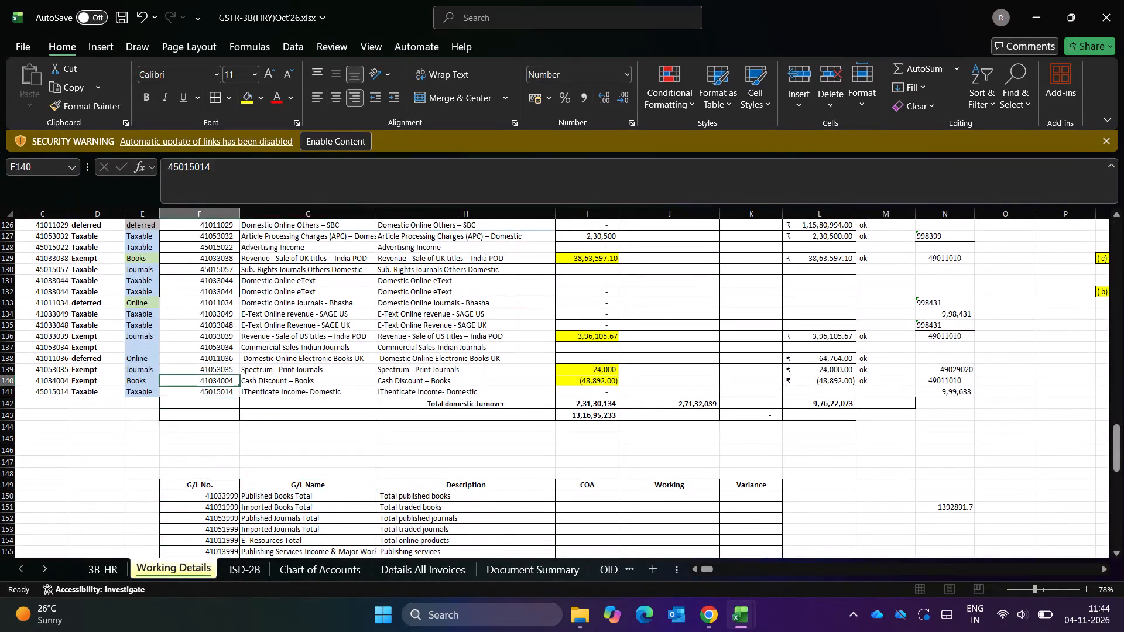
{"action": "key", "text": "ctrl+Up"}
{"action": "key", "text": "Up"}
{"action": "key", "text": "Up"}
{"action": "key", "text": "Right"}
{"action": "key", "text": "Down"}
{"action": "key", "text": "Down"}
{"action": "key", "text": "Right"}
{"action": "key", "text": "Right"}
{"action": "key", "text": "Right"}
{"action": "key", "text": "Down"}
{"action": "key", "text": "Left"}
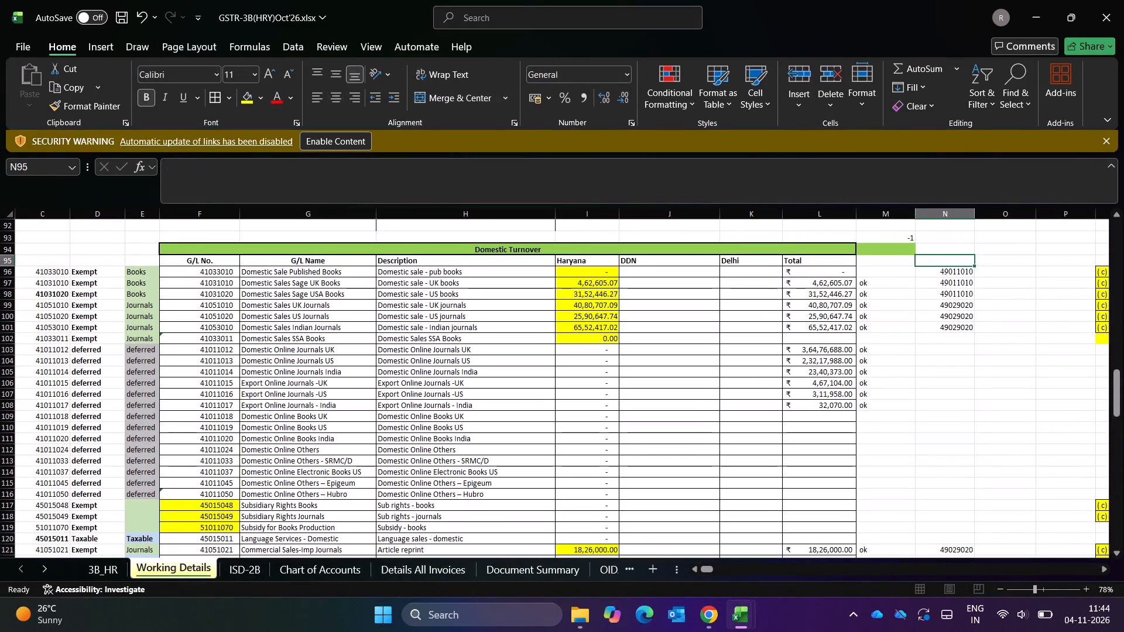
{"action": "key", "text": "ctrl+space"}
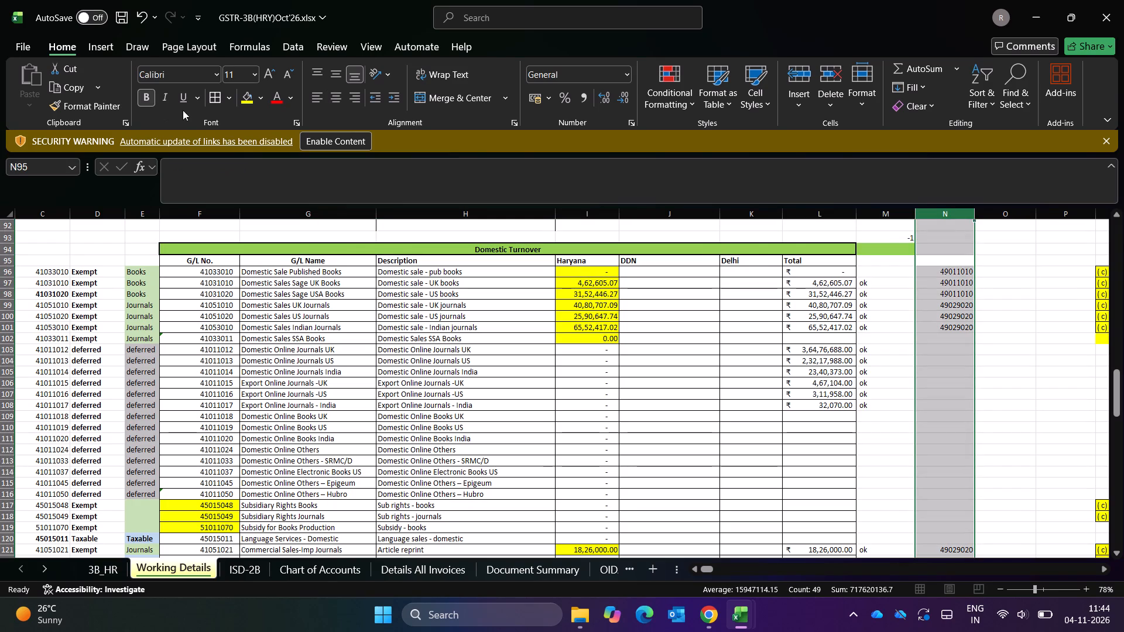
{"action": "left_click", "coordinate": [623, 78]}
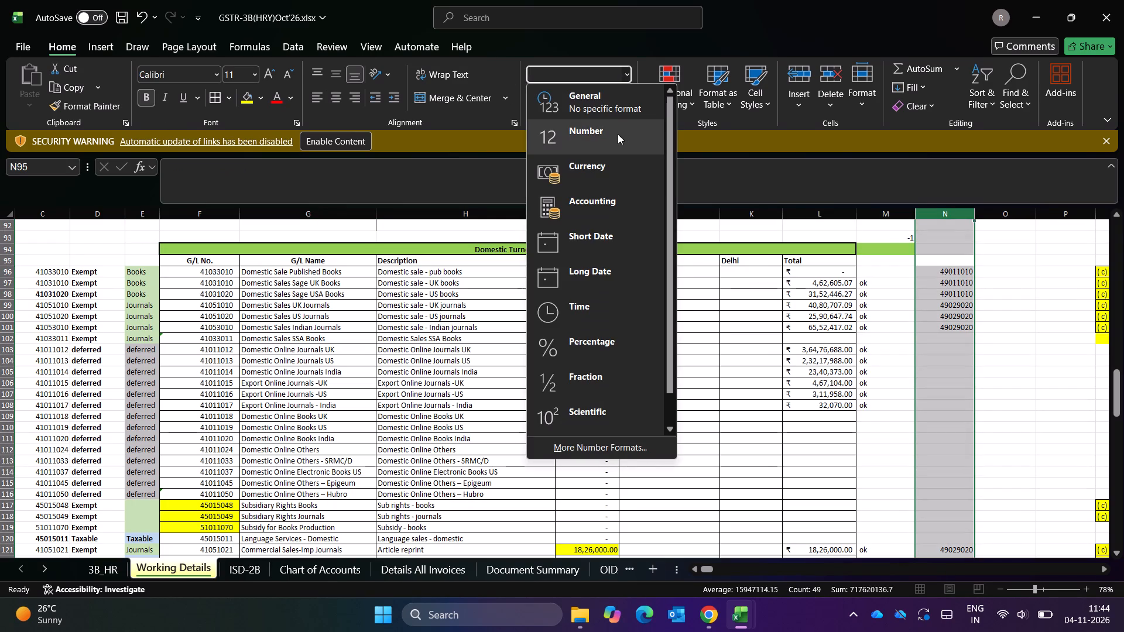
{"action": "left_click", "coordinate": [618, 134]}
{"action": "double_click", "coordinate": [627, 98]}
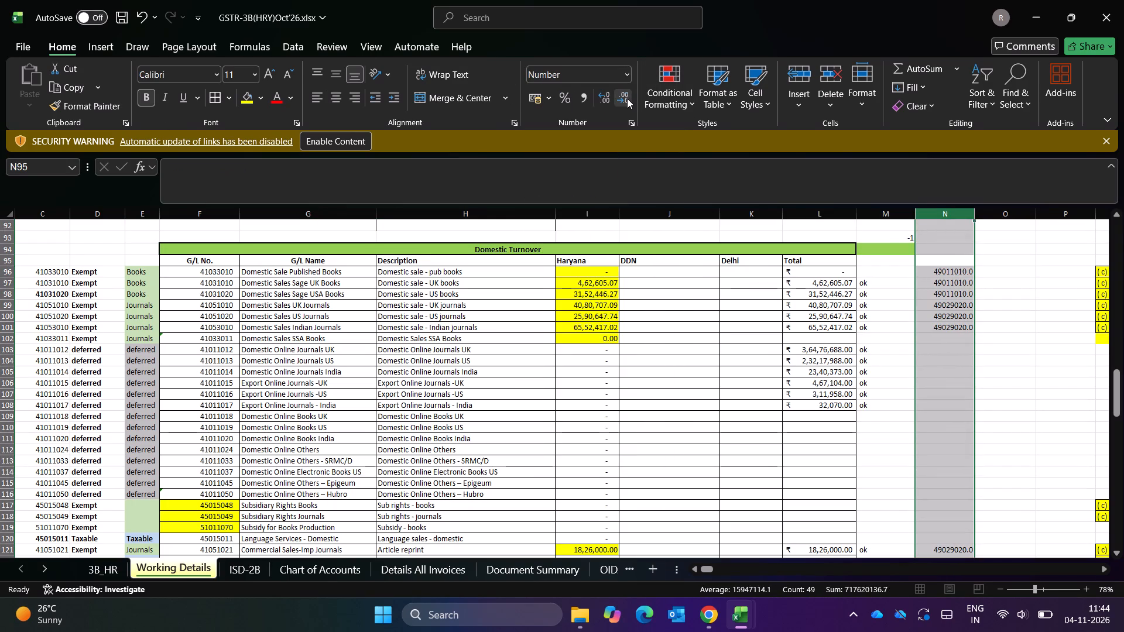
Format columns F to L on Working Details, from G/L No. to Total, as Number with no decimal places.
{"action": "key", "text": "Up"}
{"action": "key", "text": "Left"}
{"action": "key", "text": "Left"}
{"action": "key", "text": "Left"}
{"action": "key", "text": "Left"}
{"action": "key", "text": "Left"}
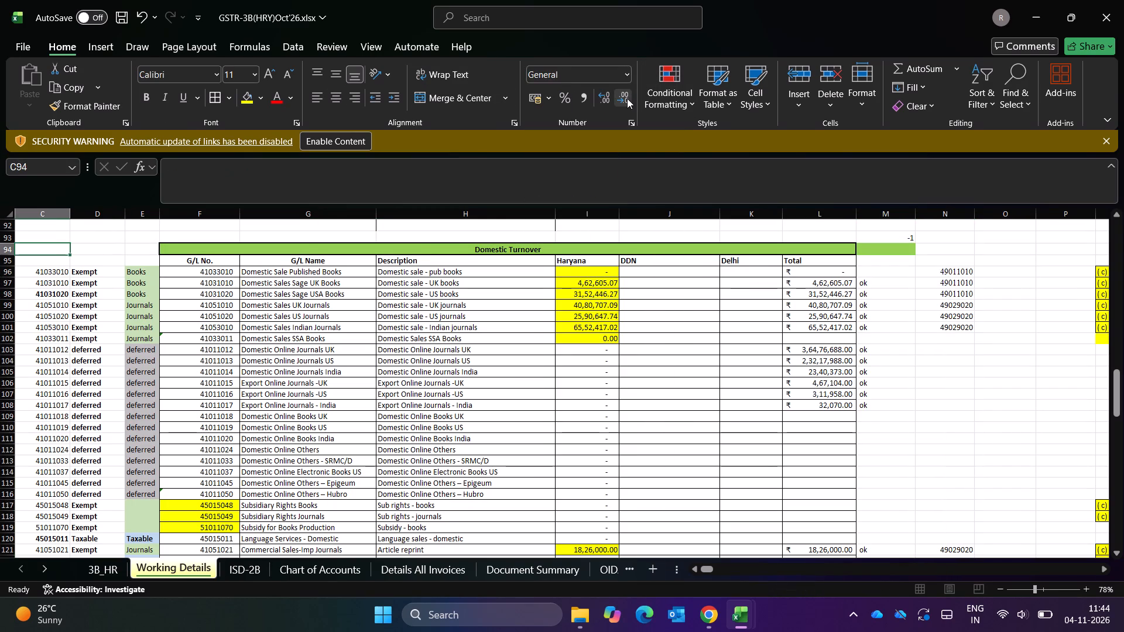
{"action": "key", "text": "Down"}
{"action": "key", "text": "Right"}
{"action": "key", "text": "Down"}
{"action": "key", "text": "Down"}
{"action": "key", "text": "Right"}
{"action": "key", "text": "Right"}
{"action": "key", "text": "Up"}
{"action": "key", "text": "ctrl+space"}
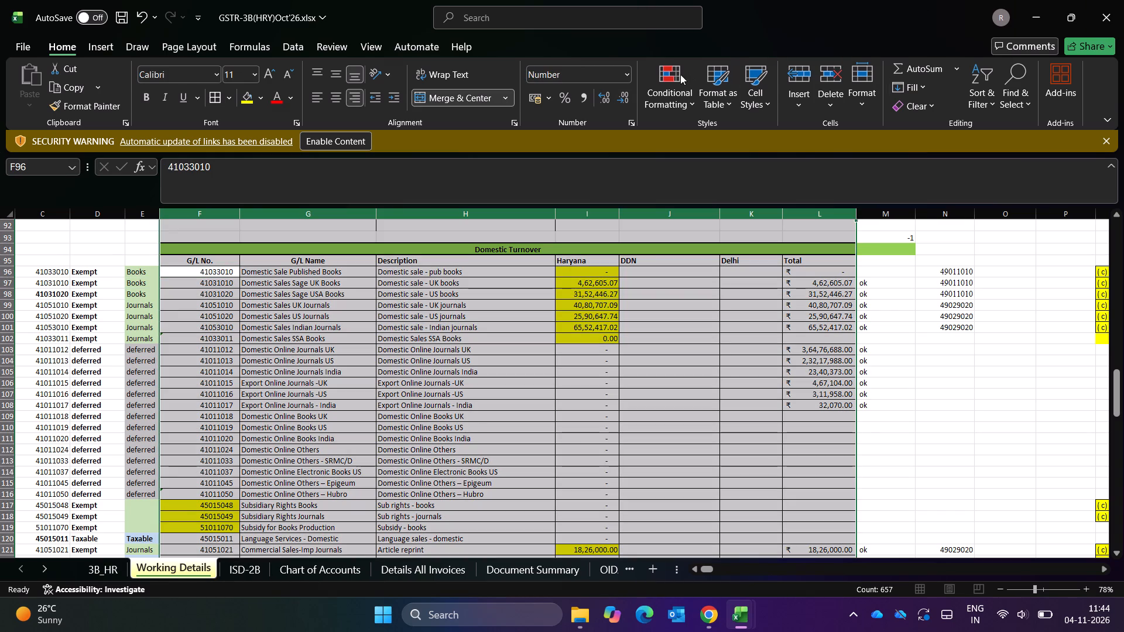
{"action": "left_click", "coordinate": [629, 73]}
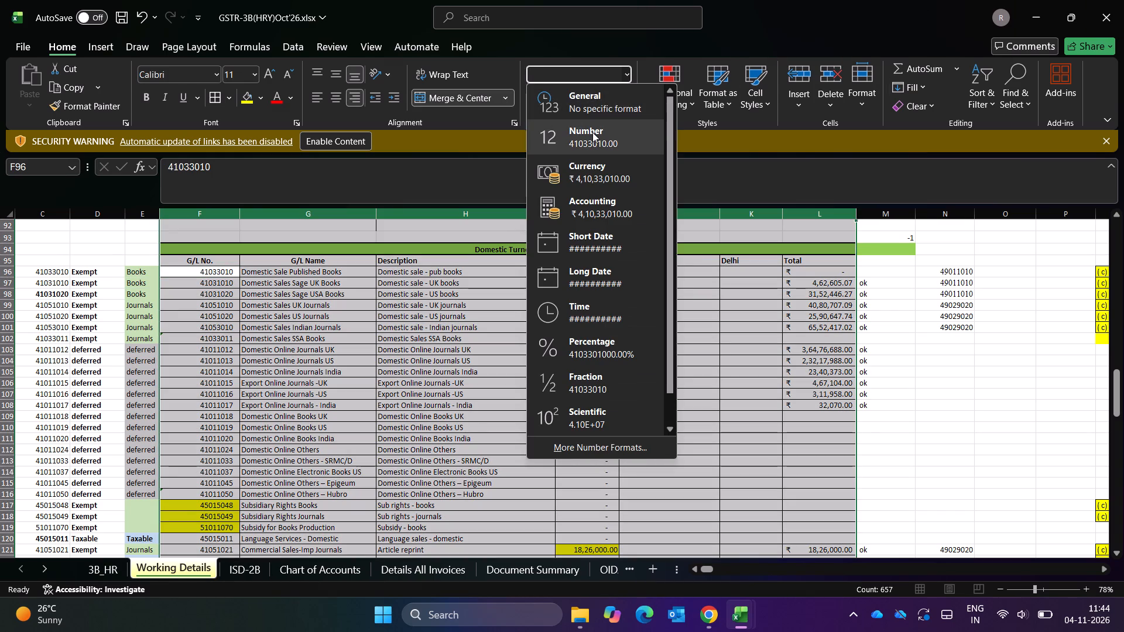
{"action": "left_click", "coordinate": [592, 133]}
{"action": "double_click", "coordinate": [627, 104]}
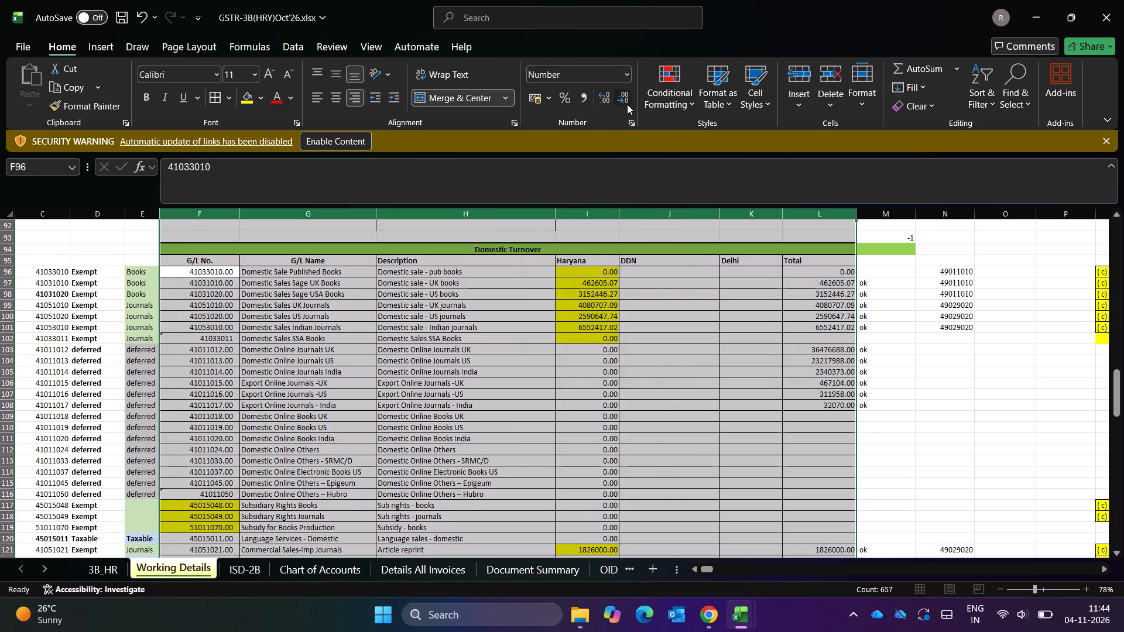
{"action": "key", "text": "Down"}
{"action": "key", "text": "Down"}
{"action": "key", "text": "Up"}
Check the XLOOKUP formulas and their results down column BG of Exempt-HRY.
{"action": "key", "text": "ctrl+Page_Down"}
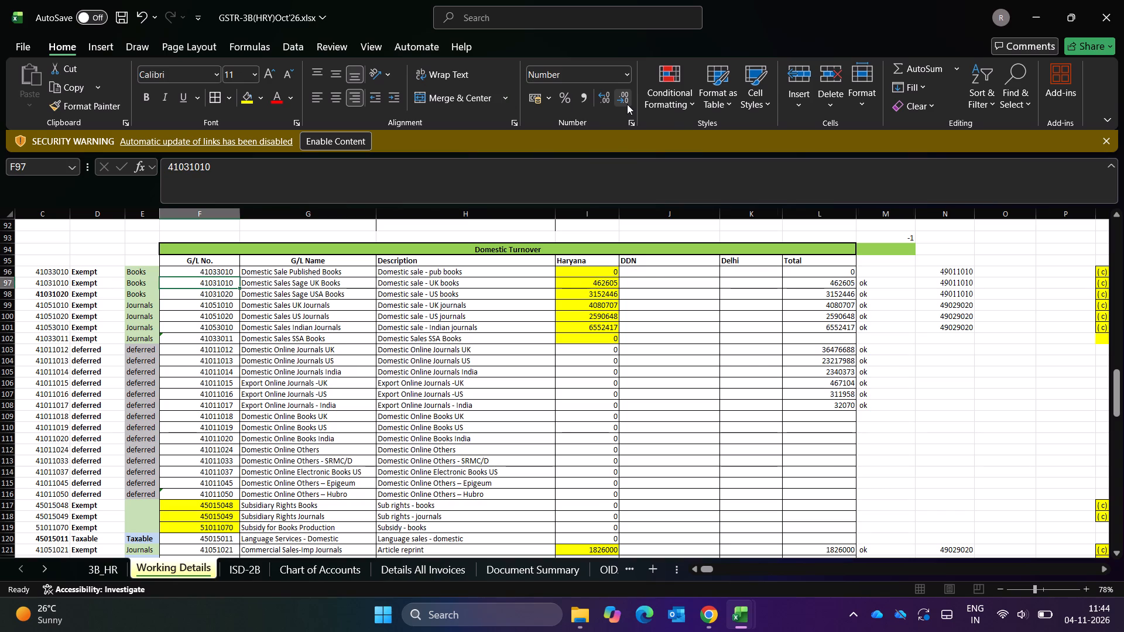
{"action": "key", "text": "ctrl+Page_Down"}
{"action": "key", "text": "ctrl+Page_Down"}
{"action": "key", "text": "ctrl+Page_Down"}
{"action": "key", "text": "ctrl+Page_Down"}
{"action": "key", "text": "ctrl+Page_Down"}
{"action": "key", "text": "ctrl+Page_Down"}
{"action": "key", "text": "ctrl+Page_Down"}
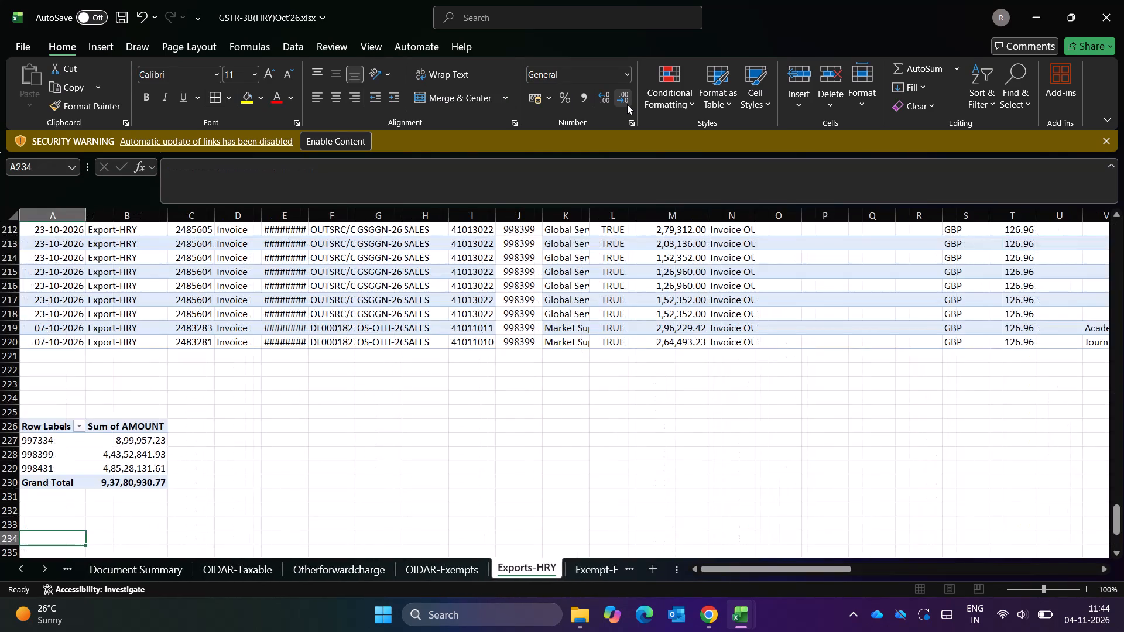
{"action": "key", "text": "ctrl+Page_Down"}
{"action": "key", "text": "Down"}
{"action": "key", "text": "Down"}
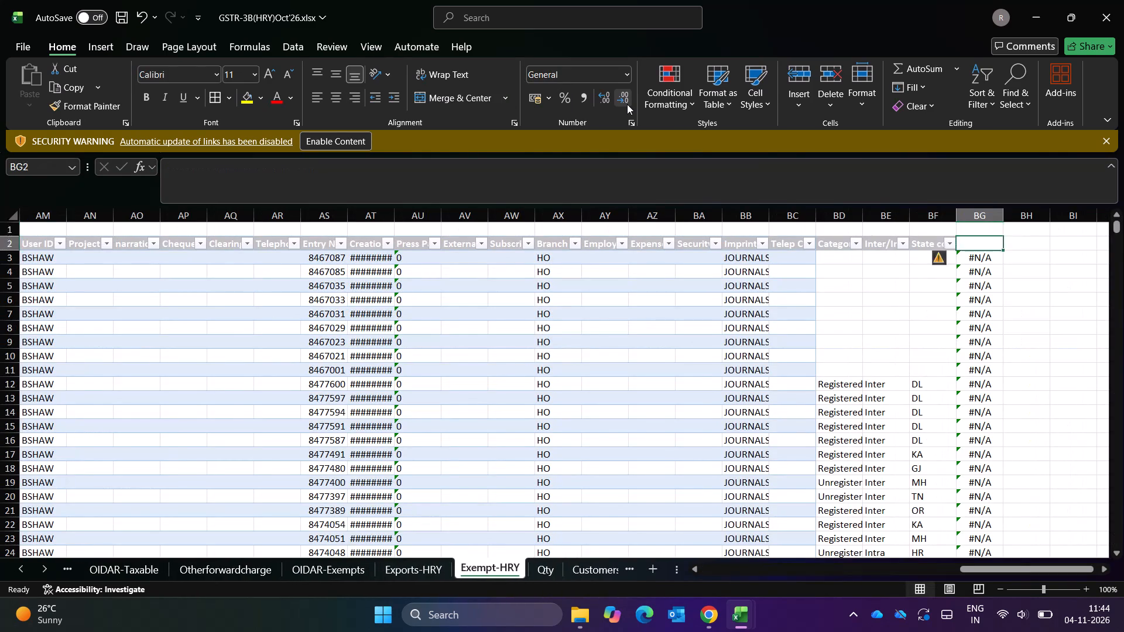
{"action": "key", "text": "ctrl+Down"}
{"action": "key", "text": "Down"}
{"action": "key", "text": "Up"}
{"action": "key", "text": "ctrl+Up"}
{"action": "key", "text": "Down"}
{"action": "key", "text": "Down"}
{"action": "key", "text": "Down"}
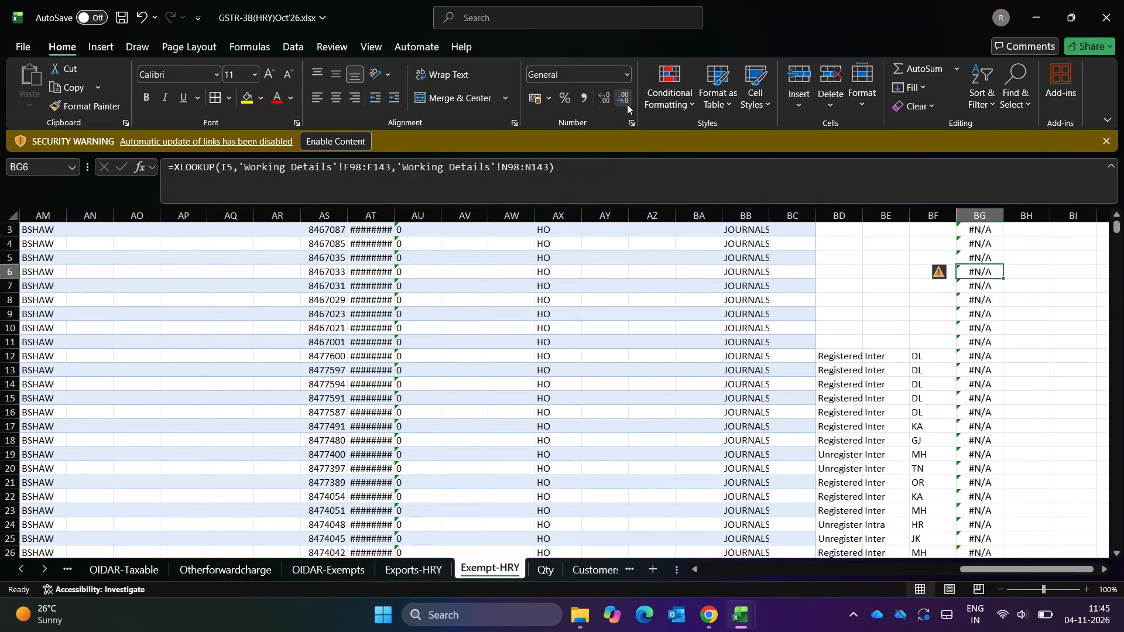
{"action": "key", "text": "ctrl+Down"}
{"action": "key", "text": "ctrl+Up"}
{"action": "key", "text": "ctrl+Up"}
{"action": "key", "text": "ctrl+Up"}
{"action": "key", "text": "Down"}
{"action": "key", "text": "Down"}
{"action": "key", "text": "Up"}
Format the G/L account numbers in column I of Exempt-HRY, from I3 to I2363, as Number with no decimal places.
{"action": "key", "text": "ctrl+Left"}
{"action": "key", "text": "ctrl+Left"}
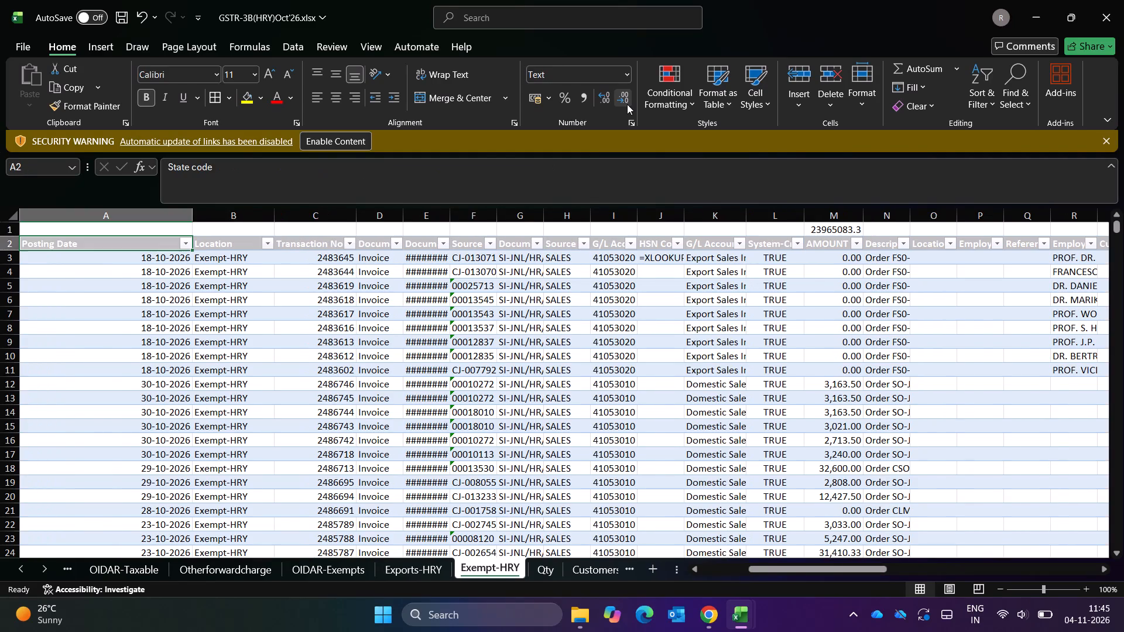
{"action": "key", "text": "Right"}
{"action": "key", "text": "Right"}
{"action": "key", "text": "Right"}
{"action": "key", "text": "Right"}
{"action": "key", "text": "Right"}
{"action": "key", "text": "Right"}
{"action": "key", "text": "Right"}
{"action": "key", "text": "Down"}
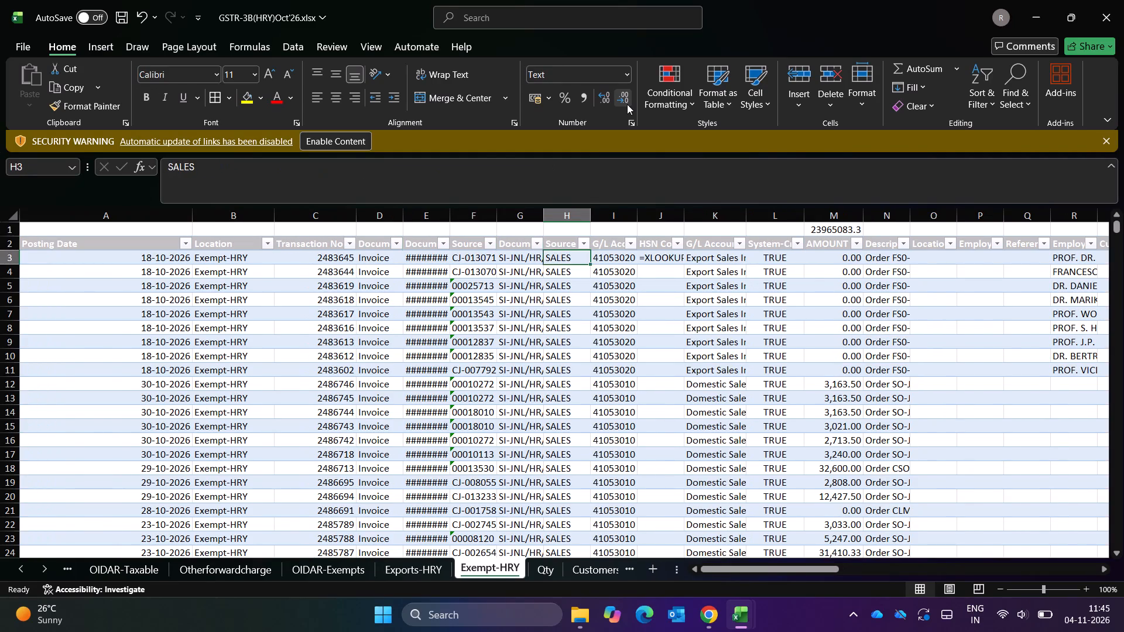
{"action": "key", "text": "Down"}
{"action": "key", "text": "Right"}
{"action": "key", "text": "Up"}
{"action": "key", "text": "ctrl+shift+Down"}
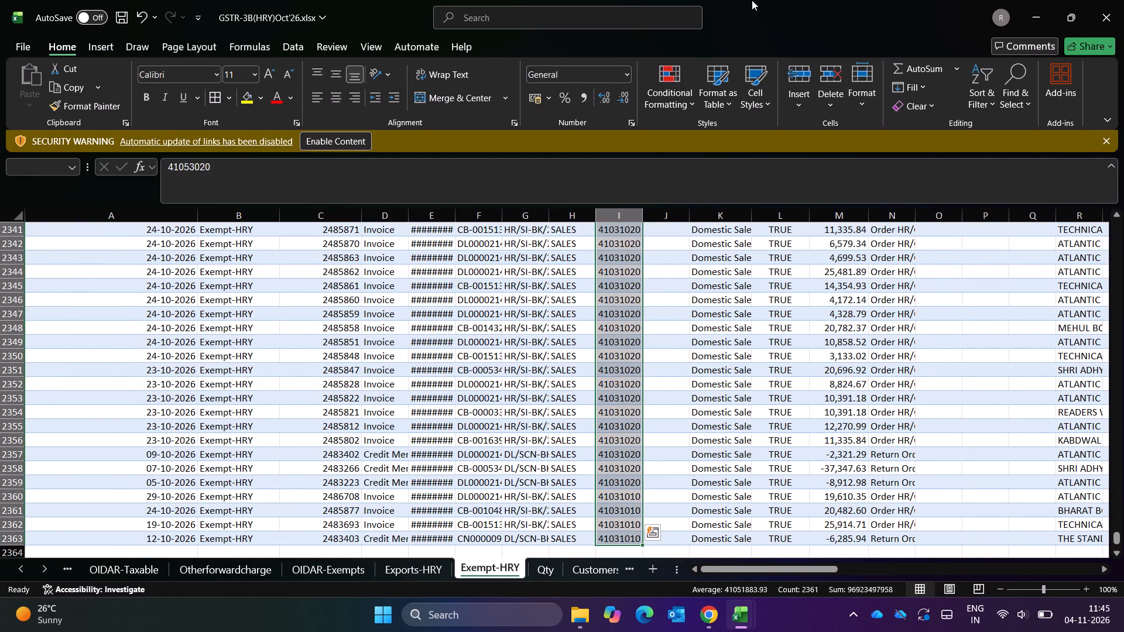
{"action": "left_click", "coordinate": [625, 76]}
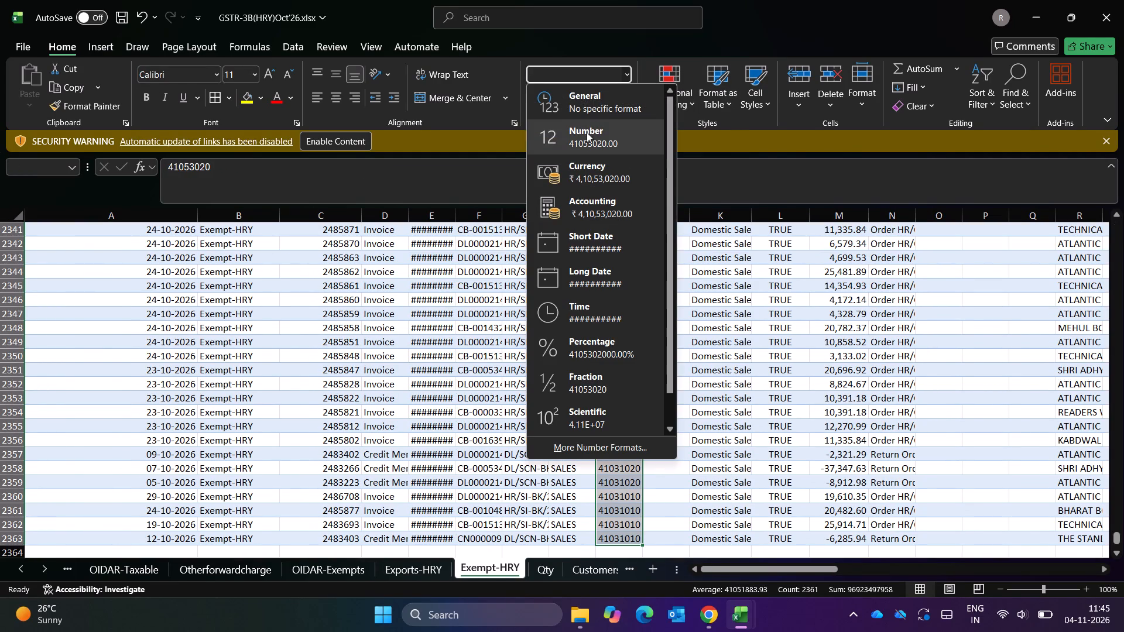
{"action": "left_click", "coordinate": [584, 138]}
{"action": "double_click", "coordinate": [621, 94]}
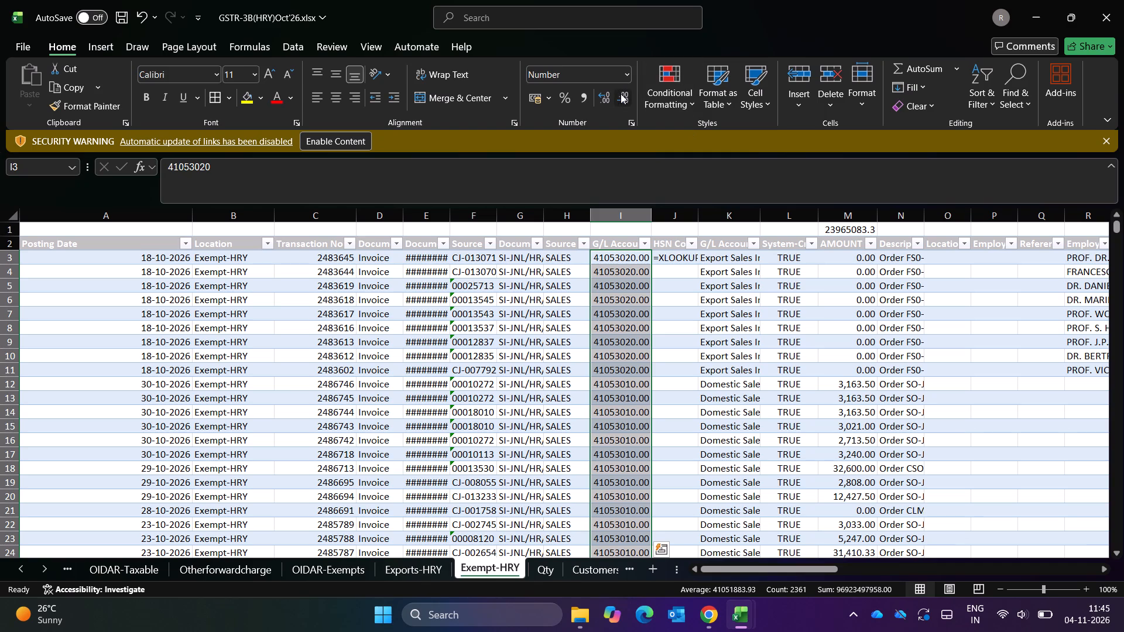
Recheck the XLOOKUP results in column BG of Exempt-HRY against the reformatted G/L account numbers.
{"action": "key", "text": "Up"}
{"action": "key", "text": "ctrl+Right"}
{"action": "key", "text": "Right"}
{"action": "key", "text": "Right"}
{"action": "key", "text": "Left"}
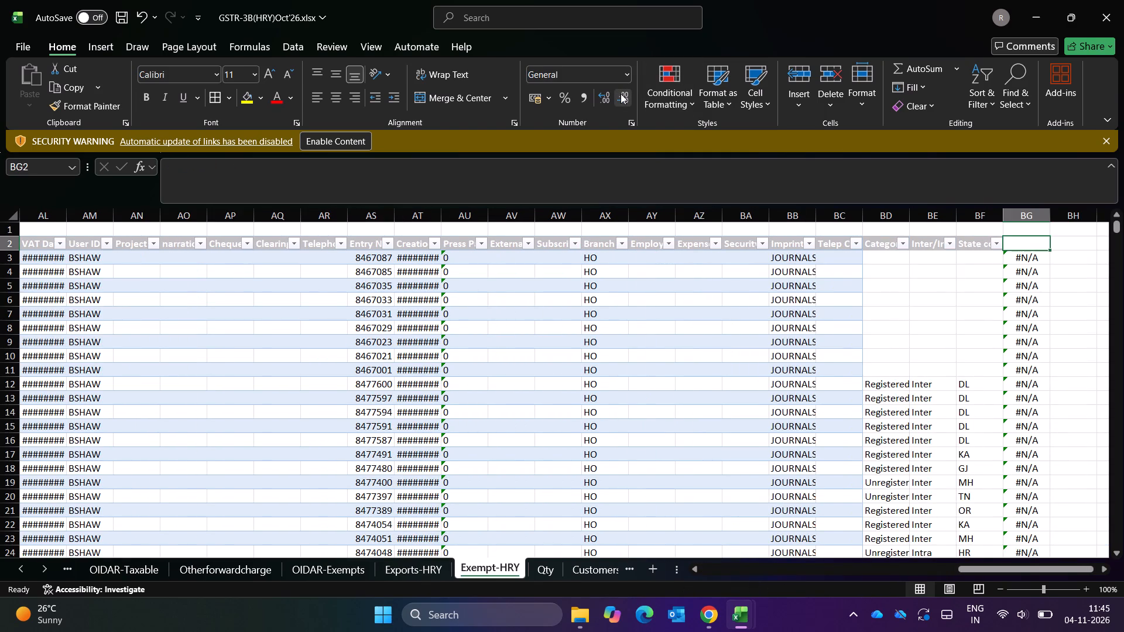
{"action": "key", "text": "Down"}
{"action": "key", "text": "Down"}
{"action": "key", "text": "ctrl+Down"}
{"action": "key", "text": "ctrl+Up"}
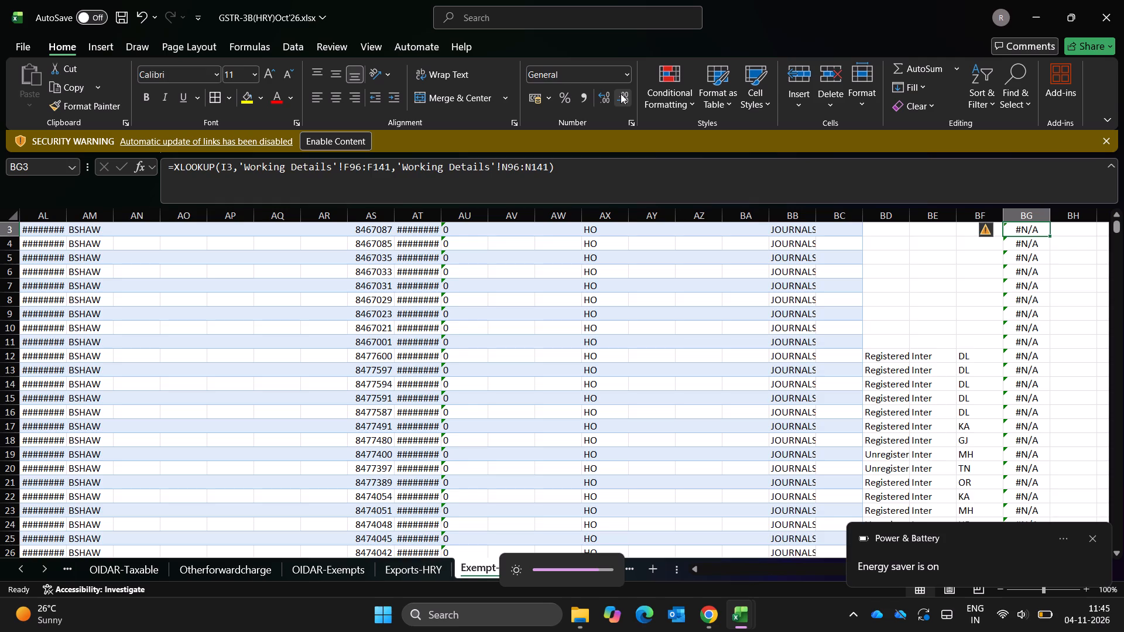
{"action": "key", "text": "Up"}
{"action": "key", "text": "Up"}
{"action": "key", "text": "Up"}
{"action": "key", "text": "Up"}
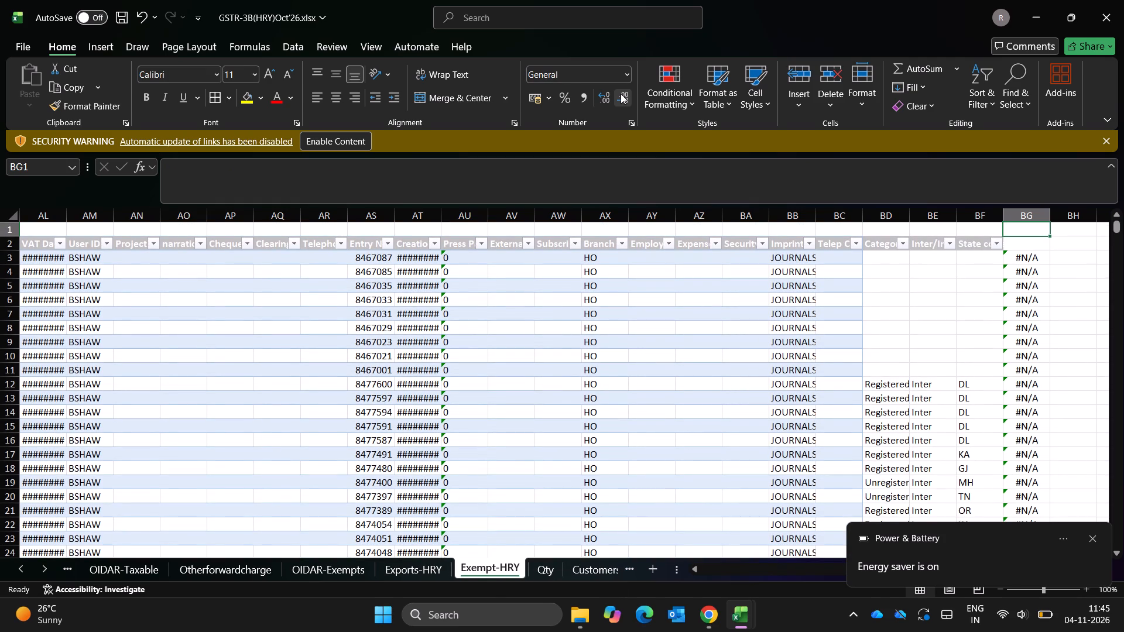
{"action": "key", "text": "Down"}
{"action": "key", "text": "Down"}
{"action": "key", "text": "Down"}
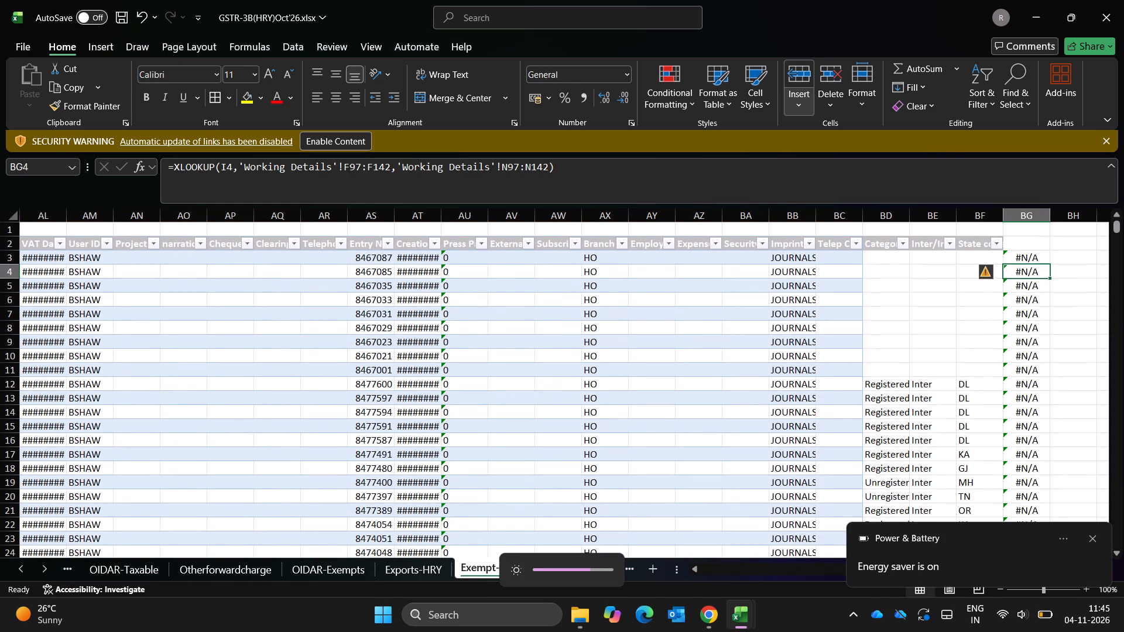
{"action": "left_click", "coordinate": [1099, 542]}
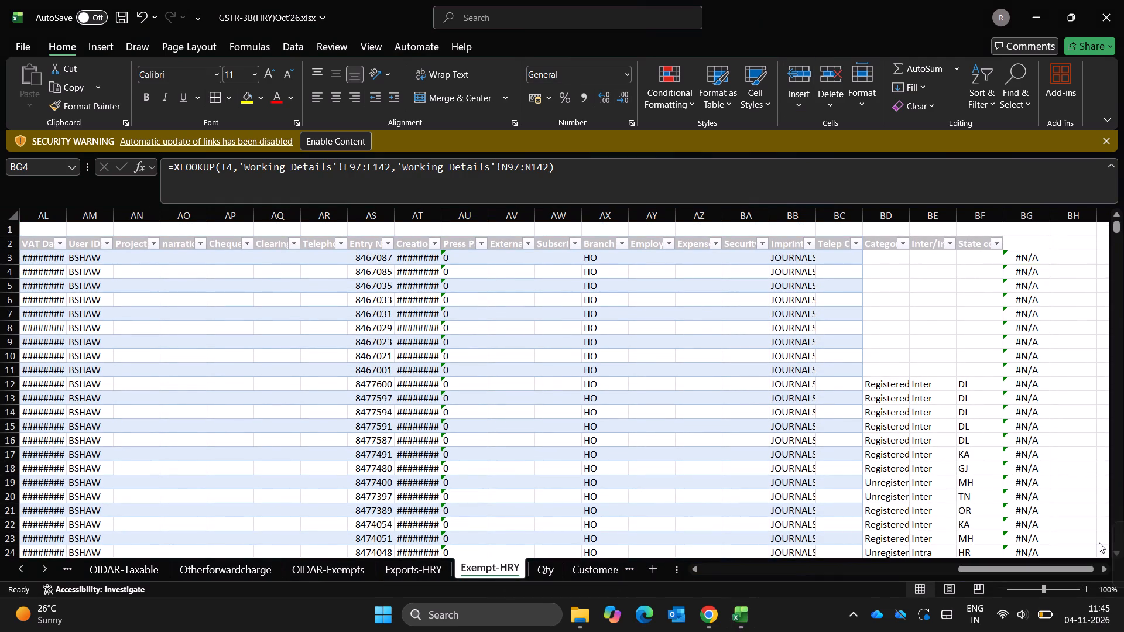
Clear the XLOOKUP formulas from column BG of Exempt-HRY, from BG3 down to the last data row.
{"action": "key", "text": "Up"}
{"action": "key", "text": "Up"}
{"action": "key", "text": "ctrl+shift+Down"}
{"action": "key", "text": "Delete"}
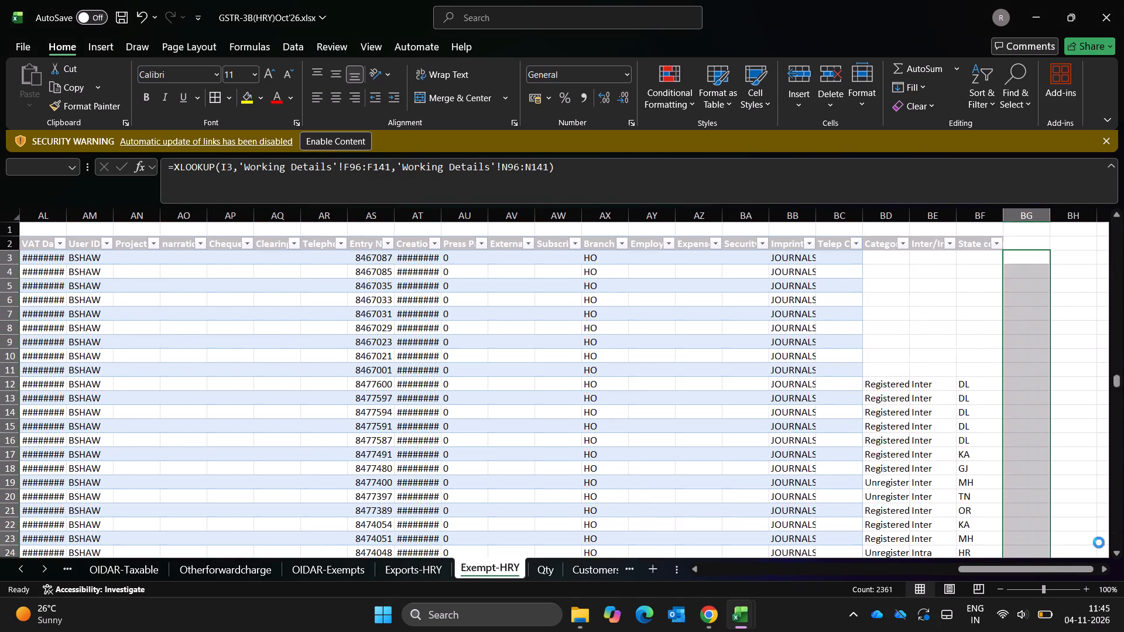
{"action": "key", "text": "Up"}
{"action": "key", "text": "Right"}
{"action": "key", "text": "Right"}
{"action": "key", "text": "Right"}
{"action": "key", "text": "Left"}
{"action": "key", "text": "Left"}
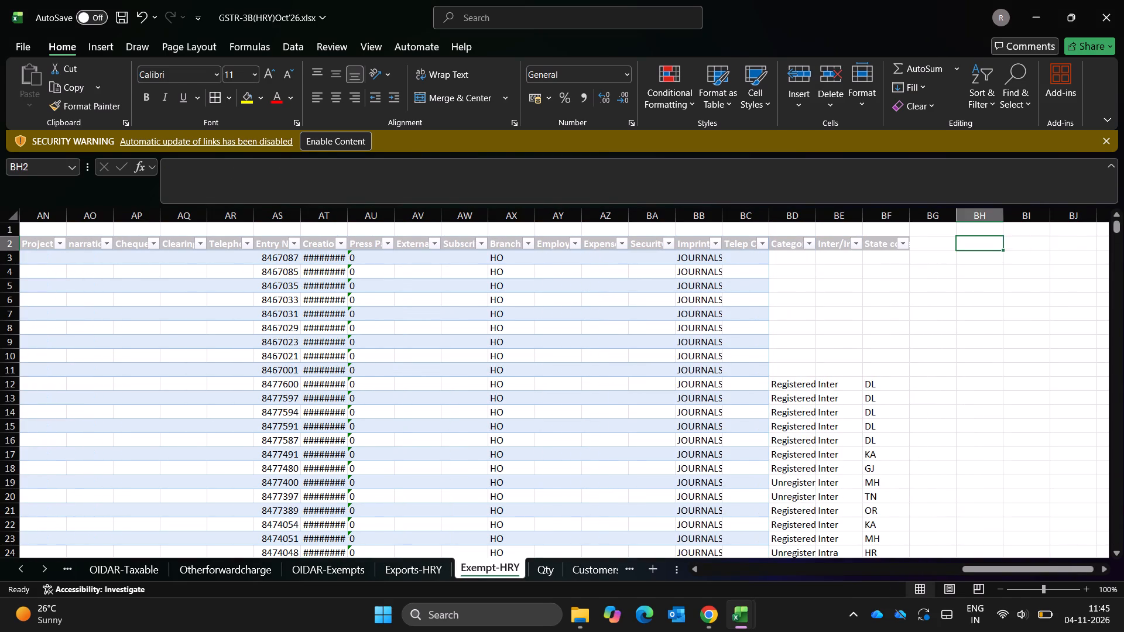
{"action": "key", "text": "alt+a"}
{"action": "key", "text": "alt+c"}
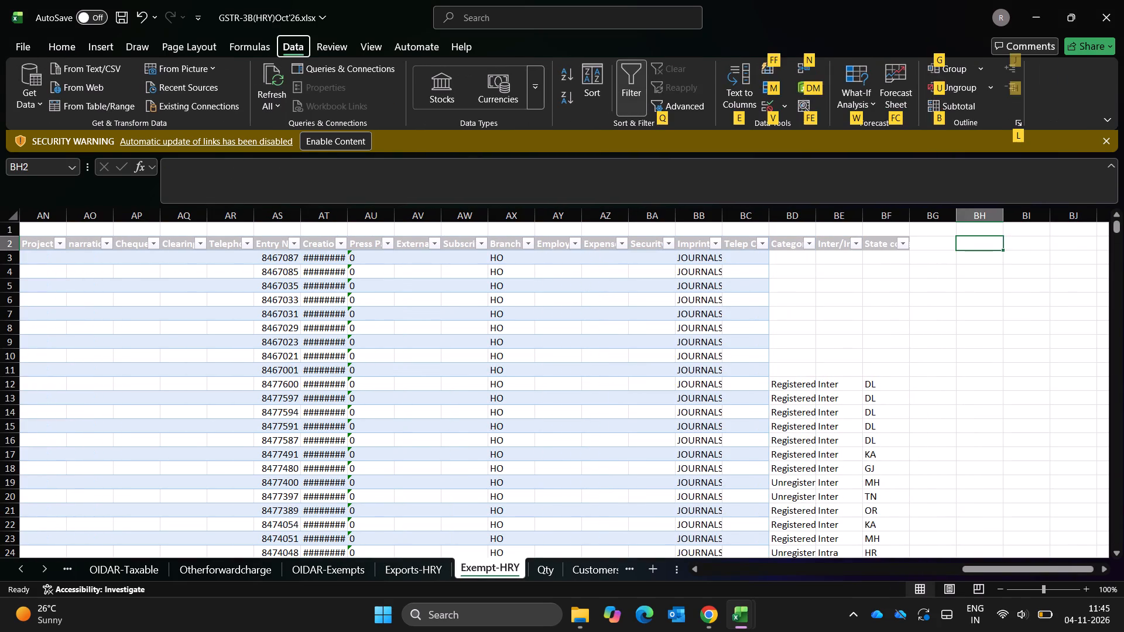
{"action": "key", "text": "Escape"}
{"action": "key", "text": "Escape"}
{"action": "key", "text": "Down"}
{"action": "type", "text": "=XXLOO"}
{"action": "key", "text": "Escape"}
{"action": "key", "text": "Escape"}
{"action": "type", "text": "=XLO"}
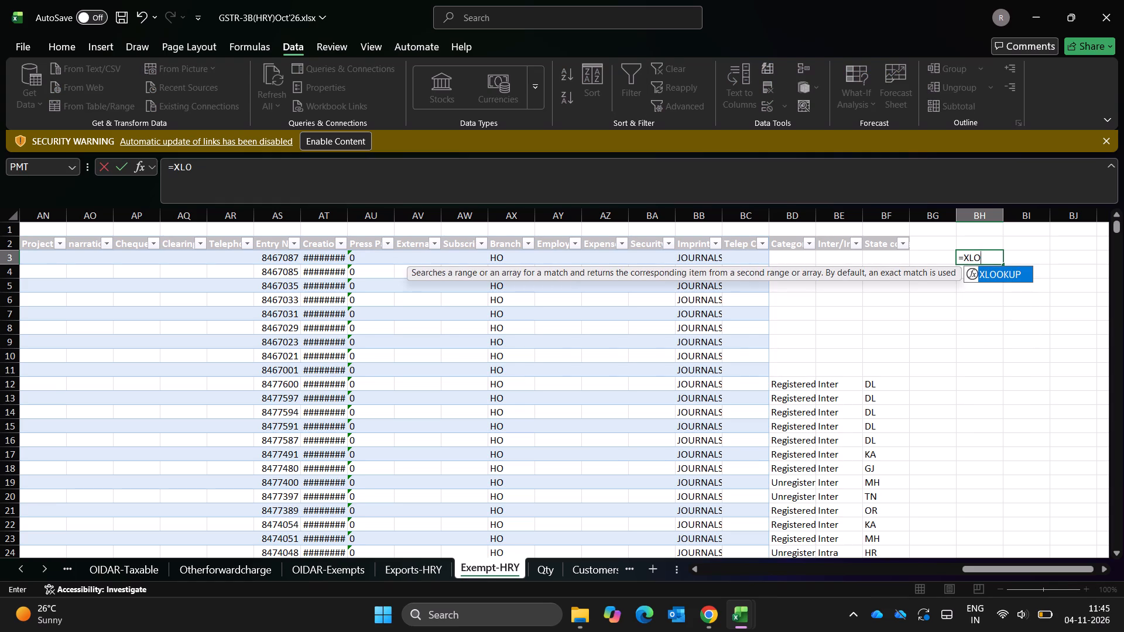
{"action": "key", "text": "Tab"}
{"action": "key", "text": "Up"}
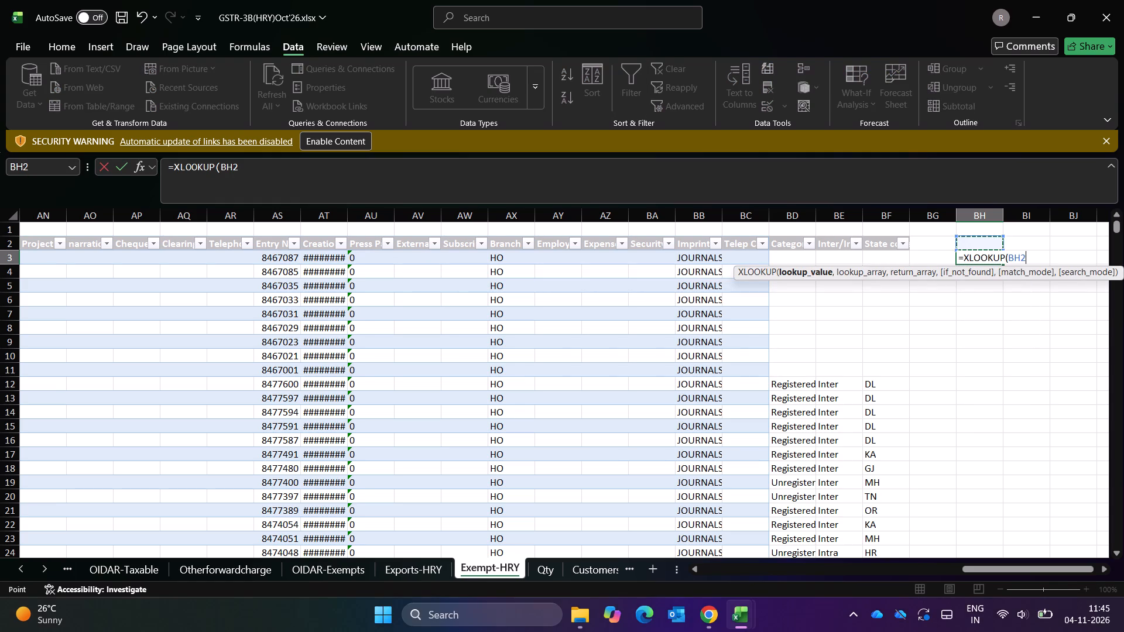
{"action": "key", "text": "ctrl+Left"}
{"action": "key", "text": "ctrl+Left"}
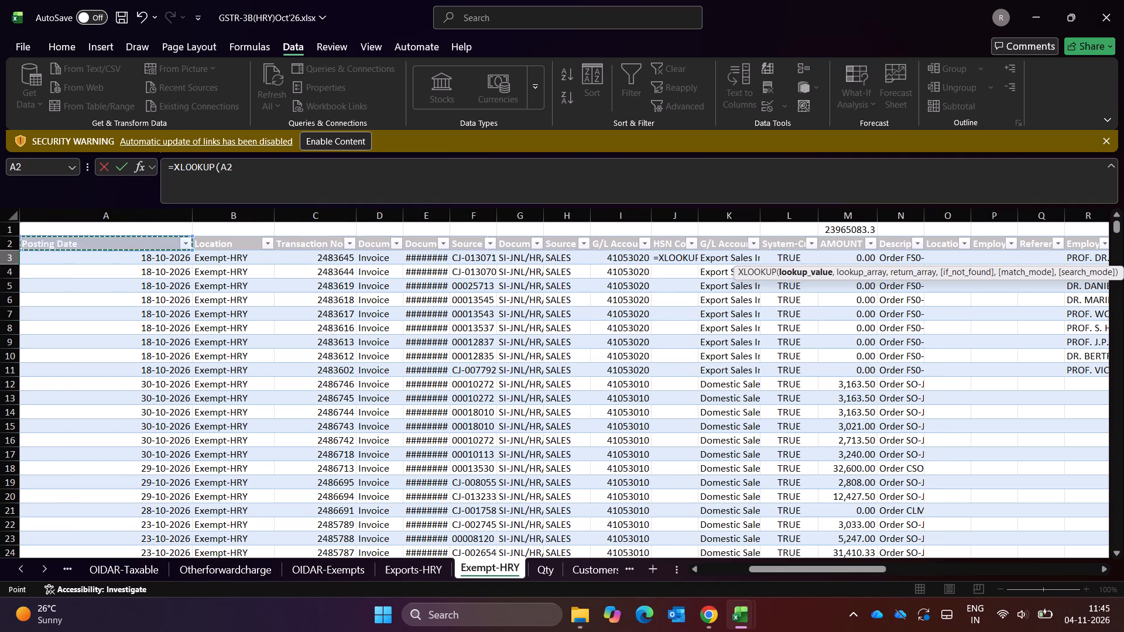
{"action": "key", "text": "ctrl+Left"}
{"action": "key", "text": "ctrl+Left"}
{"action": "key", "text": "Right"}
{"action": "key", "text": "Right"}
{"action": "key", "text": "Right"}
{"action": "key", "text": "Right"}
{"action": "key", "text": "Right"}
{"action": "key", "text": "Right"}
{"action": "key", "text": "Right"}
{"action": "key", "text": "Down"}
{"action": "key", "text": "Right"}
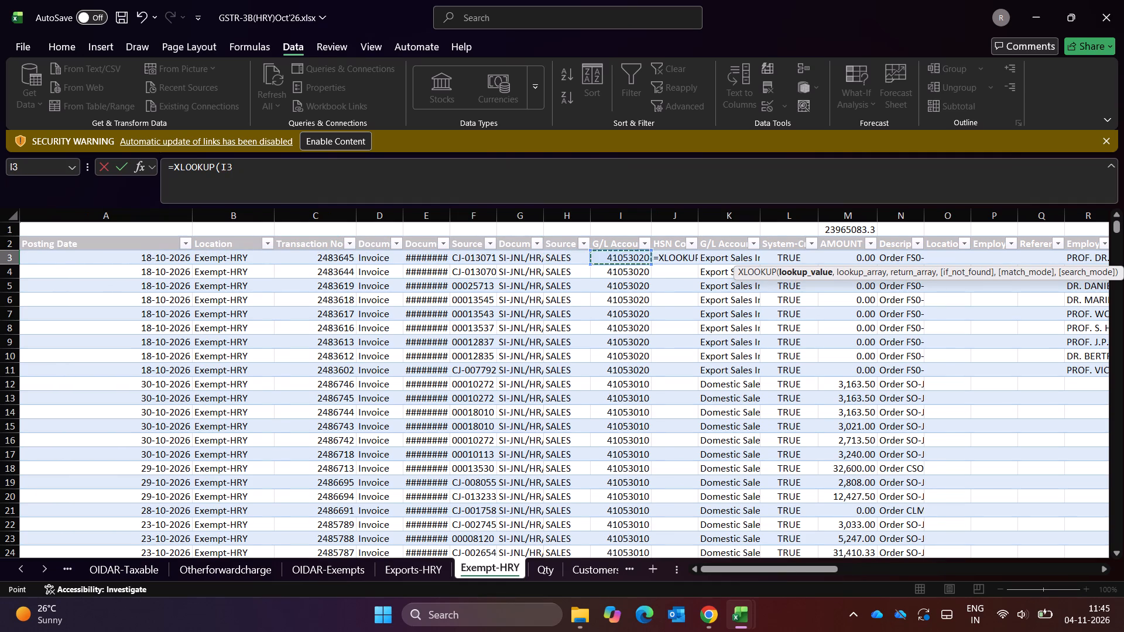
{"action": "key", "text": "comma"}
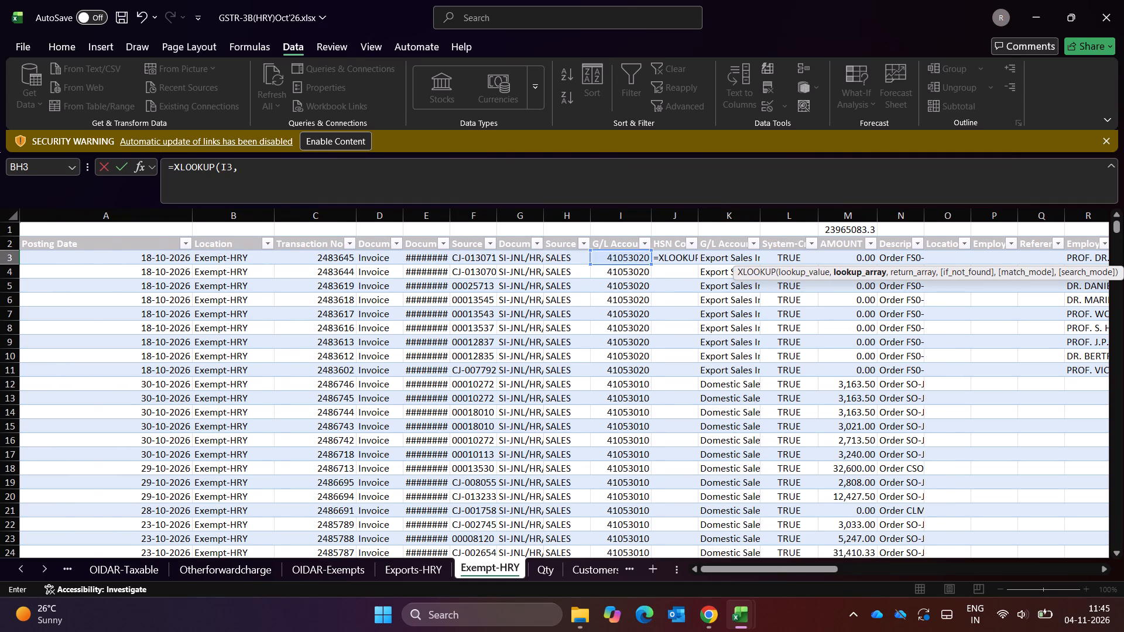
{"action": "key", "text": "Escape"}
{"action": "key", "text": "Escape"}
Copy the G/L account numbers in I3:I2363 of Exempt-HRY and paste them as values starting at BL3.
{"action": "key", "text": "Up"}
{"action": "key", "text": "ctrl+Left"}
{"action": "key", "text": "Left"}
{"action": "key", "text": "ctrl+Left"}
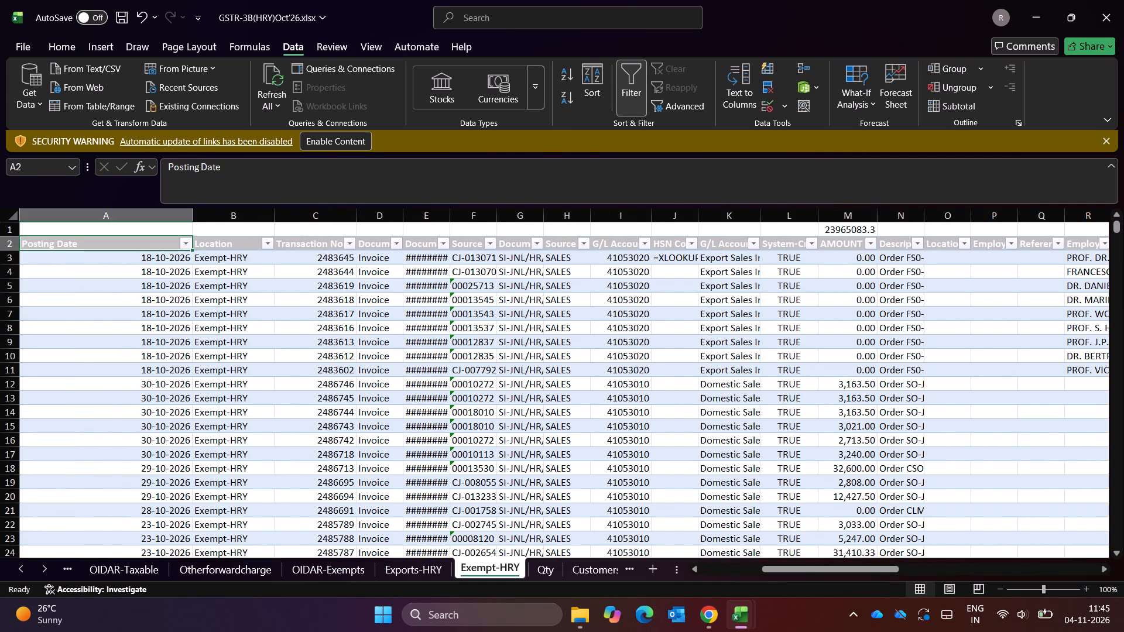
{"action": "key", "text": "Right"}
{"action": "key", "text": "Right"}
{"action": "key", "text": "Right"}
{"action": "key", "text": "Right"}
{"action": "key", "text": "Right"}
{"action": "key", "text": "Right"}
{"action": "key", "text": "Right"}
{"action": "key", "text": "Right"}
{"action": "key", "text": "Down"}
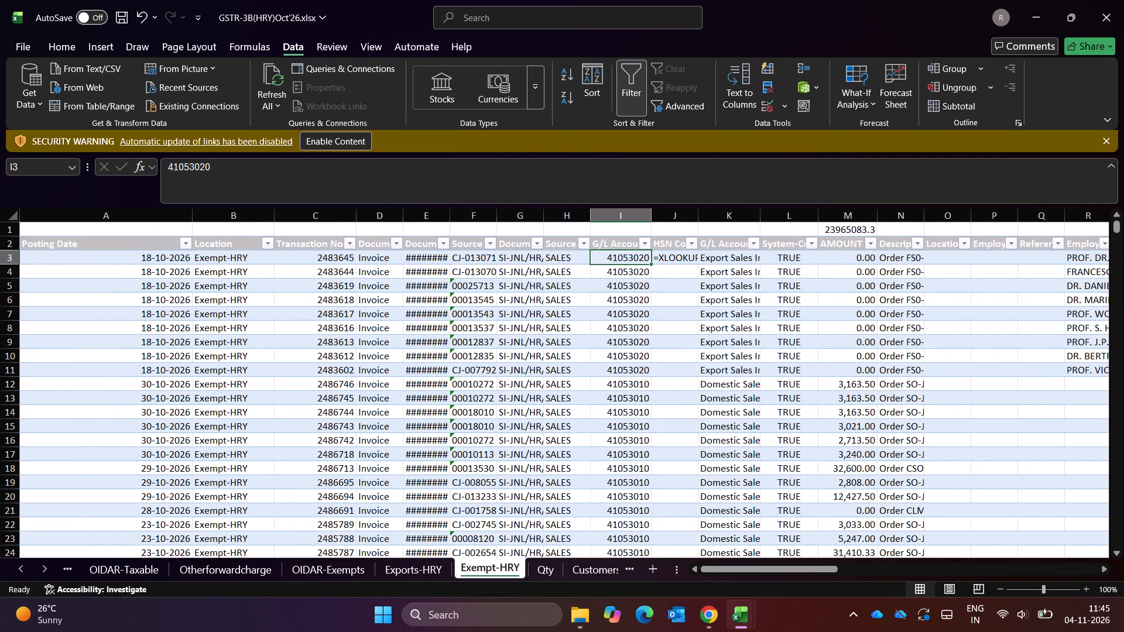
{"action": "key", "text": "ctrl+shift+Down"}
{"action": "key", "text": "shift+Down"}
{"action": "key", "text": "shift+Up"}
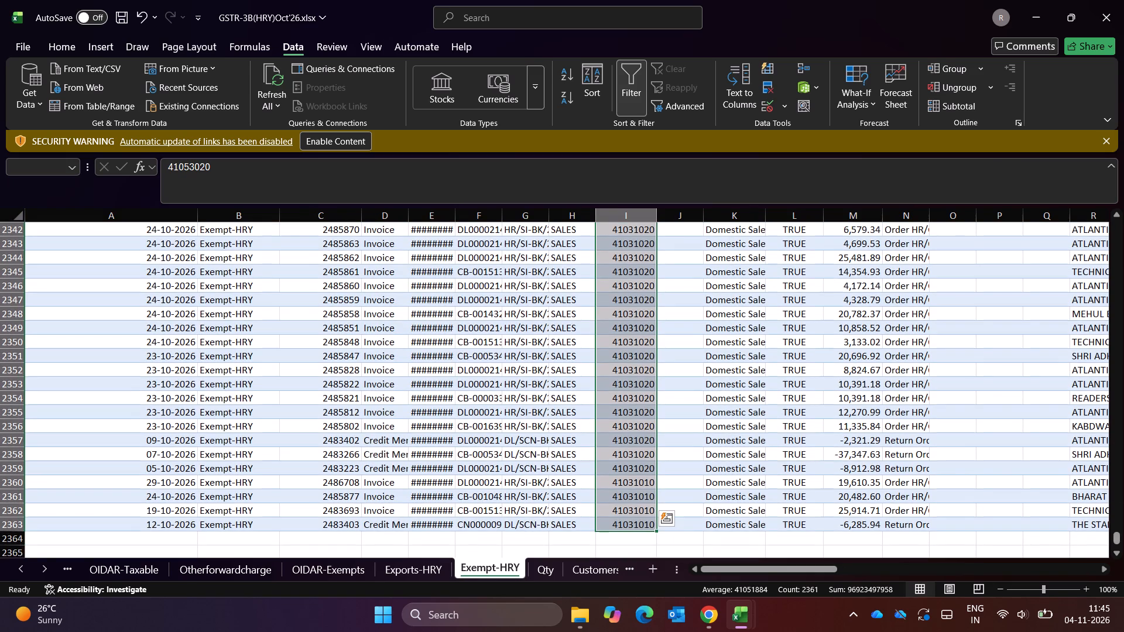
{"action": "key", "text": "ctrl+c"}
{"action": "key", "text": "Up"}
{"action": "key", "text": "Up"}
{"action": "key", "text": "Right"}
{"action": "key", "text": "Right"}
{"action": "key", "text": "Down"}
{"action": "key", "text": "ctrl+Right"}
{"action": "key", "text": "Right"}
{"action": "key", "text": "Right"}
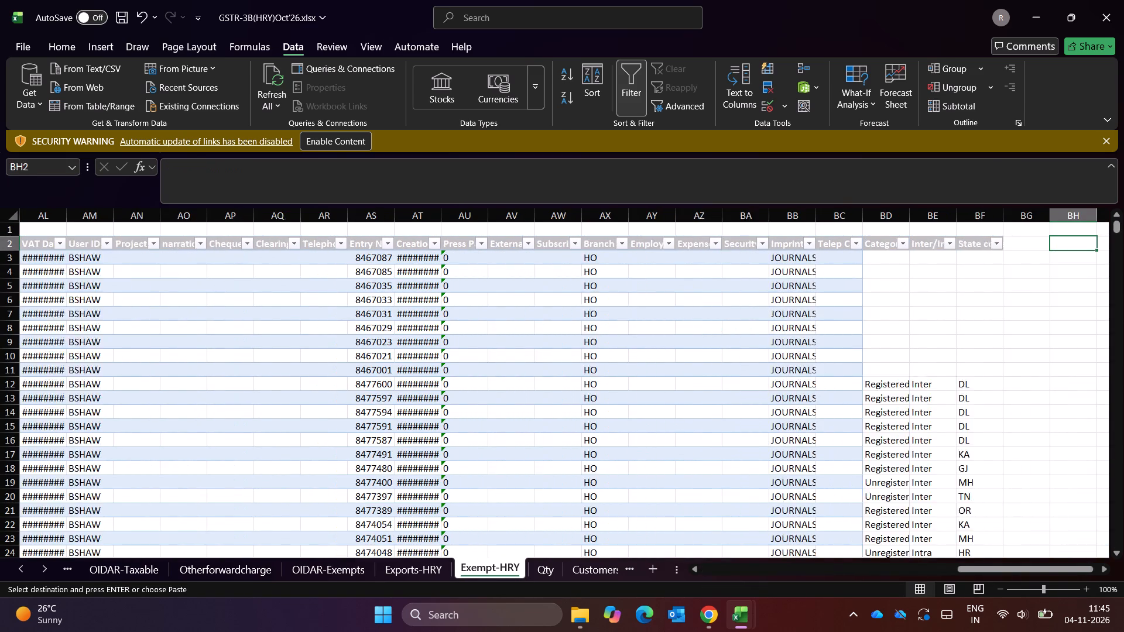
{"action": "key", "text": "Right"}
{"action": "key", "text": "Right"}
{"action": "key", "text": "Right"}
{"action": "key", "text": "Right"}
{"action": "key", "text": "Down"}
{"action": "key", "text": "ctrl+alt+v"}
{"action": "key", "text": "v"}
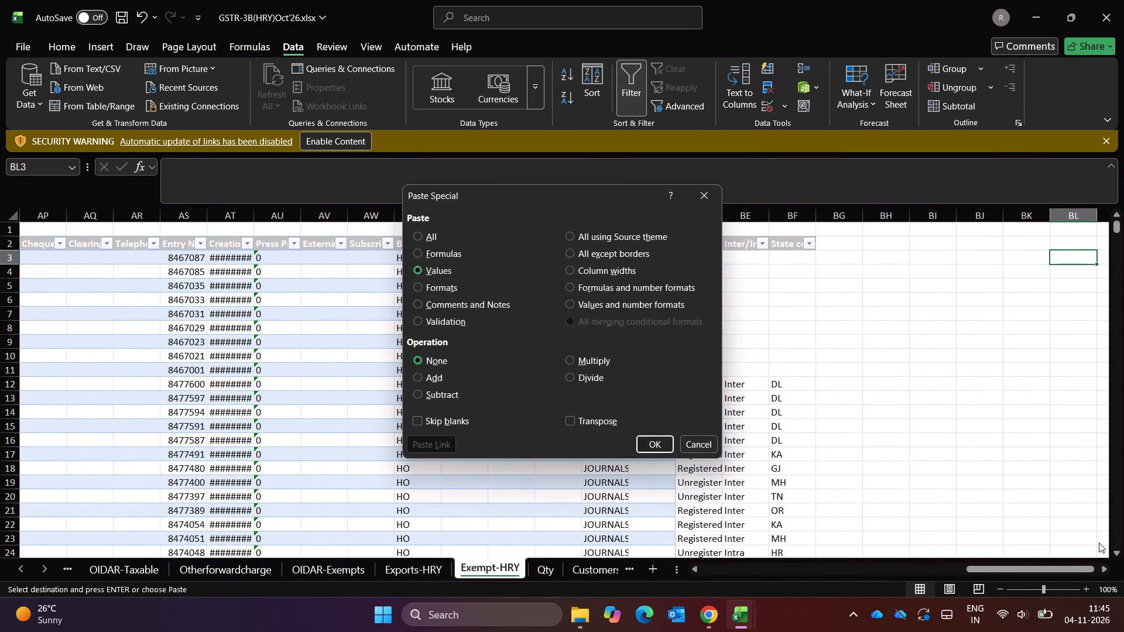
{"action": "key", "text": "Return"}
{"action": "key", "text": "Escape"}
Start an XLOOKUP formula in BM3 of Exempt-HRY with BL3 as the lookup value.
{"action": "key", "text": "Up"}
{"action": "key", "text": "Right"}
{"action": "key", "text": "Down"}
{"action": "type", "text": "=XLO"}
{"action": "key", "text": "Tab"}
{"action": "key", "text": "Left"}
{"action": "key", "text": "comma"}
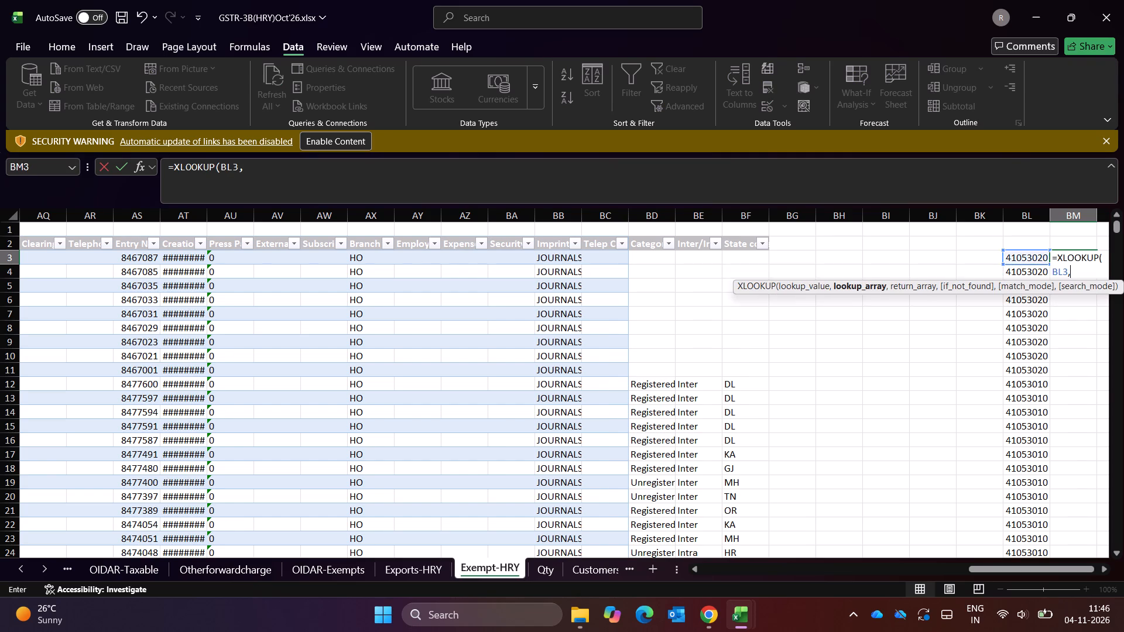
Set the lookup array of the BM3 XLOOKUP to the G/L numbers in F96:F141 on Working Details.
{"action": "key", "text": "ctrl+Page_Up"}
{"action": "key", "text": "ctrl+Page_Up"}
{"action": "key", "text": "ctrl+Page_Up"}
{"action": "key", "text": "ctrl+Page_Up"}
{"action": "key", "text": "ctrl+Page_Up"}
{"action": "key", "text": "ctrl+Page_Up"}
{"action": "key", "text": "ctrl+Page_Up"}
{"action": "key", "text": "ctrl+Page_Up"}
{"action": "key", "text": "ctrl+Page_Up"}
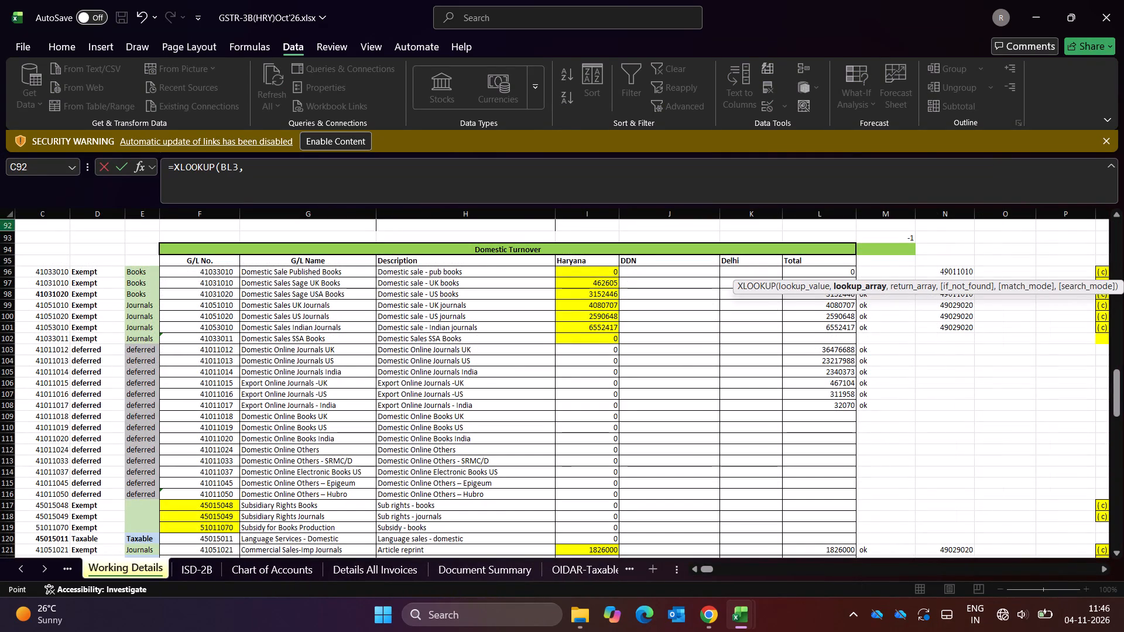
{"action": "left_click", "coordinate": [180, 274]}
{"action": "key", "text": "ctrl+shift+Down"}
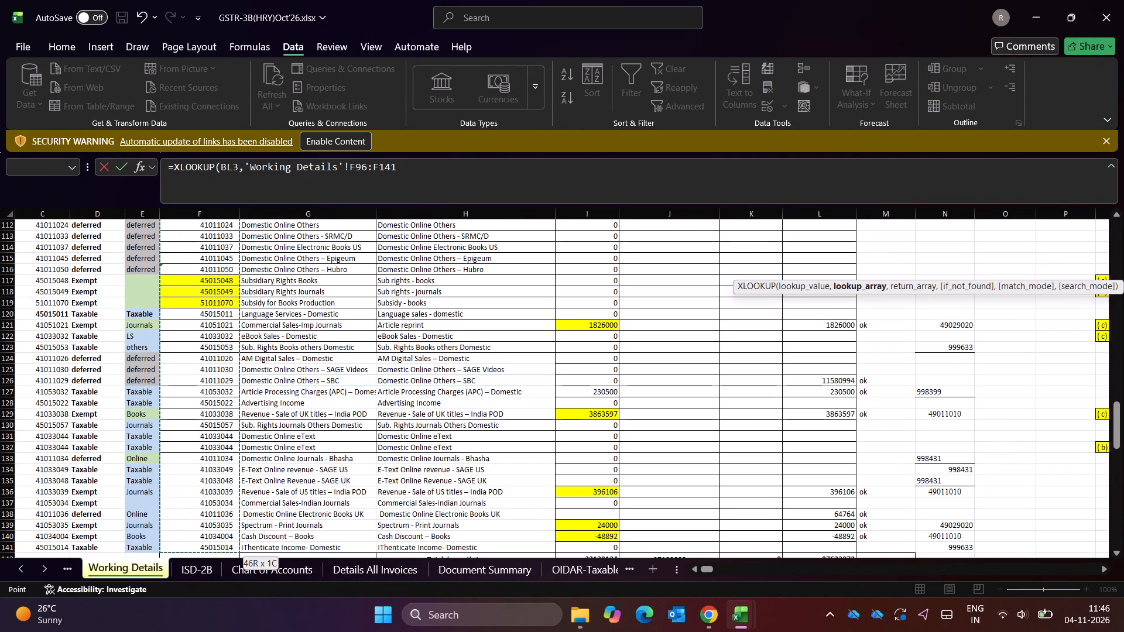
{"action": "key", "text": "comma"}
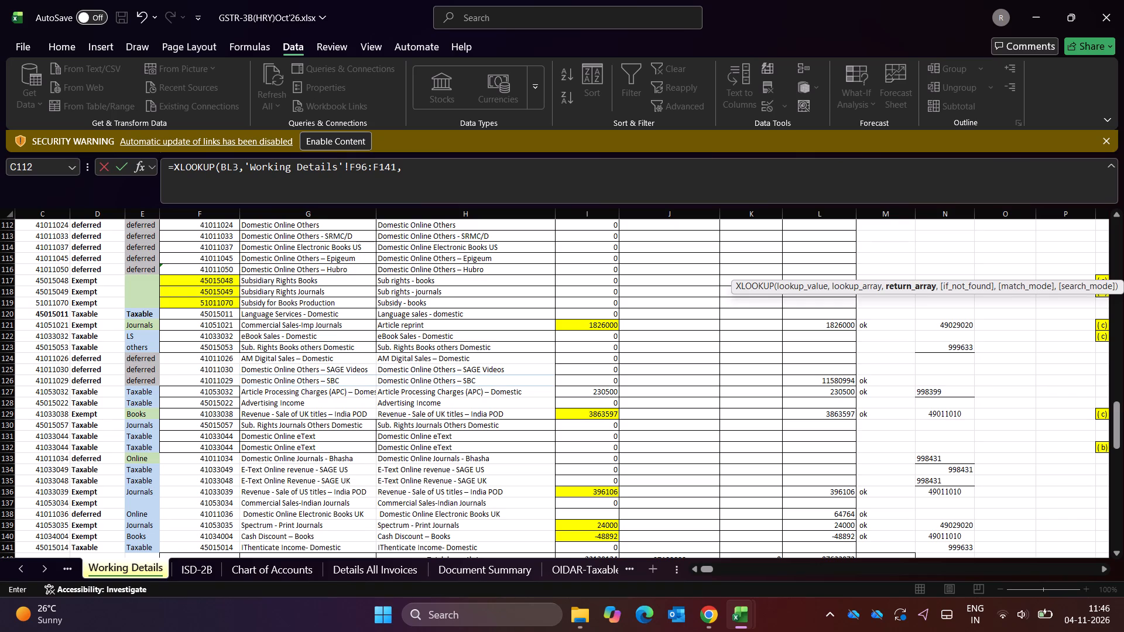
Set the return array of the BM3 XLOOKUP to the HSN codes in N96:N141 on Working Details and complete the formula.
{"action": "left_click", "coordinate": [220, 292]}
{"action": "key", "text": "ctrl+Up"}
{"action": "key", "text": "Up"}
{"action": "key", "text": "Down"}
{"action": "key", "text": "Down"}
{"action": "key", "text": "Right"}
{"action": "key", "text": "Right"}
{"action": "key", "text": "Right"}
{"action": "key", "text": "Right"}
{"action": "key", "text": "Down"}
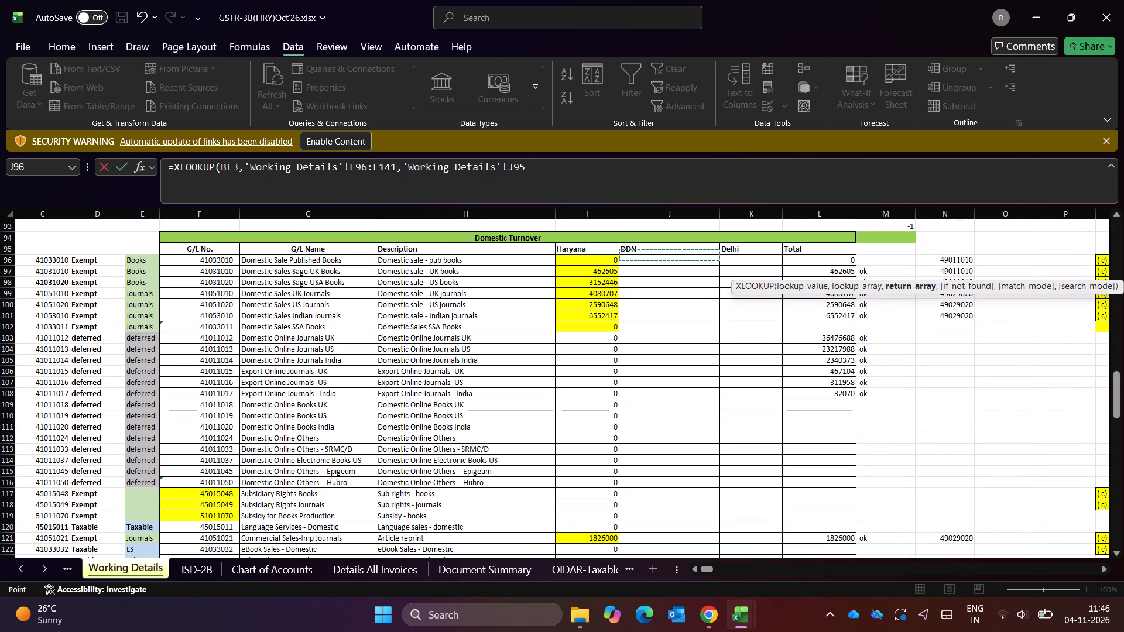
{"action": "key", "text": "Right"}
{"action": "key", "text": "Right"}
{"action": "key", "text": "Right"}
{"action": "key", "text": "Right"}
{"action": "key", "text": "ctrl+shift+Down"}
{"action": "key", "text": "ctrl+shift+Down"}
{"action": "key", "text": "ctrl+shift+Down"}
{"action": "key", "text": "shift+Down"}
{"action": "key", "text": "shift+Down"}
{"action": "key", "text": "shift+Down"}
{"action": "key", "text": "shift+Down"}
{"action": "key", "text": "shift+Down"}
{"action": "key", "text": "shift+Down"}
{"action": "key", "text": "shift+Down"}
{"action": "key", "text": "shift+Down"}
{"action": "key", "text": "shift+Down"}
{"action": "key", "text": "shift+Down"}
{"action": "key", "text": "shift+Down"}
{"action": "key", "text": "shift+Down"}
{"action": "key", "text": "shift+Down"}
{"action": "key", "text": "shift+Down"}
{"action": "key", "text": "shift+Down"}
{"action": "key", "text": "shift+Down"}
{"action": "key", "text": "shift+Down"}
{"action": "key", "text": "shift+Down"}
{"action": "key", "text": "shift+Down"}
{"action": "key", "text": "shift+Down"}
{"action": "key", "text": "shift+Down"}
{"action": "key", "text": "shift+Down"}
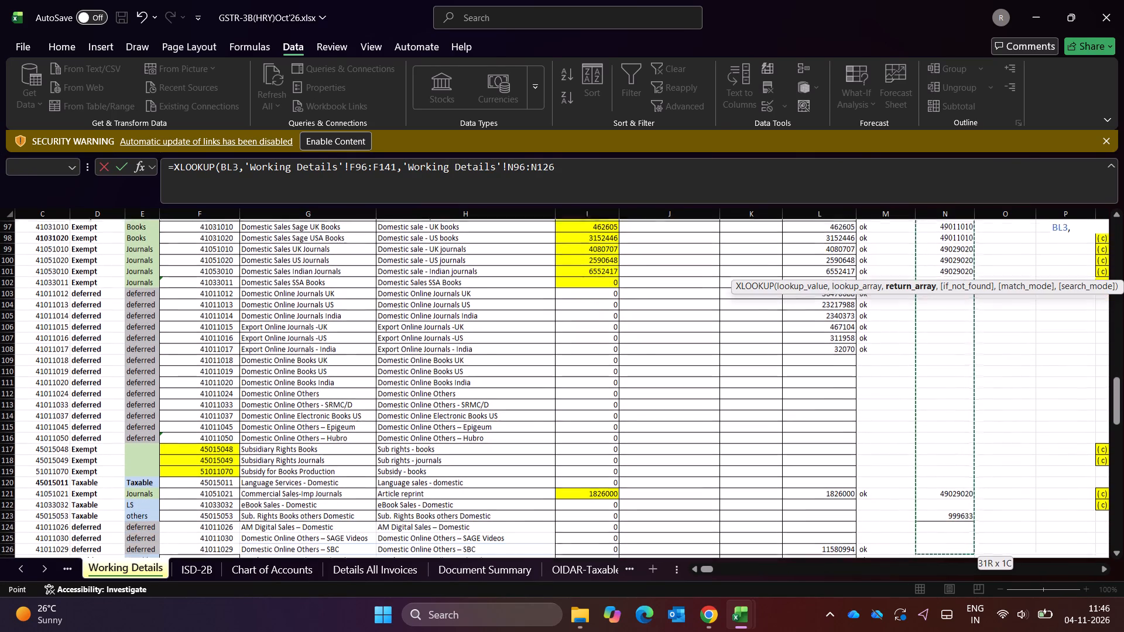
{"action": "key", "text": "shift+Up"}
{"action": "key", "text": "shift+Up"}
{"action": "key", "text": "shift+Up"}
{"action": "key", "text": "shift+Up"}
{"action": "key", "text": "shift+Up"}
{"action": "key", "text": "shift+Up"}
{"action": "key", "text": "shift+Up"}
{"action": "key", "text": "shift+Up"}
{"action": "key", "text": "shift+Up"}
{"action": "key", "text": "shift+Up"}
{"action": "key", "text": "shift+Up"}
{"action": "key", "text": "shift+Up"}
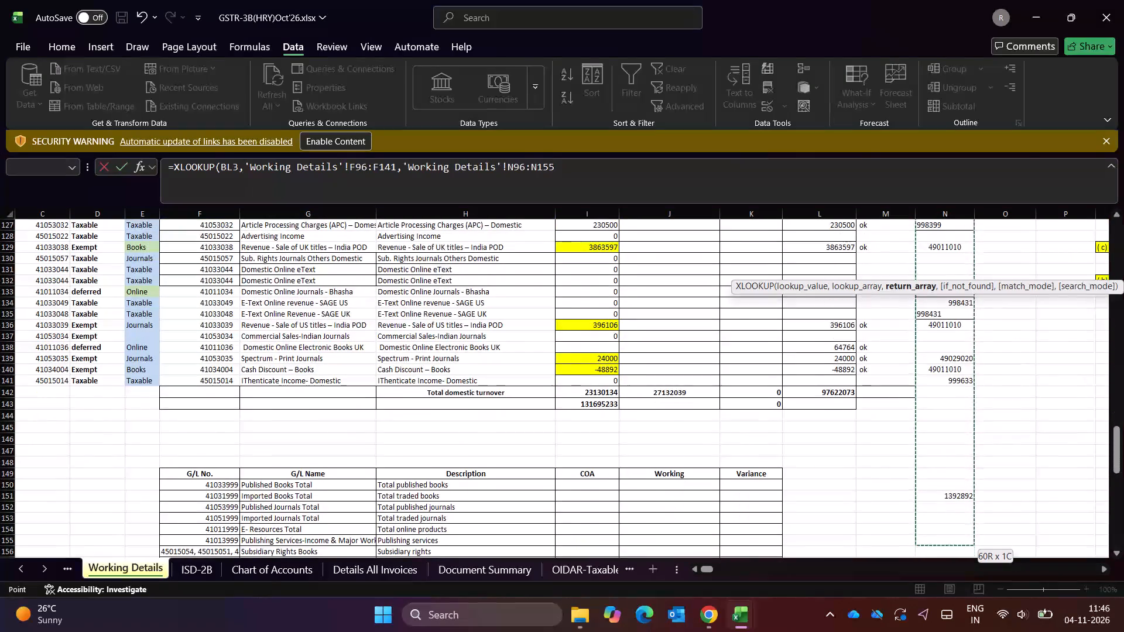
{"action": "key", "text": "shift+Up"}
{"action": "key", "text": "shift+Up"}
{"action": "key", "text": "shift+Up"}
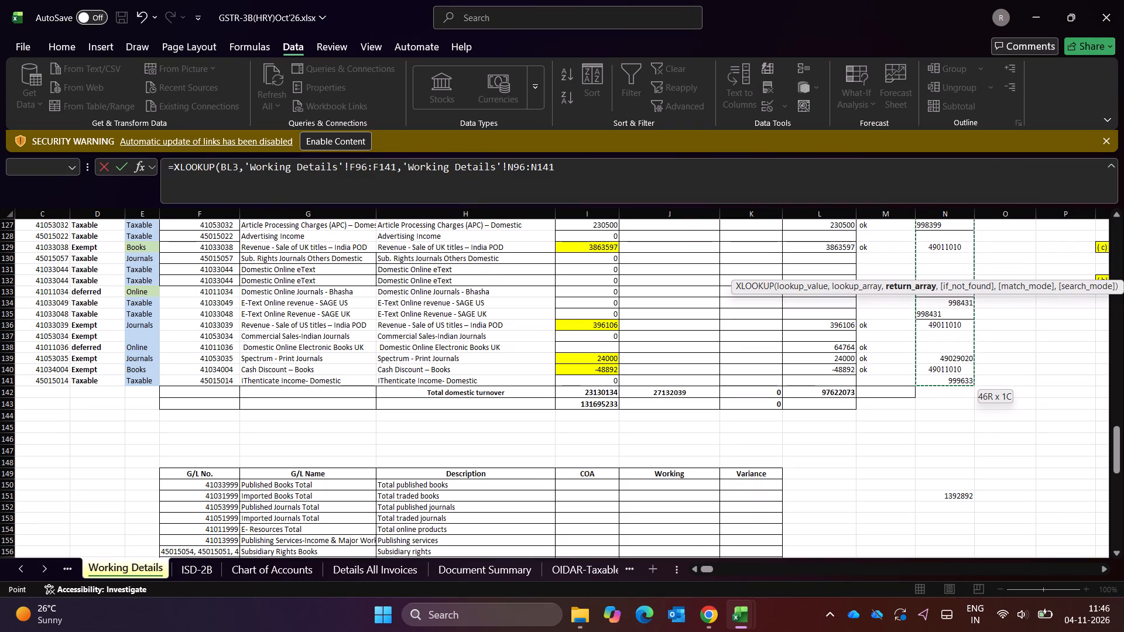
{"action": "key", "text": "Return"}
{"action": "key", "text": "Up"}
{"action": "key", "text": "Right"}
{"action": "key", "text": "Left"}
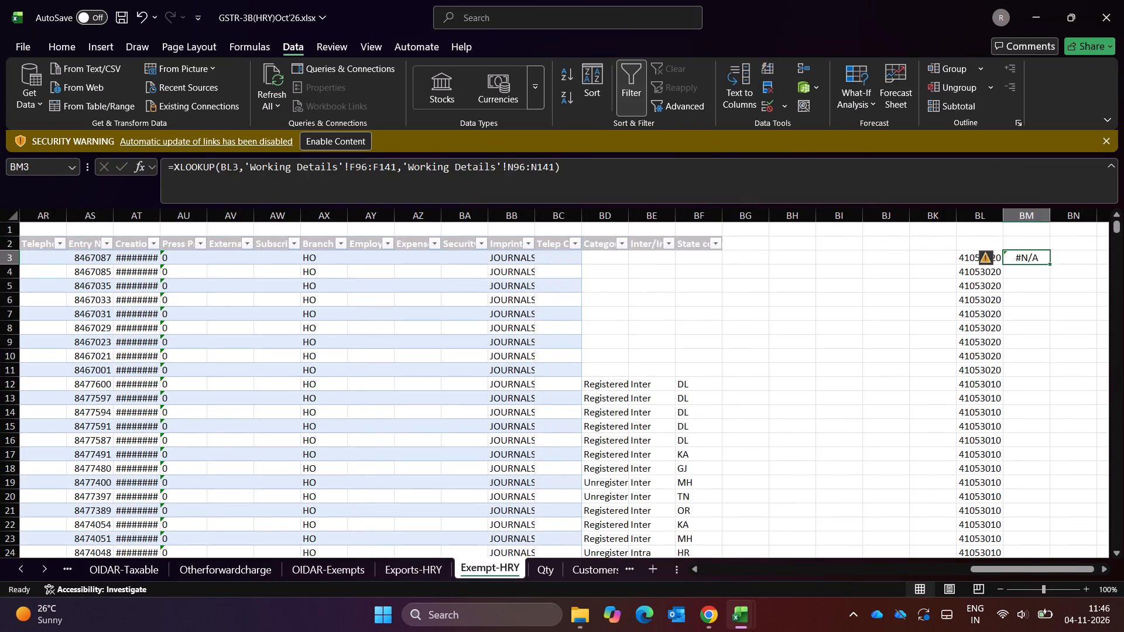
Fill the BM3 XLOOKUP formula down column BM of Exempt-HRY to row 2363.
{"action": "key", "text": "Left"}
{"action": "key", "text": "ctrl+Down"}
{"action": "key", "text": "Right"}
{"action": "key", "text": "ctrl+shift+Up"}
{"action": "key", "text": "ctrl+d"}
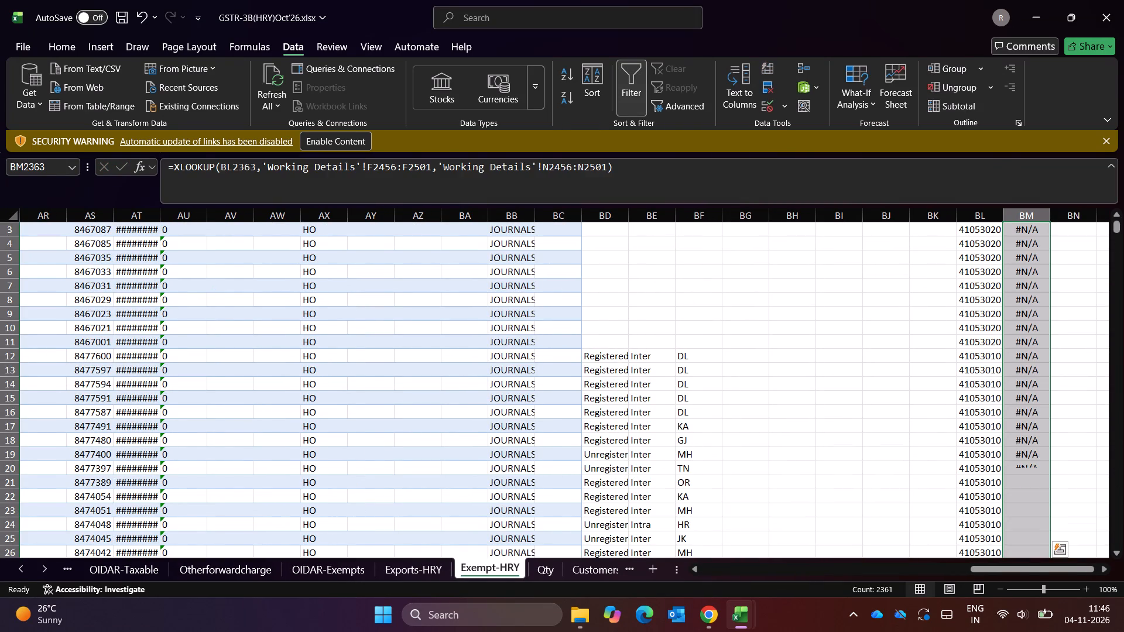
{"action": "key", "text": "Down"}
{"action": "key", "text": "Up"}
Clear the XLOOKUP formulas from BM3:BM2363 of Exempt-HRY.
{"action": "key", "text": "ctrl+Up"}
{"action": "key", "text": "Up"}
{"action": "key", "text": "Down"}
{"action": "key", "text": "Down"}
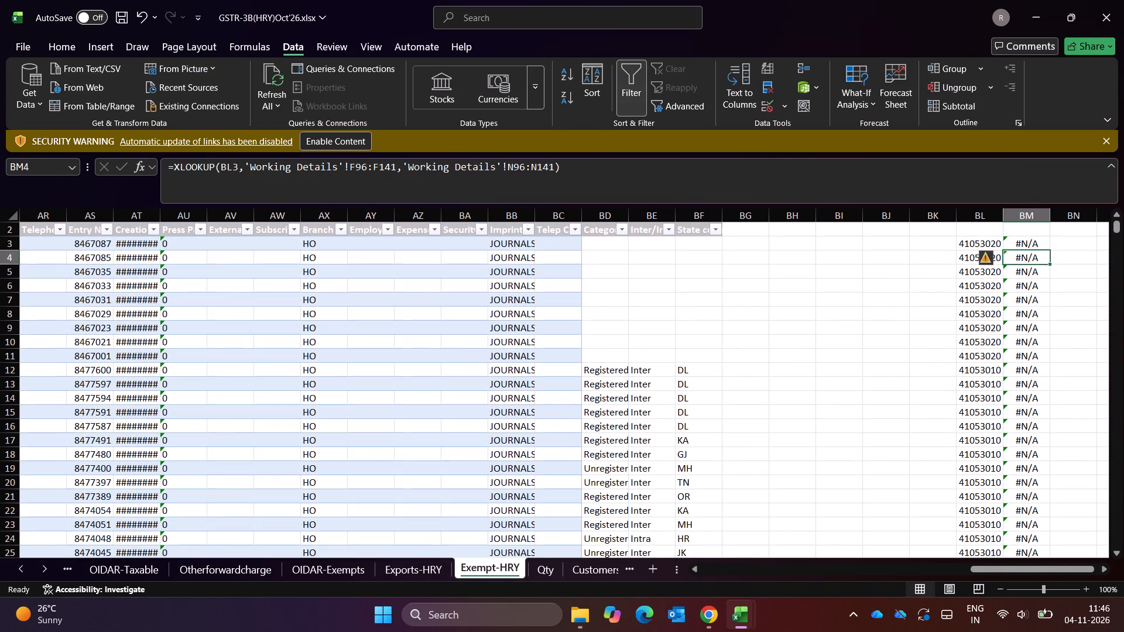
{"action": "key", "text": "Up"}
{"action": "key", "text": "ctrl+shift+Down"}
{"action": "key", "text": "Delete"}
{"action": "key", "text": "Down"}
{"action": "key", "text": "Left"}
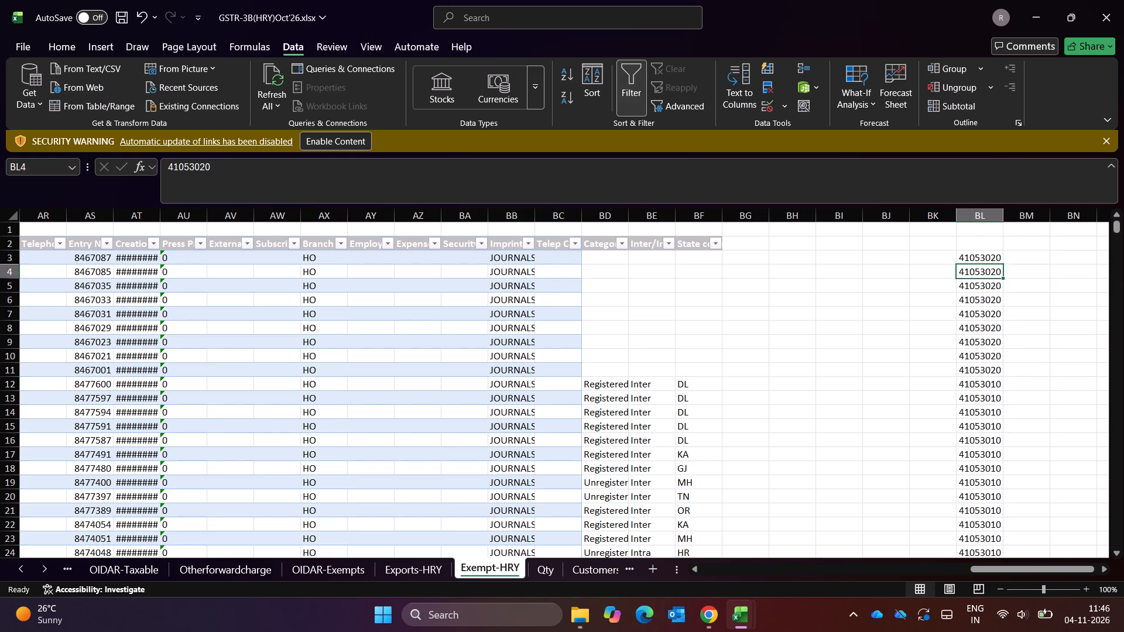
{"action": "key", "text": "Down"}
{"action": "key", "text": "Down"}
{"action": "key", "text": "ctrl+c"}
{"action": "key", "text": "ctrl+Page_Up"}
{"action": "key", "text": "ctrl+Page_Up"}
{"action": "key", "text": "ctrl+Page_Up"}
{"action": "key", "text": "ctrl+Page_Up"}
{"action": "key", "text": "ctrl+Page_Up"}
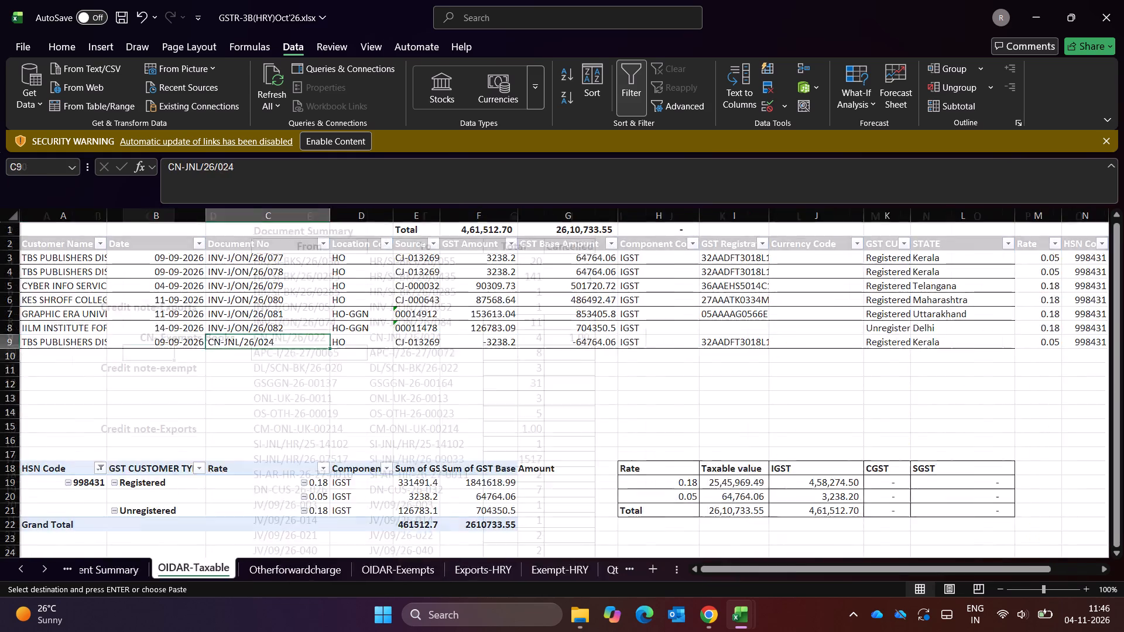
{"action": "key", "text": "ctrl+Page_Up"}
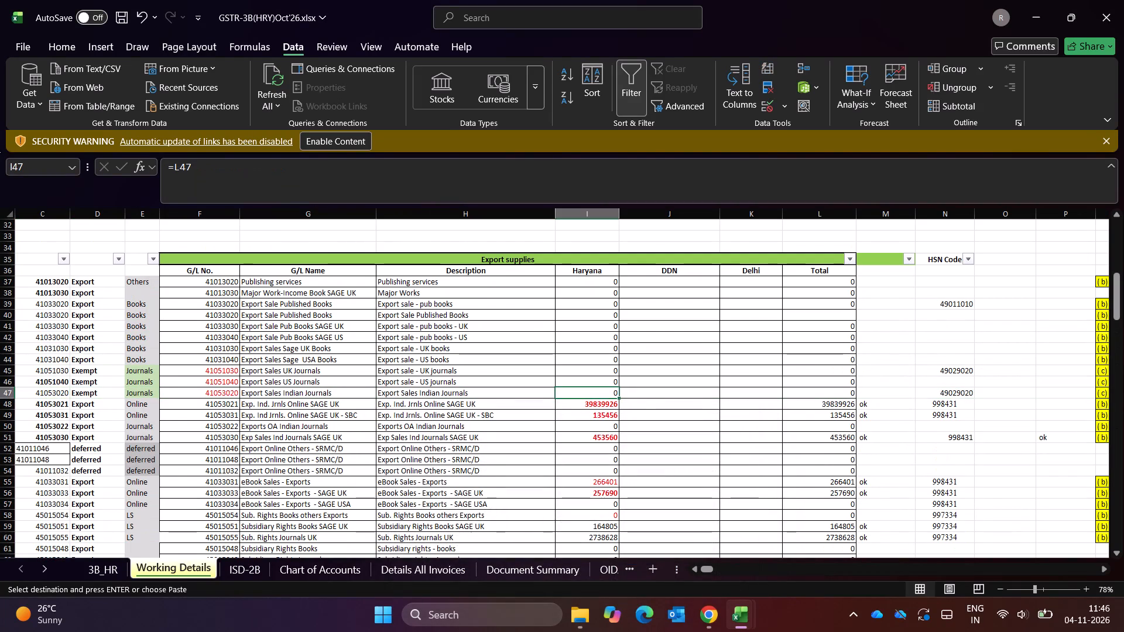
{"action": "key", "text": "Left"}
{"action": "key", "text": "Left"}
{"action": "key", "text": "Left"}
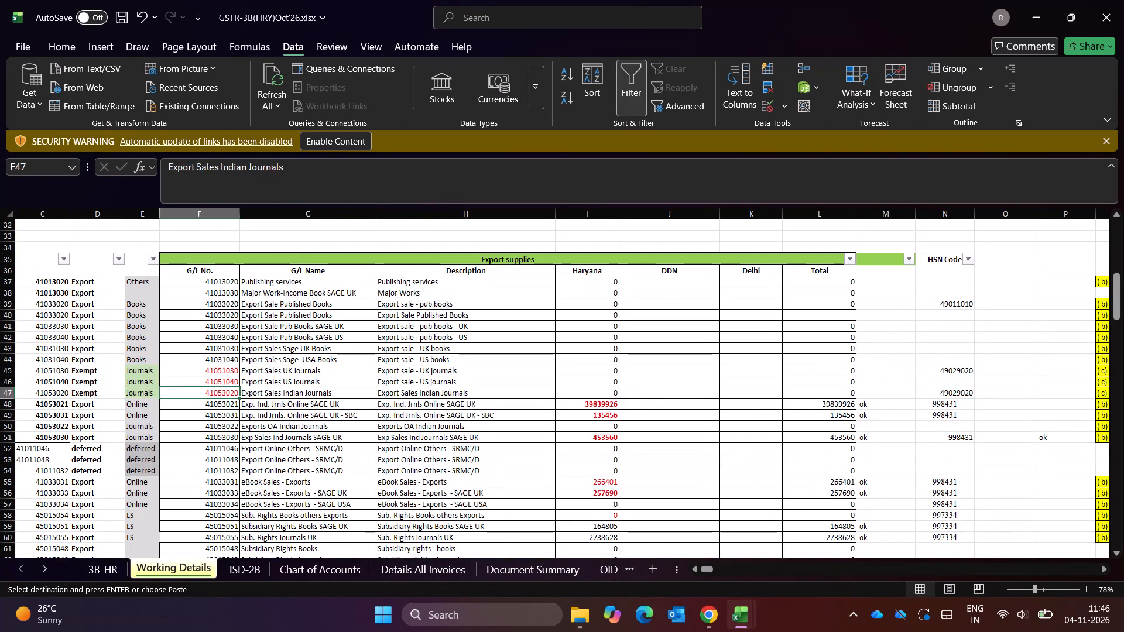
{"action": "key", "text": "Left"}
{"action": "key", "text": "Left"}
{"action": "key", "text": "Left"}
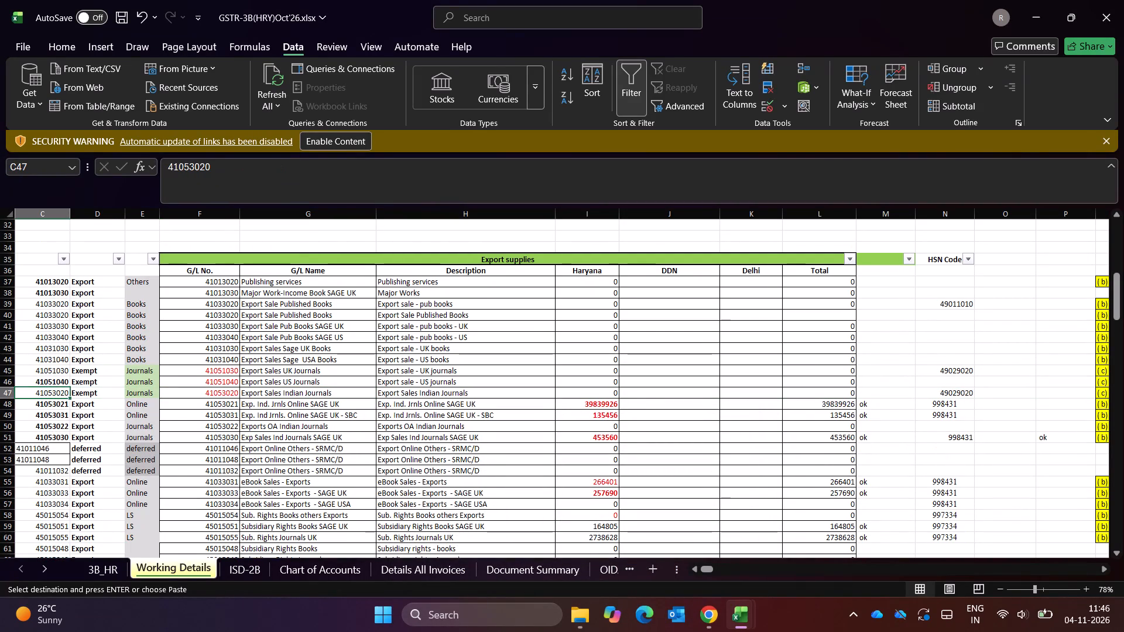
{"action": "key", "text": "Down"}
{"action": "key", "text": "Down"}
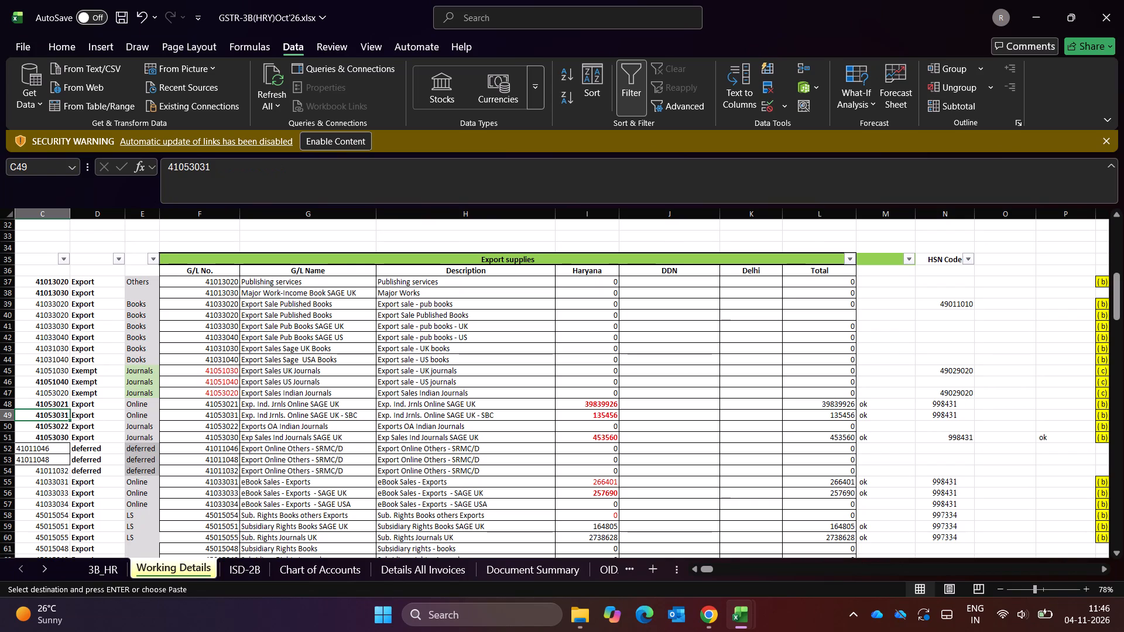
Return to Exempt-HRY and look through the G/L numbers in column BL down to the last row.
{"action": "key", "text": "ctrl+Page_Down"}
{"action": "key", "text": "ctrl+Page_Down"}
{"action": "key", "text": "ctrl+Page_Down"}
{"action": "key", "text": "ctrl+Page_Down"}
{"action": "key", "text": "ctrl+Page_Down"}
{"action": "key", "text": "ctrl+Page_Down"}
{"action": "key", "text": "ctrl+Page_Down"}
{"action": "key", "text": "ctrl+Page_Down"}
{"action": "key", "text": "ctrl+Page_Down"}
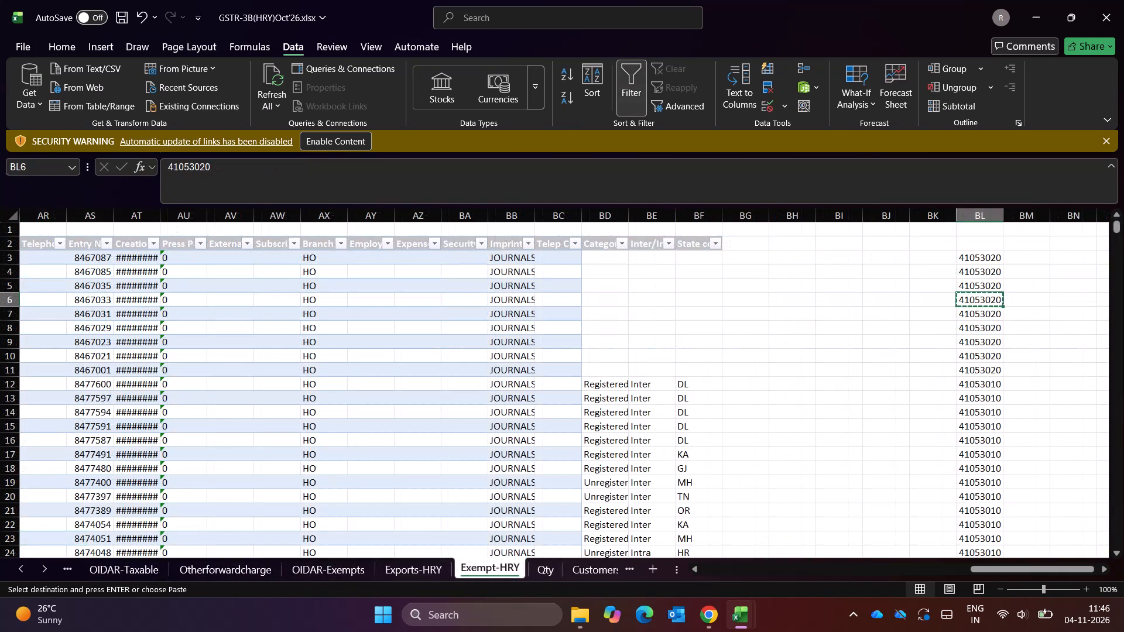
{"action": "key", "text": "Down"}
{"action": "key", "text": "Down"}
{"action": "key", "text": "Down"}
{"action": "key", "text": "Down"}
{"action": "key", "text": "Down"}
{"action": "key", "text": "Down"}
{"action": "key", "text": "Down"}
{"action": "key", "text": "Down"}
{"action": "key", "text": "Down"}
{"action": "key", "text": "Down"}
{"action": "key", "text": "Down"}
{"action": "key", "text": "Down"}
{"action": "key", "text": "Down"}
{"action": "key", "text": "Down"}
{"action": "key", "text": "Down"}
{"action": "key", "text": "Down"}
{"action": "key", "text": "Down"}
{"action": "key", "text": "Down"}
{"action": "key", "text": "Down"}
{"action": "key", "text": "Down"}
{"action": "key", "text": "Down"}
{"action": "key", "text": "Down"}
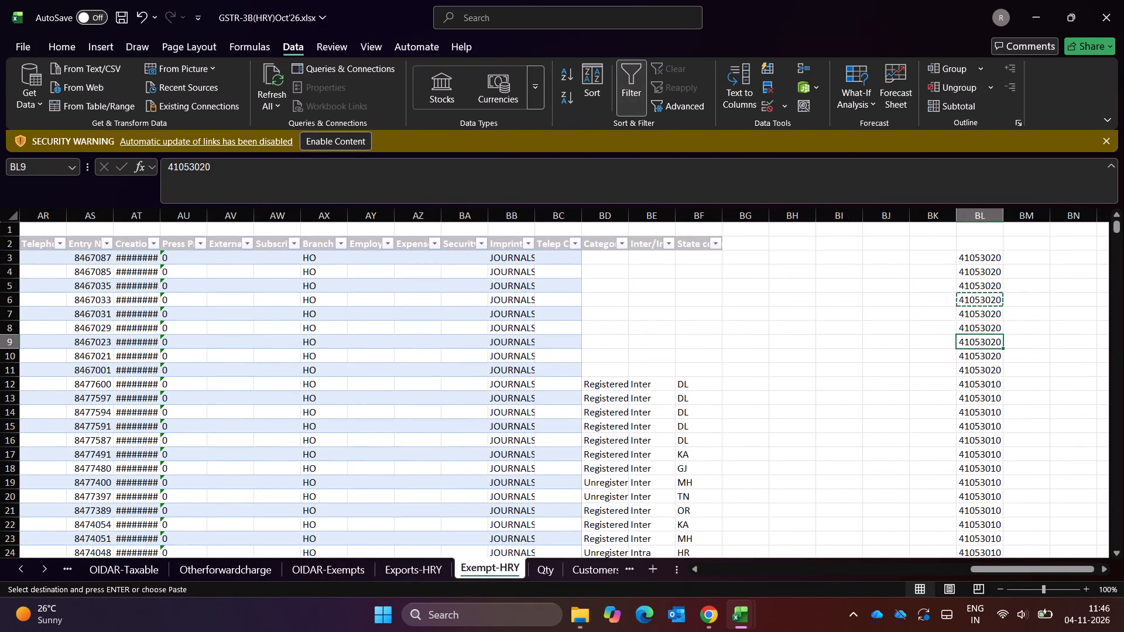
{"action": "key", "text": "ctrl+Down"}
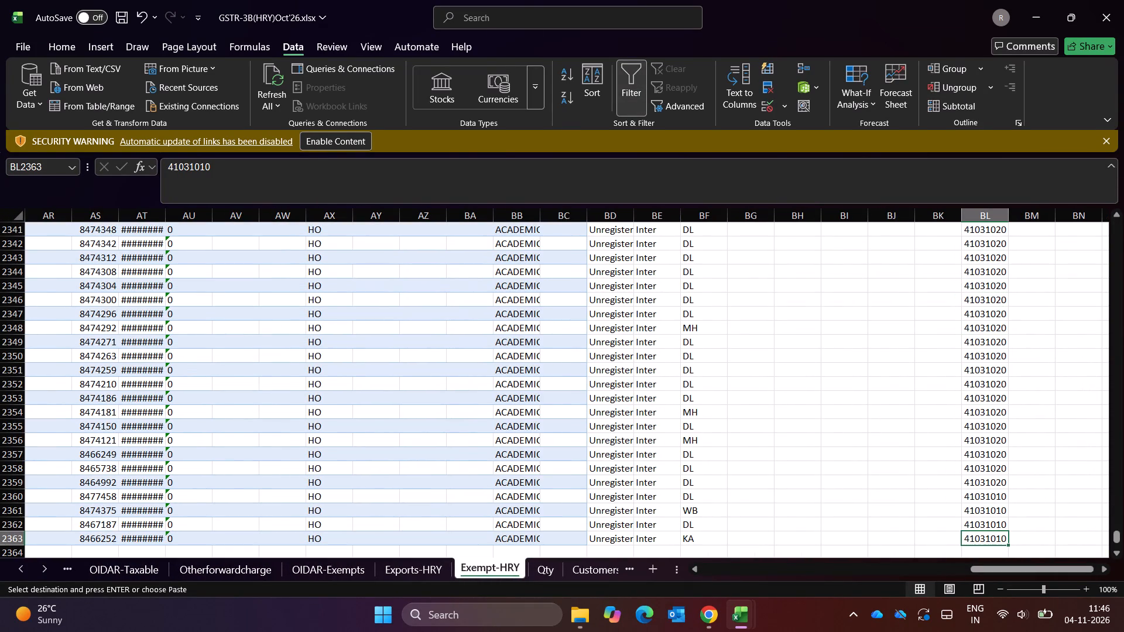
Clear the pasted G/L numbers from BL3:BL2363 of Exempt-HRY.
{"action": "key", "text": "Up"}
{"action": "key", "text": "Up"}
{"action": "key", "text": "ctrl+Up"}
{"action": "key", "text": "ctrl+Up"}
{"action": "key", "text": "Up"}
{"action": "key", "text": "Down"}
{"action": "key", "text": "Down"}
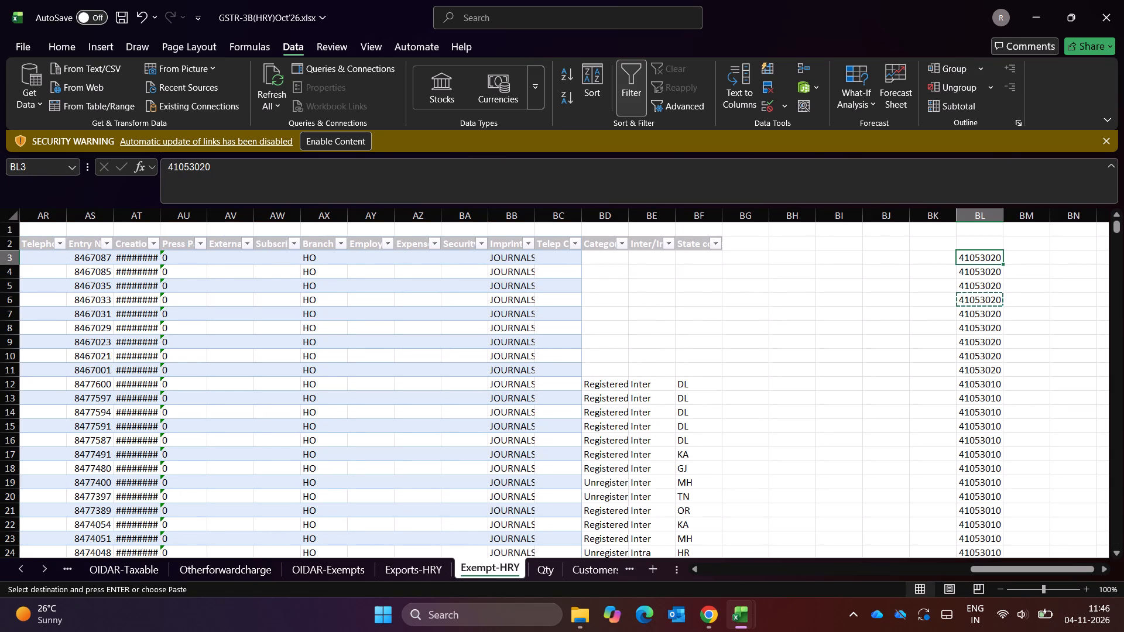
{"action": "key", "text": "ctrl+shift+Down"}
{"action": "key", "text": "shift+Down"}
{"action": "key", "text": "shift+Up"}
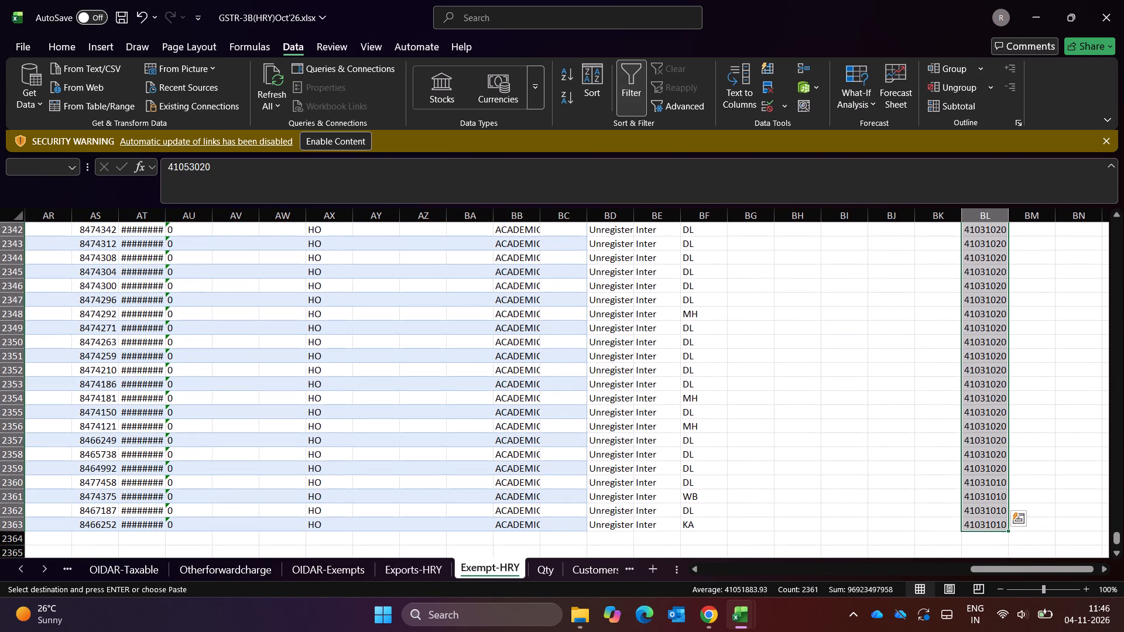
{"action": "key", "text": "Delete"}
Look through the G/L numbers in the filter list of the G/L Account No. column on Exempt-HRY.
{"action": "key", "text": "Up"}
{"action": "key", "text": "ctrl+Left"}
{"action": "key", "text": "ctrl+Left"}
{"action": "key", "text": "ctrl+Left"}
{"action": "key", "text": "Right"}
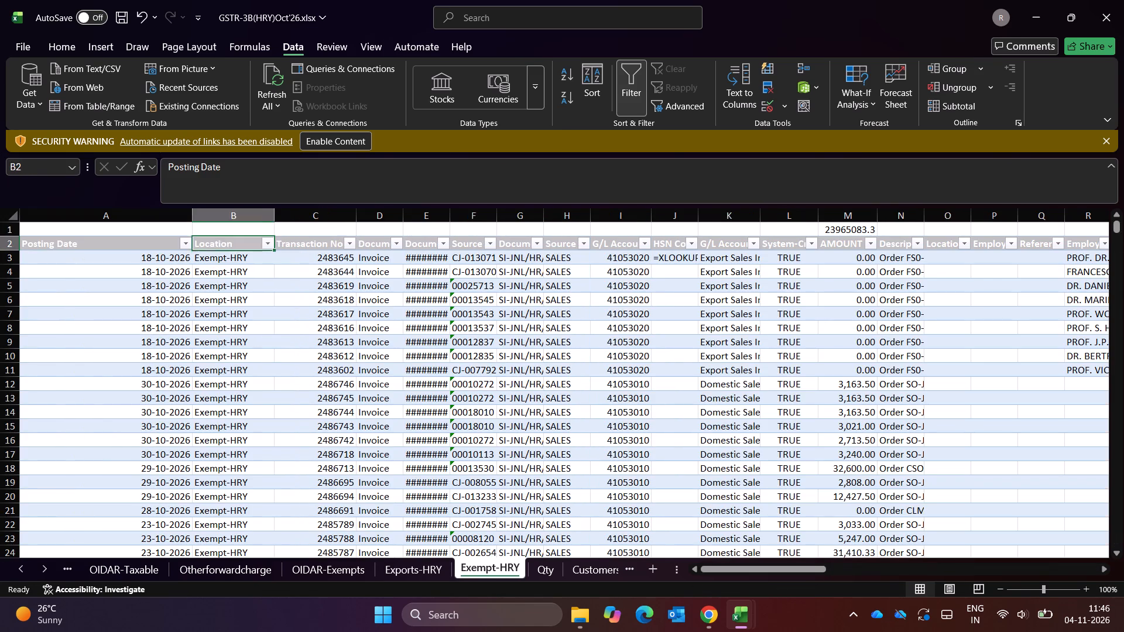
{"action": "key", "text": "Right"}
{"action": "key", "text": "Right"}
{"action": "key", "text": "Right"}
{"action": "key", "text": "Right"}
{"action": "key", "text": "Right"}
{"action": "key", "text": "Right"}
{"action": "key", "text": "Right"}
{"action": "key", "text": "alt+Down"}
{"action": "key", "text": "alt+Down"}
{"action": "key", "text": "alt+Down"}
{"action": "key", "text": "alt+Down"}
{"action": "key", "text": "alt+Down"}
{"action": "key", "text": "alt+Down"}
{"action": "key", "text": "alt+Down"}
{"action": "key", "text": "alt+Down"}
{"action": "key", "text": "alt+Down"}
{"action": "key", "text": "alt+Down"}
{"action": "key", "text": "alt+Down"}
{"action": "key", "text": "alt+Down"}
{"action": "key", "text": "alt+Down"}
{"action": "key", "text": "alt+Down"}
{"action": "key", "text": "alt+Down"}
{"action": "key", "text": "alt+Down"}
{"action": "key", "text": "alt+Down"}
{"action": "key", "text": "alt+Down"}
{"action": "key", "text": "alt+Down"}
{"action": "key", "text": "alt+Down"}
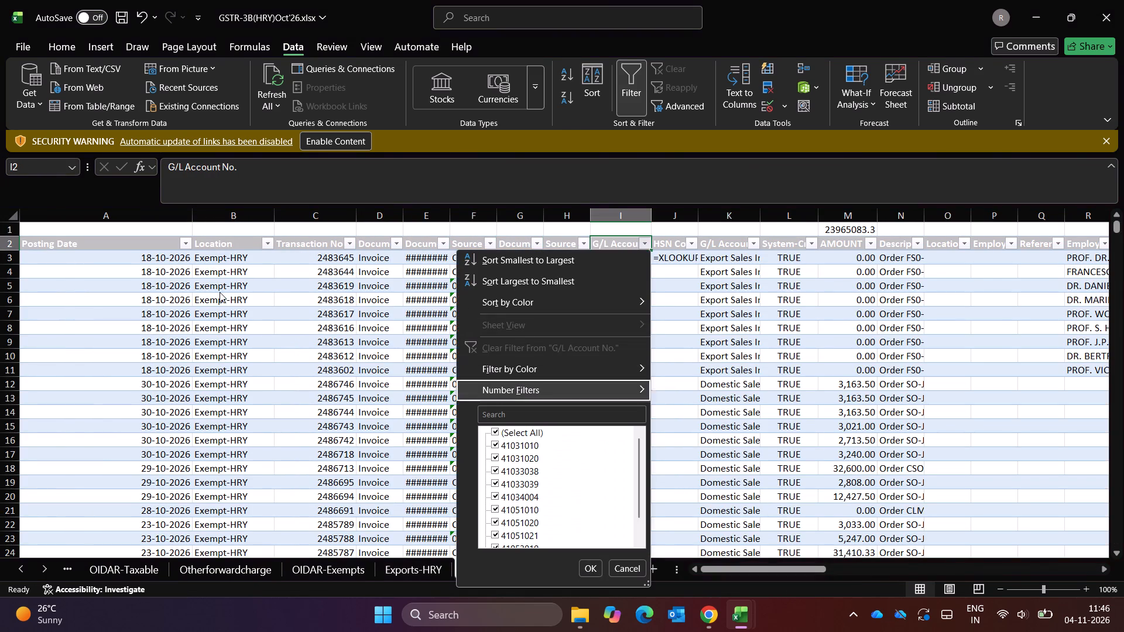
{"action": "key", "text": "Escape"}
{"action": "key", "text": "Up"}
{"action": "key", "text": "Up"}
{"action": "key", "text": "Down"}
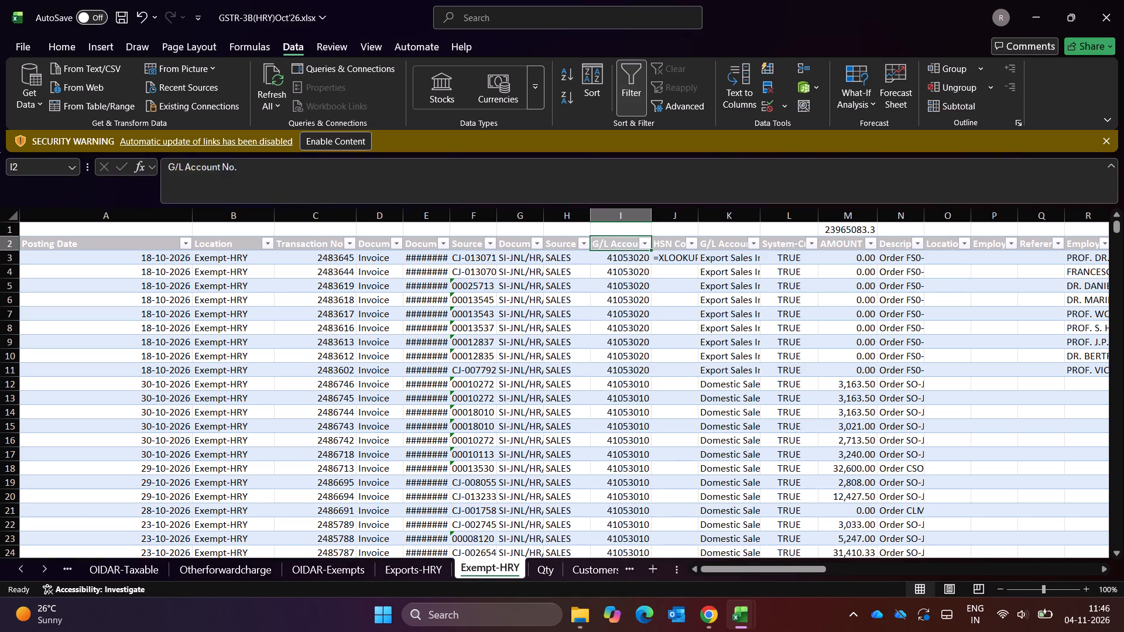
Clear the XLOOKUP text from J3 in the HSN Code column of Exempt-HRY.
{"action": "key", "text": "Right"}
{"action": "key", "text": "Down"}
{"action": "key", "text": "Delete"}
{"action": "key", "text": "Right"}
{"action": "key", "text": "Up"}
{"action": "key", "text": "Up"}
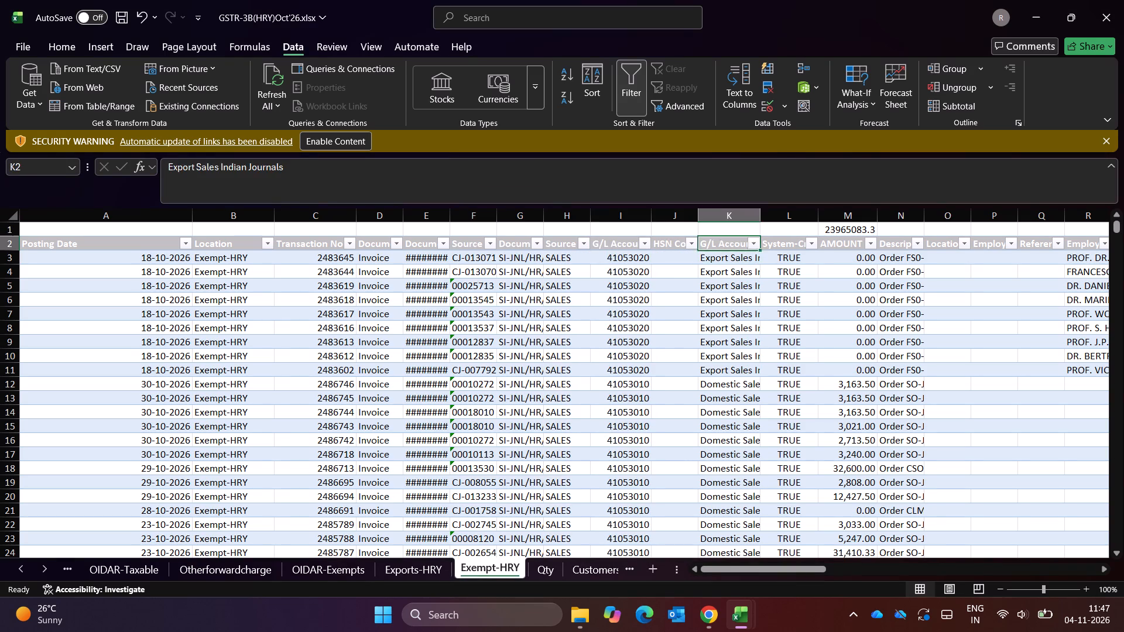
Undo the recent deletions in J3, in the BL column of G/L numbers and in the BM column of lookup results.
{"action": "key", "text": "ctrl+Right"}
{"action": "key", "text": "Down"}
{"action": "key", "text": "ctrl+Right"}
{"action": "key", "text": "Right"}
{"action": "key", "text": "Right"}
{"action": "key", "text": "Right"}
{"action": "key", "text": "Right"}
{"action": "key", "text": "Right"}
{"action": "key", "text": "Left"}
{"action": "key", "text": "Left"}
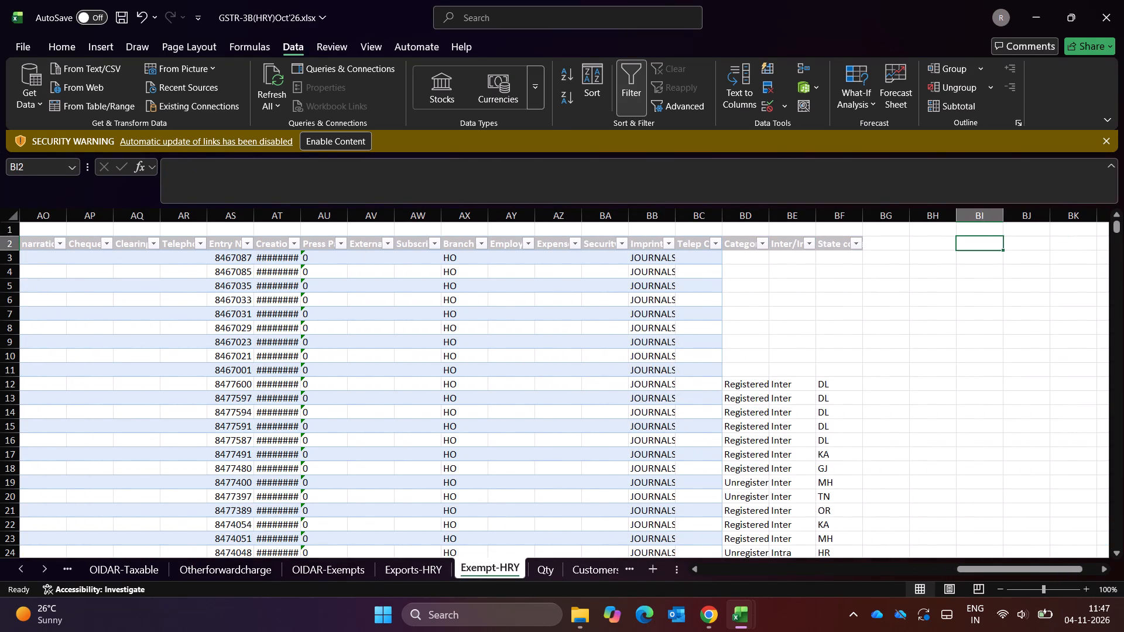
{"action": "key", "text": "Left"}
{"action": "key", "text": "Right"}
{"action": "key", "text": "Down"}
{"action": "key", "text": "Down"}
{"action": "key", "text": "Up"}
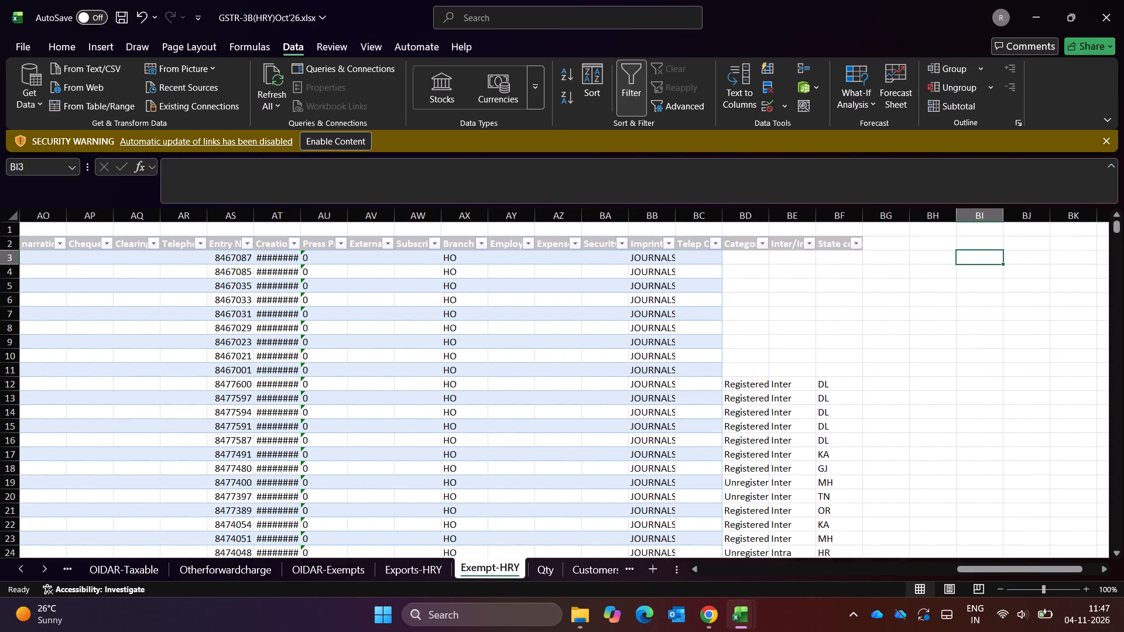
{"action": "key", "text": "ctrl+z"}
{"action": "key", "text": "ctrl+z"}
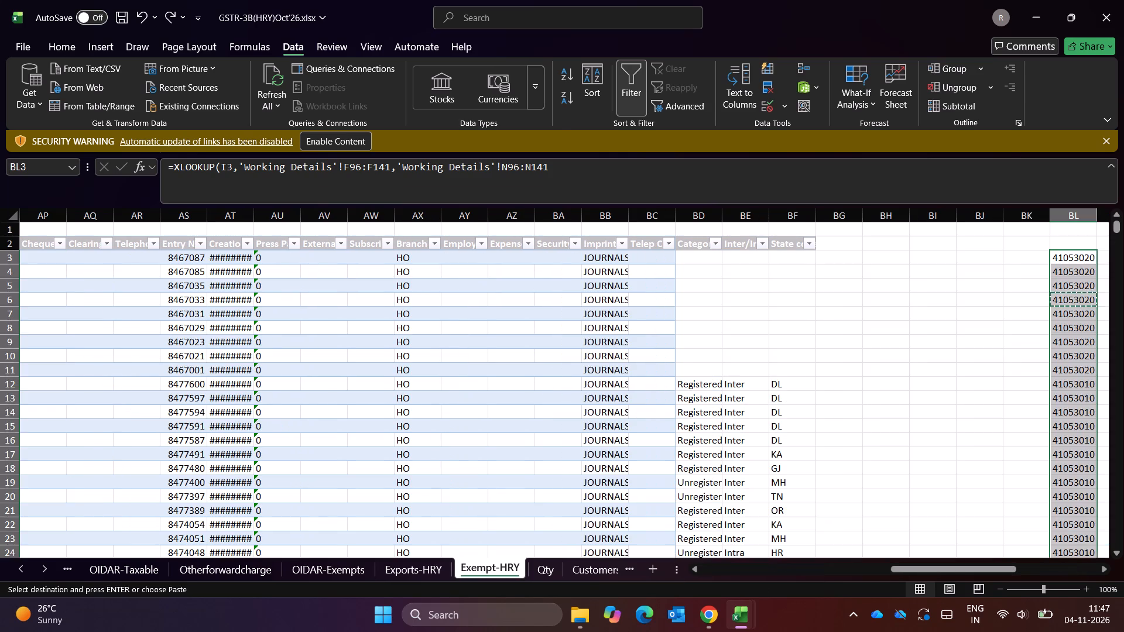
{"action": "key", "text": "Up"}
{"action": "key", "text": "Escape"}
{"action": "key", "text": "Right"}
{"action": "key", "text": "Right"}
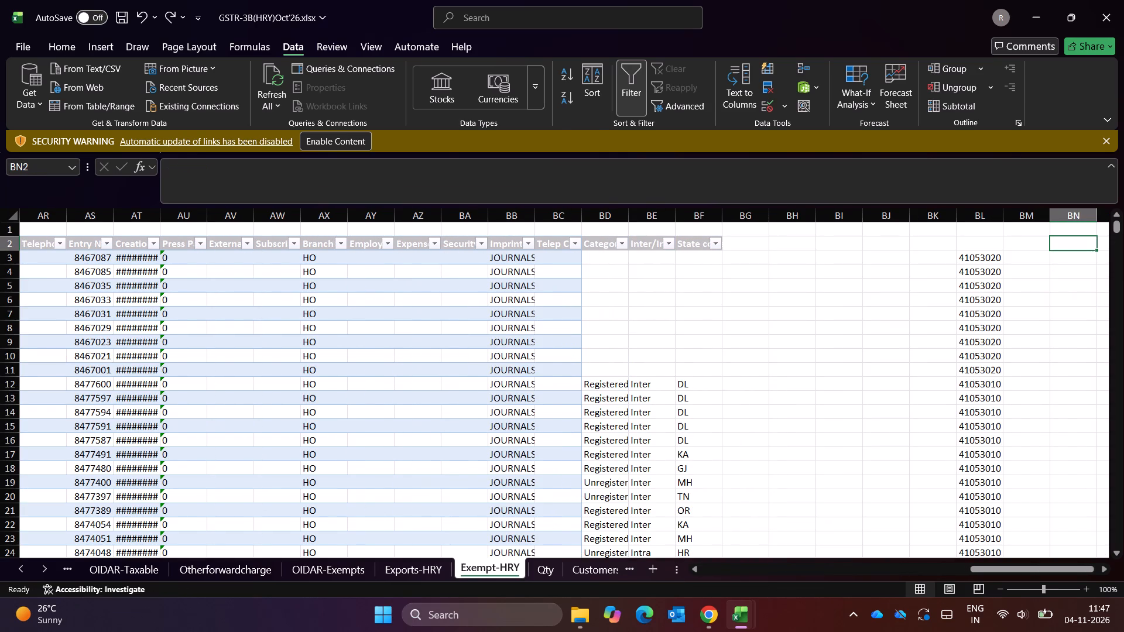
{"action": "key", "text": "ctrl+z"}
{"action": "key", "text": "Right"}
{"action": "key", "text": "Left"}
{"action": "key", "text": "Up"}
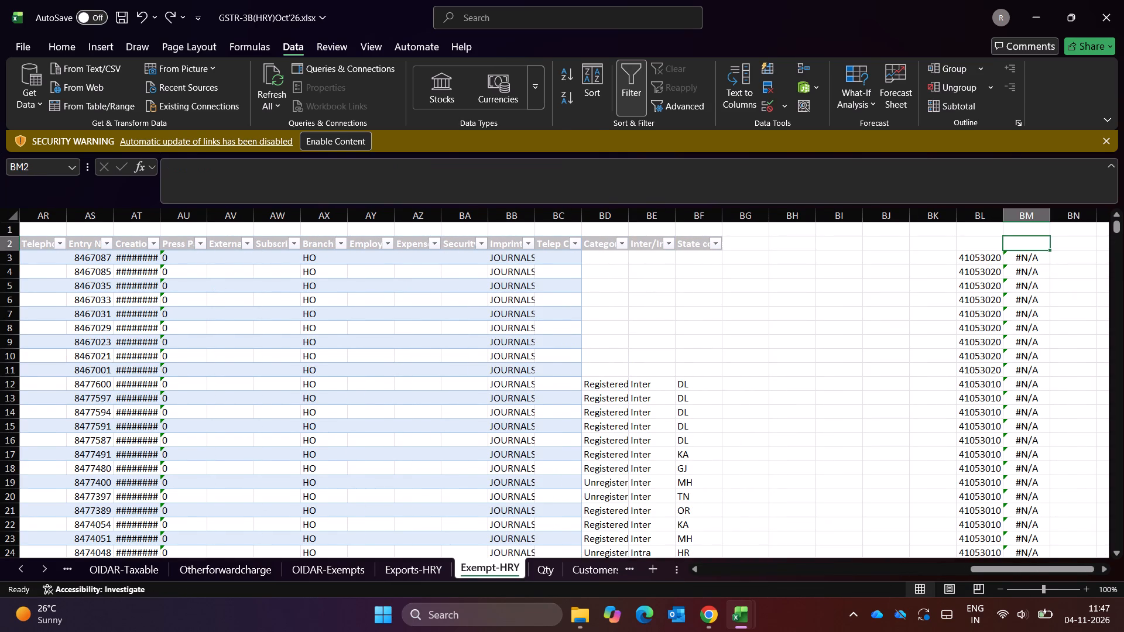
Clear the G/L numbers and lookup results from BL3:BM2363 of Exempt-HRY.
{"action": "key", "text": "Down"}
{"action": "key", "text": "ctrl+Down"}
{"action": "key", "text": "ctrl+Up"}
{"action": "key", "text": "Up"}
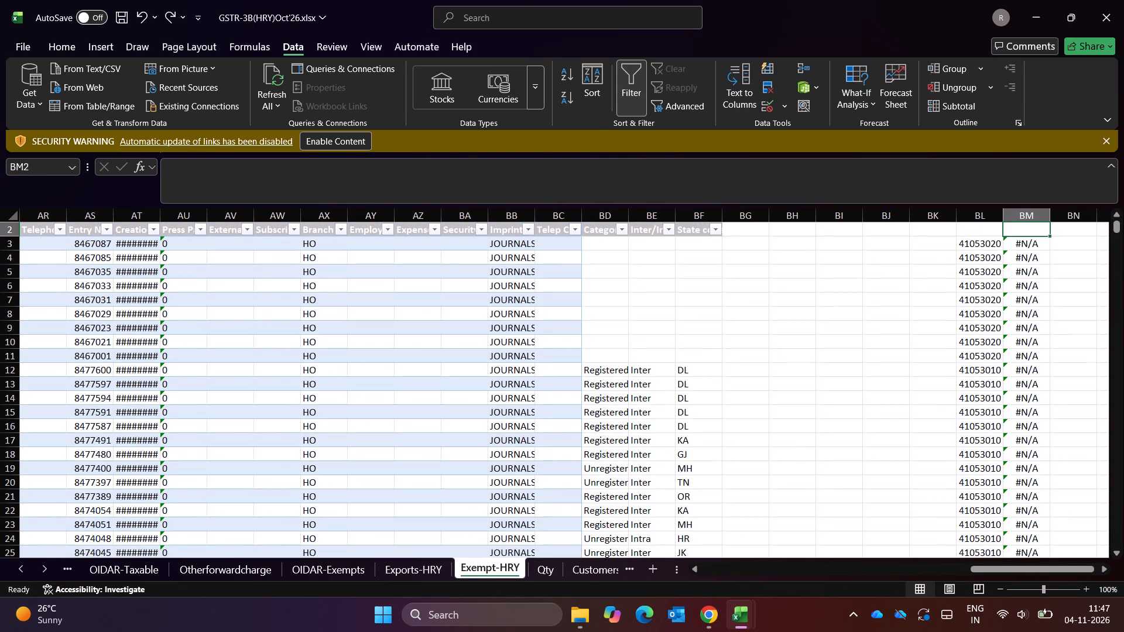
{"action": "key", "text": "Down"}
{"action": "key", "text": "Up"}
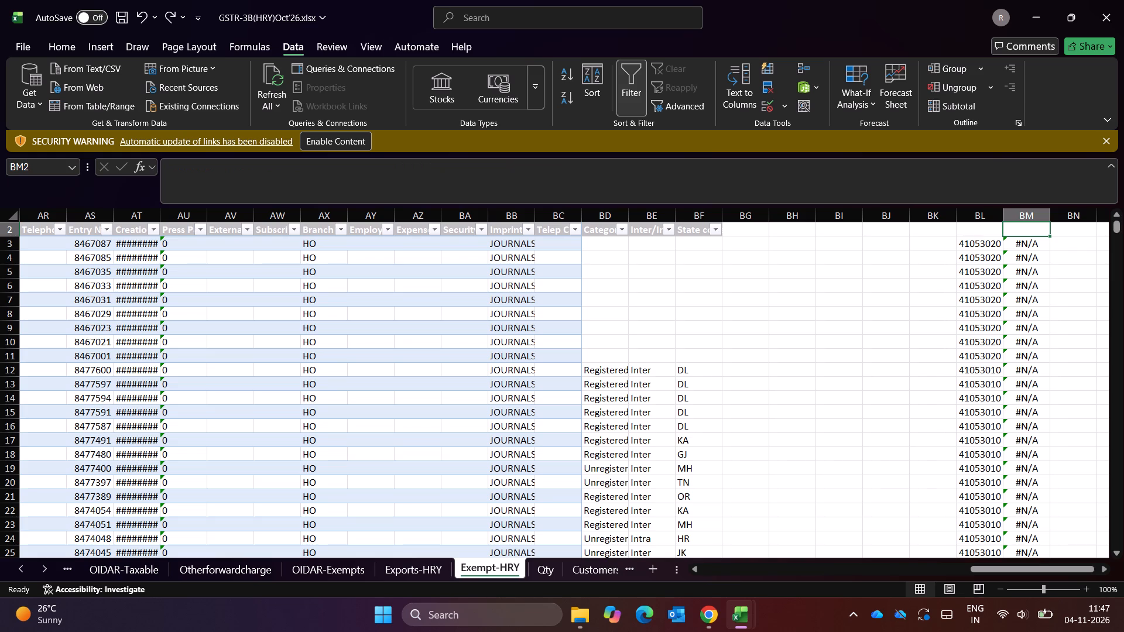
{"action": "key", "text": "Down"}
{"action": "key", "text": "Left"}
{"action": "key", "text": "shift+Right"}
{"action": "key", "text": "ctrl+shift+Down"}
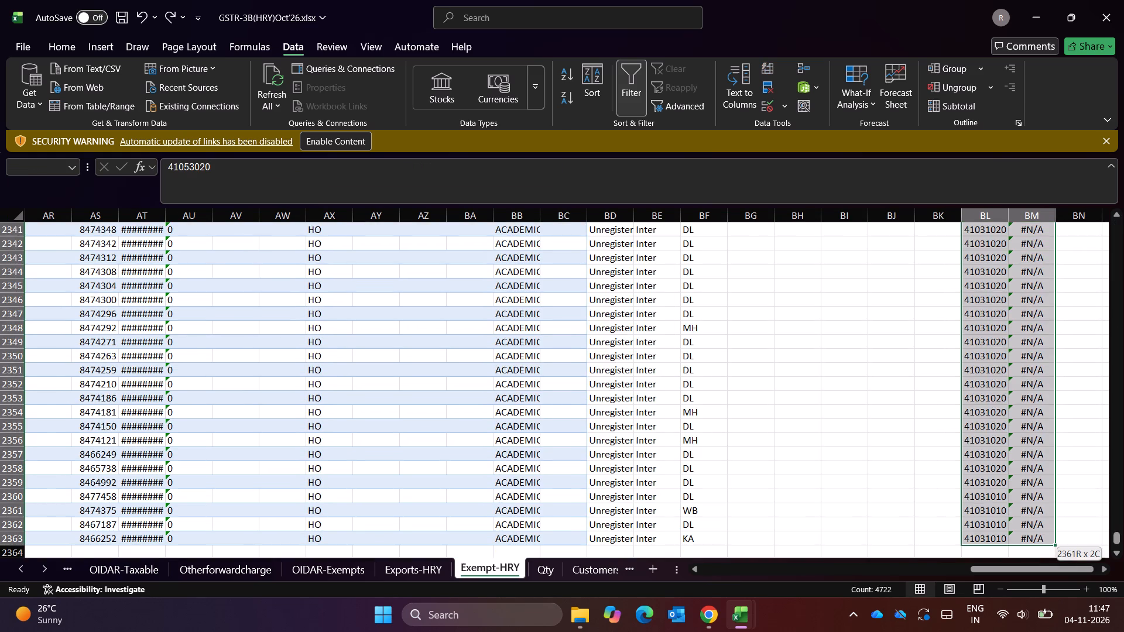
{"action": "key", "text": "Delete"}
{"action": "key", "text": "Up"}
{"action": "key", "text": "Up"}
{"action": "key", "text": "Down"}
{"action": "key", "text": "Down"}
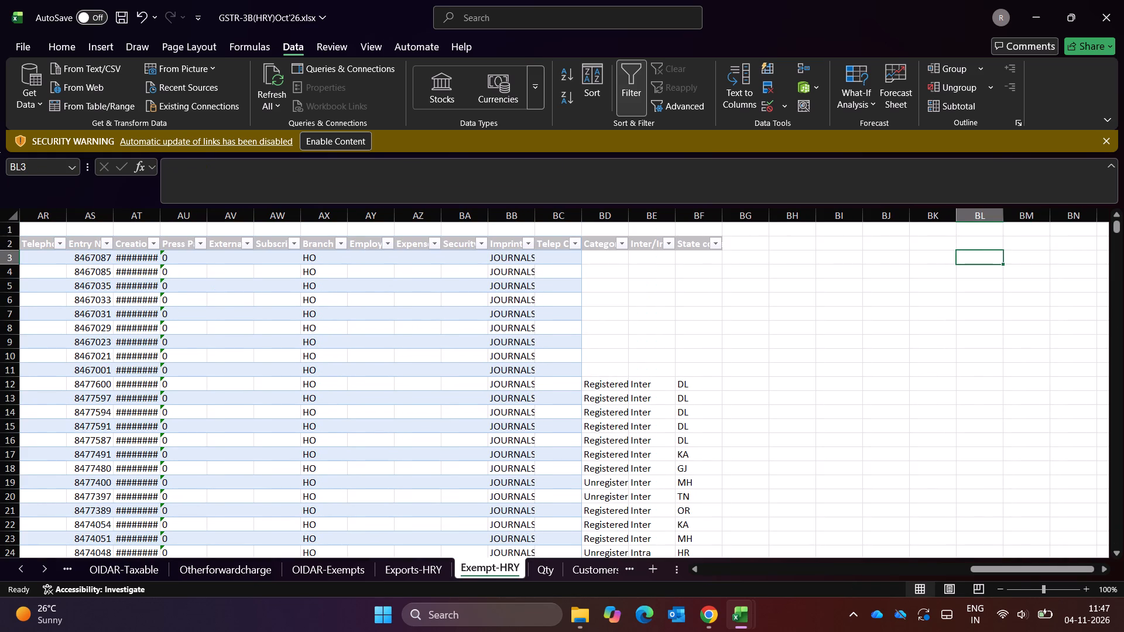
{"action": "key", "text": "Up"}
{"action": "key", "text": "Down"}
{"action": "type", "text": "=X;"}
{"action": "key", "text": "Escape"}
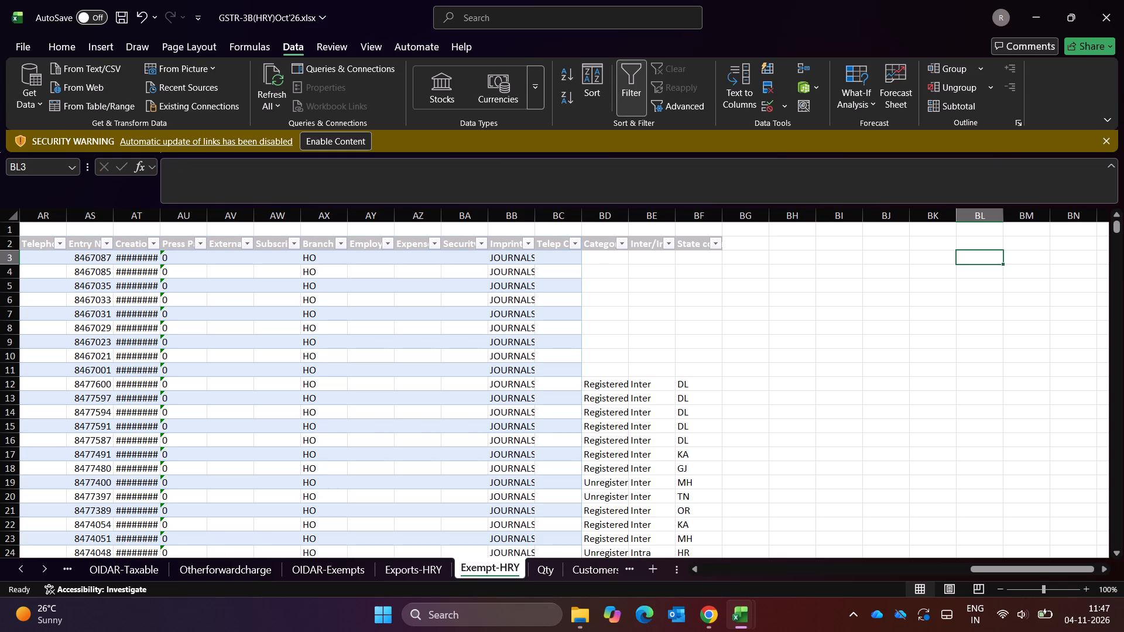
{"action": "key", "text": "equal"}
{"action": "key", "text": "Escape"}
Delete the XLOOKUP text from J3 in the HSN Code column of Exempt-HRY.
{"action": "key", "text": "Up"}
{"action": "key", "text": "ctrl+Left"}
{"action": "key", "text": "ctrl+Left"}
{"action": "key", "text": "ctrl+Left"}
{"action": "key", "text": "ctrl+Left"}
{"action": "key", "text": "ctrl+Left"}
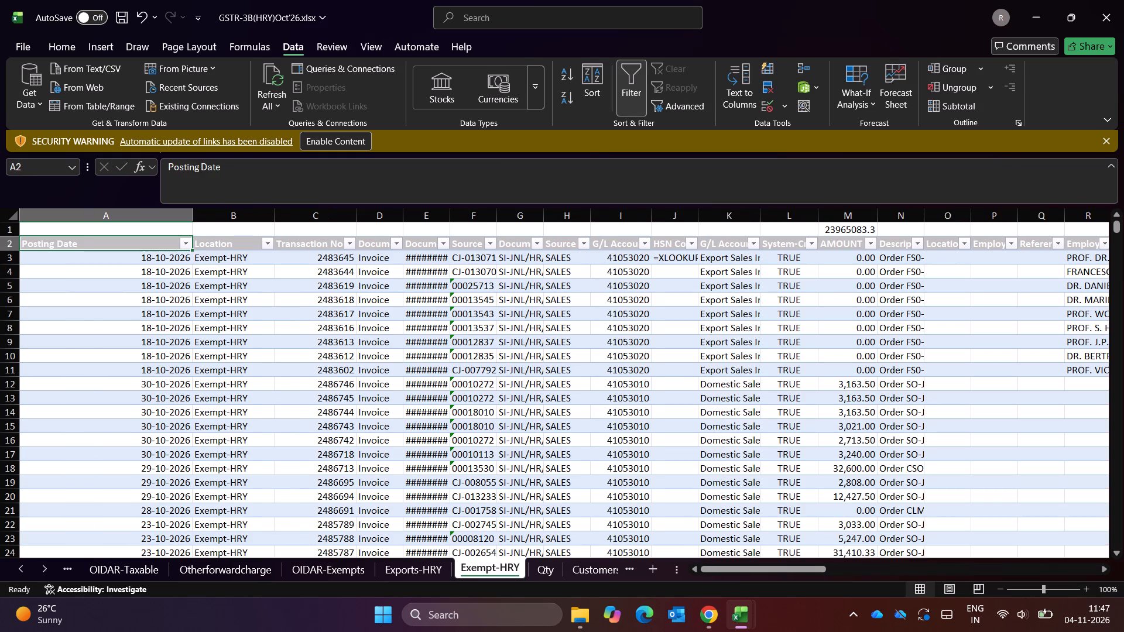
{"action": "key", "text": "Right"}
{"action": "key", "text": "Right"}
{"action": "key", "text": "Right"}
{"action": "key", "text": "Right"}
{"action": "key", "text": "Right"}
{"action": "key", "text": "Right"}
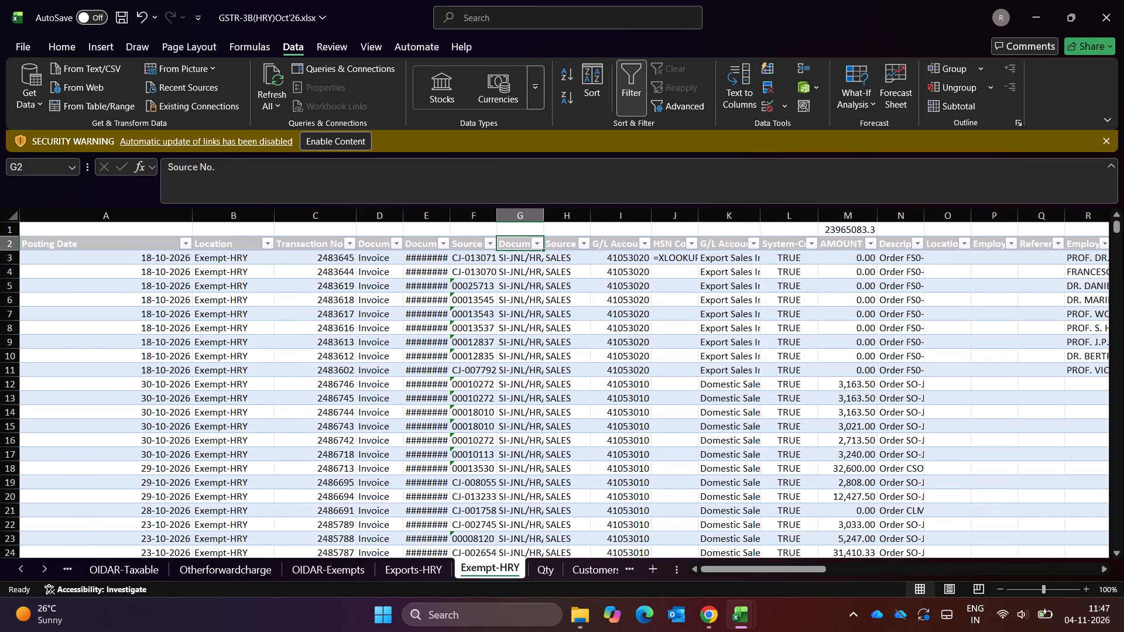
{"action": "key", "text": "Right"}
{"action": "key", "text": "Right"}
{"action": "key", "text": "Right"}
{"action": "key", "text": "Right"}
{"action": "key", "text": "Down"}
{"action": "key", "text": "Left"}
{"action": "key", "text": "Delete"}
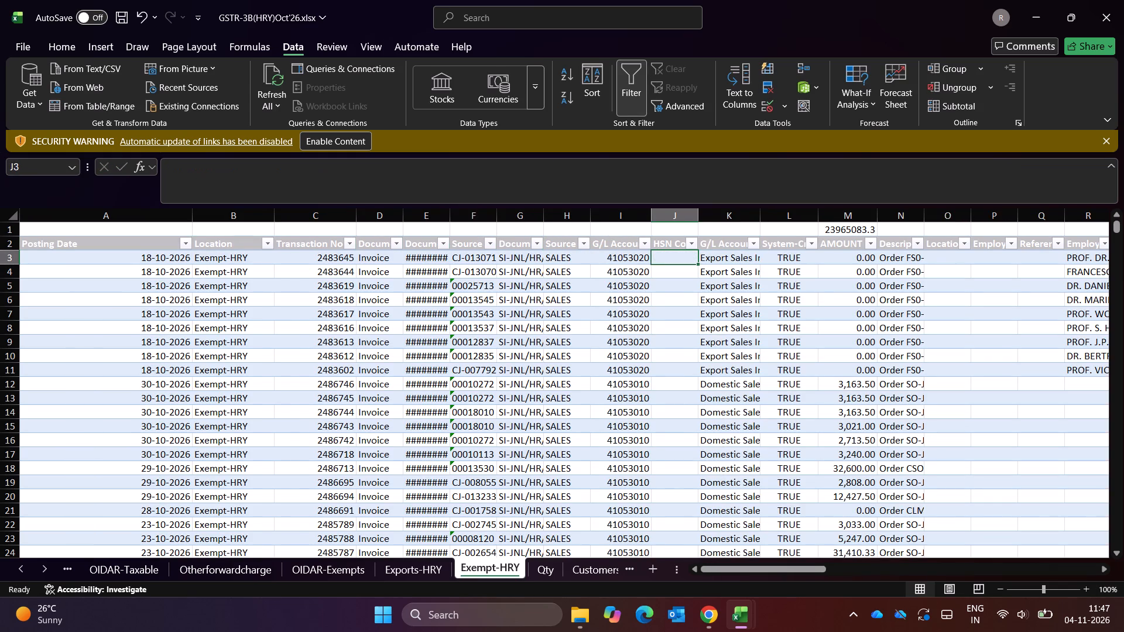
{"action": "key", "text": "Escape"}
Filter the G/L Account No. column of Exempt-HRY to show only 41033038.
{"action": "key", "text": "Left"}
{"action": "key", "text": "ctrl+Down"}
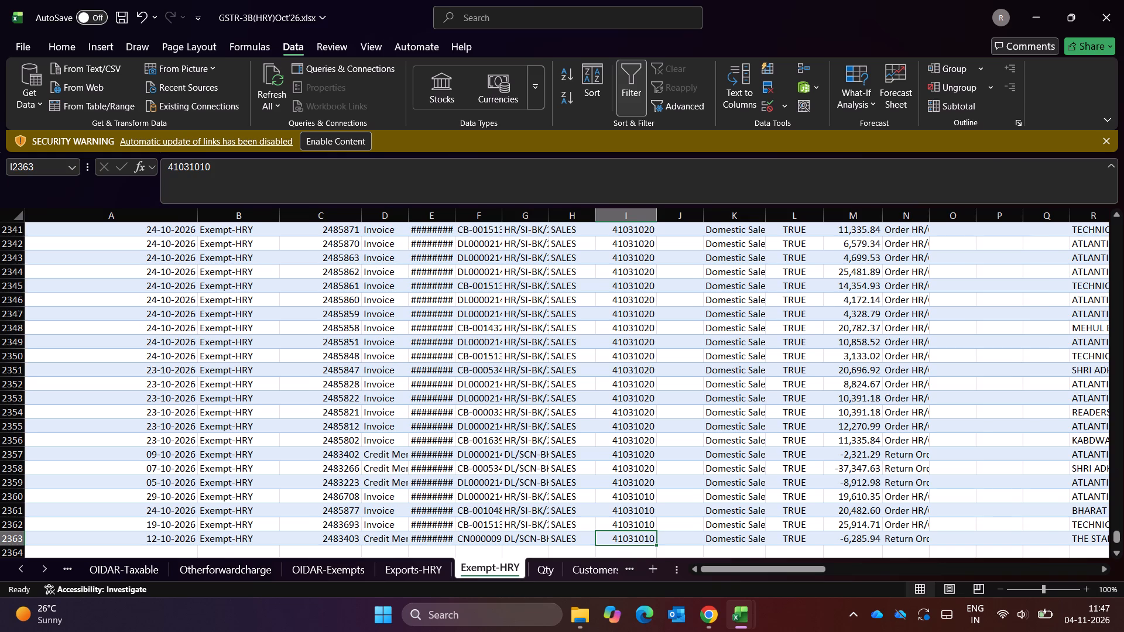
{"action": "key", "text": "ctrl+Up"}
{"action": "key", "text": "Down"}
{"action": "key", "text": "Up"}
{"action": "key", "text": "alt+Down"}
{"action": "key", "text": "alt+Down"}
{"action": "key", "text": "alt+Down"}
{"action": "key", "text": "alt+Down"}
{"action": "key", "text": "alt+Down"}
{"action": "key", "text": "alt+Down"}
{"action": "key", "text": "alt+Down"}
{"action": "key", "text": "alt+Down"}
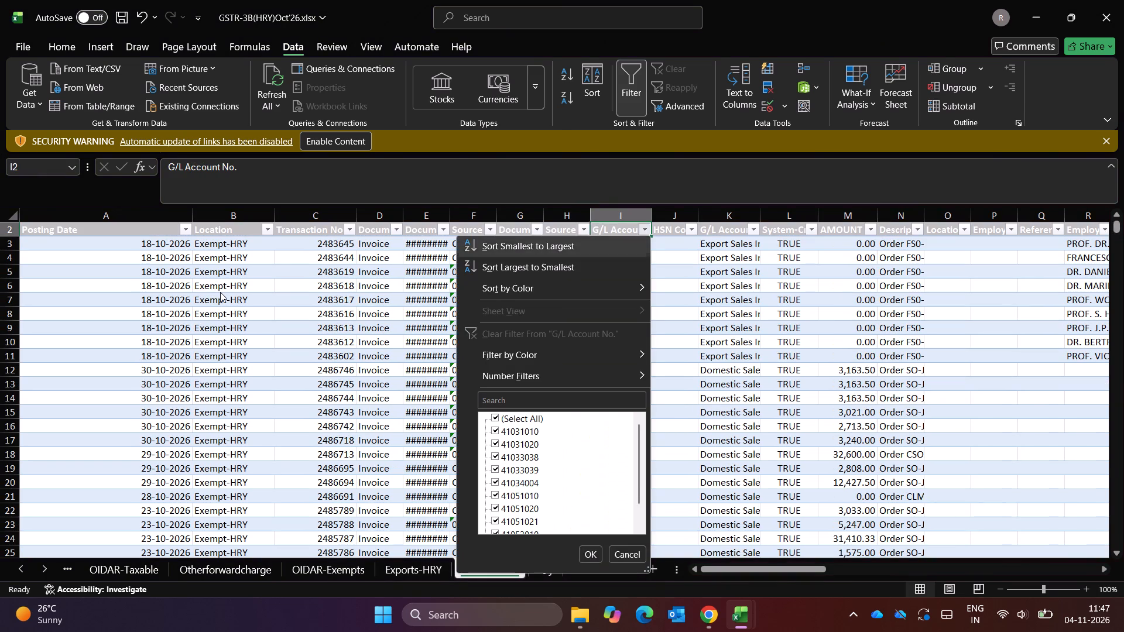
{"action": "key", "text": "Down"}
{"action": "key", "text": "Down"}
{"action": "key", "text": "space"}
{"action": "key", "text": "Down"}
{"action": "key", "text": "Down"}
{"action": "key", "text": "Down"}
{"action": "key", "text": "space"}
{"action": "key", "text": "Return"}
{"action": "key", "text": "Down"}
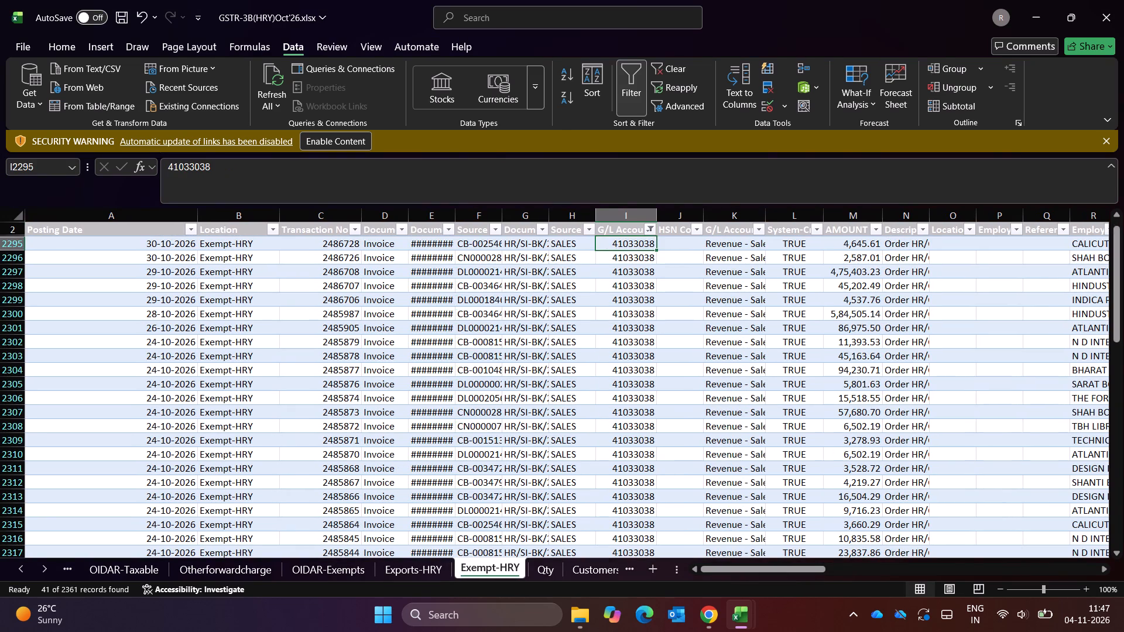
Copy the G/L number 41033038 from the first filtered row of Exempt-HRY and search for it on Working Details.
{"action": "key", "text": "ctrl+c"}
{"action": "key", "text": "ctrl+Page_Up"}
{"action": "key", "text": "ctrl+Page_Up"}
{"action": "key", "text": "ctrl+Page_Up"}
{"action": "key", "text": "ctrl+Page_Up"}
{"action": "key", "text": "ctrl+Page_Up"}
{"action": "key", "text": "ctrl+Page_Up"}
{"action": "key", "text": "ctrl+Page_Up"}
{"action": "key", "text": "ctrl+Page_Up"}
{"action": "key", "text": "ctrl+Page_Up"}
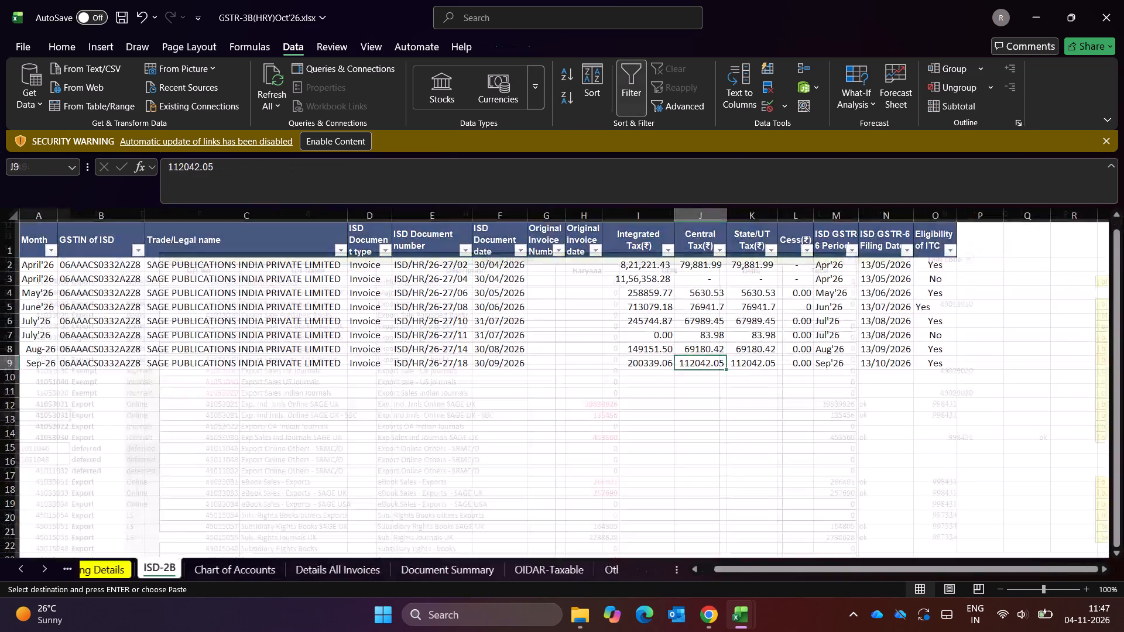
{"action": "key", "text": "ctrl+Page_Down"}
{"action": "key", "text": "ctrl+Page_Up"}
{"action": "key", "text": "ctrl+f"}
{"action": "key", "text": "ctrl+v"}
{"action": "key", "text": "Return"}
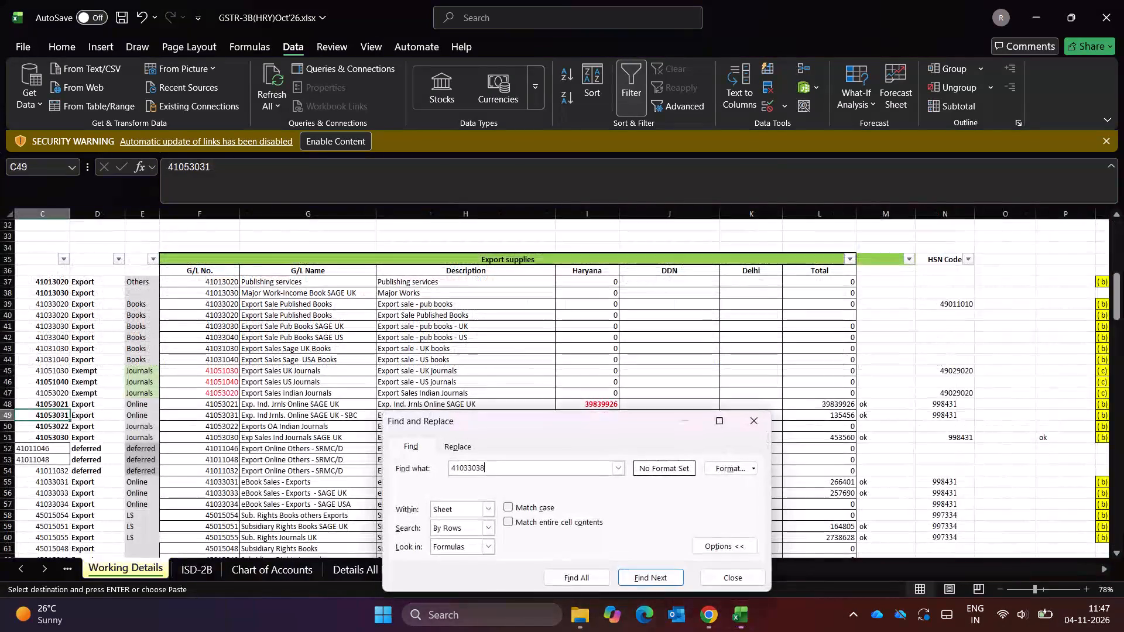
{"action": "key", "text": "Escape"}
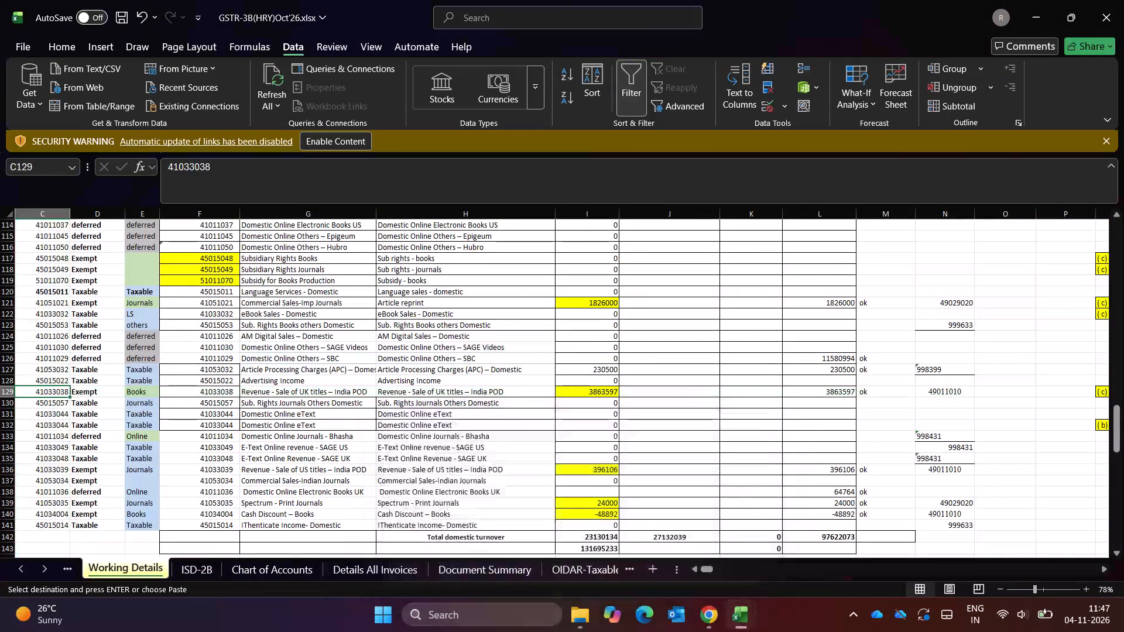
Examine the Domestic Turnover rows on Working Details around G/L 41033038, checking the table's classifications and extent.
{"action": "key", "text": "Right"}
{"action": "key", "text": "Right"}
{"action": "key", "text": "Right"}
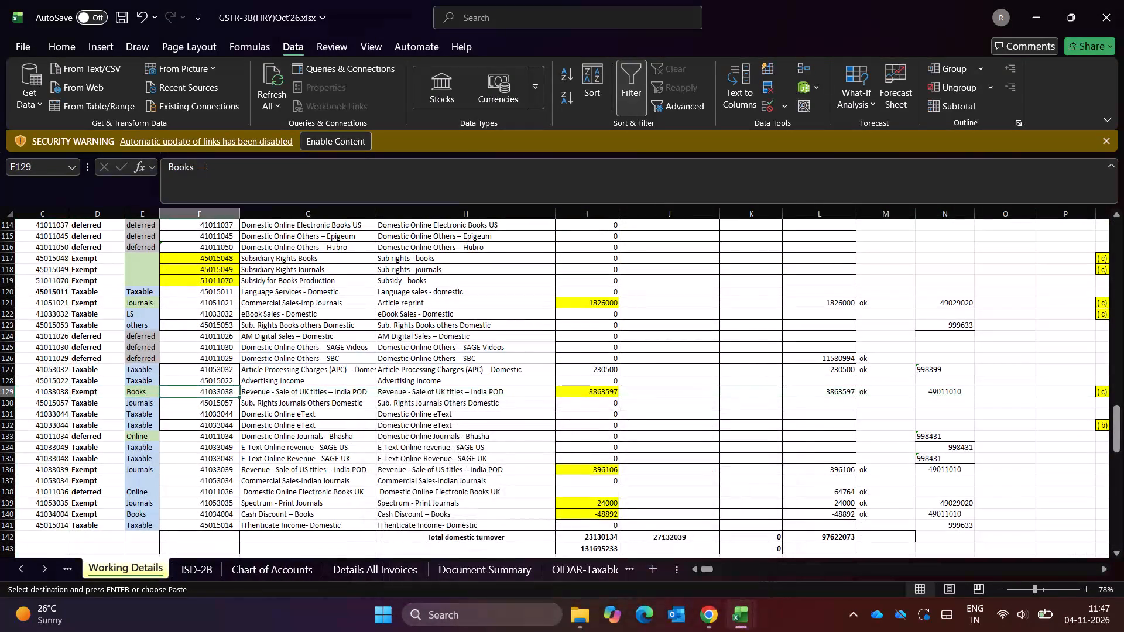
{"action": "key", "text": "Left"}
{"action": "key", "text": "Left"}
{"action": "key", "text": "Up"}
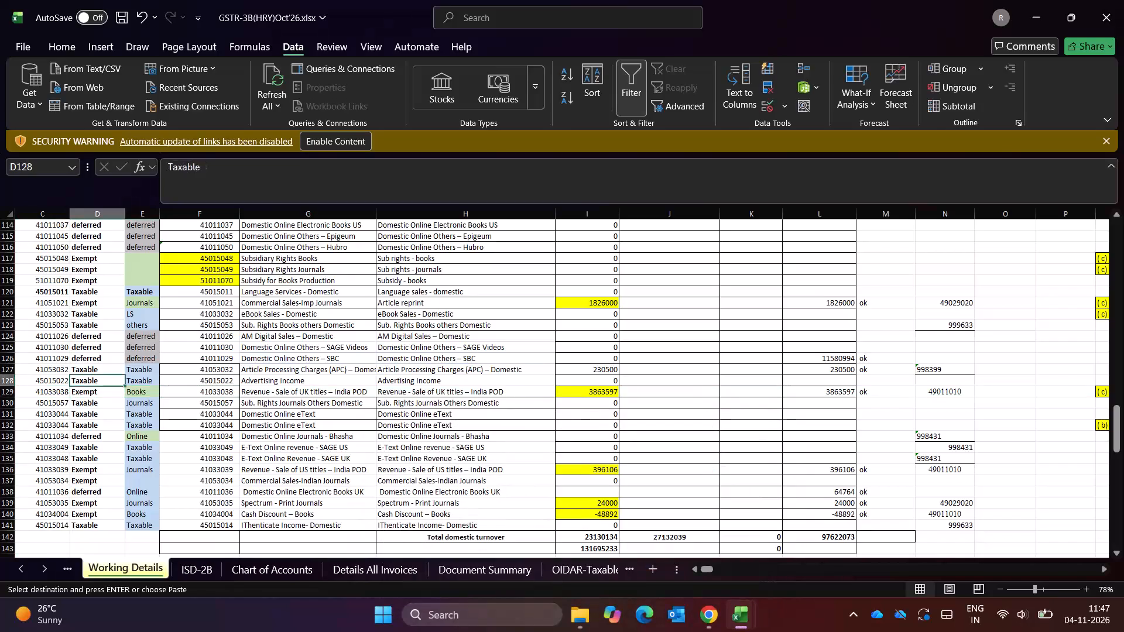
{"action": "key", "text": "Up"}
{"action": "key", "text": "ctrl+Up"}
{"action": "key", "text": "Up"}
{"action": "key", "text": "Up"}
{"action": "key", "text": "Up"}
{"action": "key", "text": "Up"}
{"action": "key", "text": "Down"}
{"action": "key", "text": "Down"}
{"action": "key", "text": "Down"}
{"action": "key", "text": "Down"}
{"action": "key", "text": "Down"}
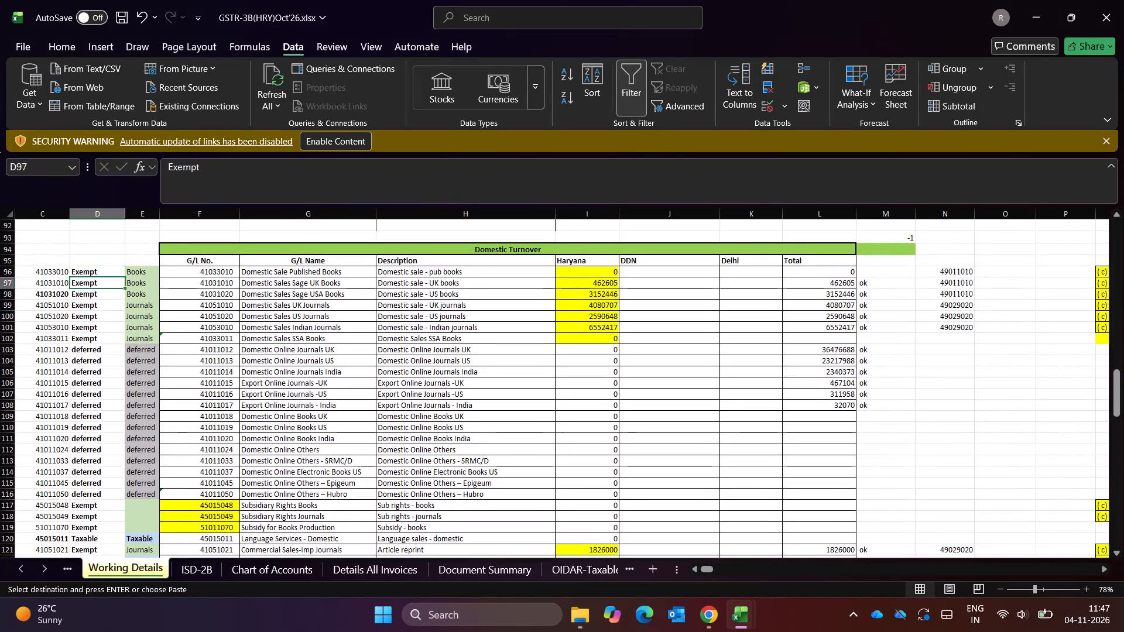
{"action": "key", "text": "ctrl+Down"}
{"action": "key", "text": "Down"}
{"action": "key", "text": "Up"}
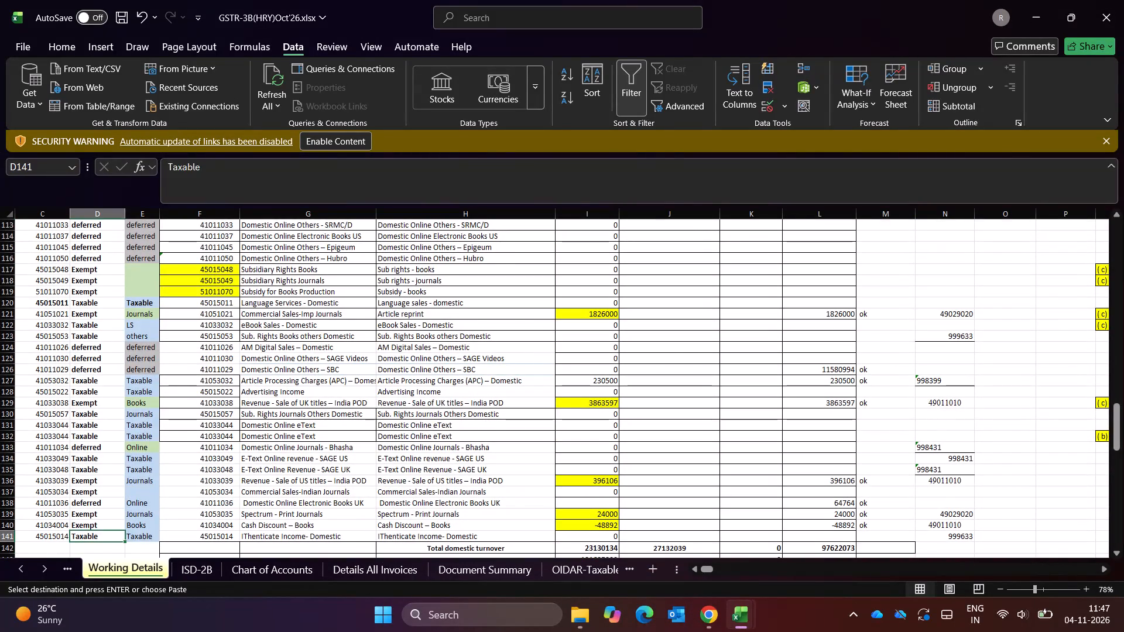
Return to Exempt-HRY and go to blank column BI in the first filtered data row.
{"action": "key", "text": "ctrl+Page_Down"}
{"action": "key", "text": "ctrl+Page_Down"}
{"action": "key", "text": "ctrl+Page_Down"}
{"action": "key", "text": "ctrl+Page_Down"}
{"action": "key", "text": "ctrl+Page_Down"}
{"action": "key", "text": "ctrl+Page_Down"}
{"action": "key", "text": "ctrl+Page_Down"}
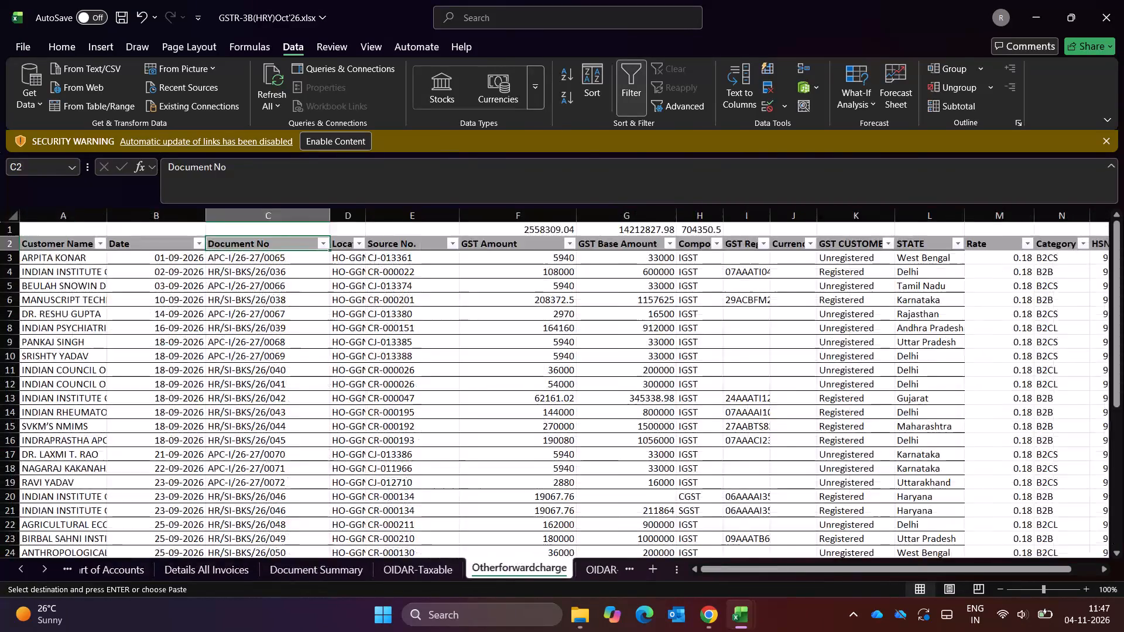
{"action": "key", "text": "ctrl+Page_Down"}
{"action": "key", "text": "ctrl+Page_Down"}
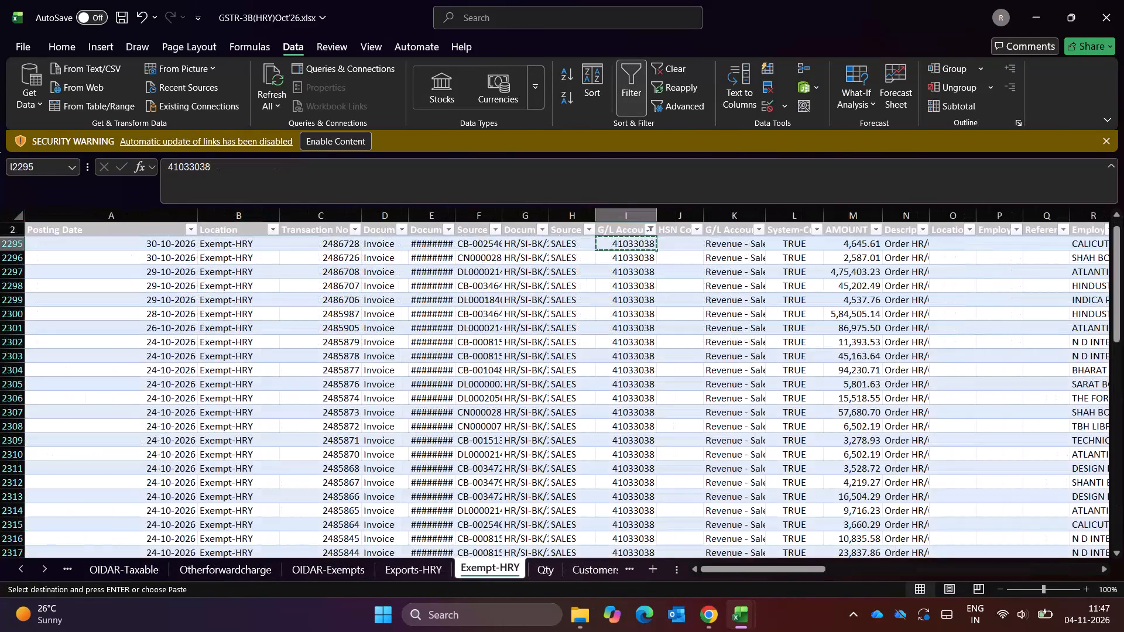
{"action": "key", "text": "Up"}
{"action": "key", "text": "Up"}
{"action": "key", "text": "Up"}
{"action": "key", "text": "Down"}
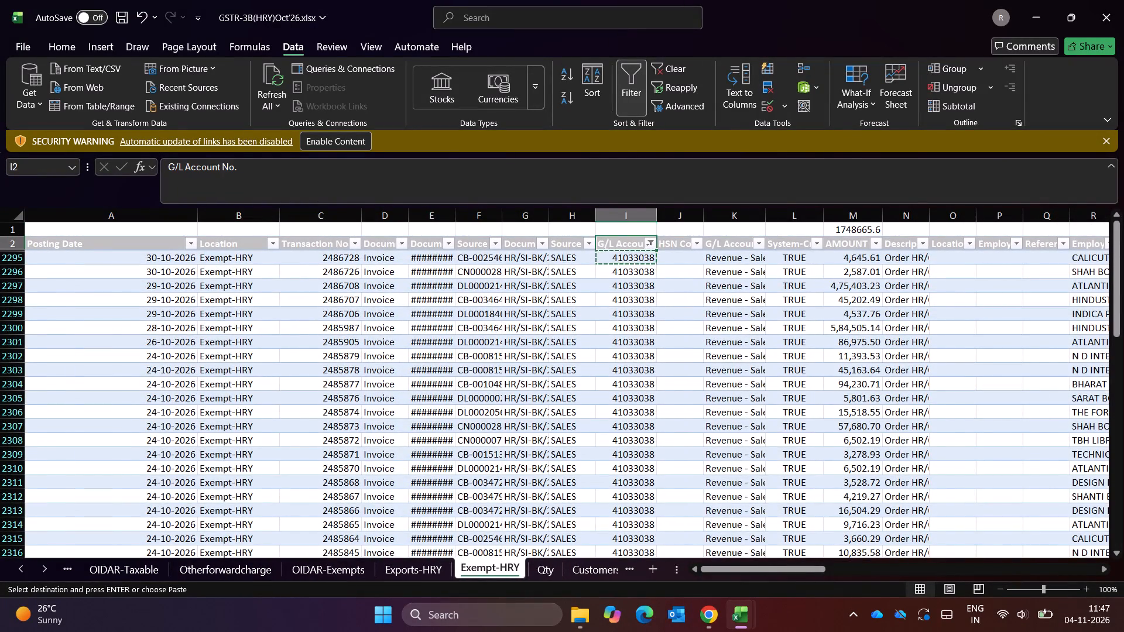
{"action": "key", "text": "ctrl+Right"}
{"action": "key", "text": "Right"}
{"action": "key", "text": "Right"}
{"action": "key", "text": "Right"}
{"action": "key", "text": "Left"}
{"action": "key", "text": "Down"}
{"action": "key", "text": "Right"}
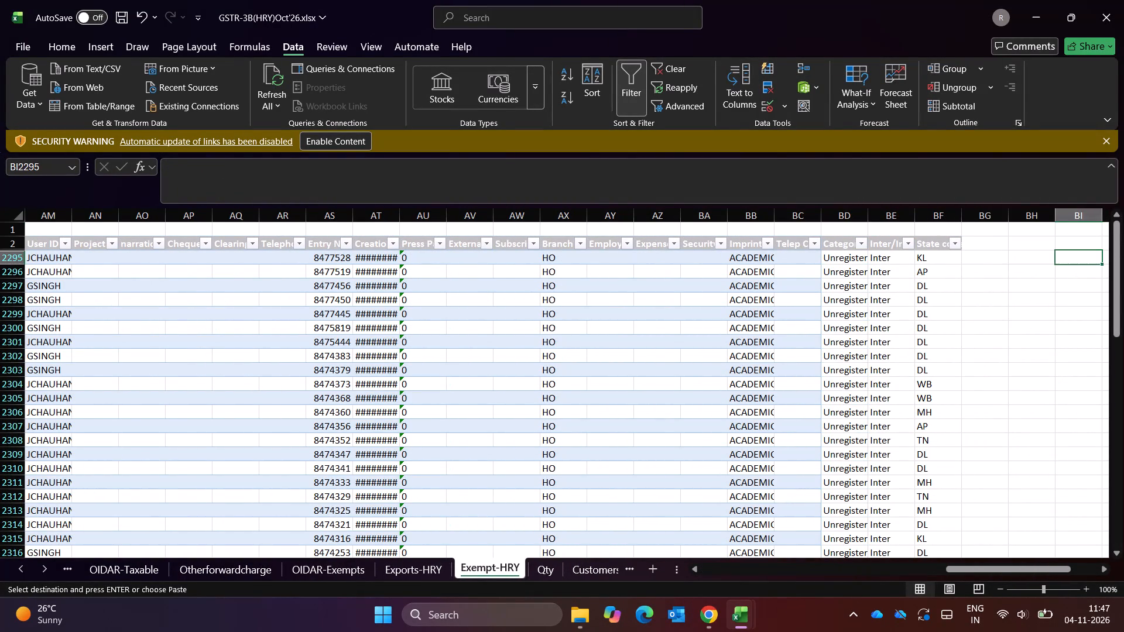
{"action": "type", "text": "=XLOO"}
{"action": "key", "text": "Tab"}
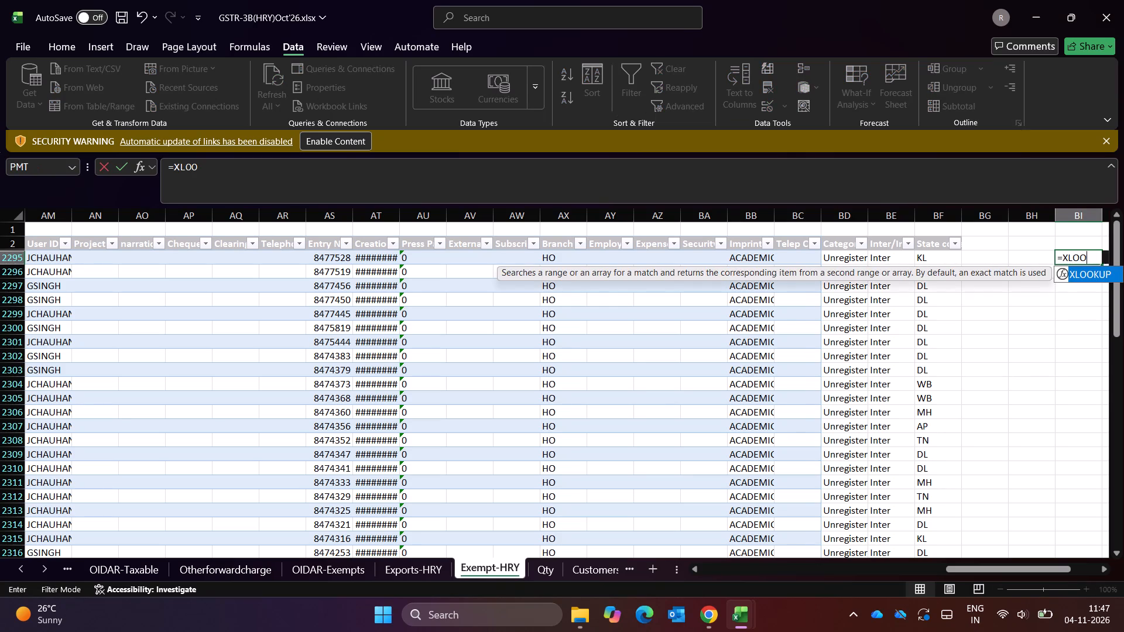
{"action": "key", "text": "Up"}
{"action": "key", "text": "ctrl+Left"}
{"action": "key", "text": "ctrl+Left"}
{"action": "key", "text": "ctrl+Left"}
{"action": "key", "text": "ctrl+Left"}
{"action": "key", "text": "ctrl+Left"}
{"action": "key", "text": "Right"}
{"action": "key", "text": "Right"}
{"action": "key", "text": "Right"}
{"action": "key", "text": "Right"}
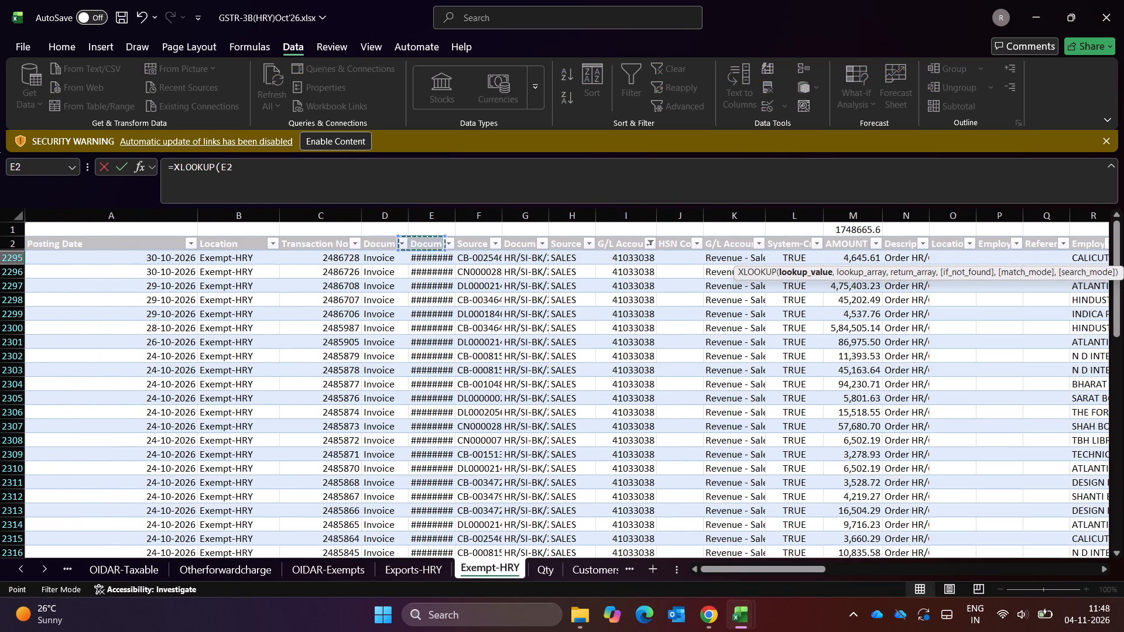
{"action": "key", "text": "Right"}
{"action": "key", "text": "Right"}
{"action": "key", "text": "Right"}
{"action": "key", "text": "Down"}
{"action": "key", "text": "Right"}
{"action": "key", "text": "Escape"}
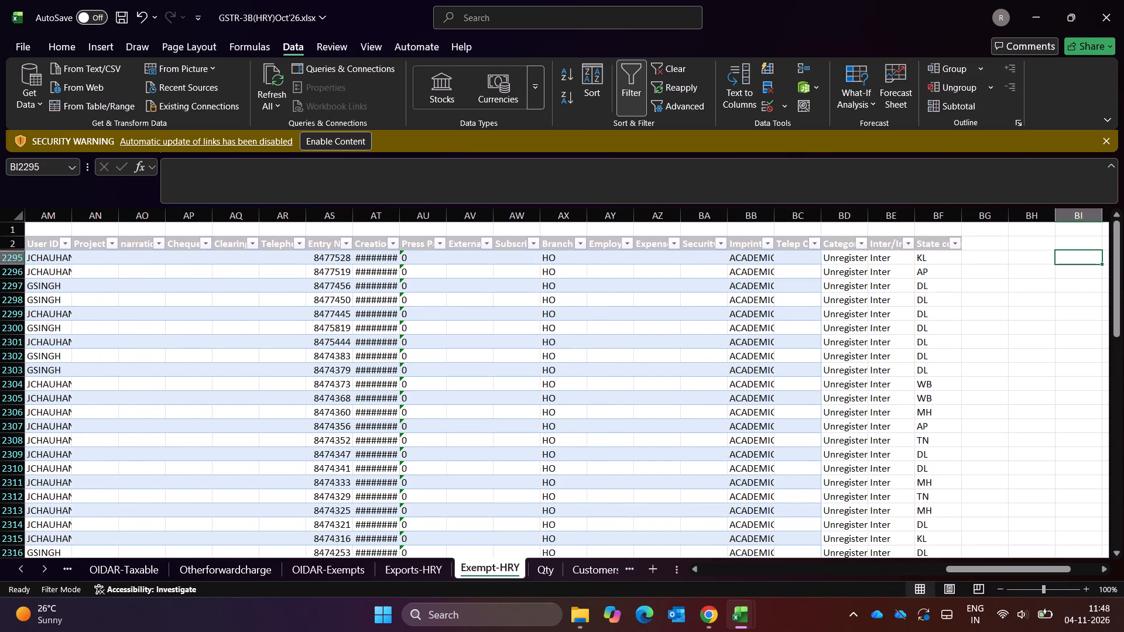
Clear the G/L Account No. filter on Exempt-HRY so all rows are shown.
{"action": "key", "text": "Up"}
{"action": "key", "text": "ctrl+Left"}
{"action": "key", "text": "alt+a"}
{"action": "key", "text": "alt+c"}
Start an XLOOKUP formula in BI3 of Exempt-HRY with the G/L account number in I3 as the lookup value.
{"action": "key", "text": "Right"}
{"action": "key", "text": "Right"}
{"action": "key", "text": "Right"}
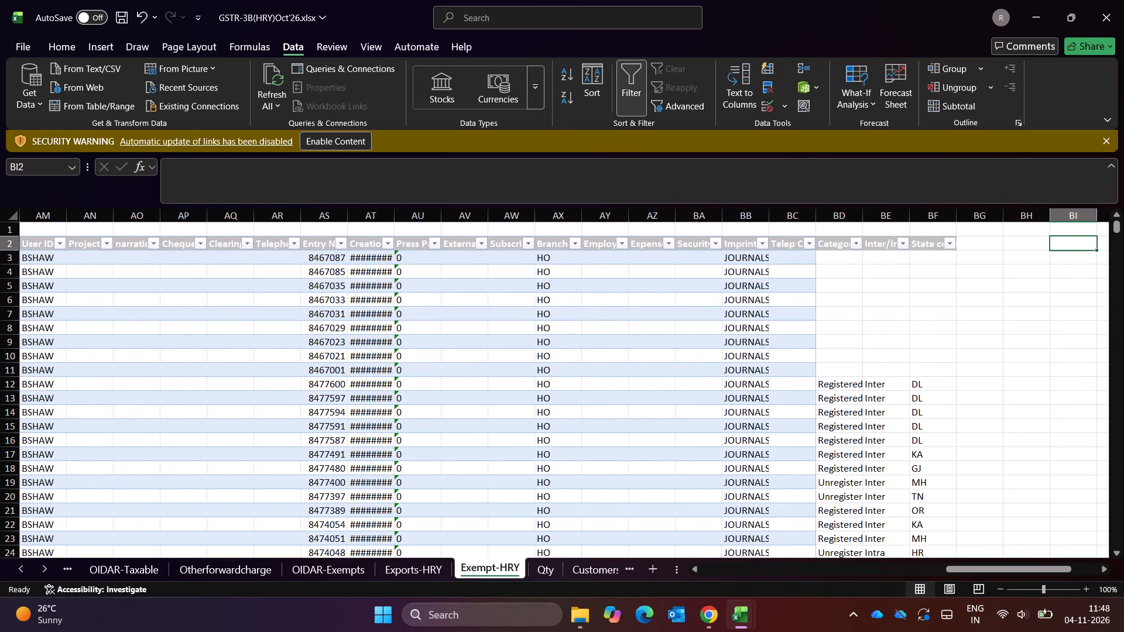
{"action": "key", "text": "Down"}
{"action": "type", "text": "=XLOO"}
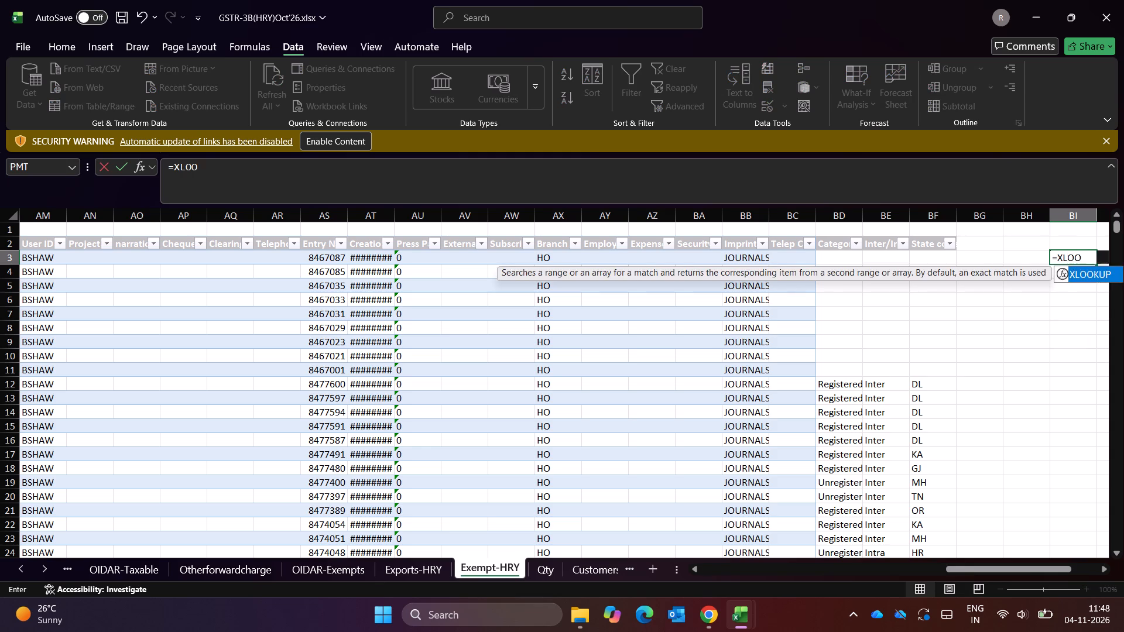
{"action": "key", "text": "Tab"}
{"action": "key", "text": "Up"}
{"action": "key", "text": "ctrl+Left"}
{"action": "key", "text": "ctrl+Left"}
{"action": "key", "text": "ctrl+Left"}
{"action": "key", "text": "ctrl+Left"}
{"action": "key", "text": "Right"}
{"action": "key", "text": "Right"}
{"action": "key", "text": "Right"}
{"action": "key", "text": "Down"}
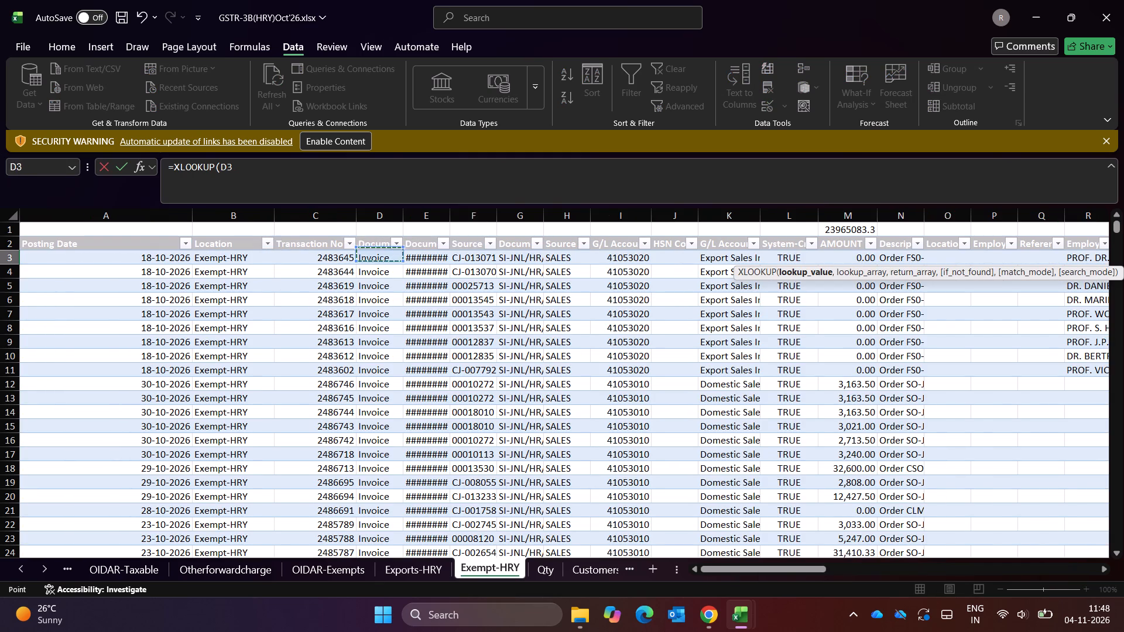
{"action": "key", "text": "Right"}
{"action": "key", "text": "Right"}
{"action": "key", "text": "Right"}
{"action": "key", "text": "Right"}
{"action": "key", "text": "Right"}
{"action": "key", "text": "comma"}
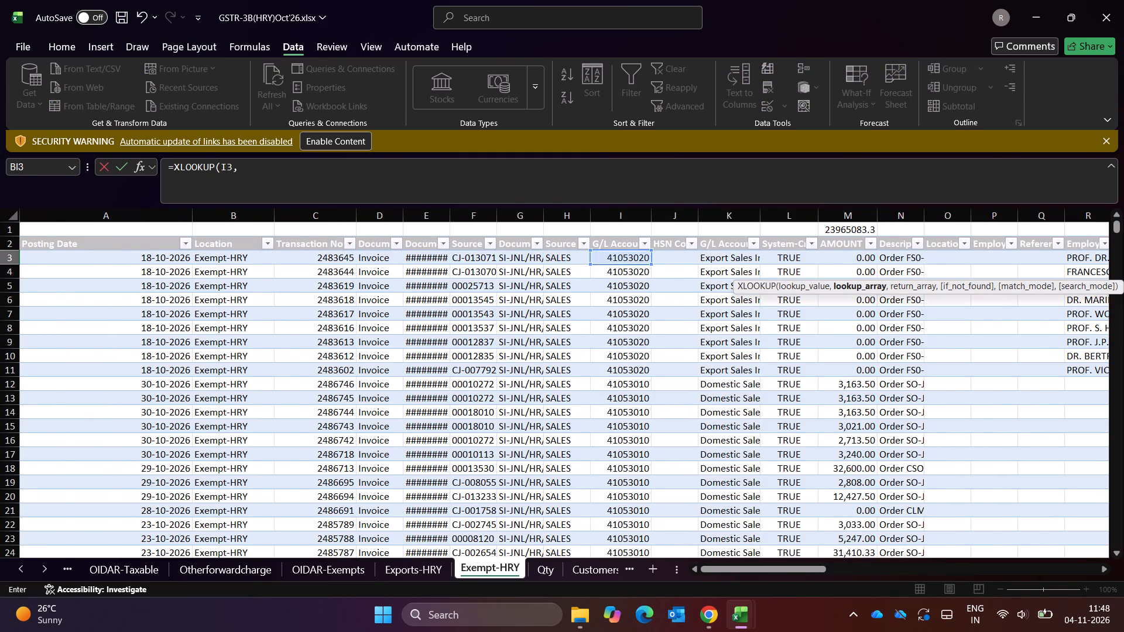
Set the XLOOKUP's lookup array to the Domestic Turnover G/L numbers in F96:F141 of Working Details.
{"action": "key", "text": "ctrl+Page_Up"}
{"action": "key", "text": "ctrl+Page_Up"}
{"action": "key", "text": "ctrl+Page_Up"}
{"action": "key", "text": "ctrl+Page_Up"}
{"action": "key", "text": "ctrl+Page_Up"}
{"action": "key", "text": "ctrl+Page_Up"}
{"action": "key", "text": "ctrl+Page_Up"}
{"action": "key", "text": "ctrl+Page_Up"}
{"action": "key", "text": "ctrl+Page_Up"}
{"action": "key", "text": "ctrl+Page_Up"}
{"action": "key", "text": "ctrl+Page_Down"}
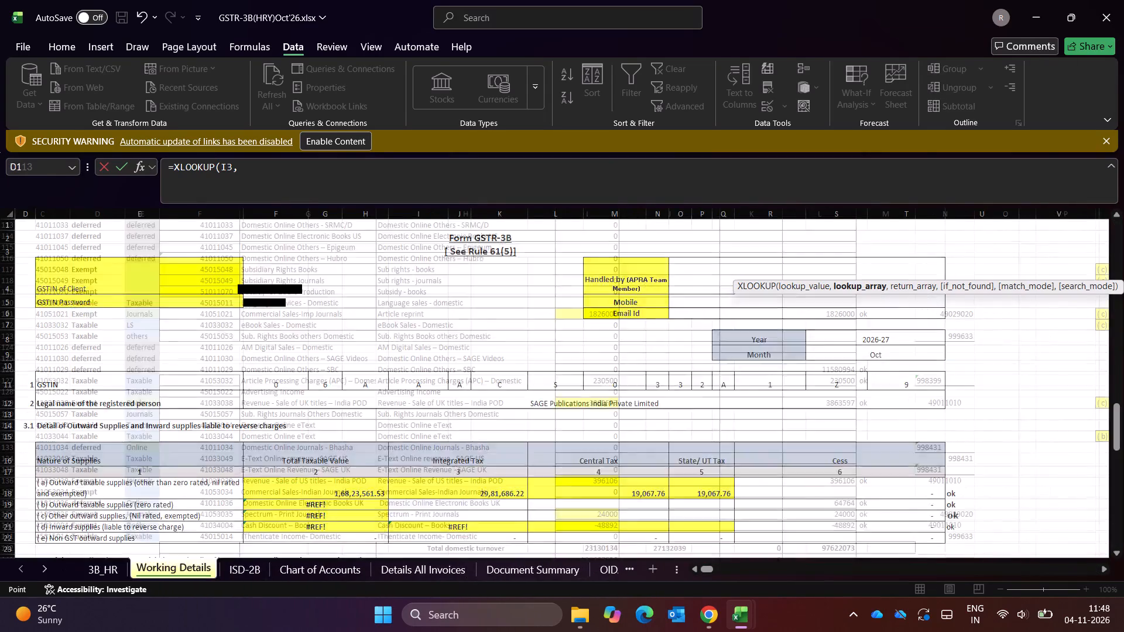
{"action": "left_click", "coordinate": [198, 316]}
{"action": "key", "text": "ctrl+Up"}
{"action": "key", "text": "ctrl+Up"}
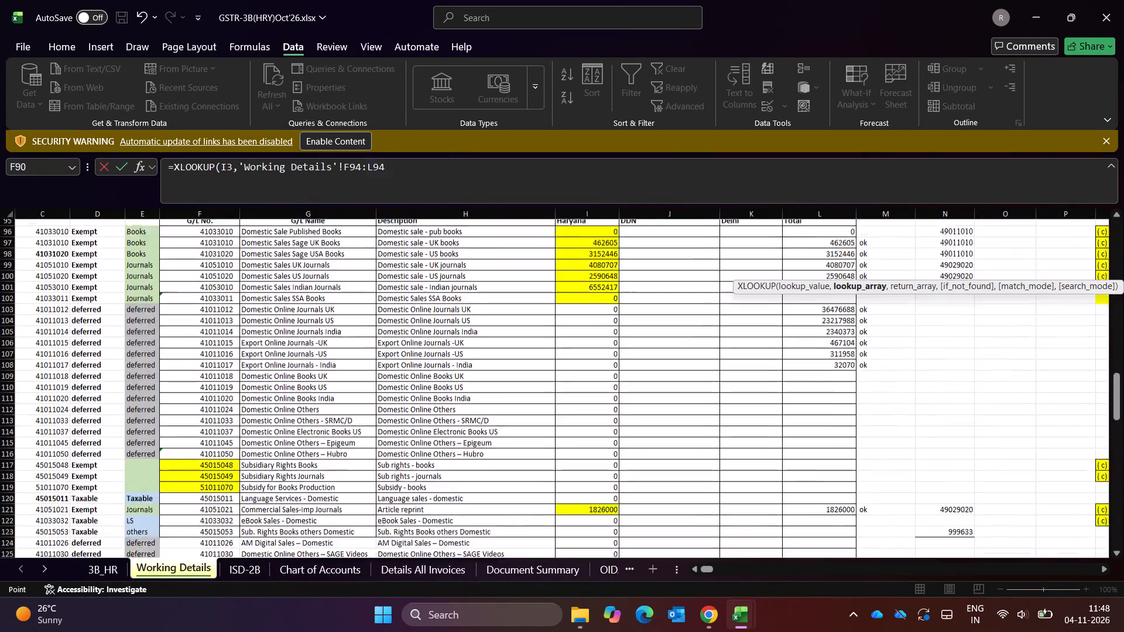
{"action": "key", "text": "Up"}
{"action": "key", "text": "Up"}
{"action": "key", "text": "Up"}
{"action": "key", "text": "Up"}
{"action": "key", "text": "Up"}
{"action": "key", "text": "Up"}
{"action": "key", "text": "Up"}
{"action": "key", "text": "Up"}
{"action": "key", "text": "Up"}
{"action": "key", "text": "Up"}
{"action": "key", "text": "Up"}
{"action": "key", "text": "Up"}
{"action": "key", "text": "Up"}
{"action": "key", "text": "Up"}
{"action": "key", "text": "Up"}
{"action": "key", "text": "Down"}
{"action": "key", "text": "Down"}
{"action": "key", "text": "Down"}
{"action": "key", "text": "Down"}
{"action": "key", "text": "Down"}
{"action": "key", "text": "Down"}
{"action": "key", "text": "Down"}
{"action": "key", "text": "Down"}
{"action": "key", "text": "Down"}
{"action": "key", "text": "Down"}
{"action": "key", "text": "Down"}
{"action": "key", "text": "Down"}
{"action": "key", "text": "Down"}
{"action": "key", "text": "Down"}
{"action": "key", "text": "Down"}
{"action": "key", "text": "Down"}
{"action": "key", "text": "Down"}
{"action": "key", "text": "Down"}
{"action": "key", "text": "Down"}
{"action": "key", "text": "Down"}
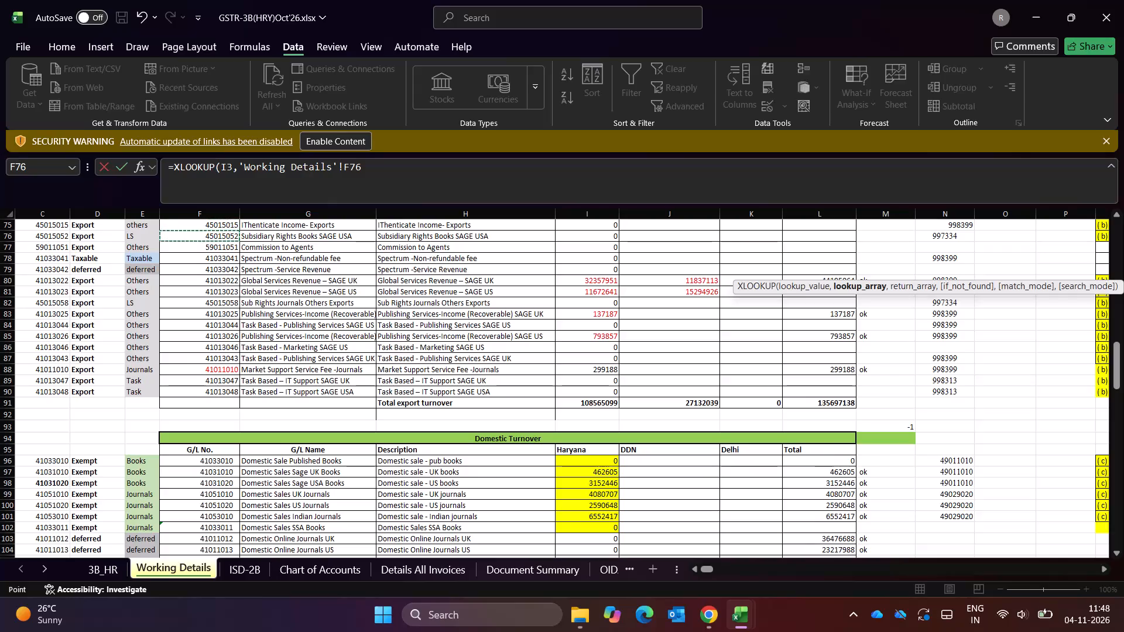
{"action": "key", "text": "Down"}
{"action": "key", "text": "Down"}
{"action": "key", "text": "Up"}
{"action": "key", "text": "Up"}
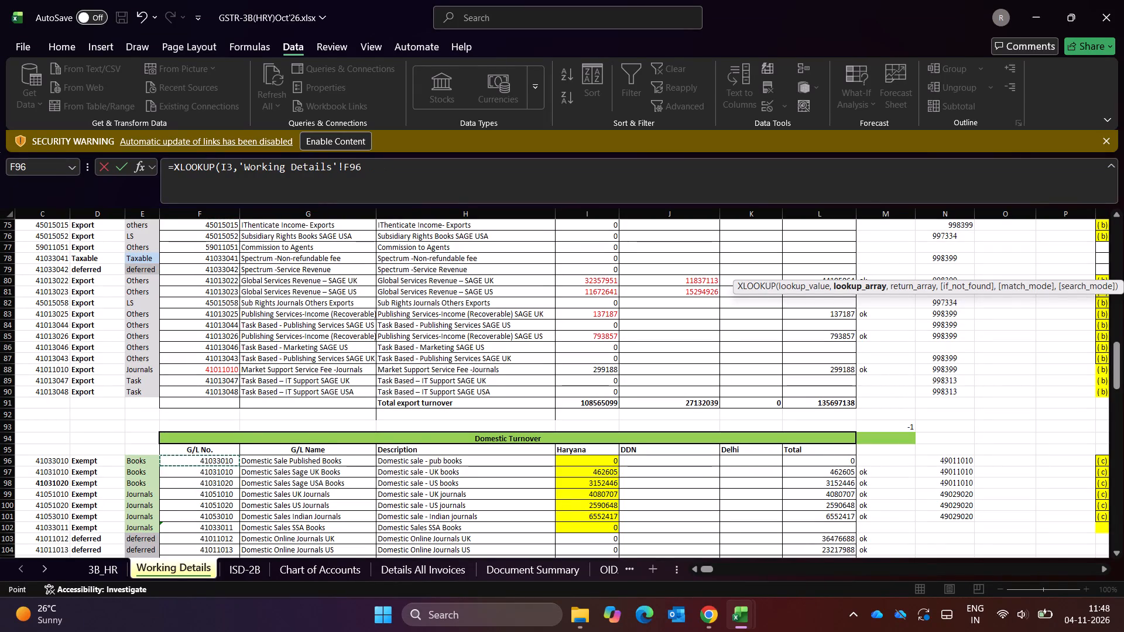
{"action": "key", "text": "ctrl+shift+Down"}
{"action": "key", "text": "shift+Down"}
{"action": "key", "text": "shift+Up"}
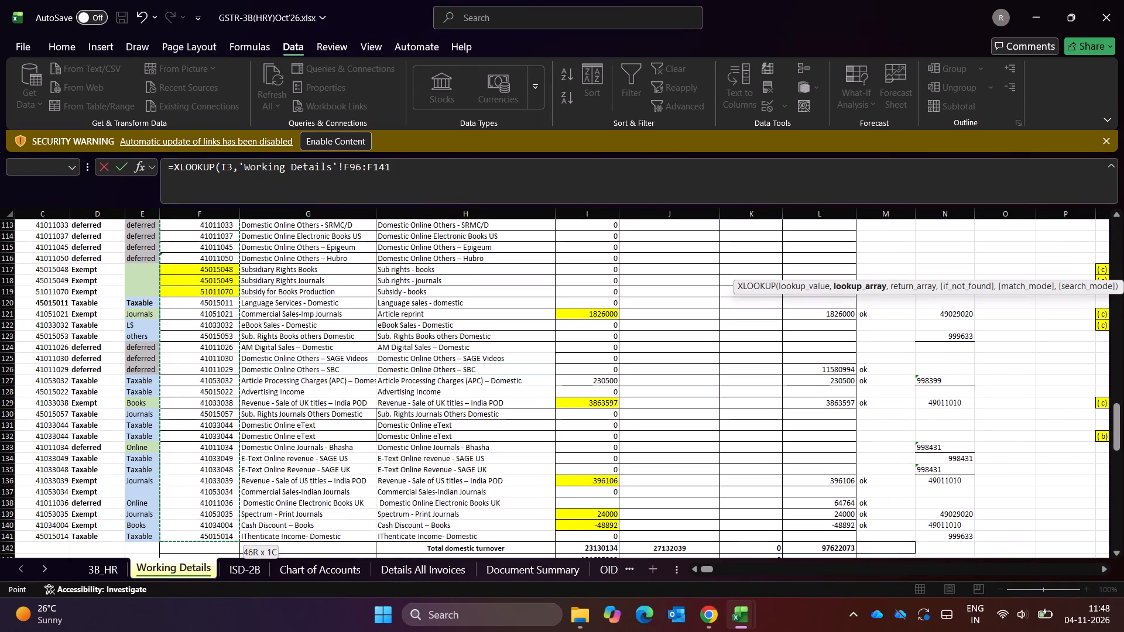
{"action": "key", "text": "comma"}
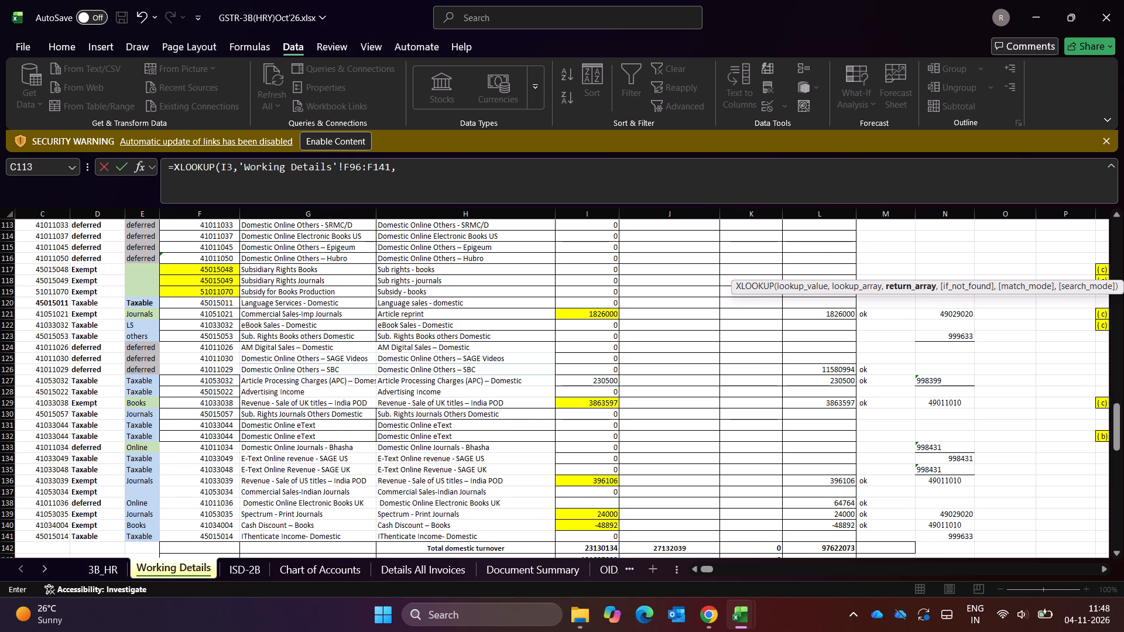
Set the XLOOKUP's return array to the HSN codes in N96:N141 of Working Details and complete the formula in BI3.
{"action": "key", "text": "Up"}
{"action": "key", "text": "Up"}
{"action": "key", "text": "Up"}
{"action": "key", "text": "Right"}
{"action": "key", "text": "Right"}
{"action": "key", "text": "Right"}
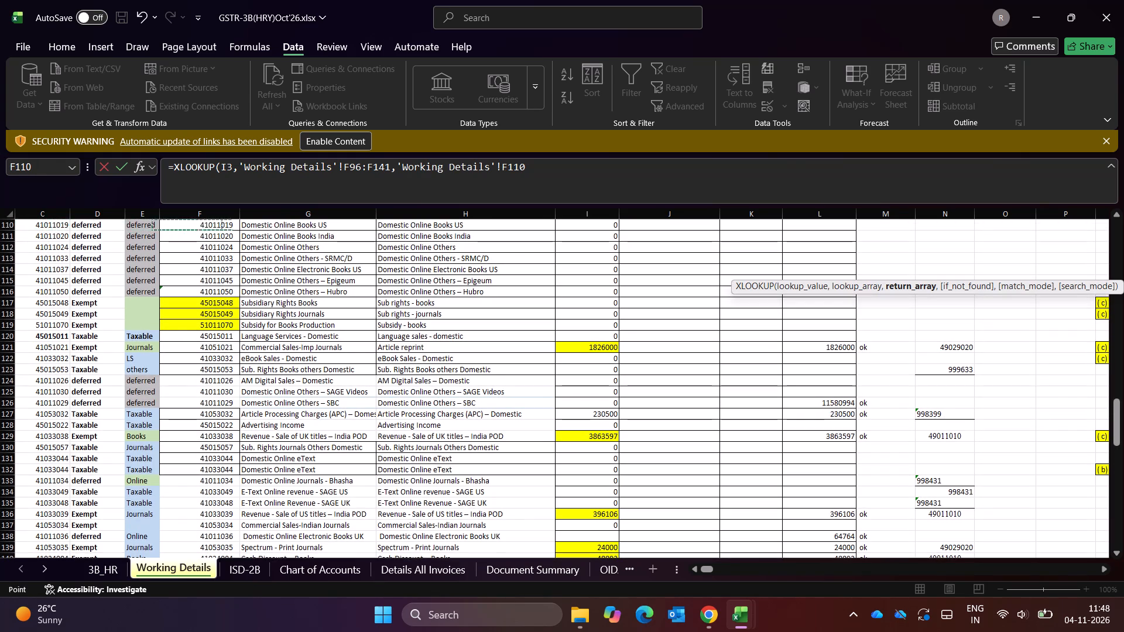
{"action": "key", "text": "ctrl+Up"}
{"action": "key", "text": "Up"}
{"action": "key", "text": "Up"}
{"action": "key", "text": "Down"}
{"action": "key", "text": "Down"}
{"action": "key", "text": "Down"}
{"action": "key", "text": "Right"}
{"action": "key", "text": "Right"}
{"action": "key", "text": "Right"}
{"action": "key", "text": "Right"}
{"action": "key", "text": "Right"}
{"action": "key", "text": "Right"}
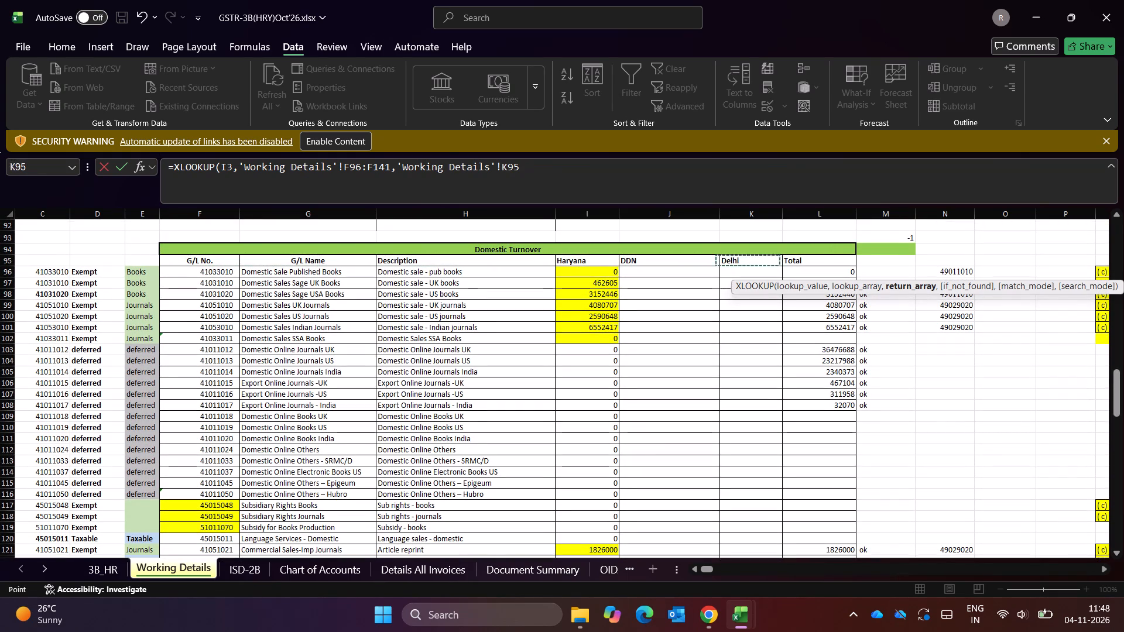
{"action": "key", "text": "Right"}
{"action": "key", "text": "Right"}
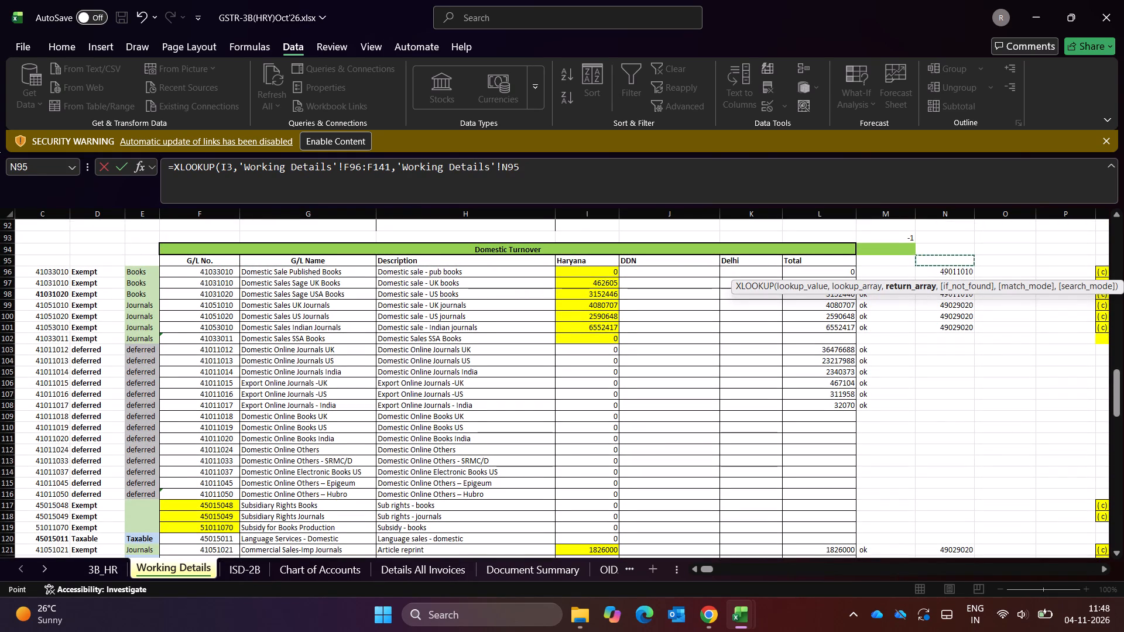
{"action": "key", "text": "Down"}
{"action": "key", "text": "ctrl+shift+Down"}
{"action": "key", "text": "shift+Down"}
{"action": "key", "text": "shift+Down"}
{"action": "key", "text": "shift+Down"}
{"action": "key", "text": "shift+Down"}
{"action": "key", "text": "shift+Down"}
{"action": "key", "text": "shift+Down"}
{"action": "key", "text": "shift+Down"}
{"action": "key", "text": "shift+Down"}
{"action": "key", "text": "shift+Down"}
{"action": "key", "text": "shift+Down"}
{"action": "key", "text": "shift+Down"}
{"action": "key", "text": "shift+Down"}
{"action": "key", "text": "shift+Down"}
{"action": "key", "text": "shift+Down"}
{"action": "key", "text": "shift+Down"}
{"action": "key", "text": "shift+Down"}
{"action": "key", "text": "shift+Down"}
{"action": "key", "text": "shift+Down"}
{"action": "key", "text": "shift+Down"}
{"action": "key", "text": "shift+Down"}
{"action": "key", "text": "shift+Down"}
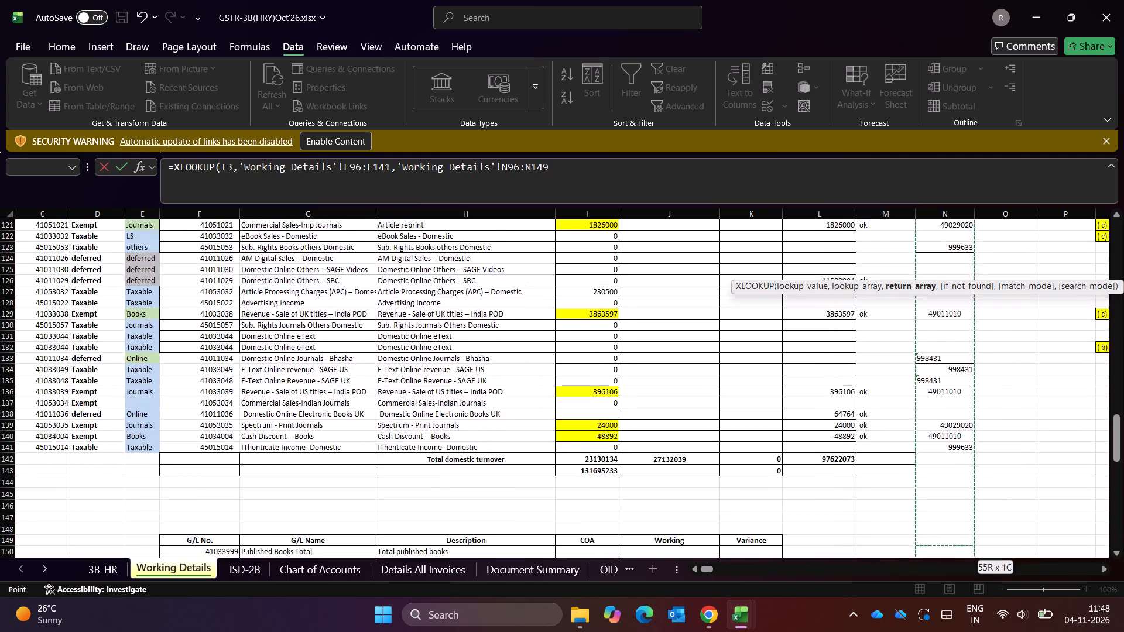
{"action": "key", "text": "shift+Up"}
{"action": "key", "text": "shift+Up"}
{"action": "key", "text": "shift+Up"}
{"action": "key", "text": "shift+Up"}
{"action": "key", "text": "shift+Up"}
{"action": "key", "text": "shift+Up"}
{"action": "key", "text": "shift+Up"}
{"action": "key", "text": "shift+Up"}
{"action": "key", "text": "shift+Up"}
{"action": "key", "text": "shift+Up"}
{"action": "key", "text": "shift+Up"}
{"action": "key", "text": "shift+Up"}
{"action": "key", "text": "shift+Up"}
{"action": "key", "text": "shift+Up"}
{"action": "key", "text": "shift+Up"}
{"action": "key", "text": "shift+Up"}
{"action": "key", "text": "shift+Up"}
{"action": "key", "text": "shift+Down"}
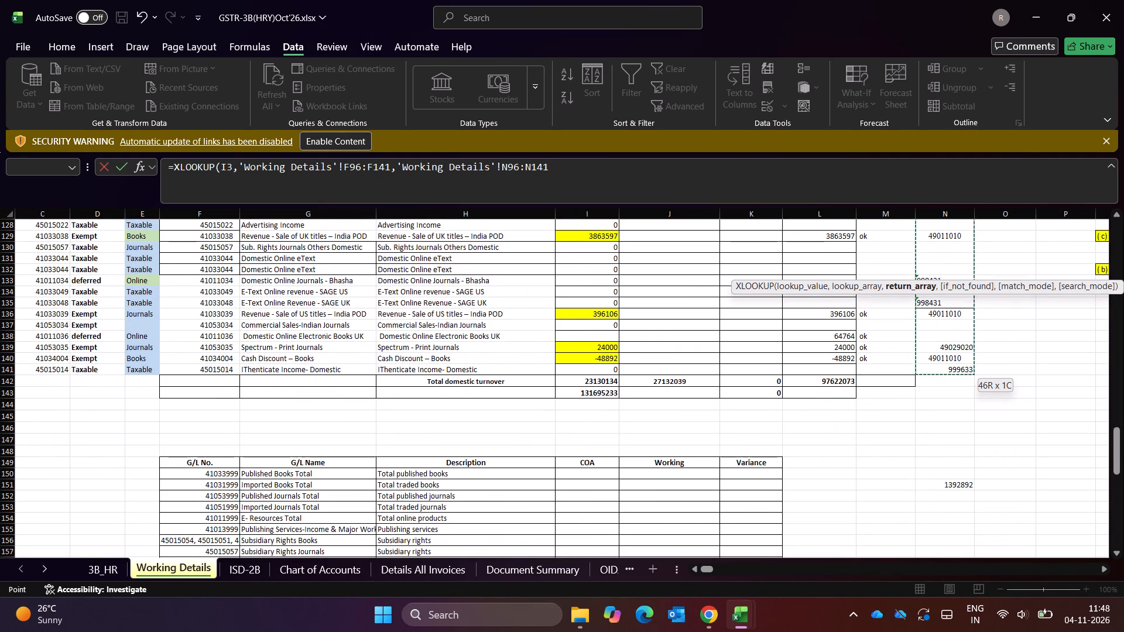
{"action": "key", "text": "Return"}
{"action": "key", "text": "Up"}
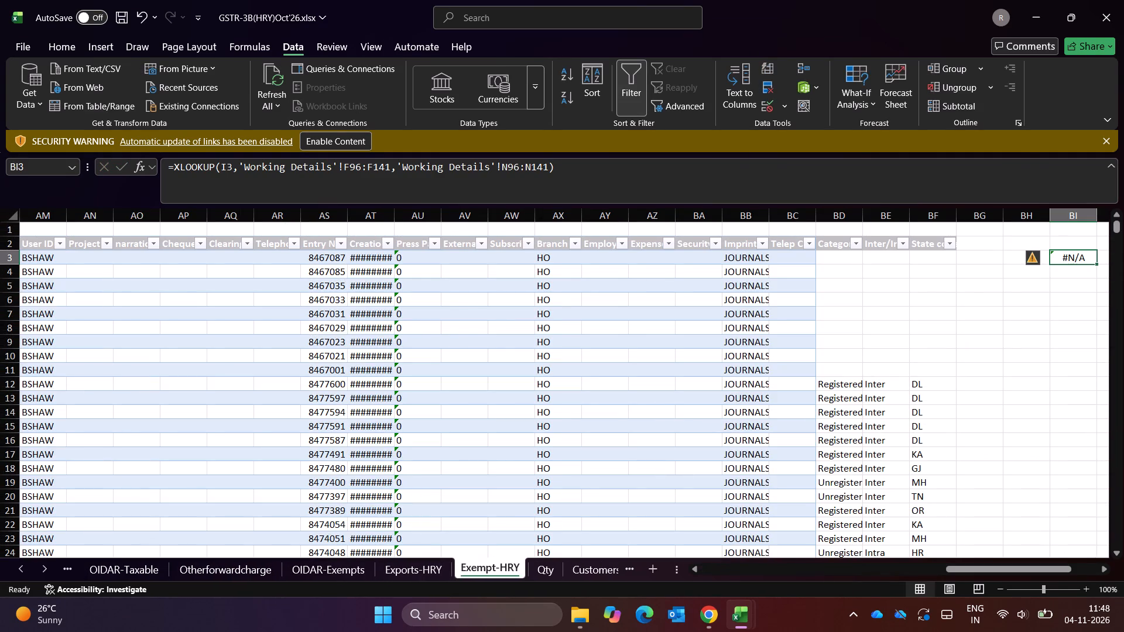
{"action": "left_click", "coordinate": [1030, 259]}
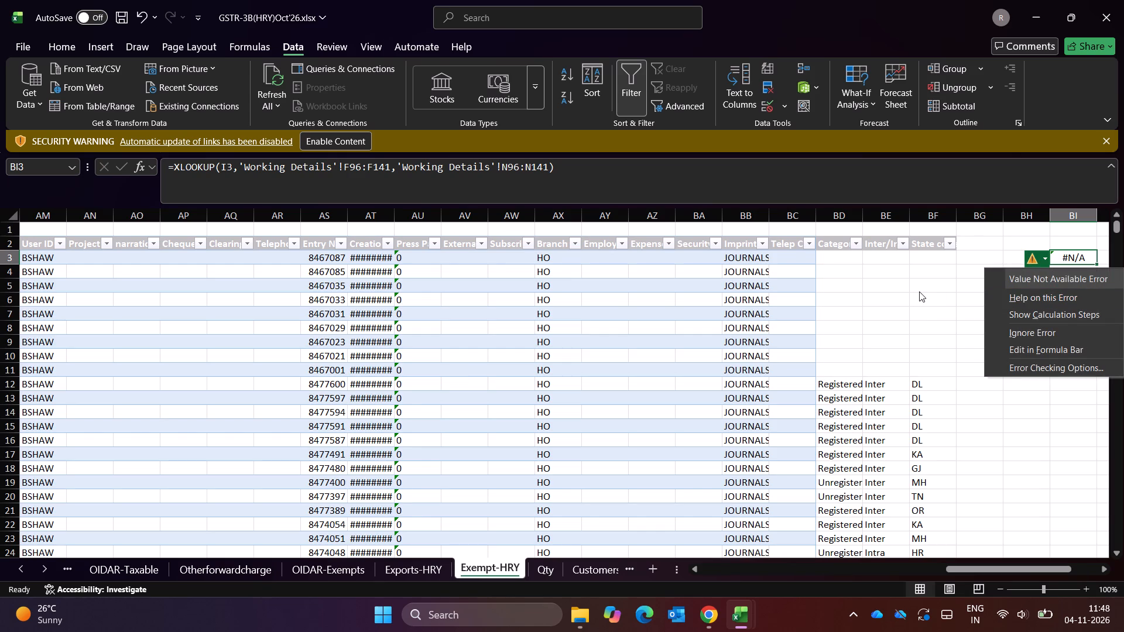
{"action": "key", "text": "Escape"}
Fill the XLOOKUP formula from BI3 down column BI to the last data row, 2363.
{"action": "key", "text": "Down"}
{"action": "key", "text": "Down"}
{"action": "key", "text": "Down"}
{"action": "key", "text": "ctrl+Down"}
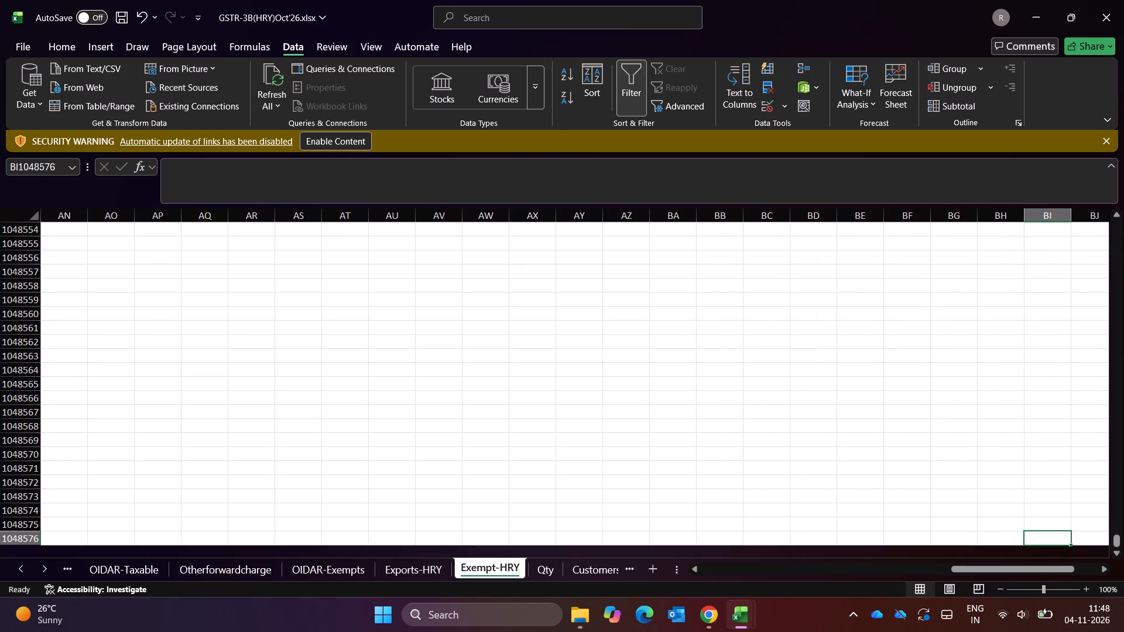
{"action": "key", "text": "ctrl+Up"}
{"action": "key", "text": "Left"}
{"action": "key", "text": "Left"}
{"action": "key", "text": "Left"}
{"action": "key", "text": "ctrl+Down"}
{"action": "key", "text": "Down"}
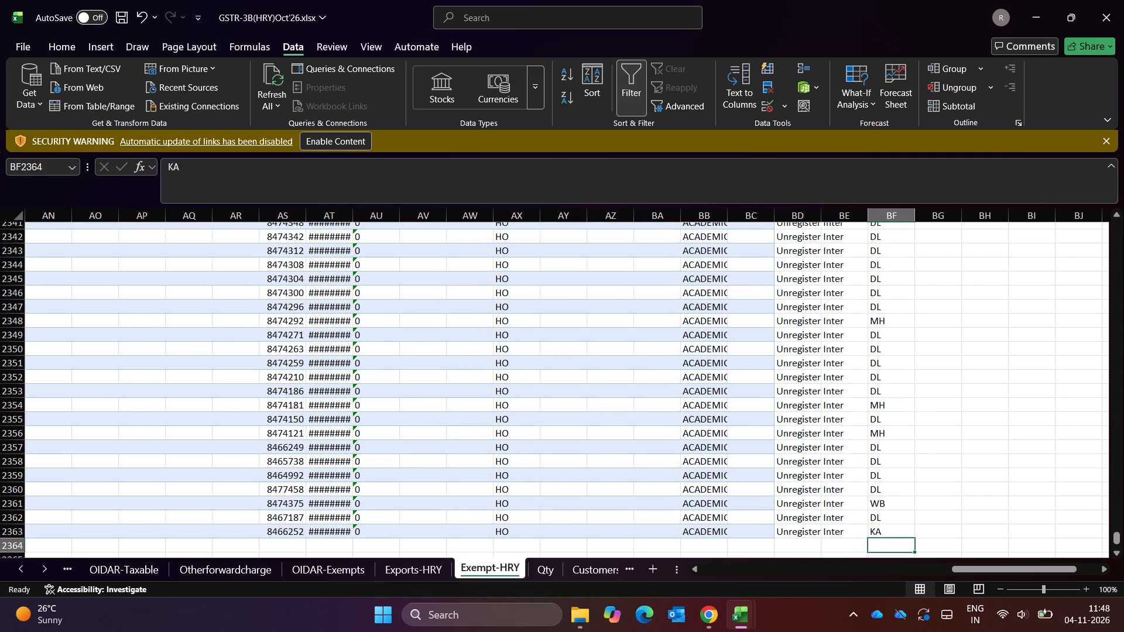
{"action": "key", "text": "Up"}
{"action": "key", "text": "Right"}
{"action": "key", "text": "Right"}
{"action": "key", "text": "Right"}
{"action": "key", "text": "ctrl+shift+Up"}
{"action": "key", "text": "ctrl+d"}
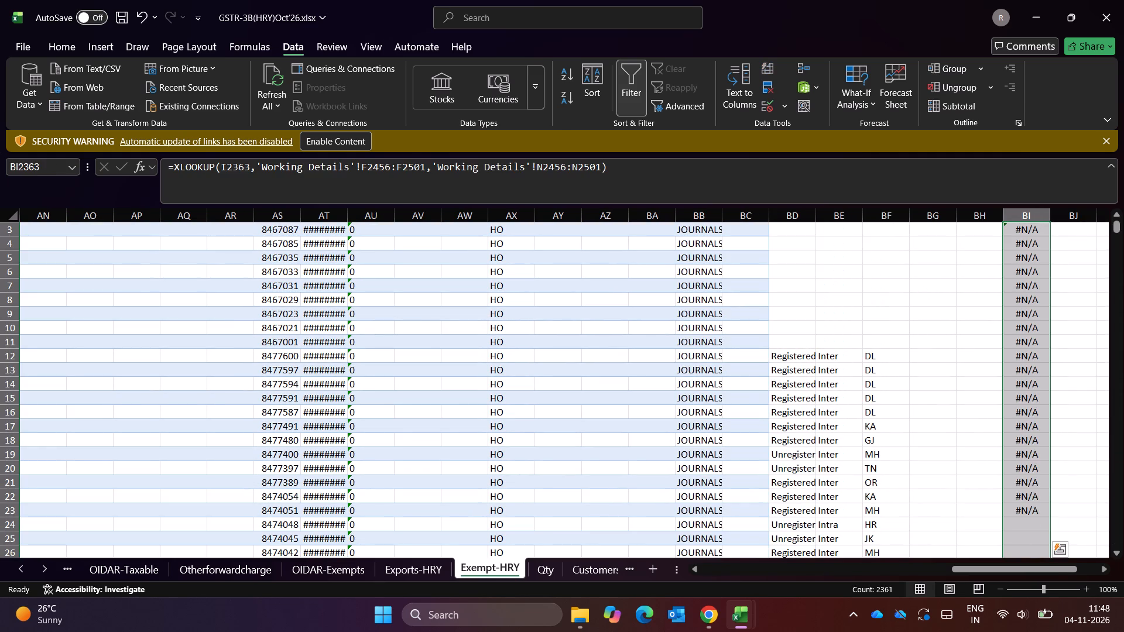
Reapply the filter on Exempt-HRY across the whole header row 2, from column A through column BI.
{"action": "key", "text": "ctrl+Up"}
{"action": "key", "text": "ctrl+Up"}
{"action": "key", "text": "Up"}
{"action": "key", "text": "Down"}
{"action": "key", "text": "shift+Left"}
{"action": "key", "text": "shift+Left"}
{"action": "key", "text": "shift+Left"}
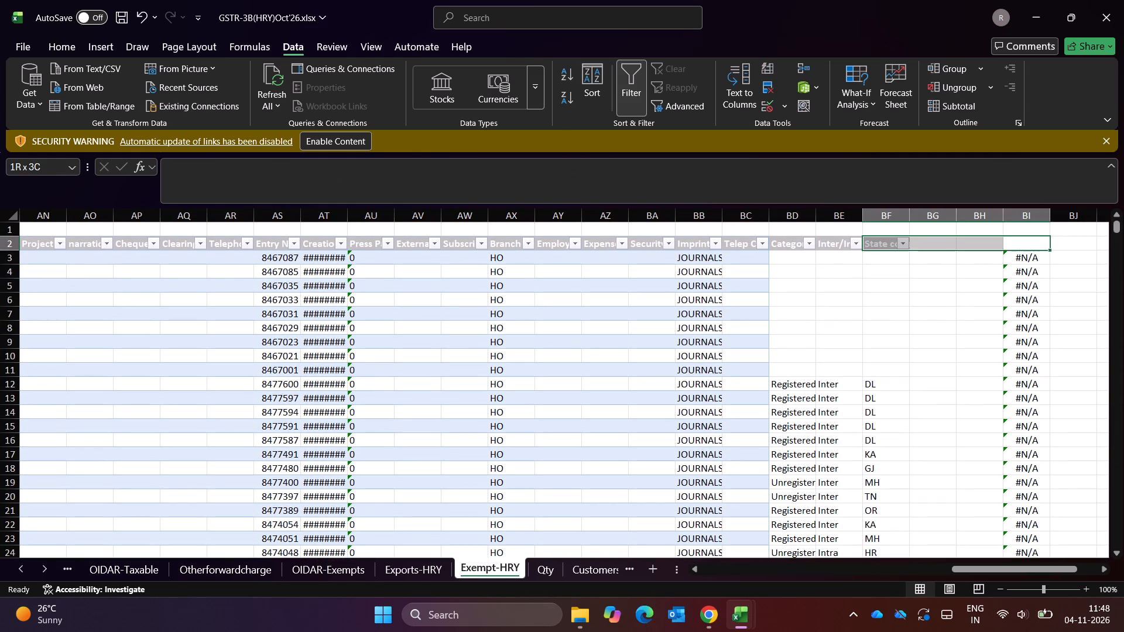
{"action": "key", "text": "ctrl+shift+l"}
{"action": "key", "text": "ctrl+shift+l"}
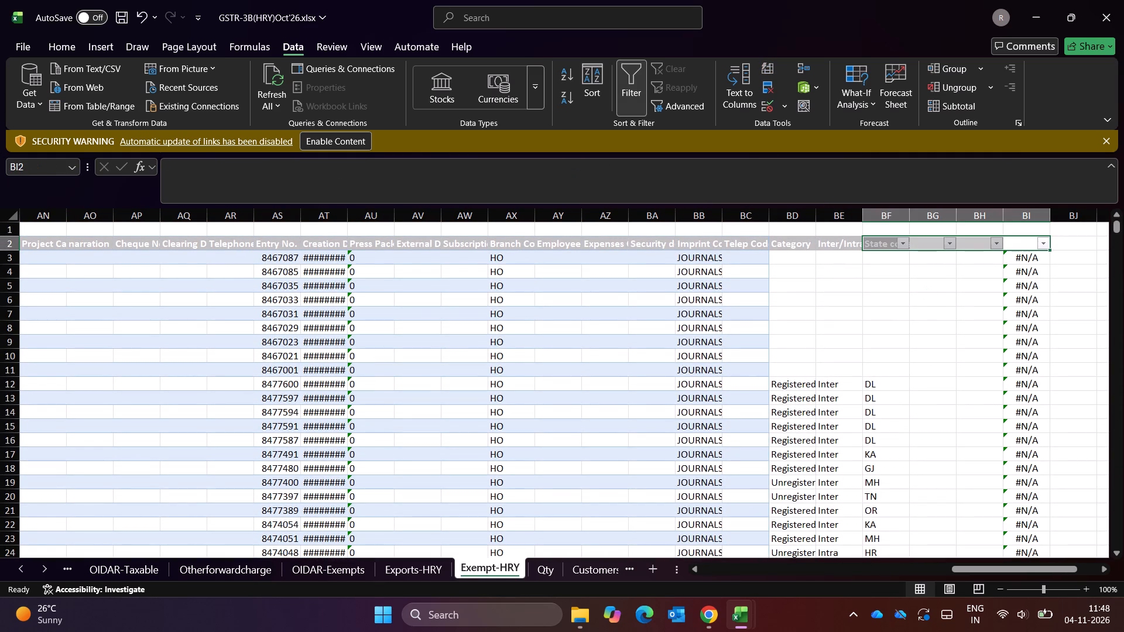
{"action": "key", "text": "ctrl+shift+l"}
{"action": "key", "text": "Right"}
{"action": "key", "text": "Left"}
{"action": "key", "text": "ctrl+shift+Left"}
{"action": "key", "text": "ctrl+shift+Left"}
{"action": "key", "text": "ctrl+shift+Left"}
{"action": "key", "text": "ctrl+shift+Left"}
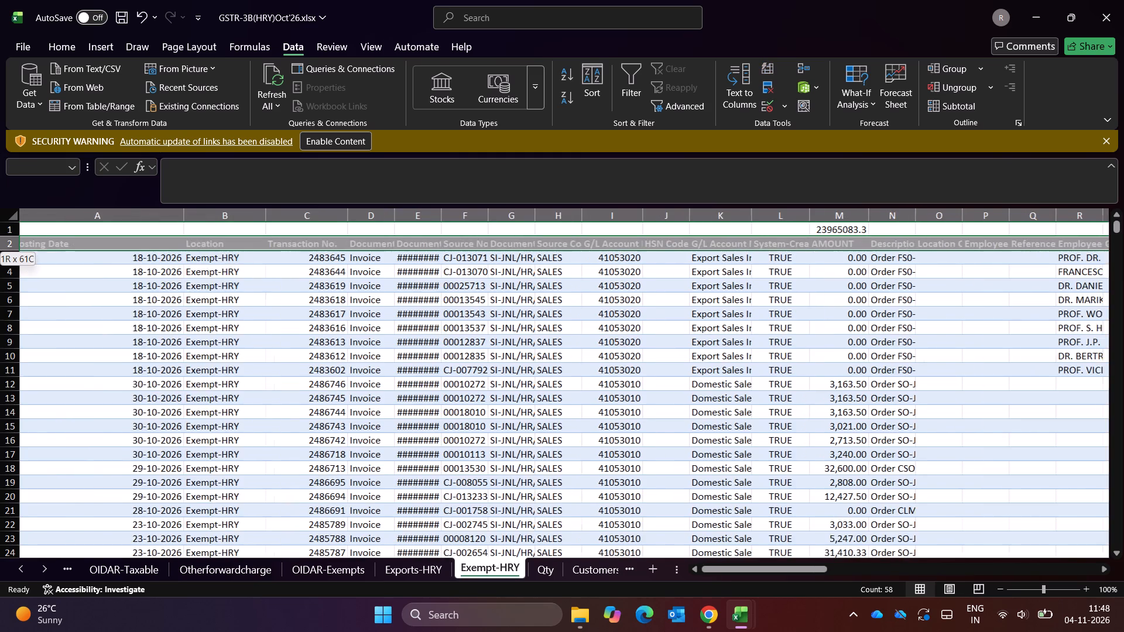
{"action": "key", "text": "ctrl+shift+l"}
Examine the filter list of column BI for the values the lookup returned.
{"action": "key", "text": "ctrl+Right"}
{"action": "key", "text": "Right"}
{"action": "key", "text": "ctrl+Left"}
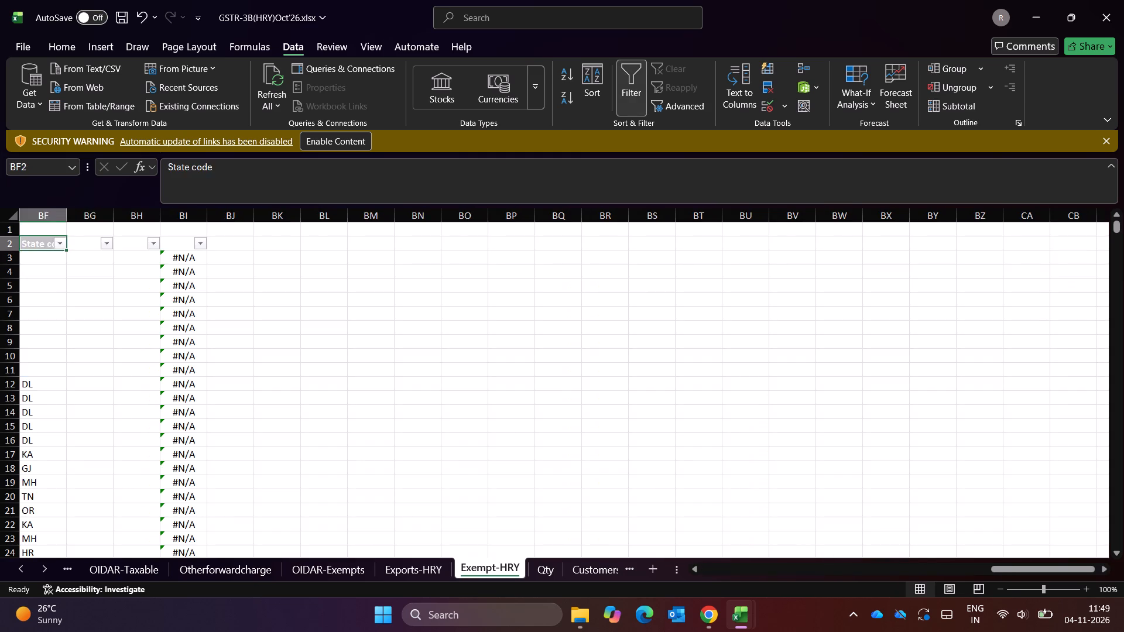
{"action": "key", "text": "Right"}
{"action": "key", "text": "Right"}
{"action": "key", "text": "Right"}
{"action": "key", "text": "alt+Down"}
{"action": "key", "text": "alt+Down"}
{"action": "key", "text": "alt+Down"}
{"action": "key", "text": "alt+Down"}
{"action": "key", "text": "alt+Down"}
{"action": "key", "text": "alt+Down"}
{"action": "key", "text": "alt+Down"}
{"action": "key", "text": "alt+Down"}
{"action": "key", "text": "alt+Down"}
{"action": "key", "text": "Escape"}
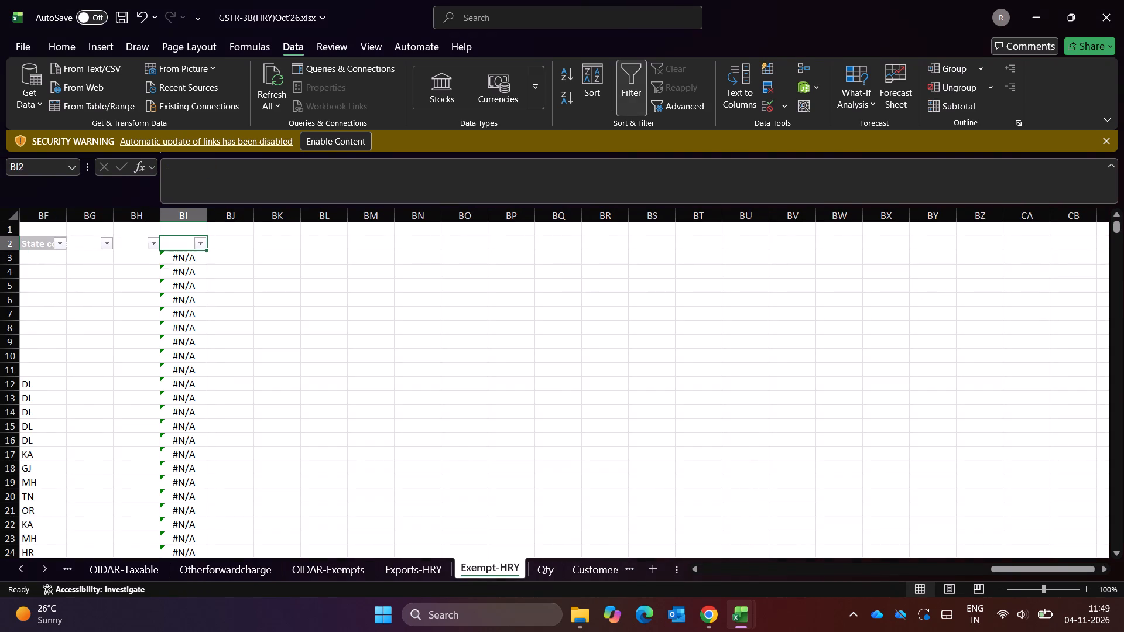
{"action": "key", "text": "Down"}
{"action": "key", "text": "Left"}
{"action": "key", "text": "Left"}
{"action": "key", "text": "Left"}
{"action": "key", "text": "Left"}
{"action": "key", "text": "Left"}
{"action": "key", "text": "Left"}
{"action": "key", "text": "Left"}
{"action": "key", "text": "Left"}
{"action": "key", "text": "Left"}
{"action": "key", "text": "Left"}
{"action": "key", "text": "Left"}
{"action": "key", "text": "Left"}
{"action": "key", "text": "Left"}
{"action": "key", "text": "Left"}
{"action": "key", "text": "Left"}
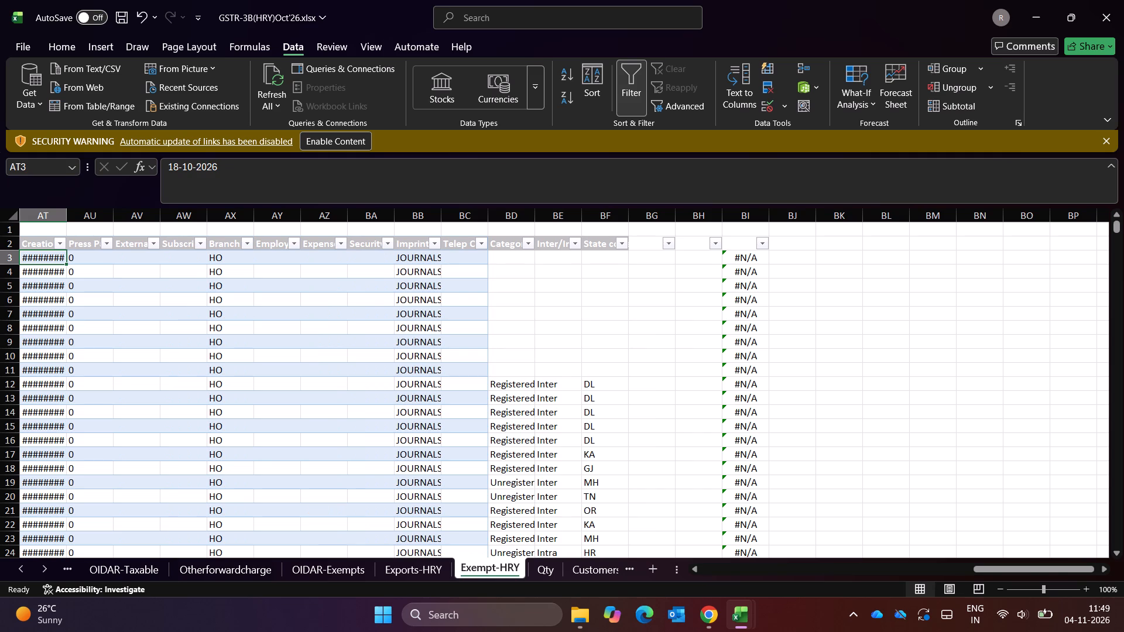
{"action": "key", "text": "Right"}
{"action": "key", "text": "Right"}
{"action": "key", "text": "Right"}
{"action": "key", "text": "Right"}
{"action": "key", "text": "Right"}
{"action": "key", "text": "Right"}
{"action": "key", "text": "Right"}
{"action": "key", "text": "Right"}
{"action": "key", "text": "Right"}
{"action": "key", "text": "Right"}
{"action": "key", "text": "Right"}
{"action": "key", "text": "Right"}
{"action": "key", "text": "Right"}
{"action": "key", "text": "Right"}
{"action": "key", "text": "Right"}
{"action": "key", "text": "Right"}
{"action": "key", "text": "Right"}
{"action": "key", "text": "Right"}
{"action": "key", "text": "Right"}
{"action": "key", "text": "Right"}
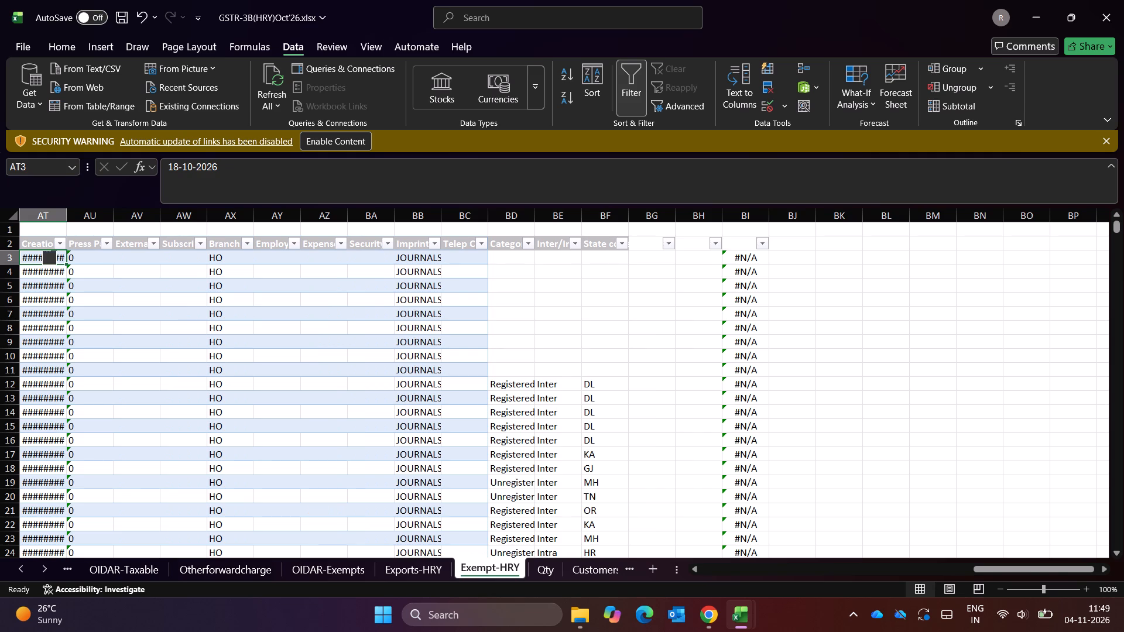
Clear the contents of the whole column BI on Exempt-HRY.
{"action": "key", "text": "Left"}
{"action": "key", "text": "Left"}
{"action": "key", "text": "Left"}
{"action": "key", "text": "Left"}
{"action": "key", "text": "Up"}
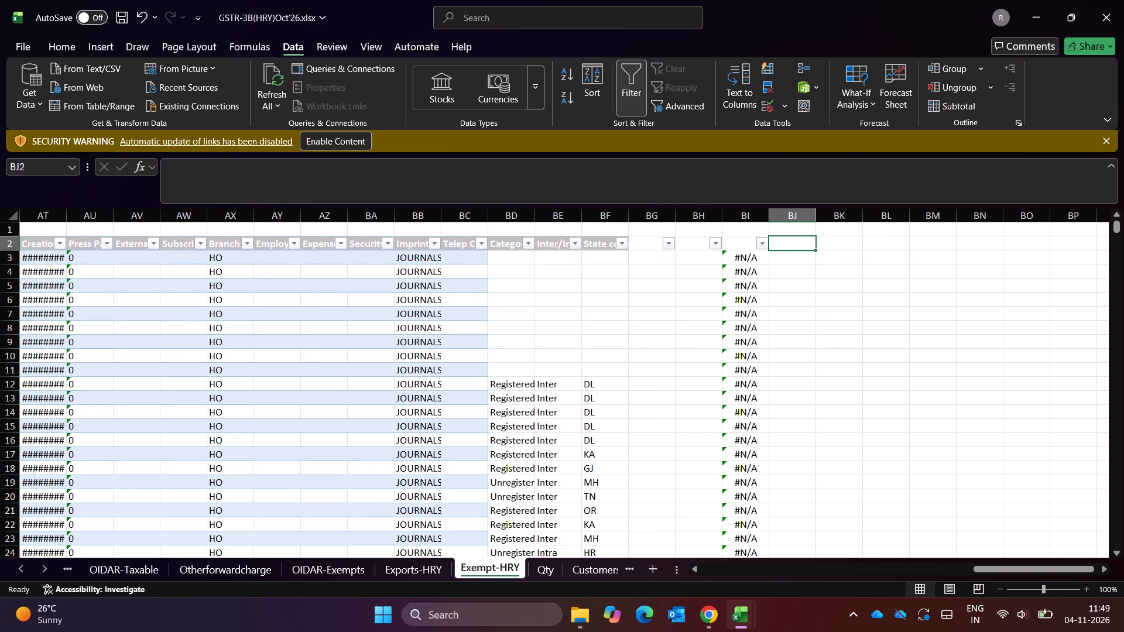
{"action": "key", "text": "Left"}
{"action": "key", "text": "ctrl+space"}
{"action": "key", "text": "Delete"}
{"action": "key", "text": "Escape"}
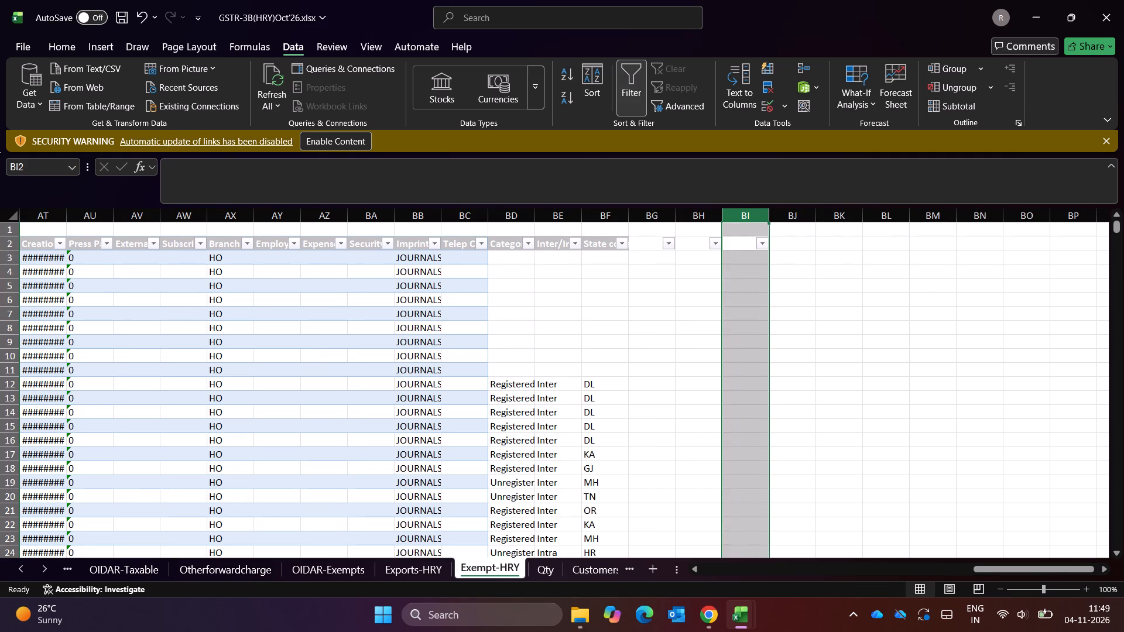
Reset the filter on Exempt-HRY's header row 2 so it ends at the State code column, BF.
{"action": "key", "text": "Up"}
{"action": "key", "text": "Down"}
{"action": "key", "text": "ctrl+shift+l"}
{"action": "key", "text": "ctrl+shift+l"}
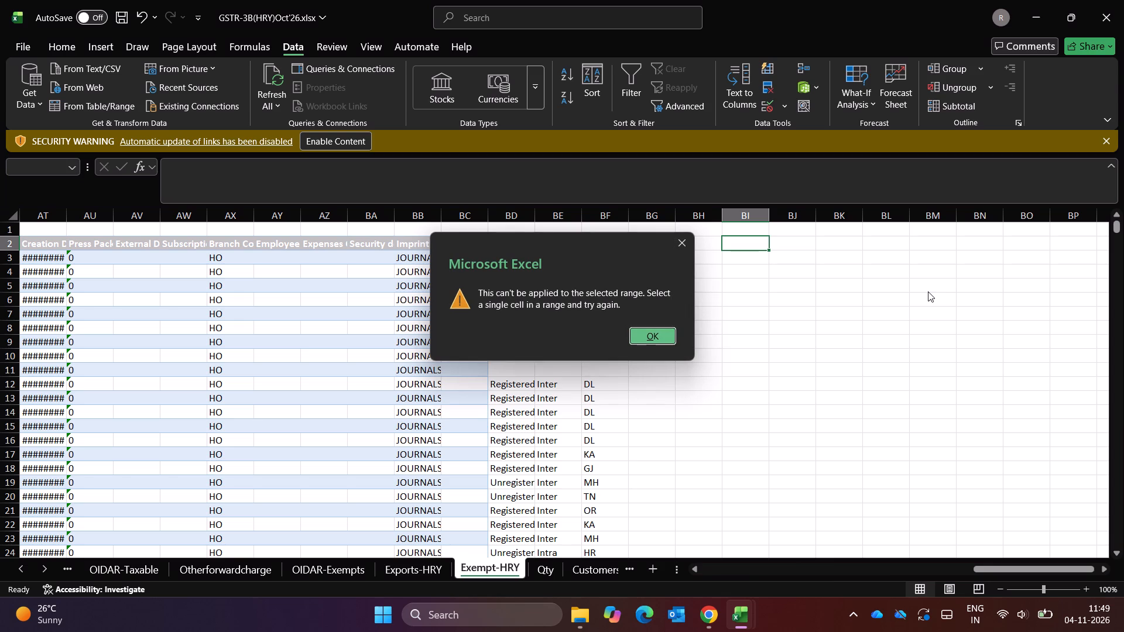
{"action": "key", "text": "Escape"}
{"action": "key", "text": "Left"}
{"action": "key", "text": "Left"}
{"action": "key", "text": "Left"}
{"action": "key", "text": "ctrl+shift+l"}
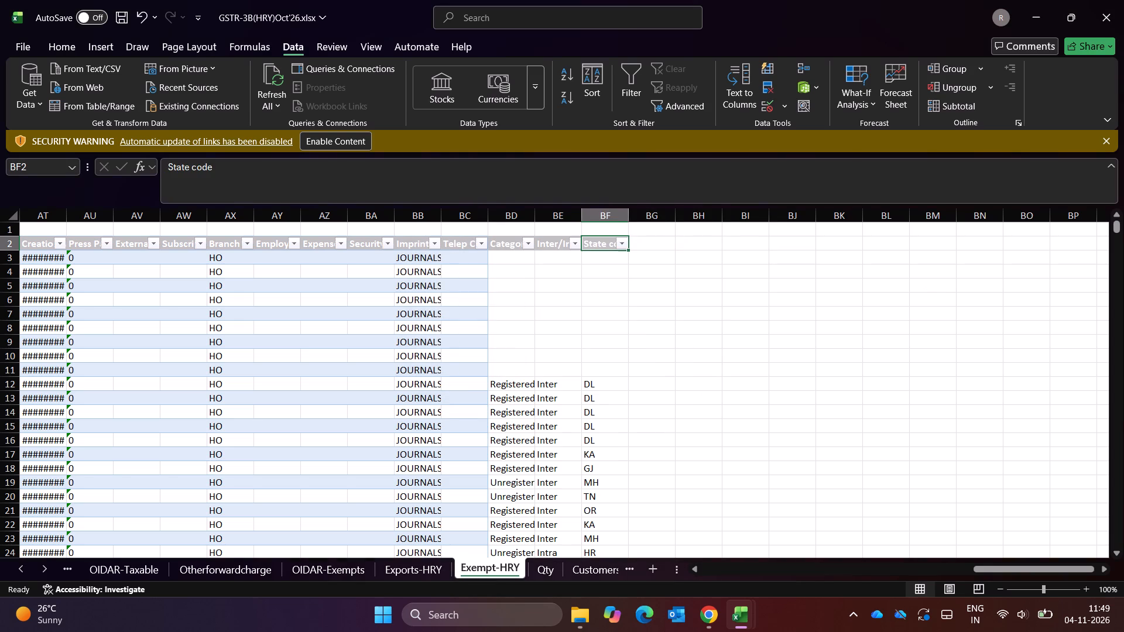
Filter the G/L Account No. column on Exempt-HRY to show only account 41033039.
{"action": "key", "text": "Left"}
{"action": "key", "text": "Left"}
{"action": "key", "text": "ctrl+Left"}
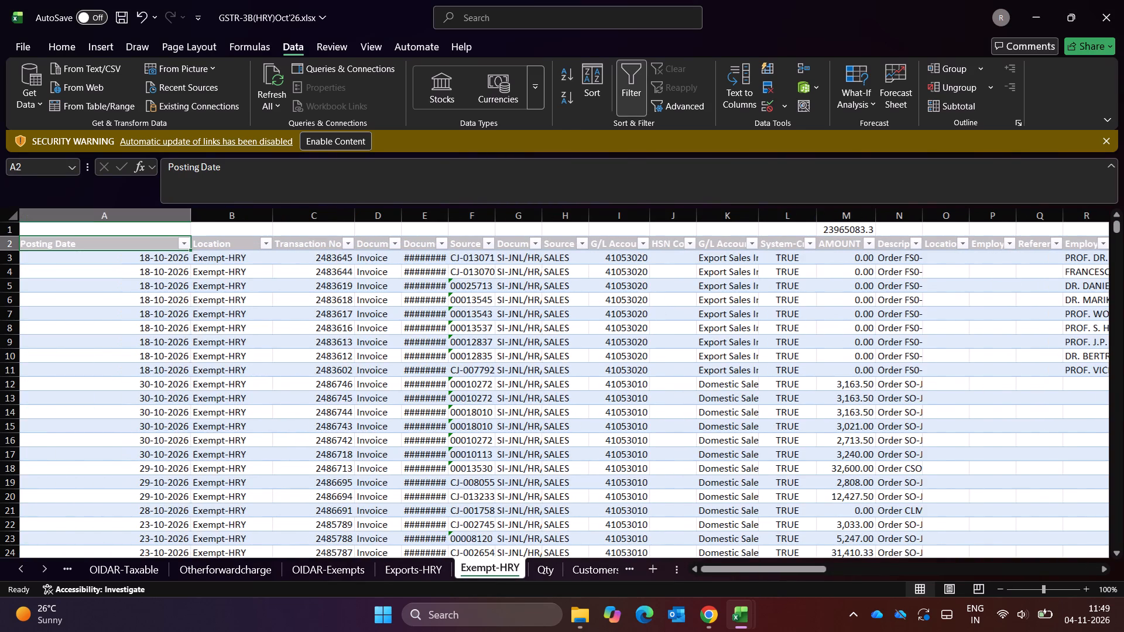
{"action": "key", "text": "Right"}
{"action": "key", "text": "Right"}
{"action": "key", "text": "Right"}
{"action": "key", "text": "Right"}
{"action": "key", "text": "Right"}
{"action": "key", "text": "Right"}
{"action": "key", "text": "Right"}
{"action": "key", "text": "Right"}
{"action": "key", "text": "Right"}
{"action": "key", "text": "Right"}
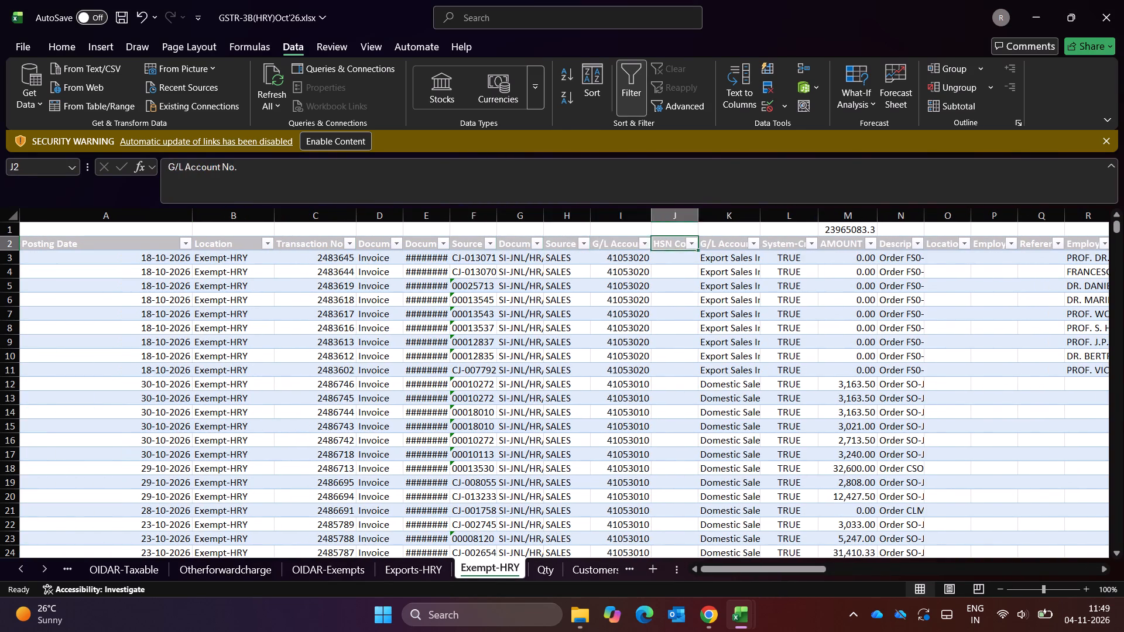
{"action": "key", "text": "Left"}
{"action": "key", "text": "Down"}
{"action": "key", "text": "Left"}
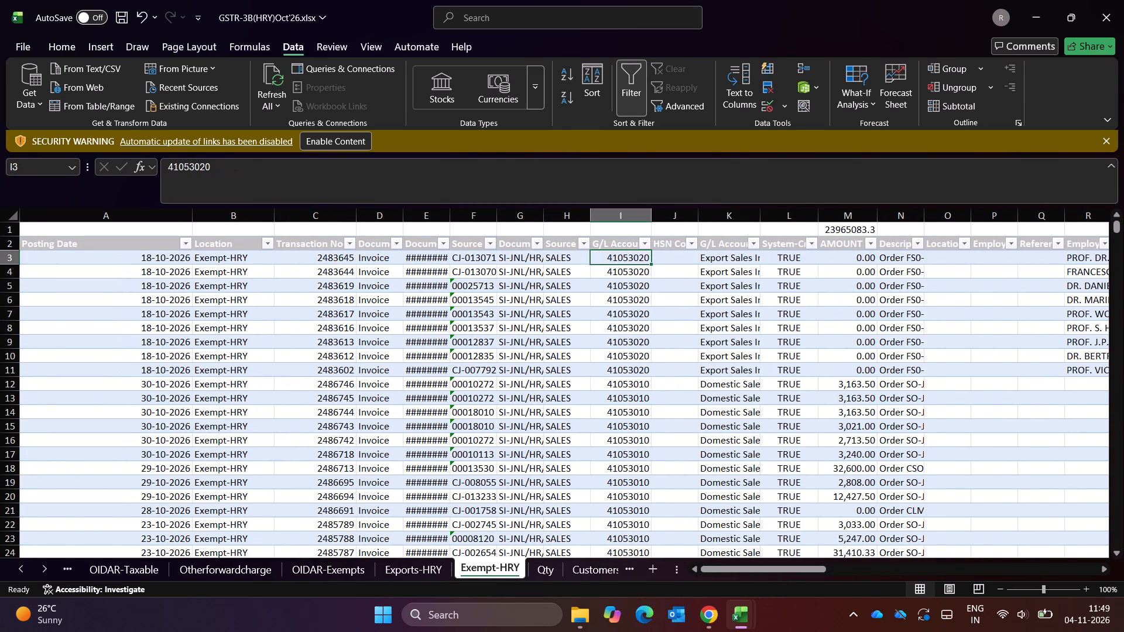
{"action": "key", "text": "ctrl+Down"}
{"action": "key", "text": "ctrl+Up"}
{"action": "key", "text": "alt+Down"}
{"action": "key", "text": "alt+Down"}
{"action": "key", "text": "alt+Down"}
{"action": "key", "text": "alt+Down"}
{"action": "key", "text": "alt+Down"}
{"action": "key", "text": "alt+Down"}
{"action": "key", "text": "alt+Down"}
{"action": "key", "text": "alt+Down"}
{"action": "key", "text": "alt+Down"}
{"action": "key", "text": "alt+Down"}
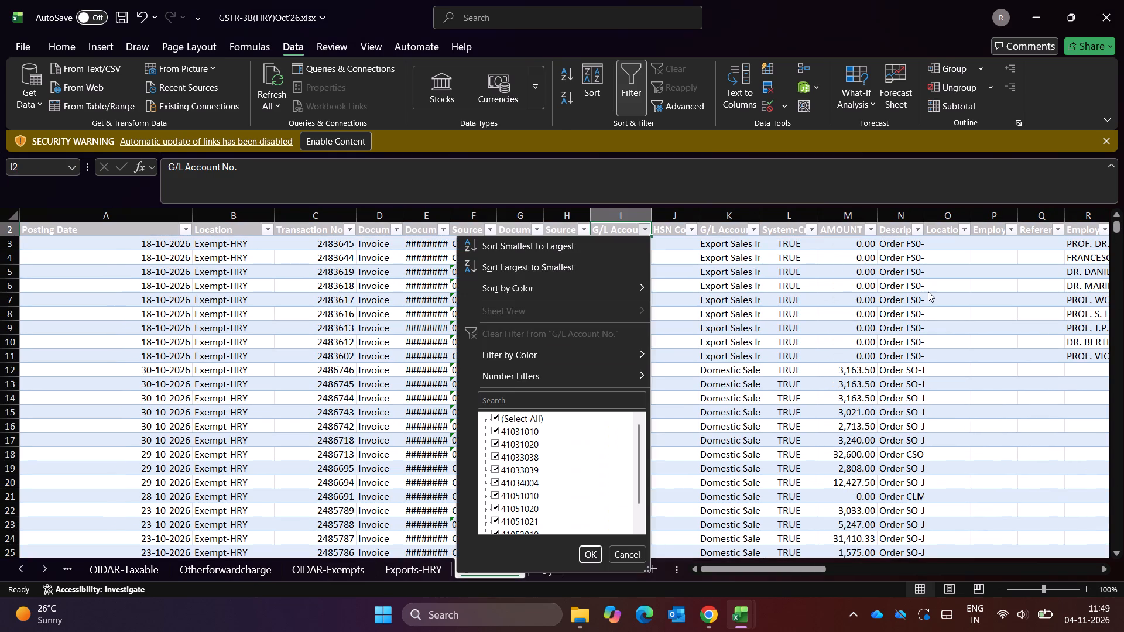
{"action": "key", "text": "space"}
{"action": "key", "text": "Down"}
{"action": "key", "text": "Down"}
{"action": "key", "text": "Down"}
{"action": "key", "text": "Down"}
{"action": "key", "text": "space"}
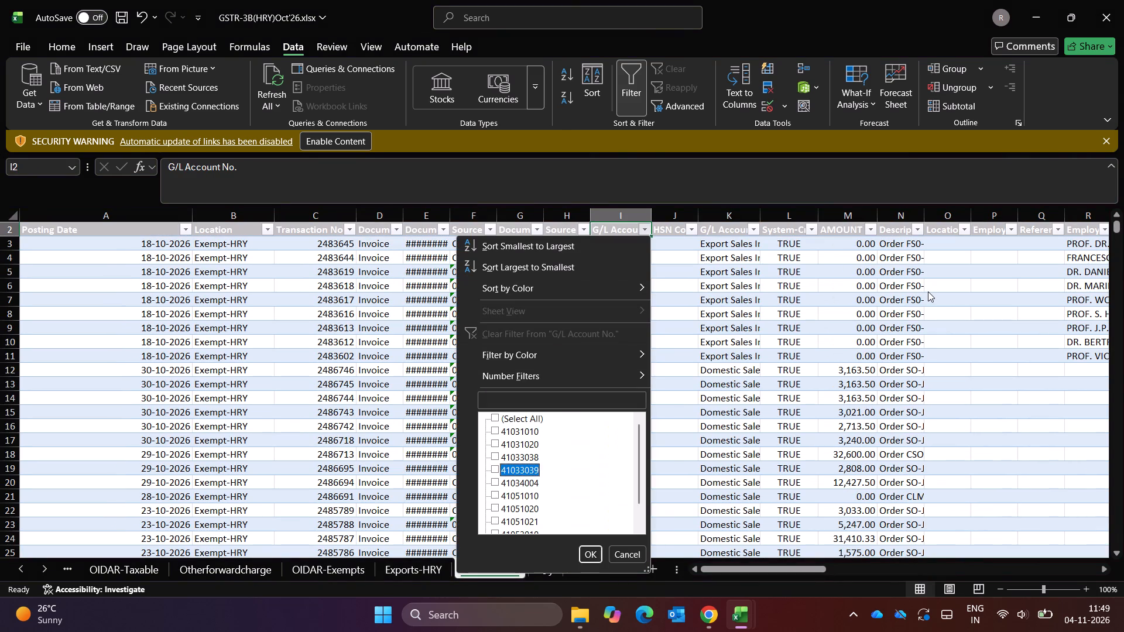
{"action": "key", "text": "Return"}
Copy G/L account number 41033039 from the last filtered row and search for it on Working Details.
{"action": "key", "text": "ctrl+Down"}
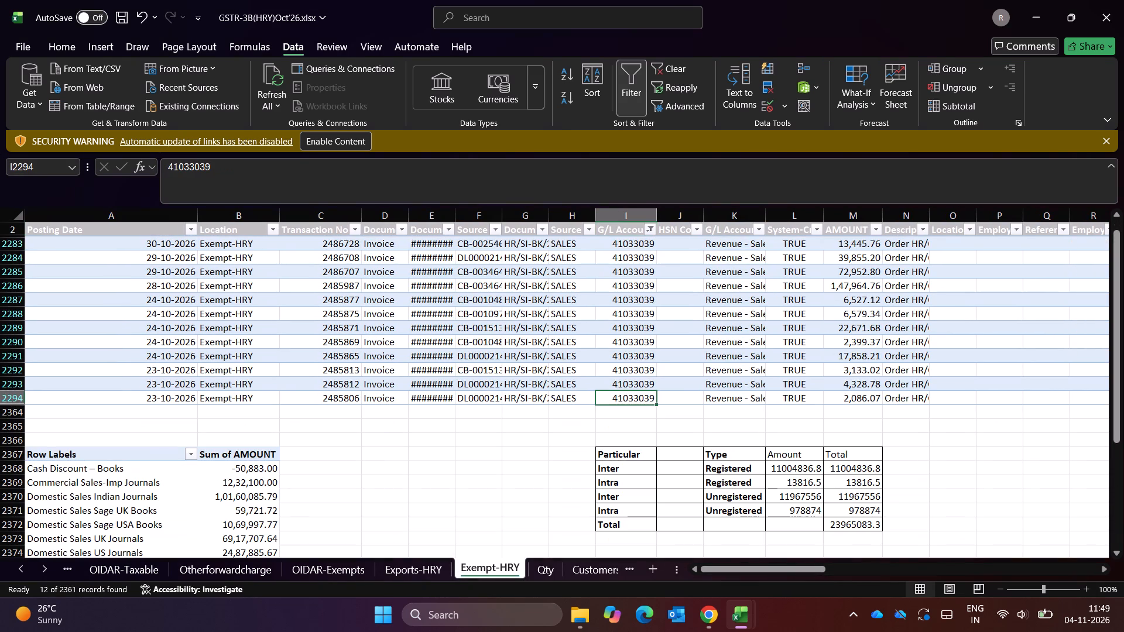
{"action": "key", "text": "ctrl+c"}
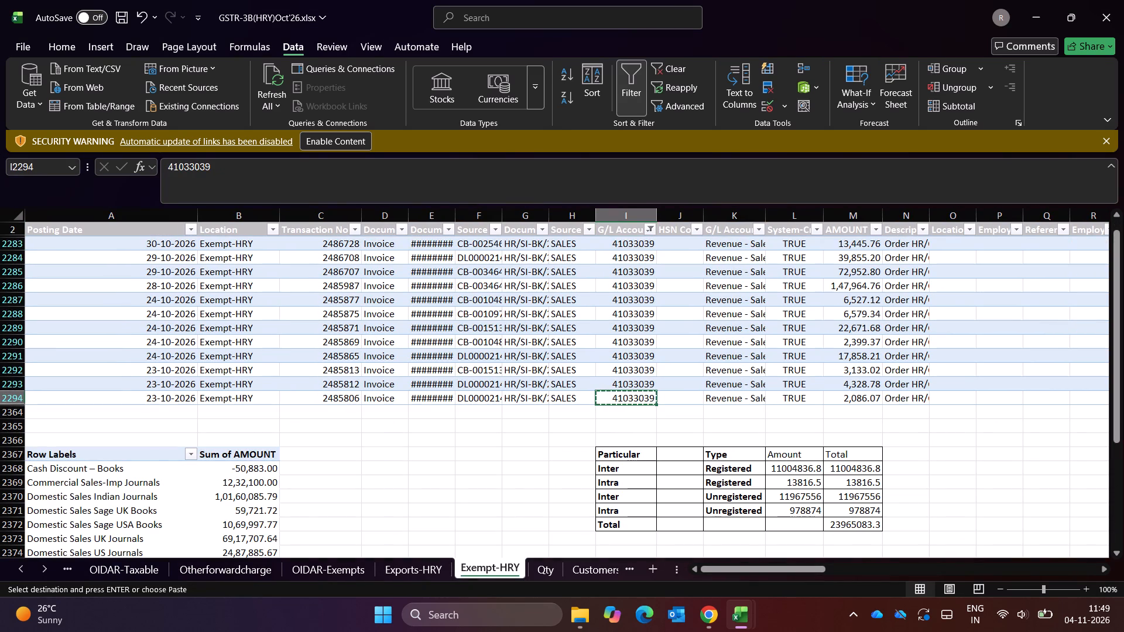
{"action": "key", "text": "ctrl+Page_Up"}
{"action": "key", "text": "ctrl+Page_Up"}
{"action": "key", "text": "ctrl+Page_Up"}
{"action": "key", "text": "ctrl+Page_Up"}
{"action": "key", "text": "ctrl+Page_Up"}
{"action": "key", "text": "ctrl+Page_Up"}
{"action": "key", "text": "ctrl+Page_Up"}
{"action": "key", "text": "ctrl+Page_Up"}
{"action": "key", "text": "ctrl+Page_Up"}
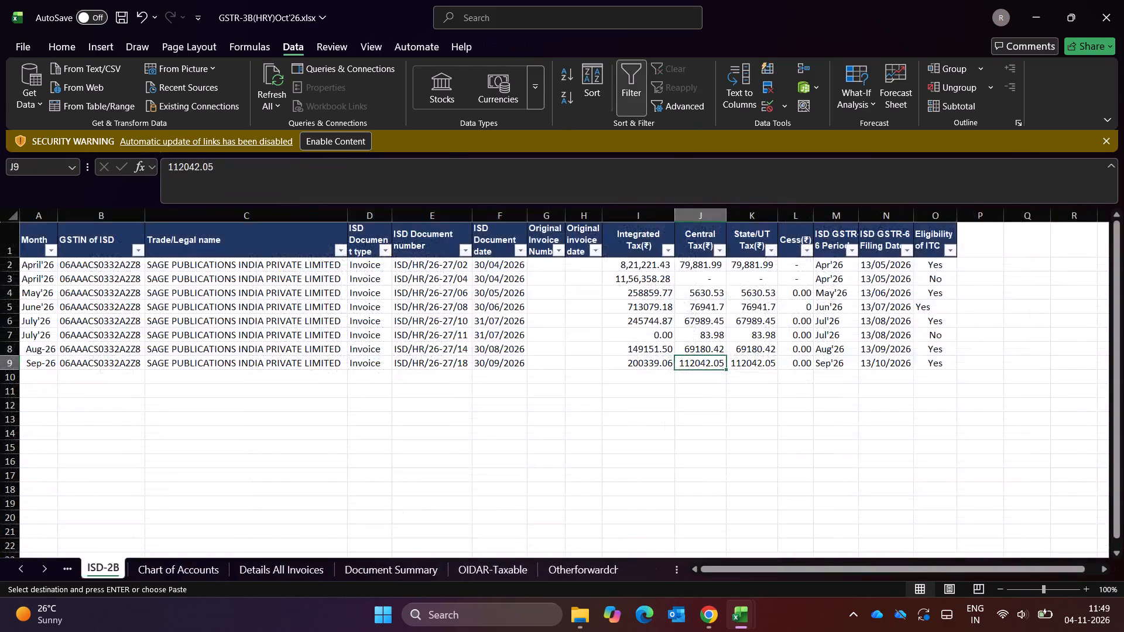
{"action": "key", "text": "ctrl+Page_Up"}
{"action": "key", "text": "ctrl+Page_Up"}
{"action": "key", "text": "ctrl+Page_Up"}
{"action": "key", "text": "ctrl+Page_Down"}
{"action": "key", "text": "ctrl+f"}
{"action": "key", "text": "ctrl+v"}
{"action": "key", "text": "Return"}
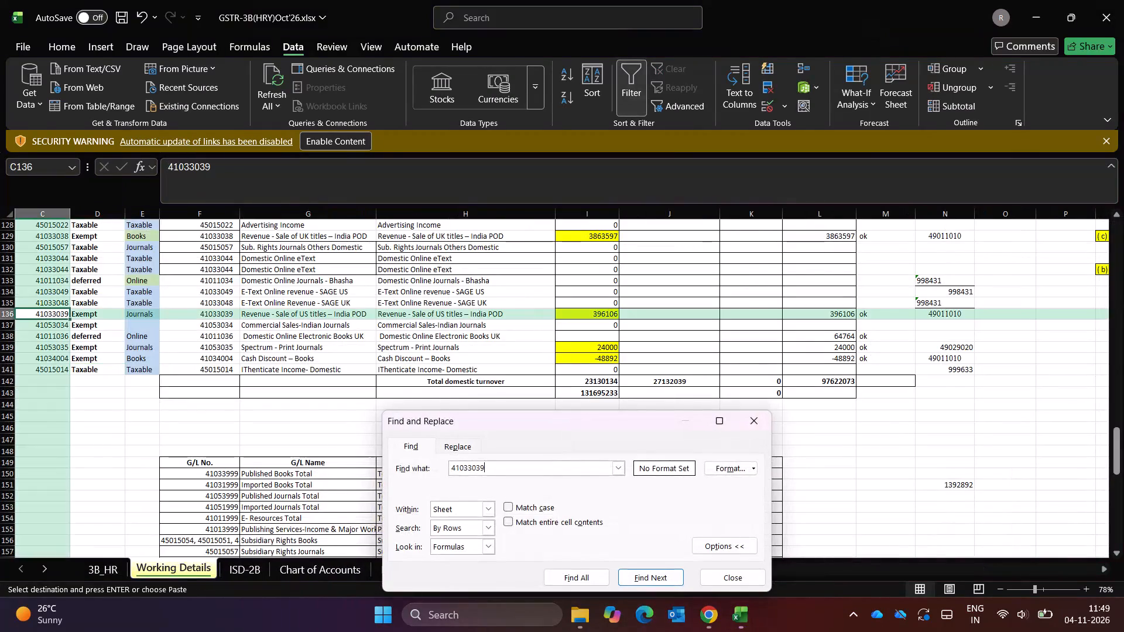
Examine the classification and account name for G/L account 41033039 in row 136 of Working Details.
{"action": "key", "text": "Escape"}
{"action": "key", "text": "Right"}
{"action": "key", "text": "Right"}
{"action": "key", "text": "Right"}
{"action": "key", "text": "Right"}
{"action": "key", "text": "Right"}
{"action": "key", "text": "Left"}
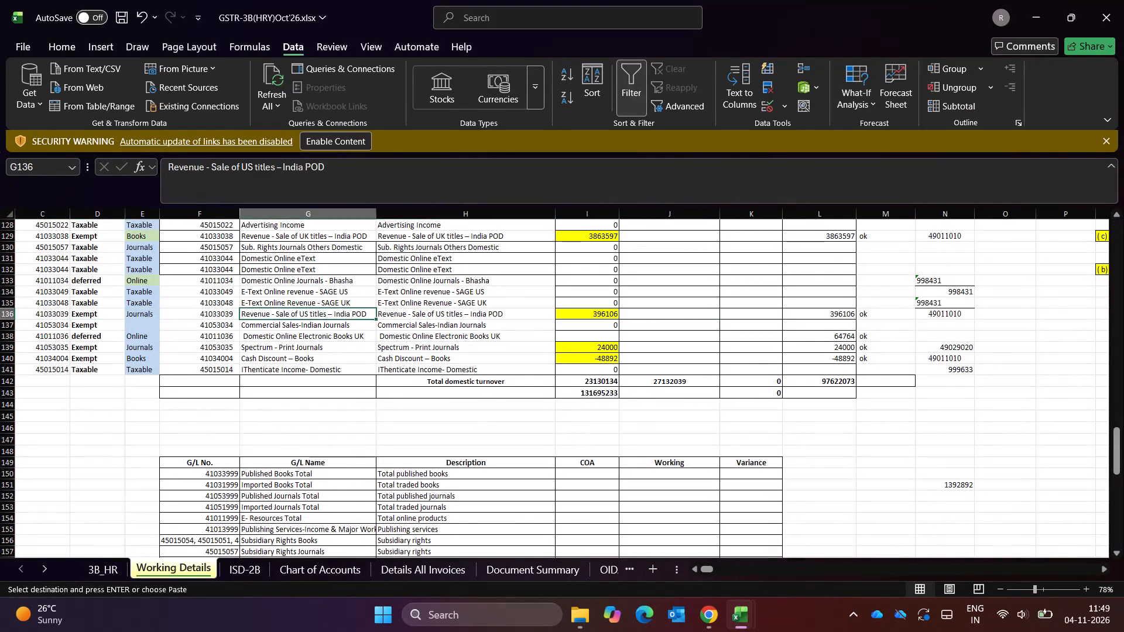
{"action": "key", "text": "Left"}
{"action": "key", "text": "Left"}
{"action": "key", "text": "Left"}
{"action": "key", "text": "Right"}
{"action": "key", "text": "Right"}
{"action": "key", "text": "Left"}
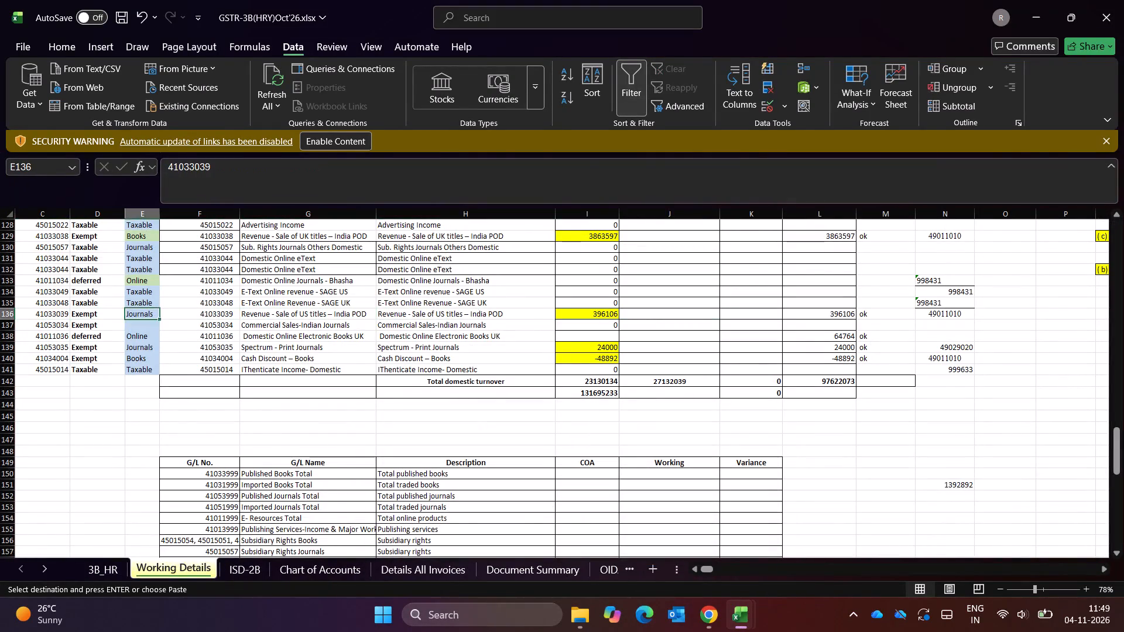
{"action": "key", "text": "Left"}
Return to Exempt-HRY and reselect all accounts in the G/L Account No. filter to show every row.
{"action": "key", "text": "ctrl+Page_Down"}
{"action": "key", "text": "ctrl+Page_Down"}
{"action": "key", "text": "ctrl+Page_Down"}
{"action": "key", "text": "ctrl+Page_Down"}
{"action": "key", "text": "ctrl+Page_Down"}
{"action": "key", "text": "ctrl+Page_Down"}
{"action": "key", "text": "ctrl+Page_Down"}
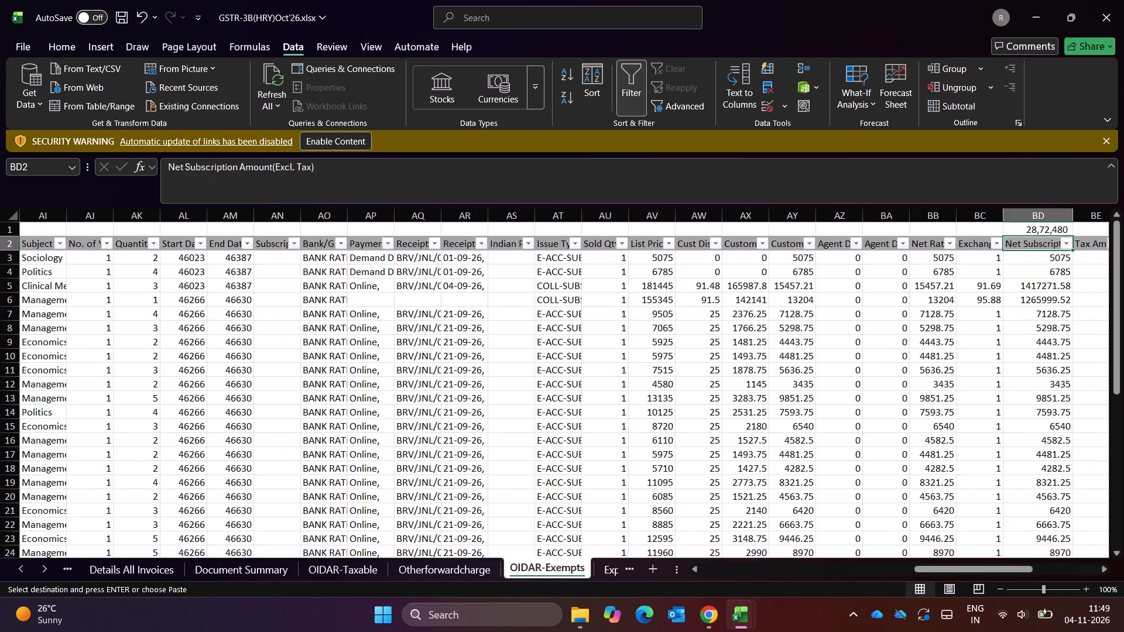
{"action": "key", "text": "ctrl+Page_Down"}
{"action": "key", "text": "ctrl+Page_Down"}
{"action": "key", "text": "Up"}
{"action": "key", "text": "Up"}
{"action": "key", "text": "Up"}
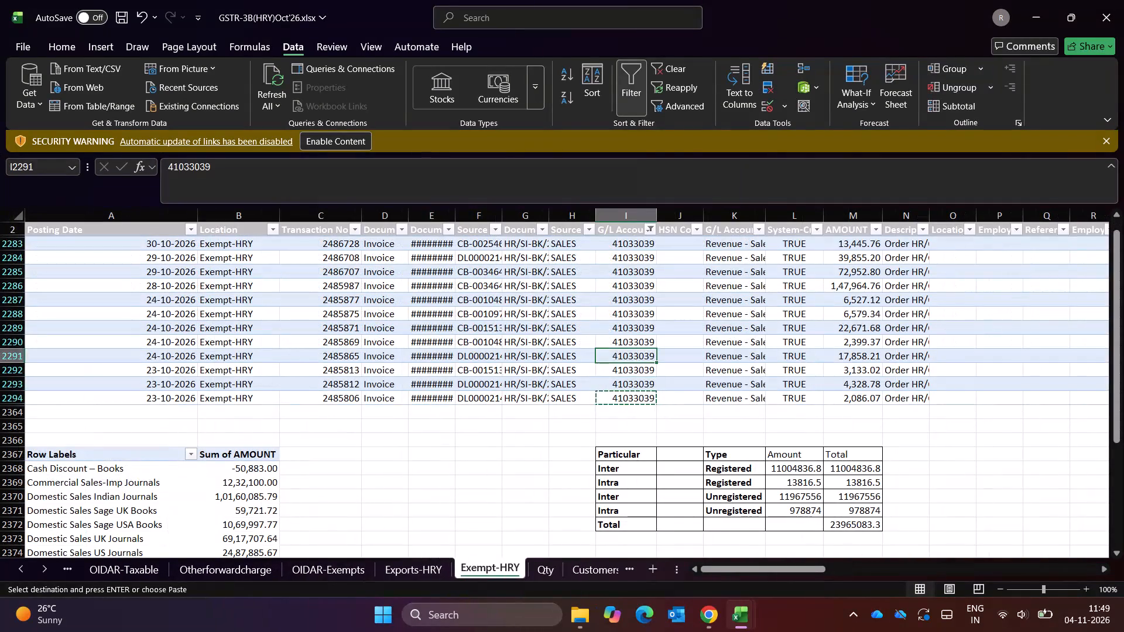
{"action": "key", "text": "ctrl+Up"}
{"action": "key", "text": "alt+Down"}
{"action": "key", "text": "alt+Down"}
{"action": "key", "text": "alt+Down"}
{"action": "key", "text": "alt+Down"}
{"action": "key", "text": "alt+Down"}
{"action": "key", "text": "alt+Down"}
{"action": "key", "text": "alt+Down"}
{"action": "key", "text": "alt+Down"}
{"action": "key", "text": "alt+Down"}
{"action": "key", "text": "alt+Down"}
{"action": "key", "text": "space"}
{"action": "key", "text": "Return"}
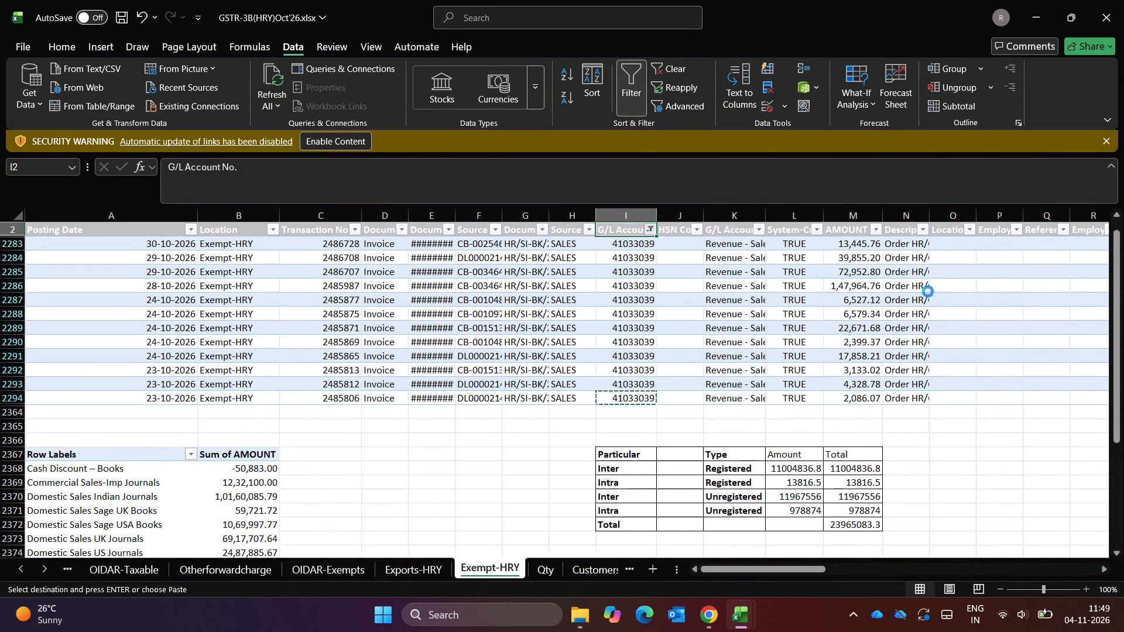
Start an XLOOKUP formula in BG3 on Exempt-HRY, using the G/L account number in I3 as lookup value.
{"action": "key", "text": "Up"}
{"action": "key", "text": "Up"}
{"action": "key", "text": "Right"}
{"action": "key", "text": "Down"}
{"action": "key", "text": "ctrl+Right"}
{"action": "key", "text": "Right"}
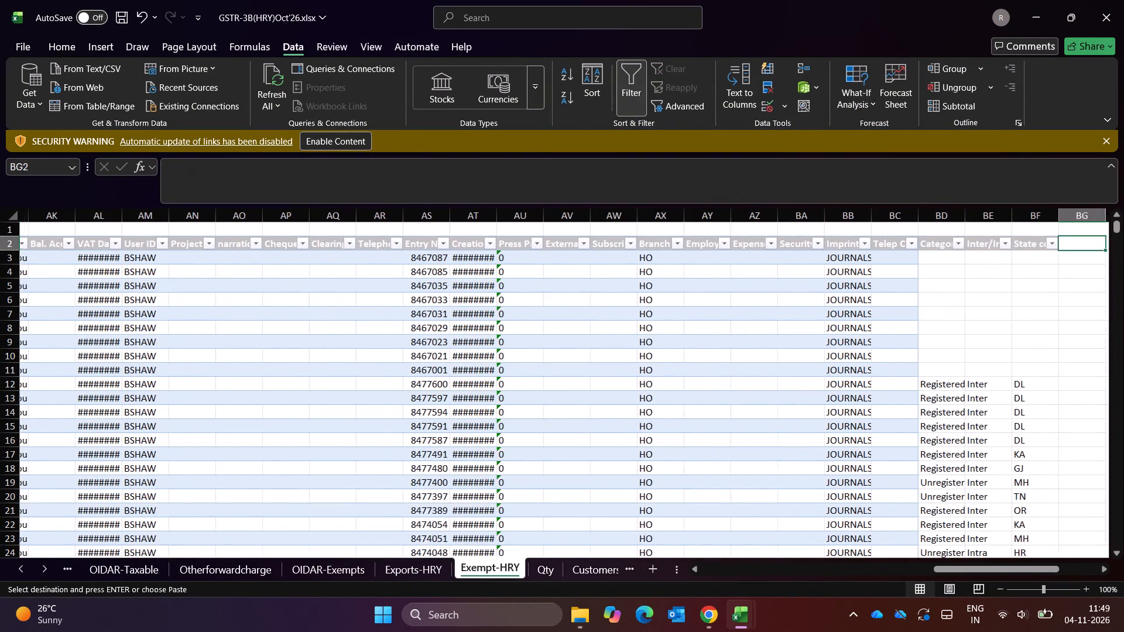
{"action": "key", "text": "Right"}
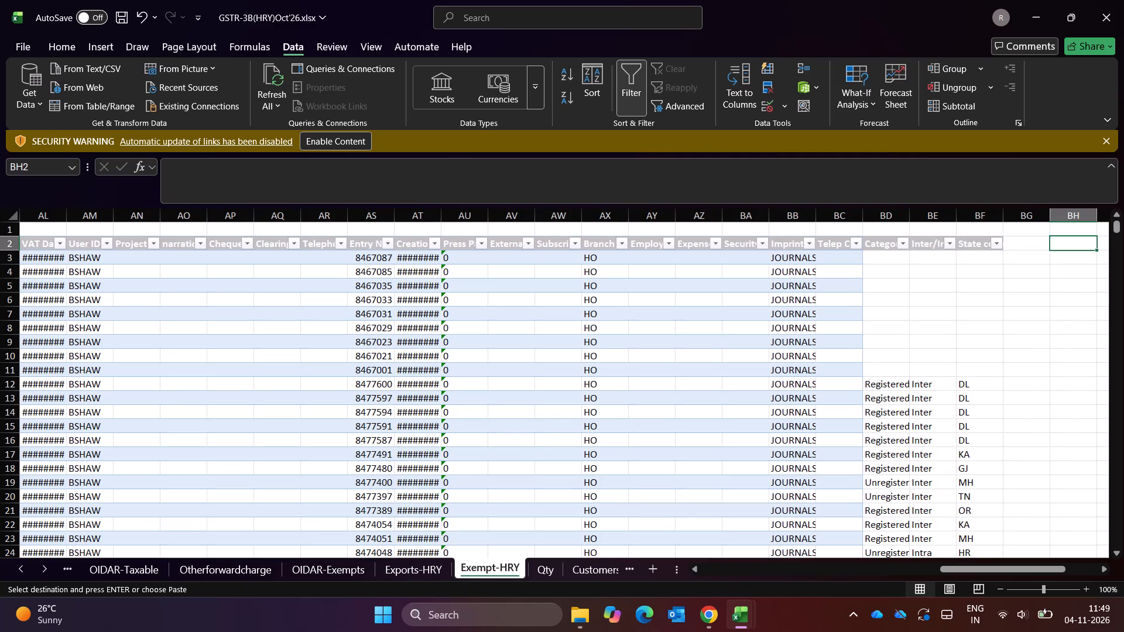
{"action": "key", "text": "Right"}
{"action": "key", "text": "Left"}
{"action": "key", "text": "Left"}
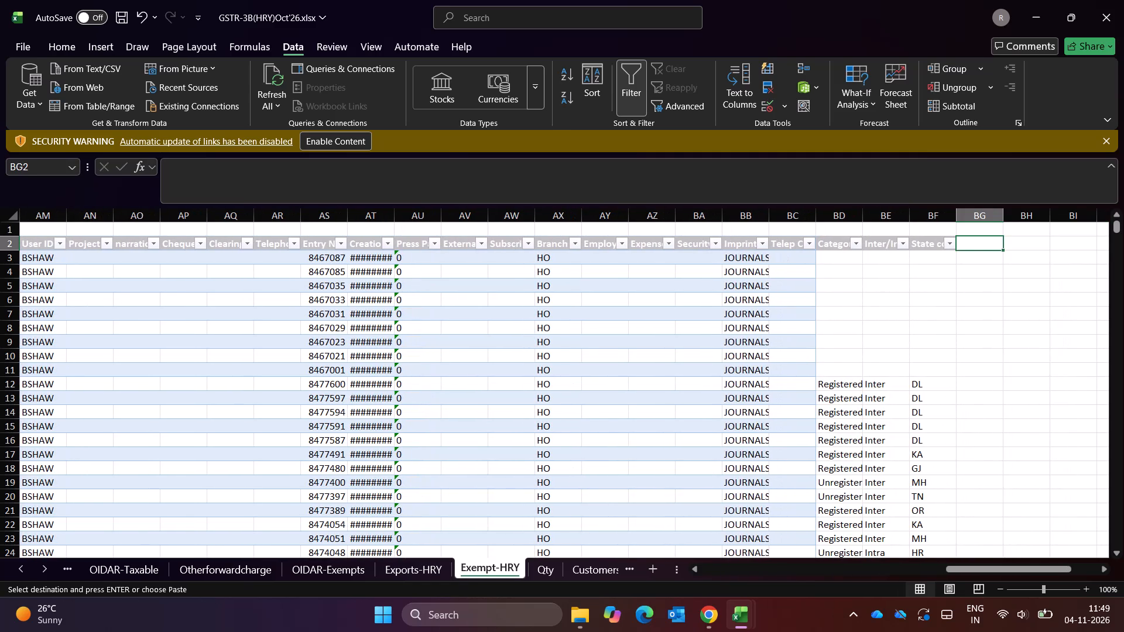
{"action": "key", "text": "Down"}
{"action": "type", "text": "=XLOO"}
{"action": "key", "text": "Tab"}
{"action": "key", "text": "Up"}
{"action": "key", "text": "ctrl+Left"}
{"action": "key", "text": "ctrl+Left"}
{"action": "key", "text": "ctrl+Left"}
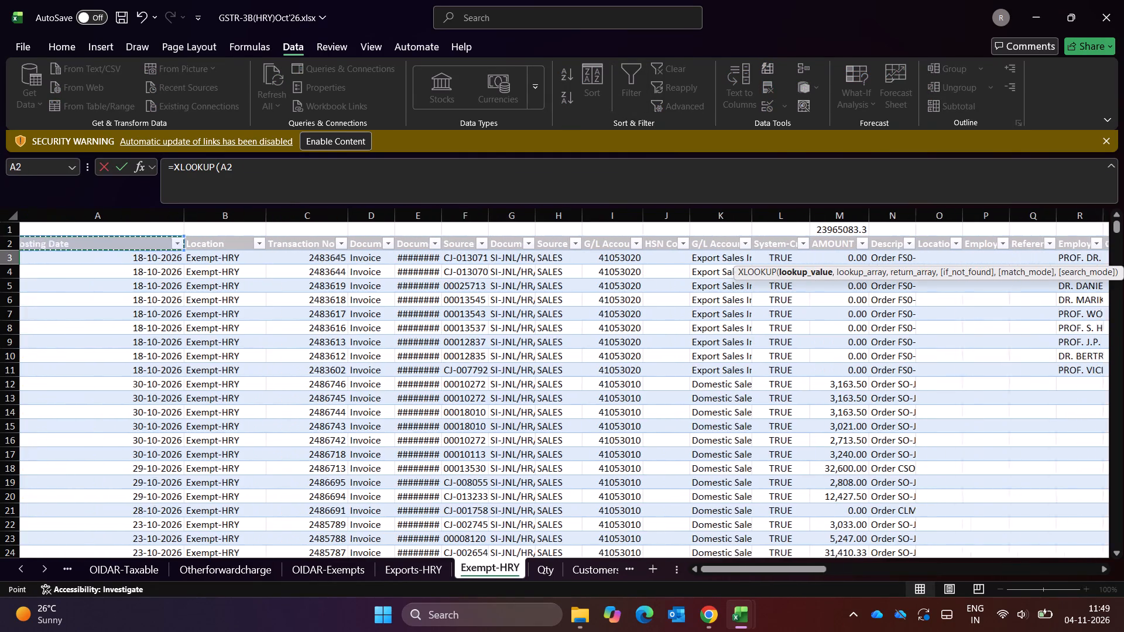
{"action": "key", "text": "ctrl+Left"}
{"action": "key", "text": "Right"}
{"action": "key", "text": "Right"}
{"action": "key", "text": "Right"}
{"action": "key", "text": "Right"}
{"action": "key", "text": "Right"}
{"action": "key", "text": "Right"}
{"action": "key", "text": "Right"}
{"action": "key", "text": "Right"}
{"action": "key", "text": "Down"}
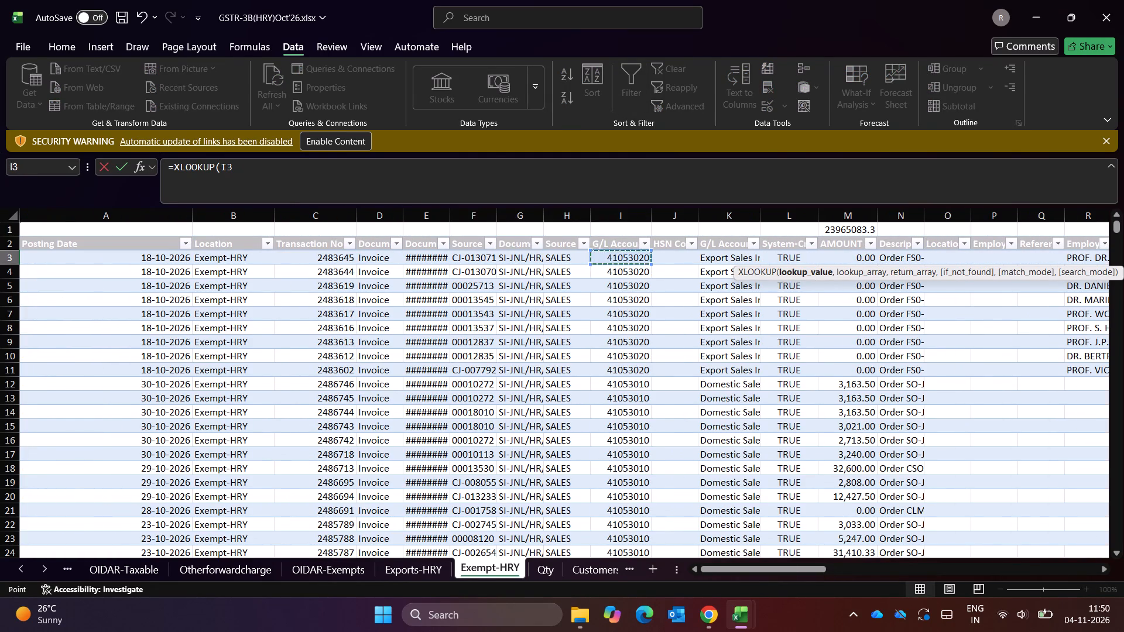
{"action": "key", "text": "comma"}
Set the XLOOKUP's lookup array to the Domestic Turnover account numbers C96:C141 on Working Details.
{"action": "key", "text": "ctrl+Page_Up"}
{"action": "key", "text": "ctrl+Page_Up"}
{"action": "key", "text": "ctrl+Page_Up"}
{"action": "key", "text": "ctrl+Page_Up"}
{"action": "key", "text": "ctrl+Page_Up"}
{"action": "key", "text": "ctrl+Page_Up"}
{"action": "key", "text": "ctrl+Page_Up"}
{"action": "key", "text": "ctrl+Page_Up"}
{"action": "key", "text": "ctrl+Page_Up"}
{"action": "key", "text": "ctrl+Page_Up"}
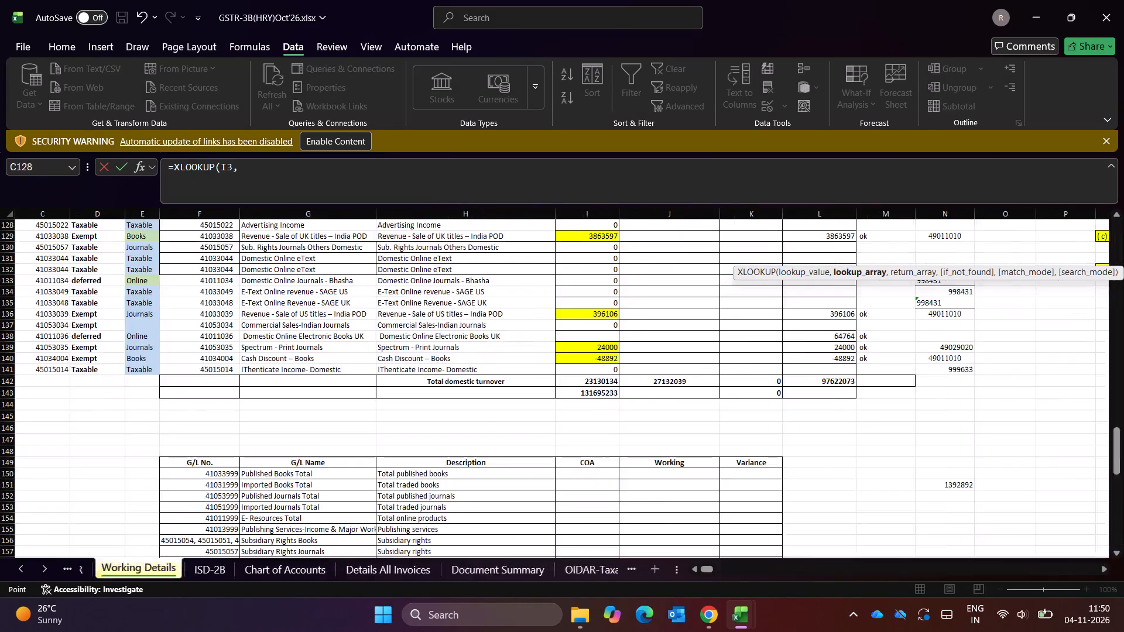
{"action": "key", "text": "ctrl+Page_Down"}
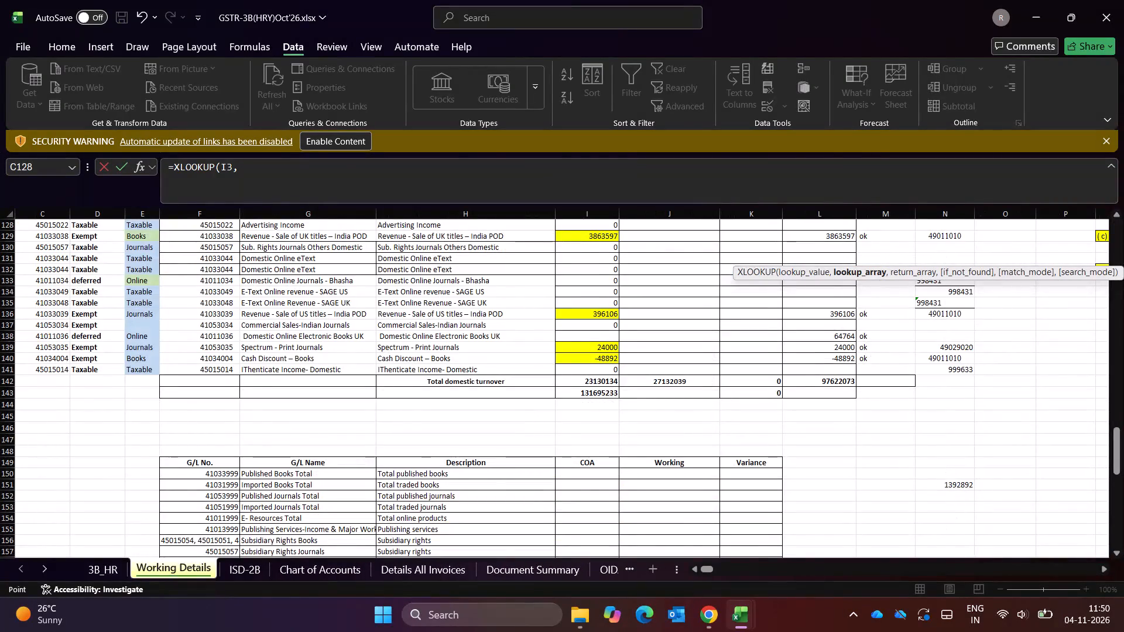
{"action": "left_click", "coordinate": [61, 317]}
{"action": "key", "text": "ctrl+Up"}
{"action": "key", "text": "Up"}
{"action": "key", "text": "Down"}
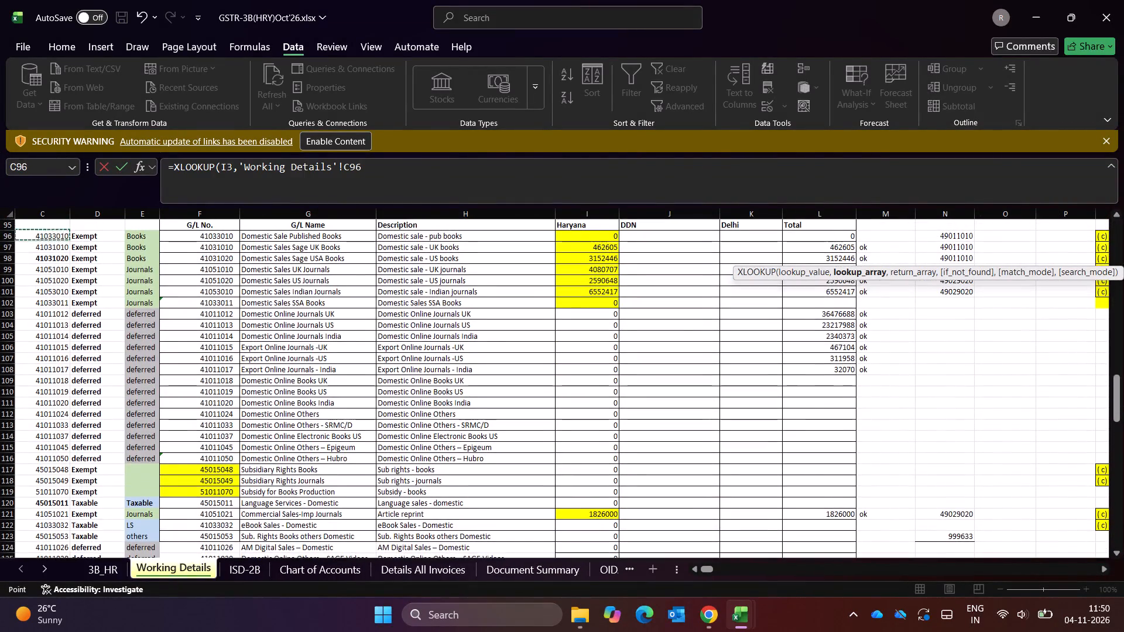
{"action": "key", "text": "Down"}
{"action": "key", "text": "Up"}
{"action": "key", "text": "Up"}
{"action": "key", "text": "Up"}
{"action": "key", "text": "Down"}
{"action": "key", "text": "Down"}
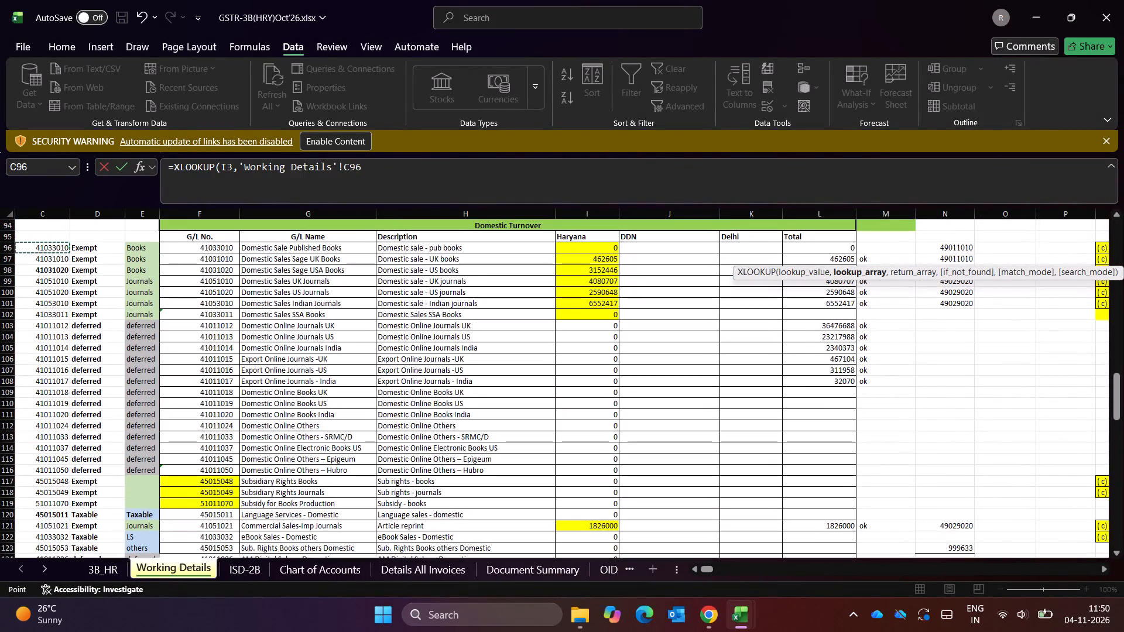
{"action": "key", "text": "ctrl+shift+Down"}
{"action": "key", "text": "comma"}
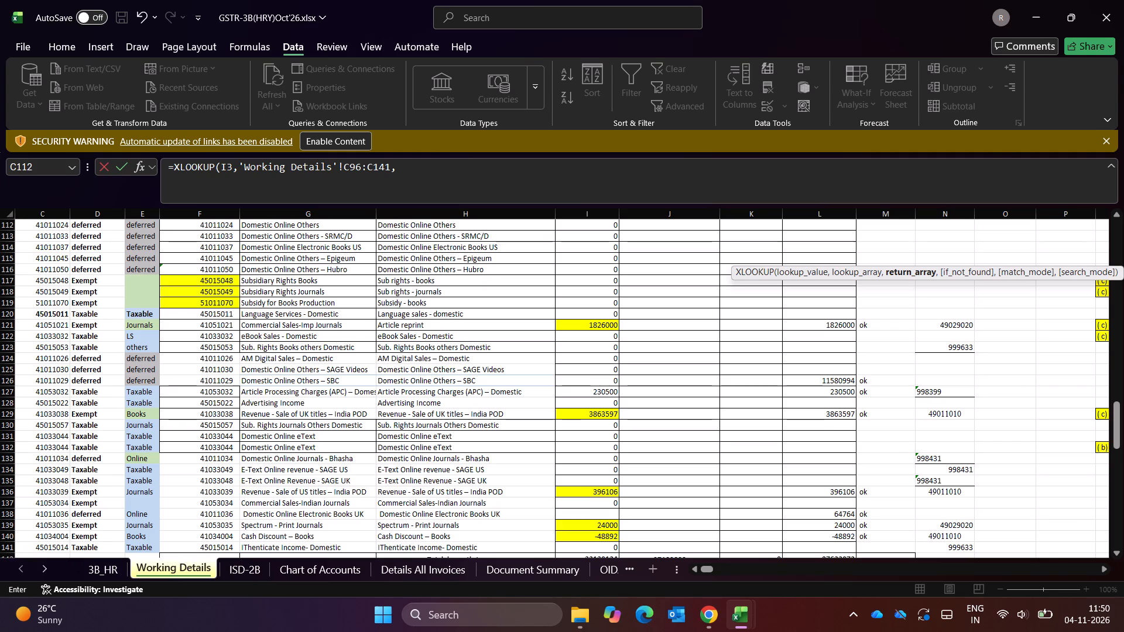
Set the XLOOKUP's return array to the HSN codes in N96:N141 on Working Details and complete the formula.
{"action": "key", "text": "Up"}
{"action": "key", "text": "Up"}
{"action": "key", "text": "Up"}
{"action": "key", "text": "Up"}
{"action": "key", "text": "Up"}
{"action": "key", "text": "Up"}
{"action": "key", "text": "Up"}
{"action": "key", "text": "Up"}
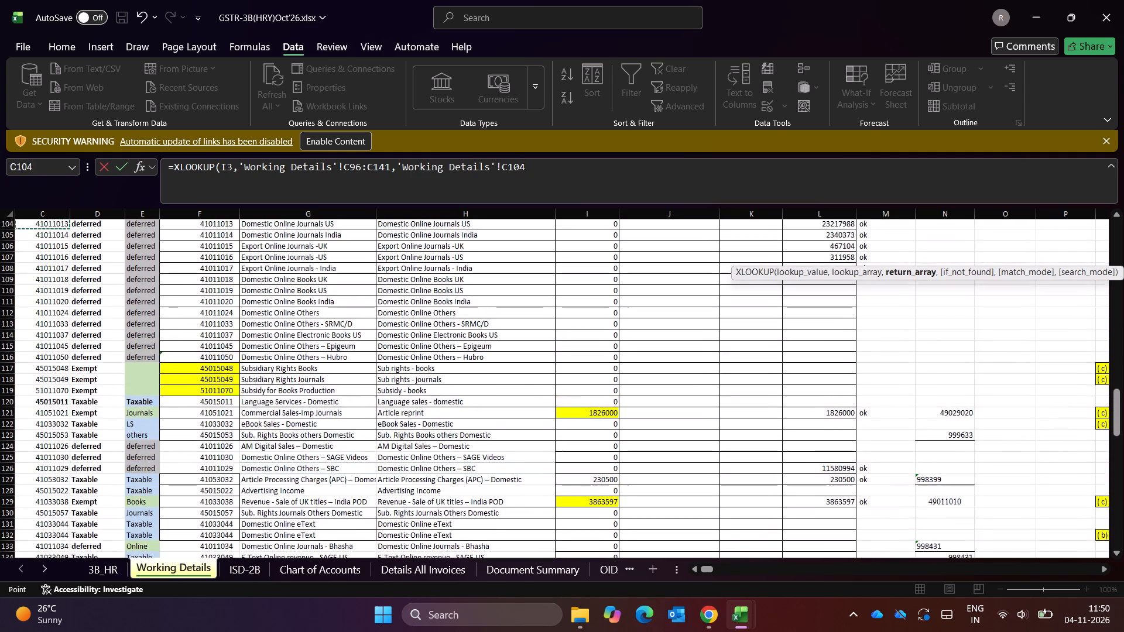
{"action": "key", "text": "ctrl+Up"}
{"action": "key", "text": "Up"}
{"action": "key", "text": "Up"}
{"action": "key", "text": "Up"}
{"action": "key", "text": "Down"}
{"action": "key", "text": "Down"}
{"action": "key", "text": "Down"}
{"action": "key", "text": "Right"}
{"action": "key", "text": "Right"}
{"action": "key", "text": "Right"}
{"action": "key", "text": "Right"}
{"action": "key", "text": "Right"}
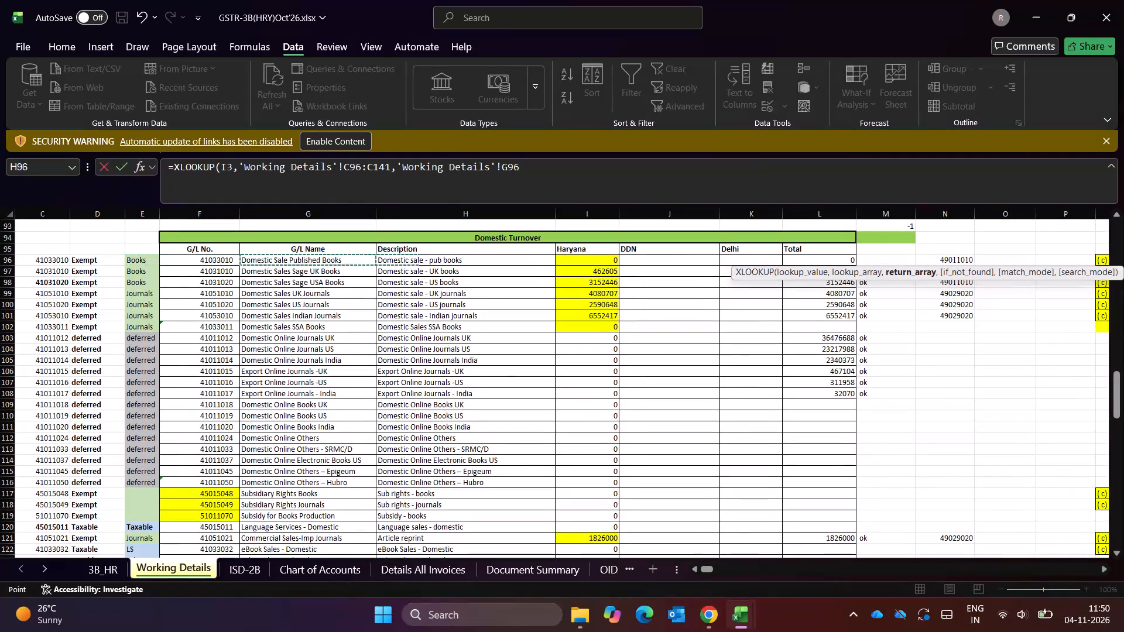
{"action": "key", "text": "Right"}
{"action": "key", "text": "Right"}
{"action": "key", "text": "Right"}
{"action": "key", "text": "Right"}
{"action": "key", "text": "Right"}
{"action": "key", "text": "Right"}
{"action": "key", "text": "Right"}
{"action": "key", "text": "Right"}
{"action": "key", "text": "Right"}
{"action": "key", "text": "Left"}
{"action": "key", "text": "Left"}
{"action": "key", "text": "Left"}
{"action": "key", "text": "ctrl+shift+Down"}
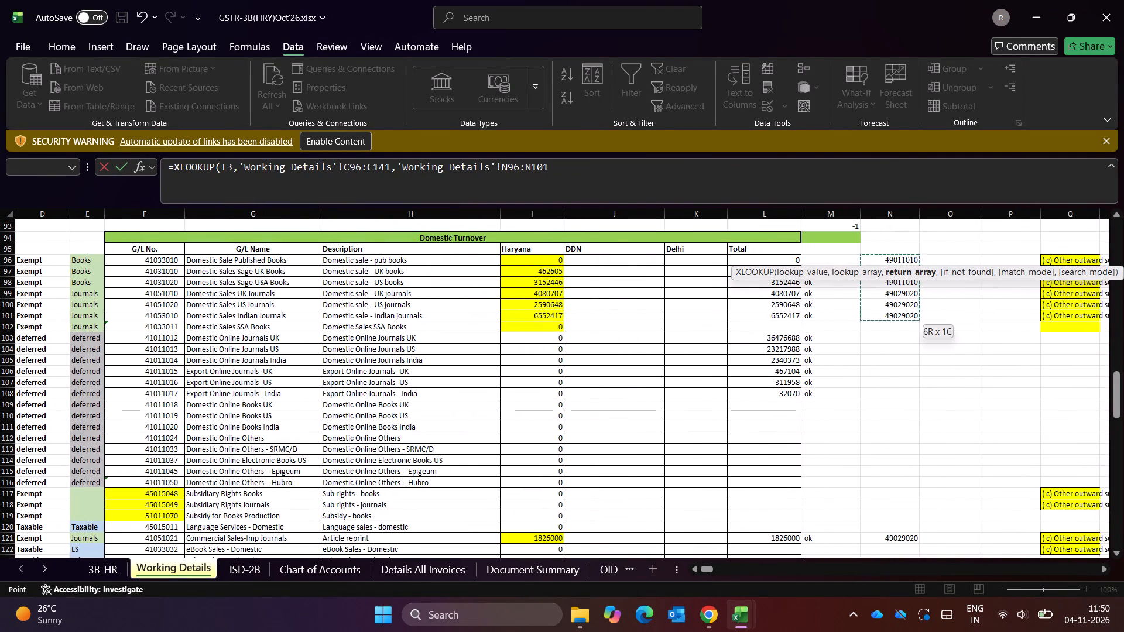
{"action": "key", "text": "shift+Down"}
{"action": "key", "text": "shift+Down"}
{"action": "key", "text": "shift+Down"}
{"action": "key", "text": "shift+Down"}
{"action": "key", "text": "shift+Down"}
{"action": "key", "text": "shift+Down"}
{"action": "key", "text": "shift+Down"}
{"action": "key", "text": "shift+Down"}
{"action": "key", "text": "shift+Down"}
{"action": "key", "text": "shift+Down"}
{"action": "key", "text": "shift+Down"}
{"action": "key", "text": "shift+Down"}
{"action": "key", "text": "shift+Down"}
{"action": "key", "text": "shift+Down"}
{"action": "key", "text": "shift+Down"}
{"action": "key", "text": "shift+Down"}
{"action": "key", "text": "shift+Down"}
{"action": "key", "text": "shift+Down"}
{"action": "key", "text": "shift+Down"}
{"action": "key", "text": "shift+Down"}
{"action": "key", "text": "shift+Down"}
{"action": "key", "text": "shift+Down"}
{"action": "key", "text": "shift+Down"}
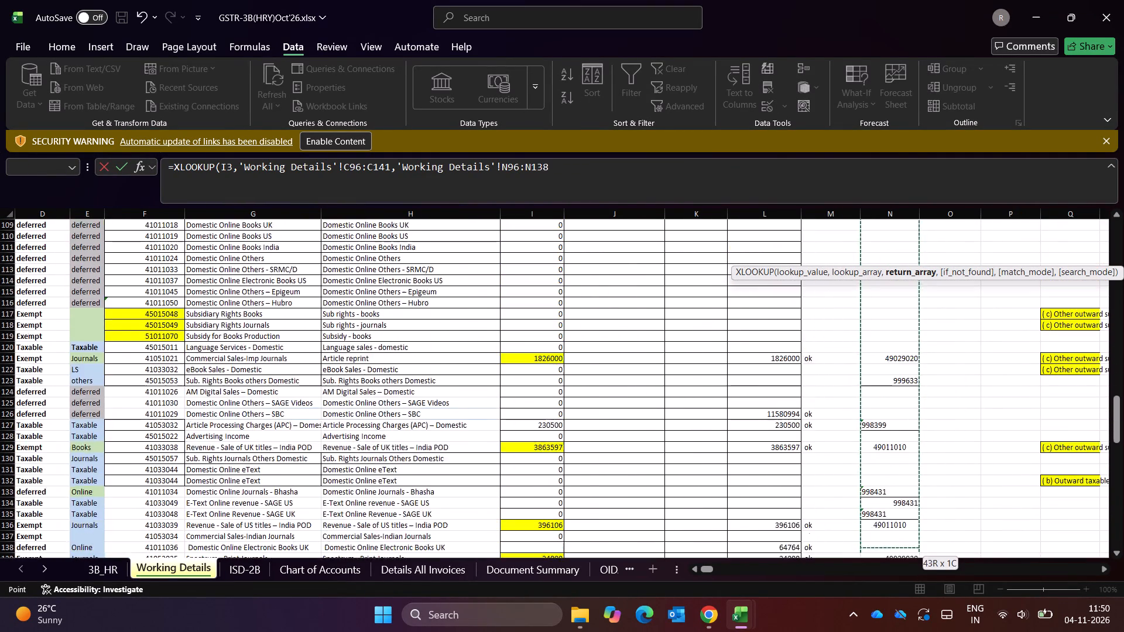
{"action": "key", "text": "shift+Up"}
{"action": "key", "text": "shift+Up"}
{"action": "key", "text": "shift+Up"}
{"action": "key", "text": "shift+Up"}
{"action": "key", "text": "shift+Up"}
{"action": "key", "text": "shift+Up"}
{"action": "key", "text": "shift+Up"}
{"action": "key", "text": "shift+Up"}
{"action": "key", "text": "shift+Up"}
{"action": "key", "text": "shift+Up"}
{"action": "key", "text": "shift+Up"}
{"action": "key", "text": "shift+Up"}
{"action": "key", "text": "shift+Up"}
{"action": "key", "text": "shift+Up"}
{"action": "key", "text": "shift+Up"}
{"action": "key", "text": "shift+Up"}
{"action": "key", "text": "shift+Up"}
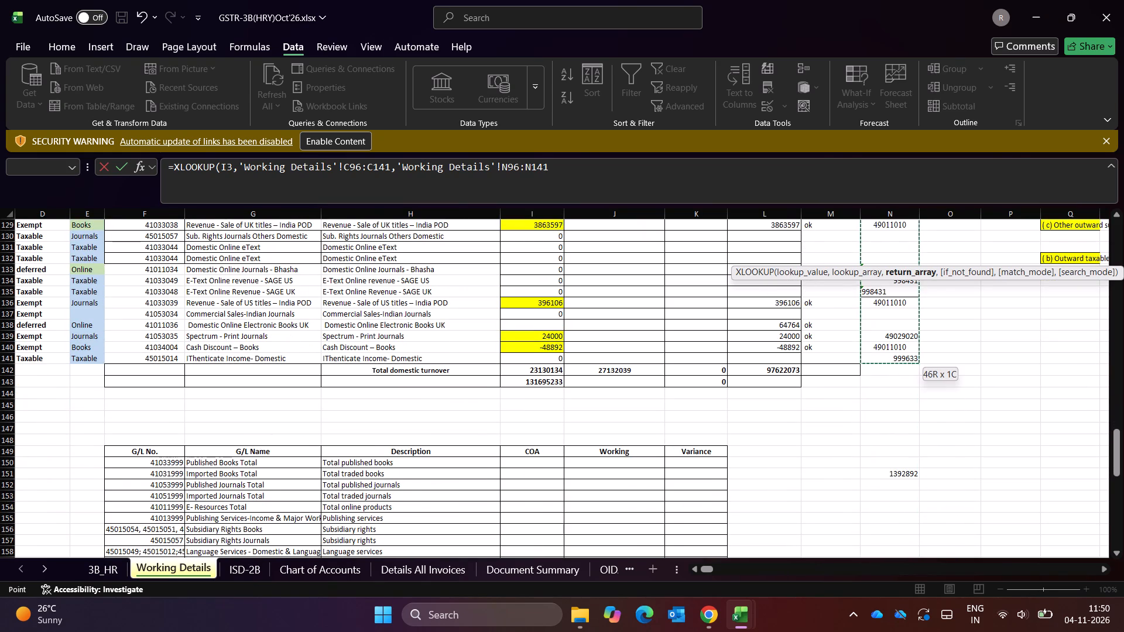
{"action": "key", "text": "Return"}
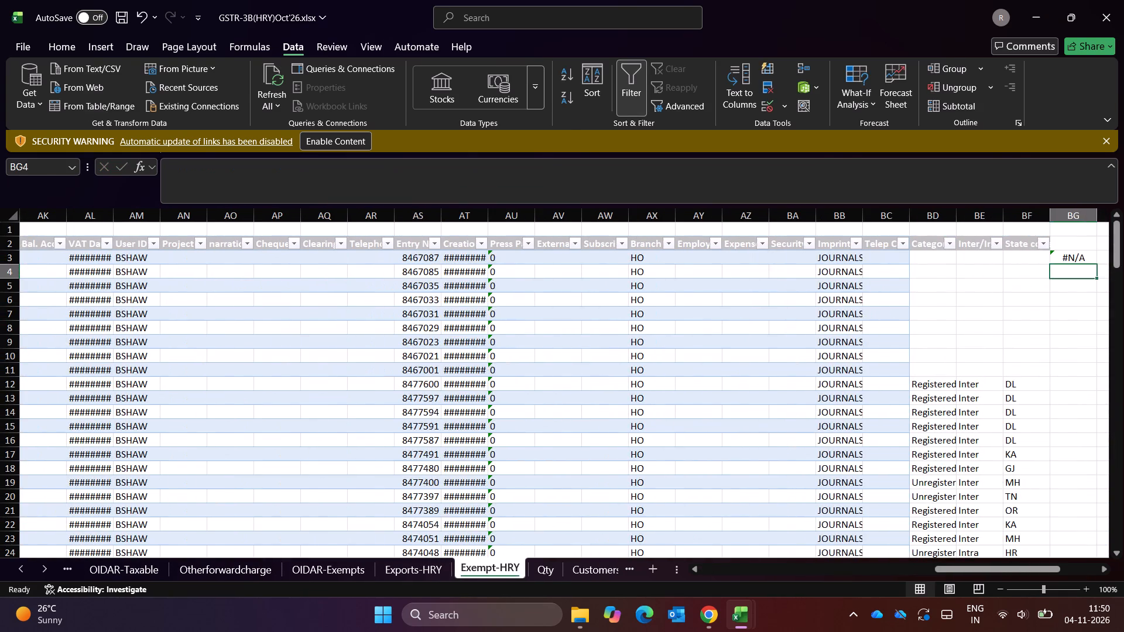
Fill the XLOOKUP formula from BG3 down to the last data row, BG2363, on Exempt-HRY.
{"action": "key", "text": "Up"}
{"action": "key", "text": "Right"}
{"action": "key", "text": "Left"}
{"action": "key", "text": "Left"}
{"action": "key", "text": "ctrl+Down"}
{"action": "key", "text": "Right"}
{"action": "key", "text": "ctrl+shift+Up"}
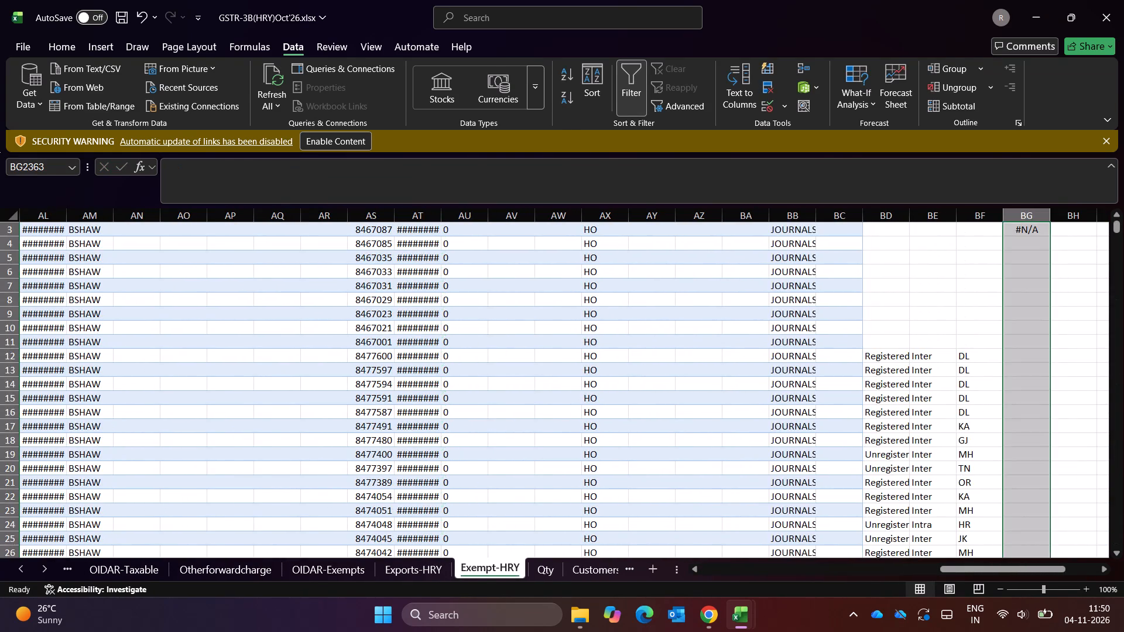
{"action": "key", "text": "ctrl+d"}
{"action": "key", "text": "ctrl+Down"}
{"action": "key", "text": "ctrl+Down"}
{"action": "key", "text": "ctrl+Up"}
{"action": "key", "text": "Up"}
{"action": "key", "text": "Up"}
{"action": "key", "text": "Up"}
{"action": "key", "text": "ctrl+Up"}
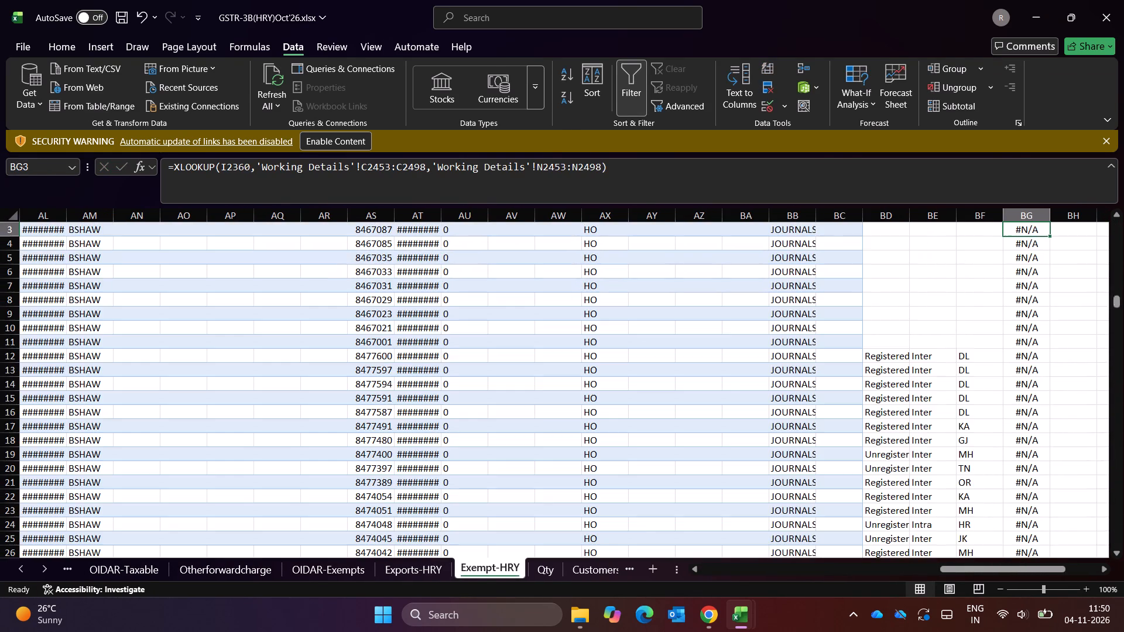
Reapply the row 2 header filters on Exempt-HRY so they include column BG, and check that column's filter list.
{"action": "key", "text": "Up"}
{"action": "key", "text": "Up"}
{"action": "key", "text": "Down"}
{"action": "key", "text": "ctrl+shift+l"}
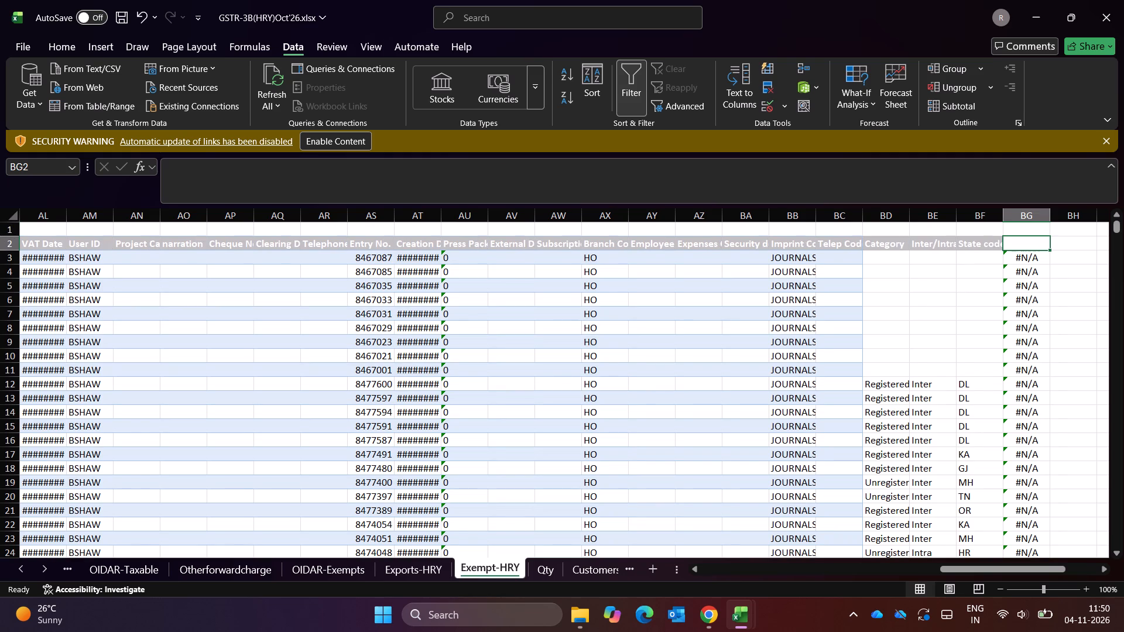
{"action": "key", "text": "ctrl+shift+l"}
{"action": "key", "text": "alt+Down"}
{"action": "key", "text": "Escape"}
{"action": "key", "text": "Down"}
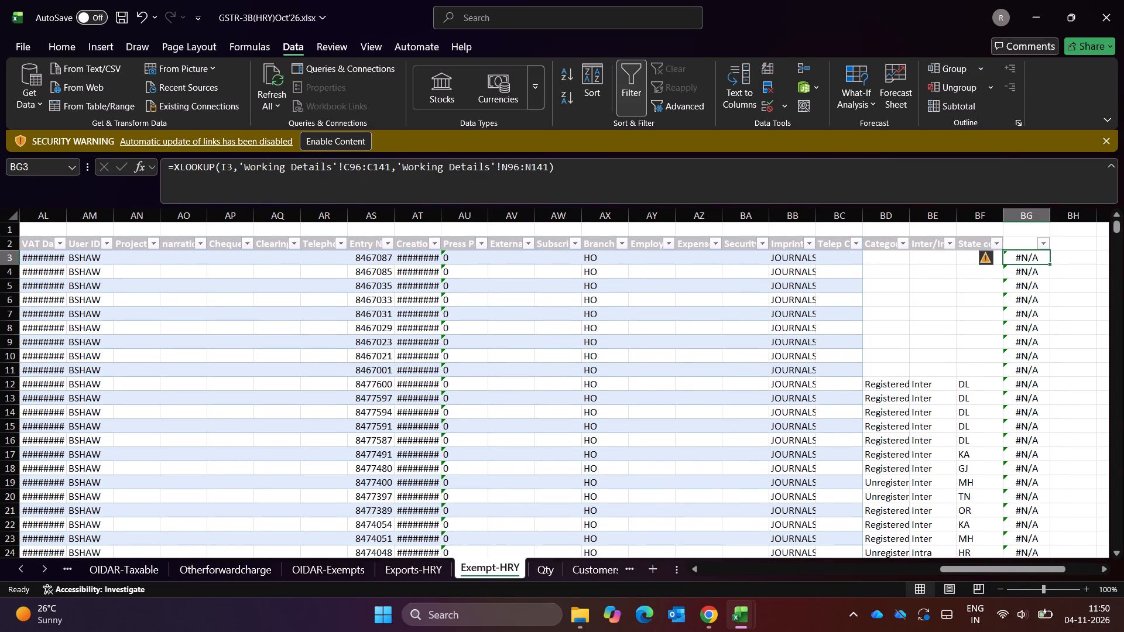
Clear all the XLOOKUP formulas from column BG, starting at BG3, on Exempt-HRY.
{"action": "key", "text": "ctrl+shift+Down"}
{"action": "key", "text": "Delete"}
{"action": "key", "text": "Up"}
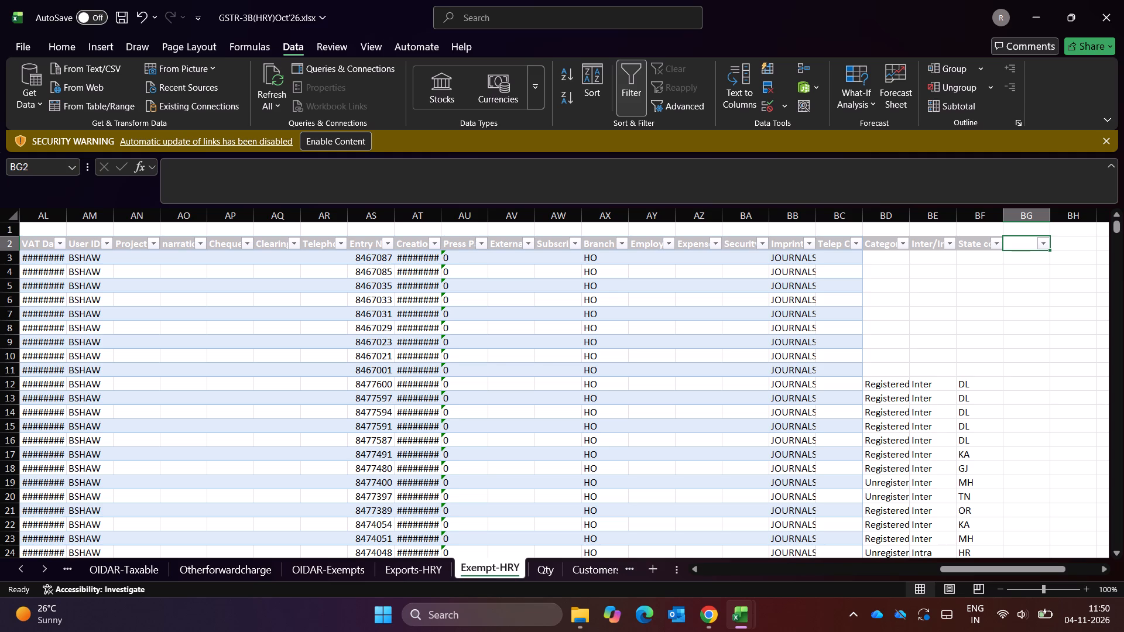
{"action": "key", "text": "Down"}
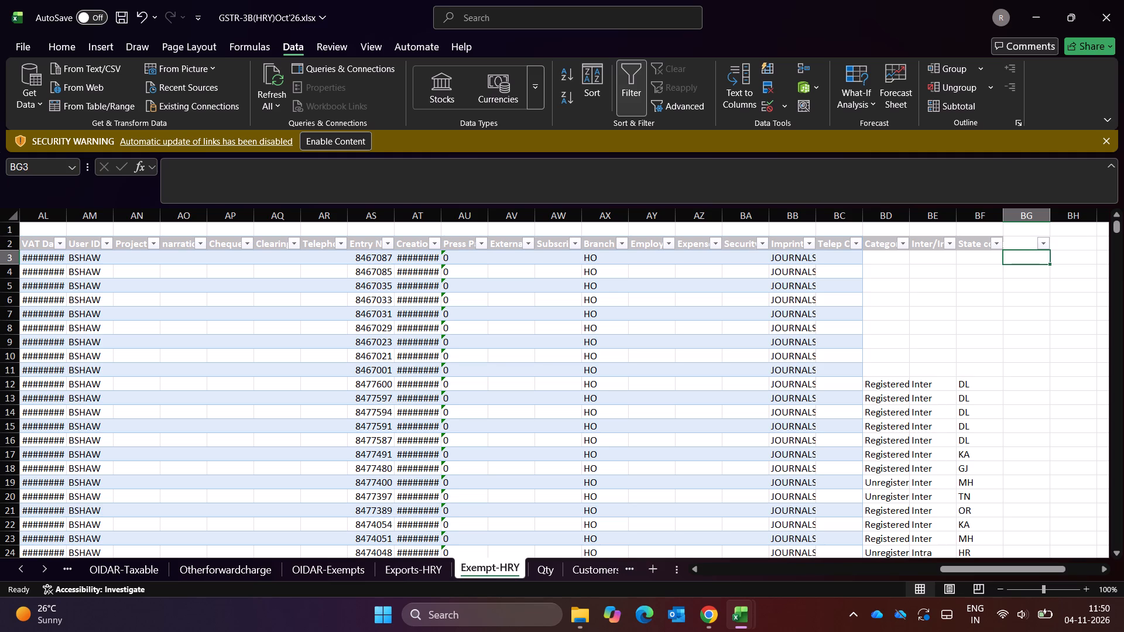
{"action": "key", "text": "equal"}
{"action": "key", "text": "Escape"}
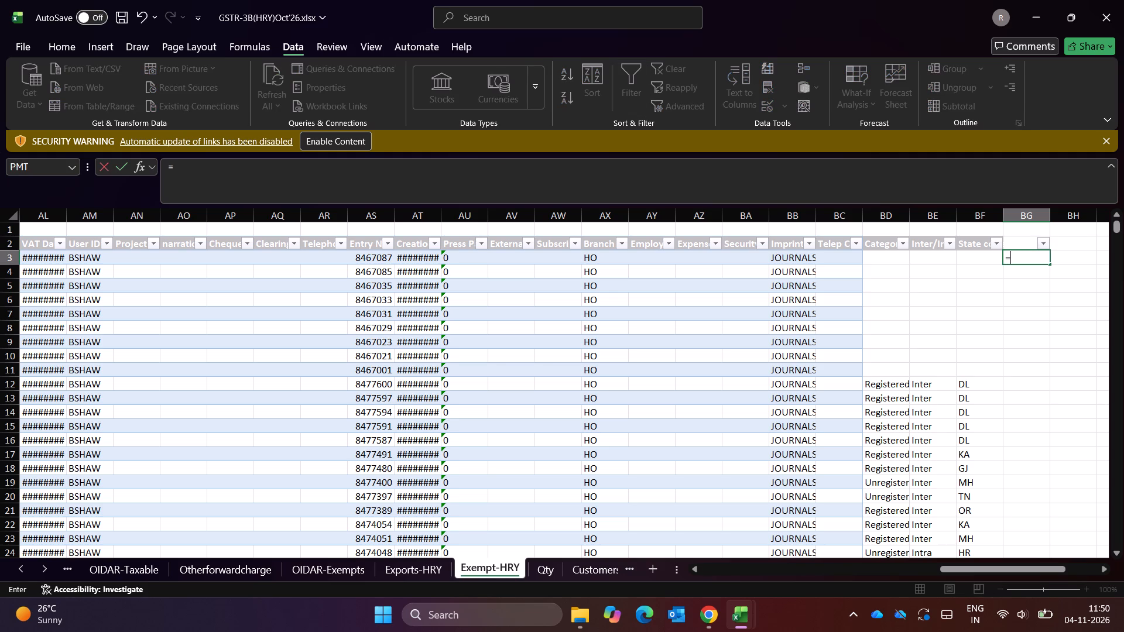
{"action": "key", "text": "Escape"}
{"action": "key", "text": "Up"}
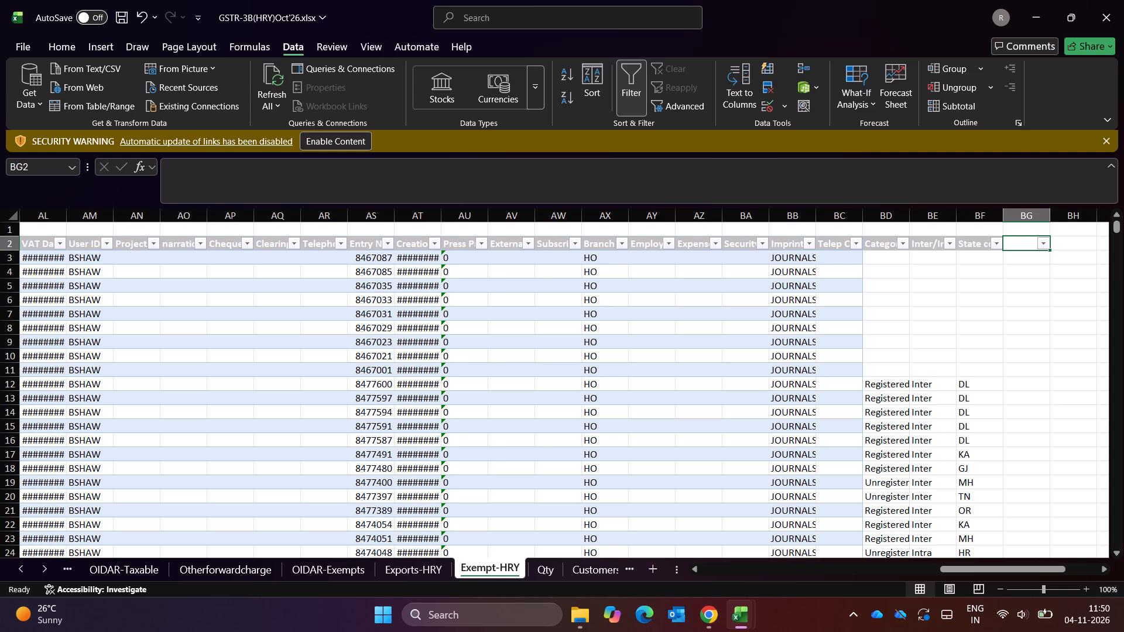
Copy all the G/L account numbers in I3:I2363 on Exempt-HRY.
{"action": "key", "text": "ctrl+Left"}
{"action": "key", "text": "ctrl+Left"}
{"action": "key", "text": "Right"}
{"action": "key", "text": "Right"}
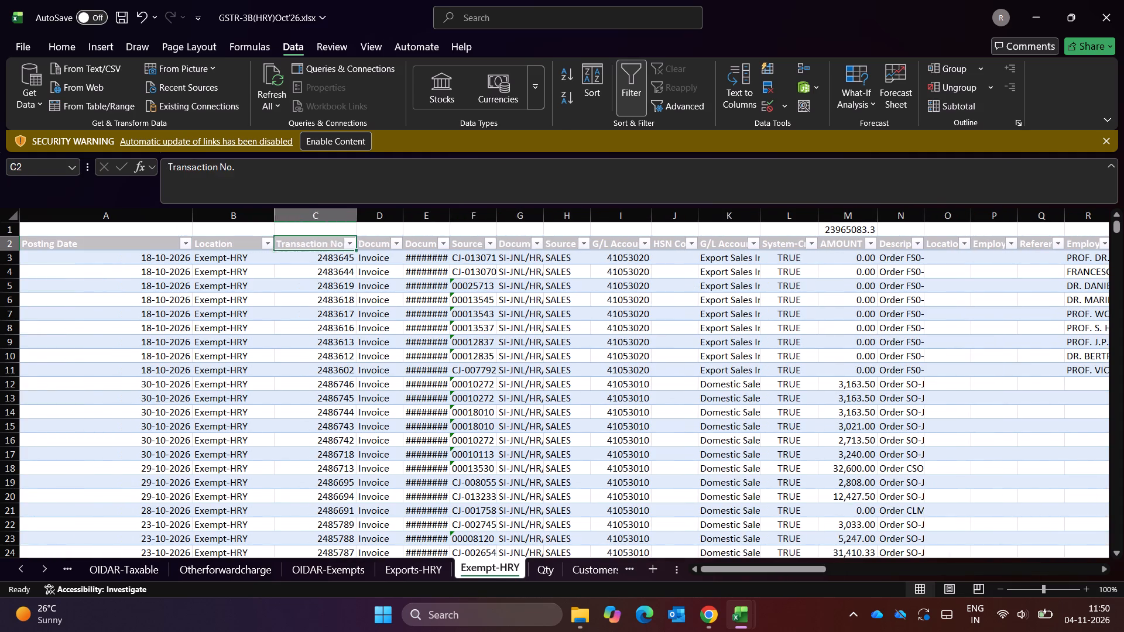
{"action": "key", "text": "Right"}
{"action": "key", "text": "Right"}
{"action": "key", "text": "Right"}
{"action": "key", "text": "Right"}
{"action": "key", "text": "Right"}
{"action": "key", "text": "Down"}
{"action": "key", "text": "Right"}
{"action": "key", "text": "ctrl+shift+Down"}
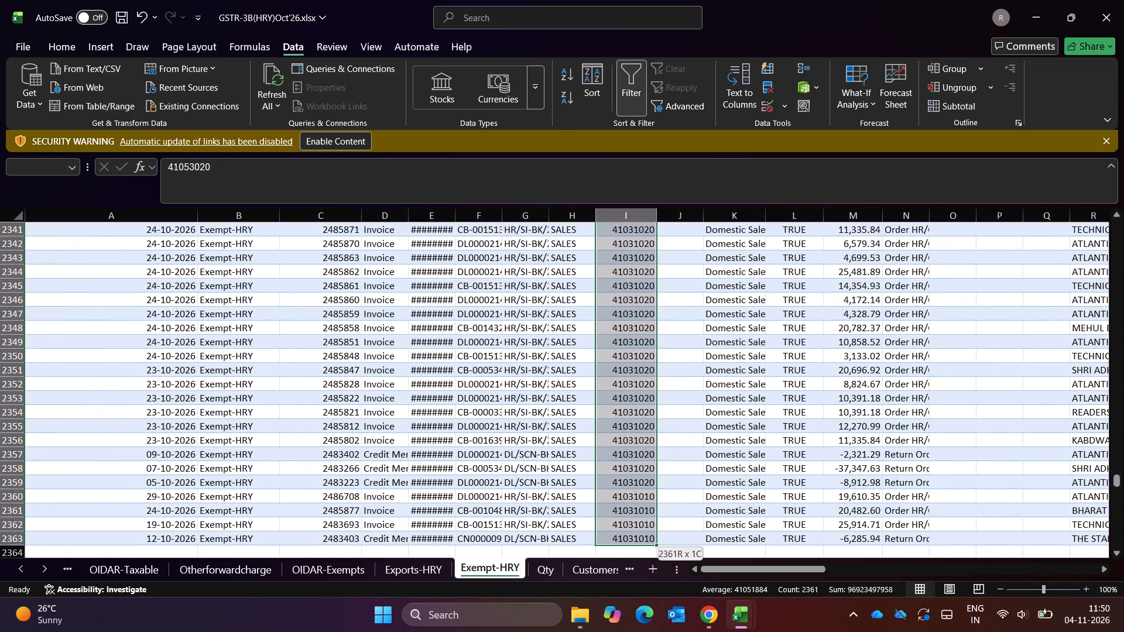
{"action": "key", "text": "shift+Down"}
{"action": "key", "text": "shift+Up"}
{"action": "key", "text": "ctrl+c"}
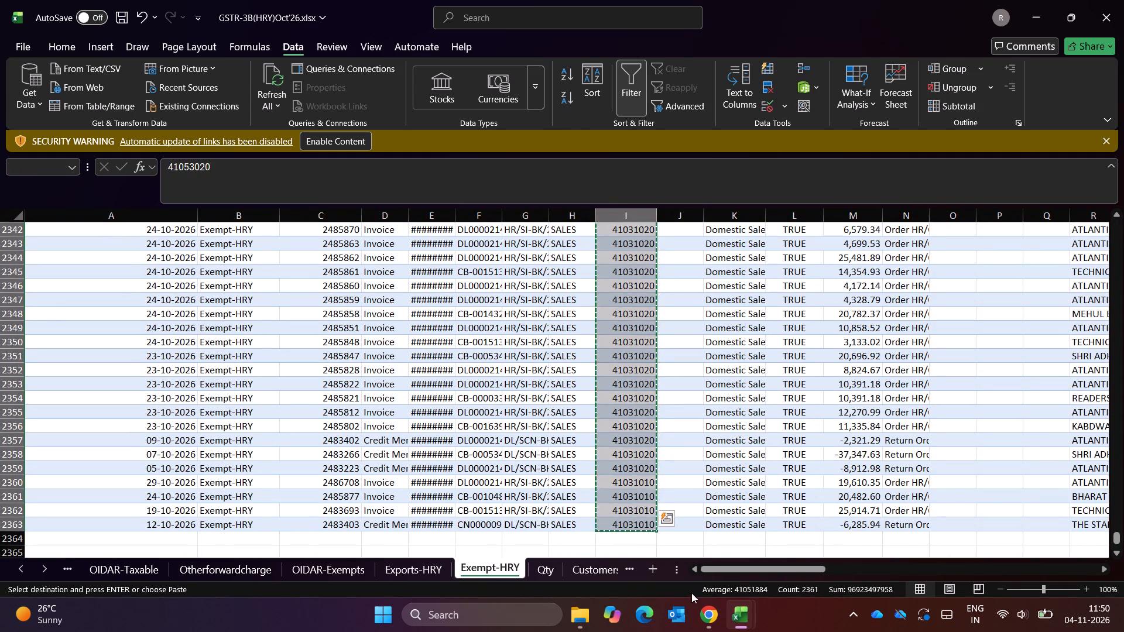
Add a new sheet and paste the copied G/L account numbers as values starting in A1.
{"action": "left_click", "coordinate": [654, 568]}
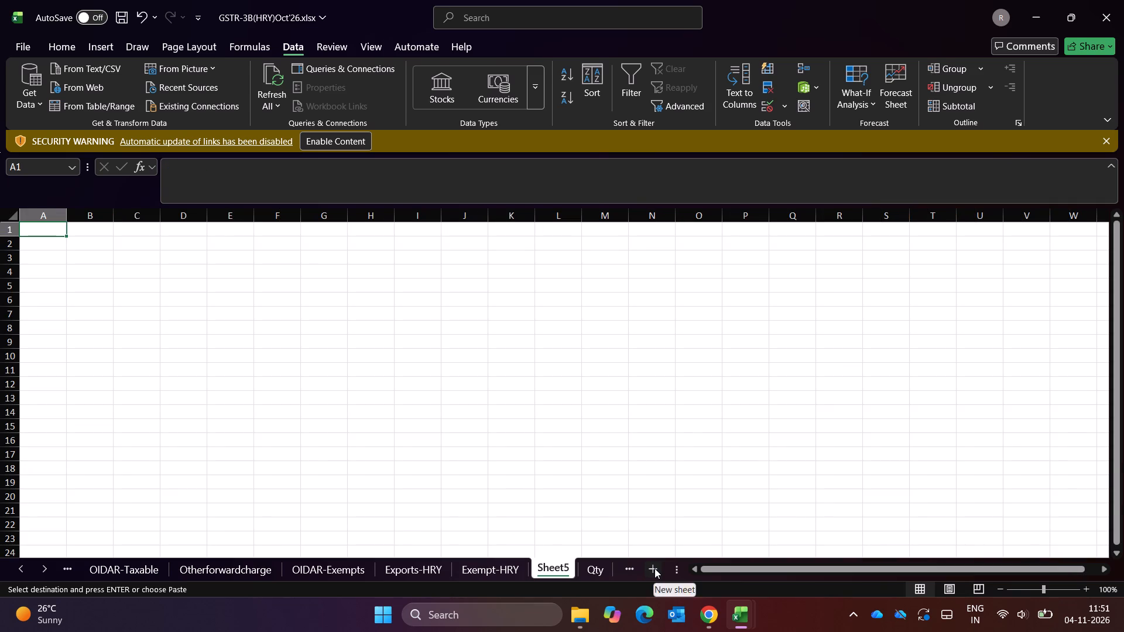
{"action": "key", "text": "ctrl+alt+v"}
{"action": "key", "text": "v"}
{"action": "key", "text": "Return"}
{"action": "key", "text": "Escape"}
{"action": "key", "text": "Down"}
{"action": "key", "text": "Down"}
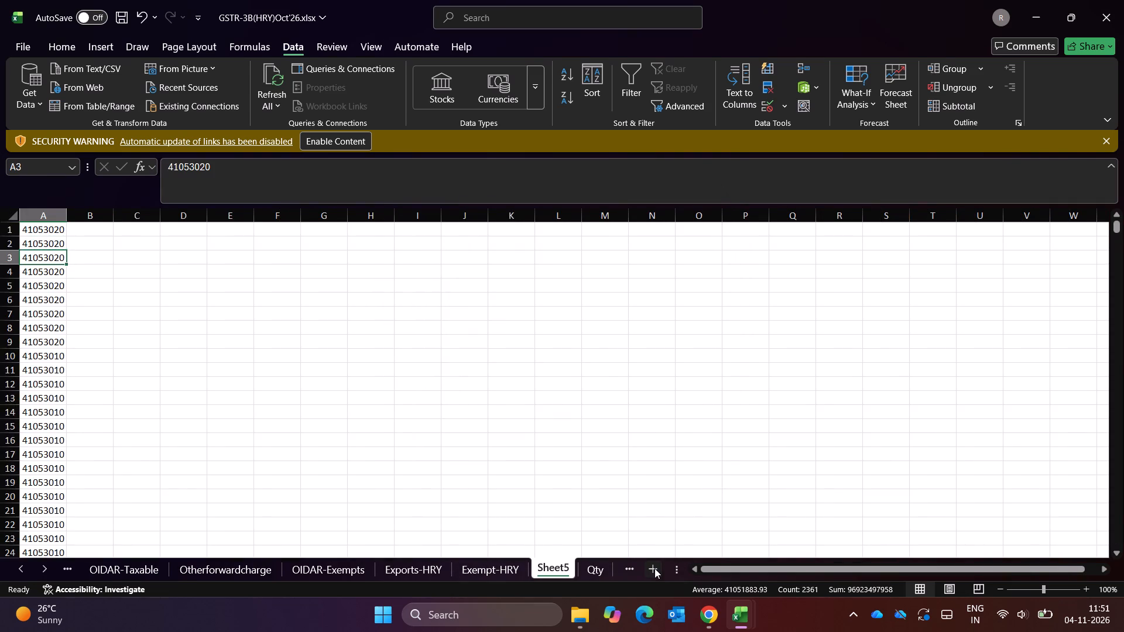
{"action": "key", "text": "ctrl+Down"}
{"action": "key", "text": "ctrl+Up"}
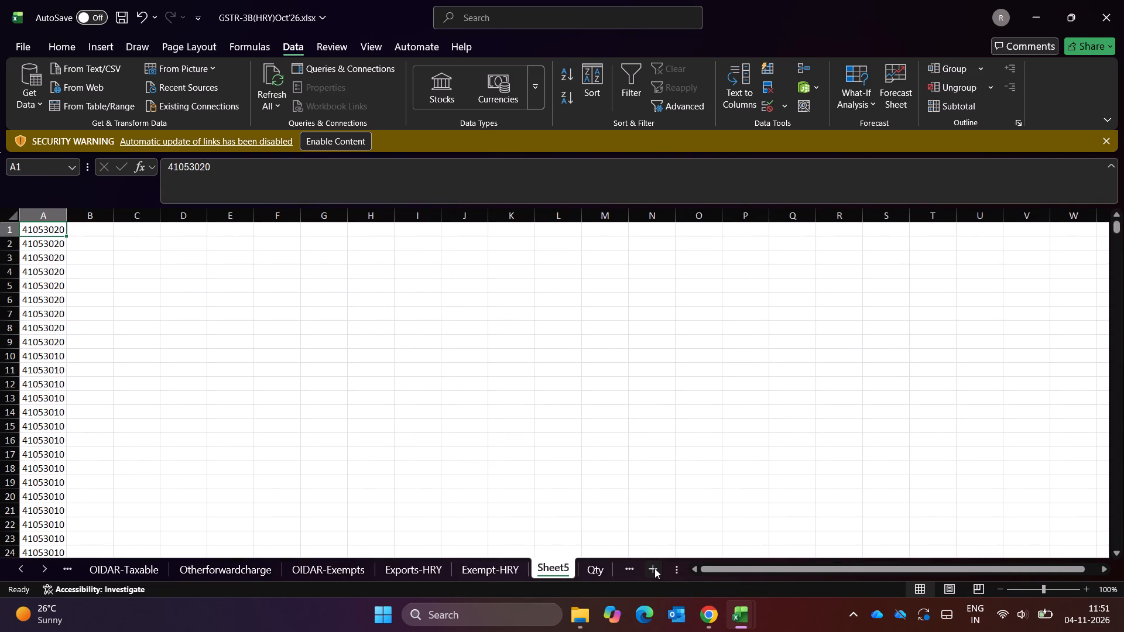
Insert a blank row above the pasted account numbers and enter the header CODE in A1.
{"action": "key", "text": "ctrl+shift+equal"}
{"action": "key", "text": "Down"}
{"action": "key", "text": "Down"}
{"action": "key", "text": "Return"}
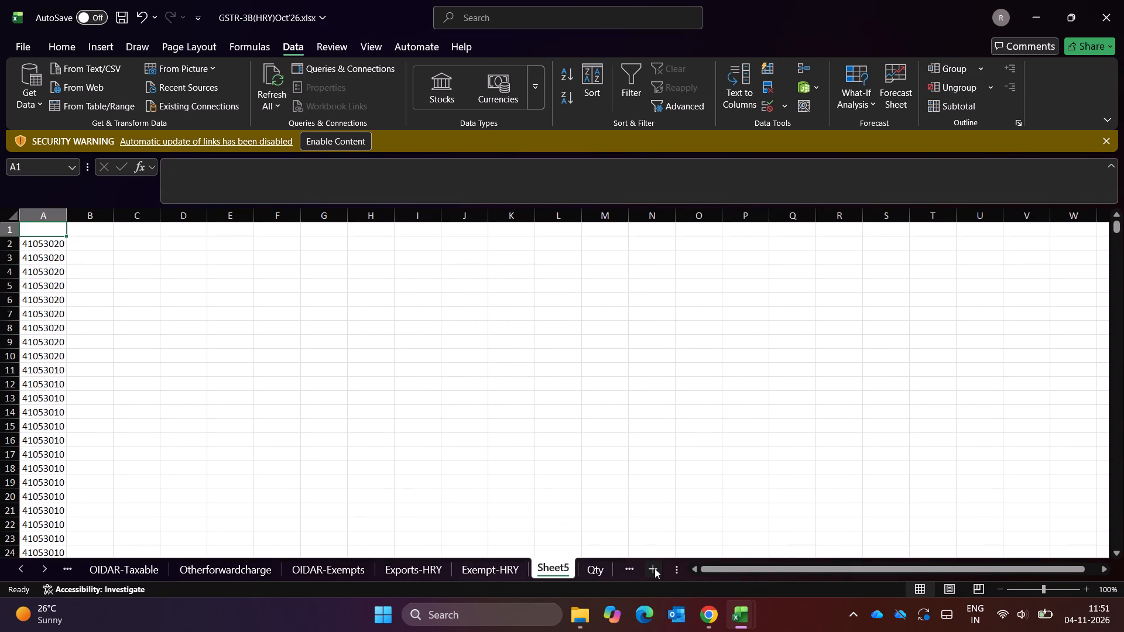
{"action": "type", "text": "CODE"}
{"action": "key", "text": "Return"}
{"action": "key", "text": "Up"}
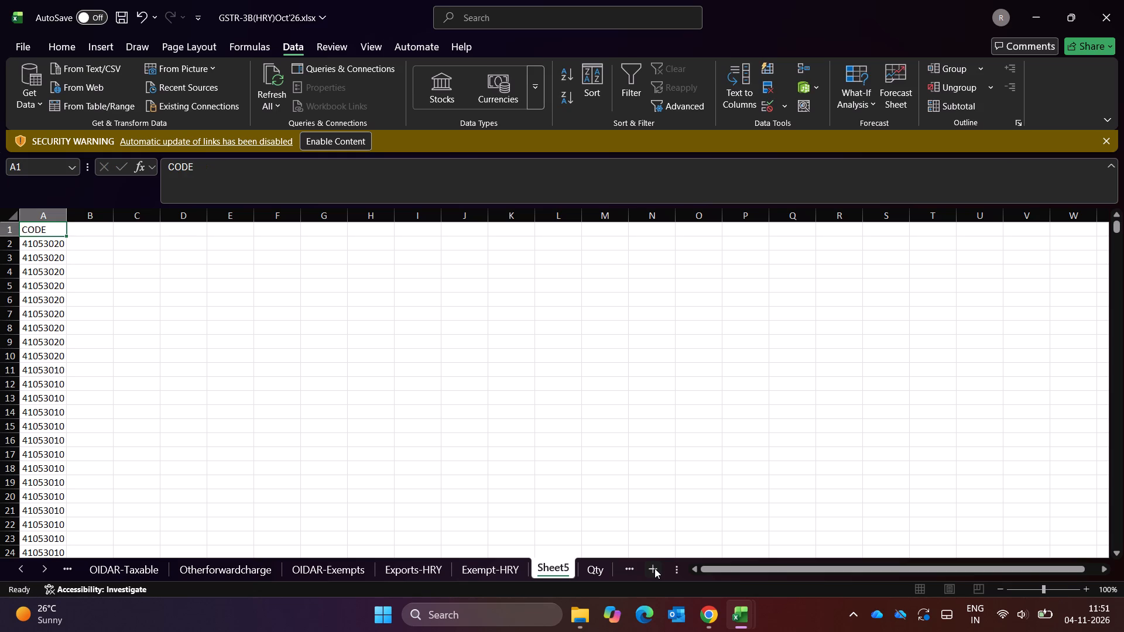
Add a filter to the CODE column on the new sheet and check its list of account numbers.
{"action": "key", "text": "ctrl+shift+l"}
{"action": "key", "text": "alt+Down"}
{"action": "key", "text": "alt+Down"}
{"action": "key", "text": "alt+Down"}
{"action": "key", "text": "alt+Down"}
{"action": "key", "text": "alt+Down"}
{"action": "key", "text": "Escape"}
In B2 of the new sheet, start an XLOOKUP matching A2 against the G/L numbers in Working Details C96:C141.
{"action": "key", "text": "Right"}
{"action": "key", "text": "Down"}
{"action": "key", "text": "Down"}
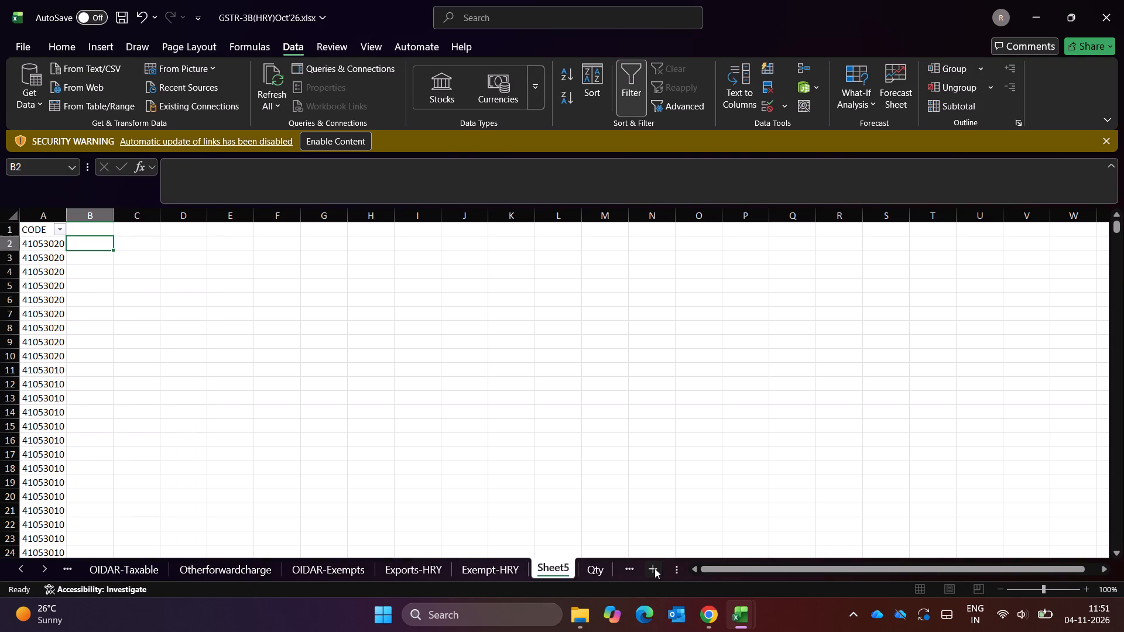
{"action": "key", "text": "Up"}
{"action": "key", "text": "equal"}
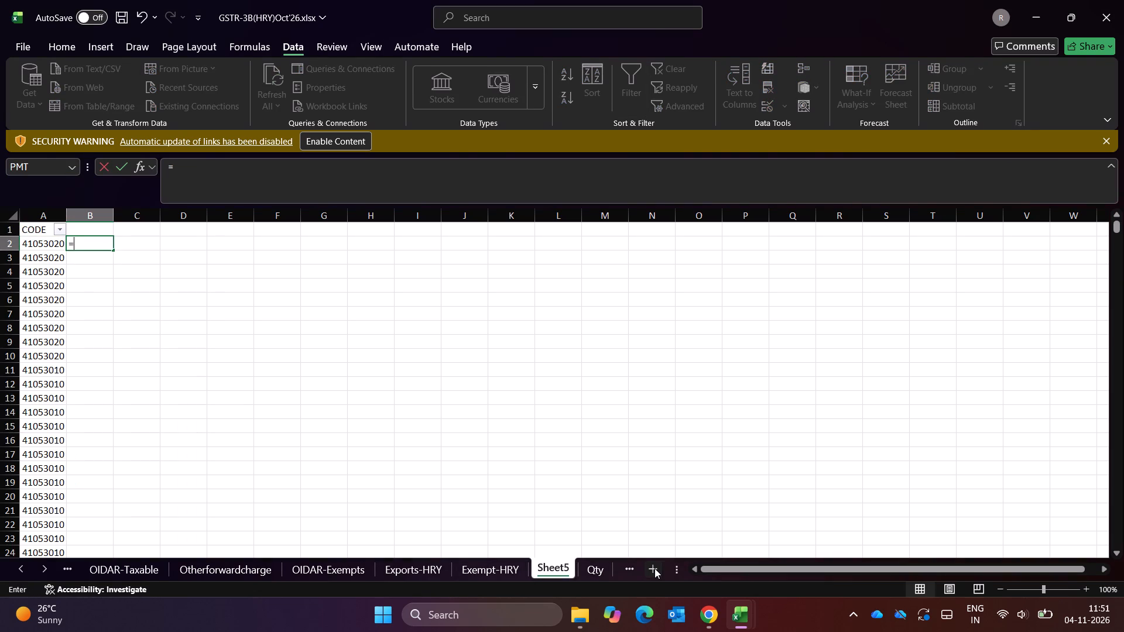
{"action": "type", "text": "XLOO"}
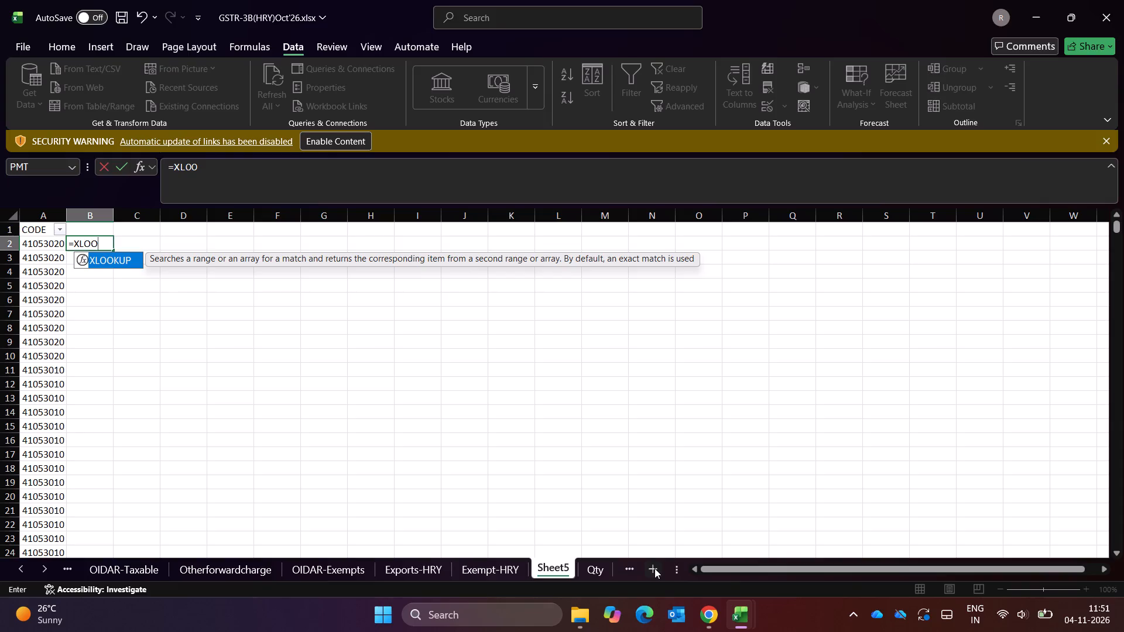
{"action": "key", "text": "Tab"}
{"action": "key", "text": "Left"}
{"action": "key", "text": "Left"}
{"action": "key", "text": "comma"}
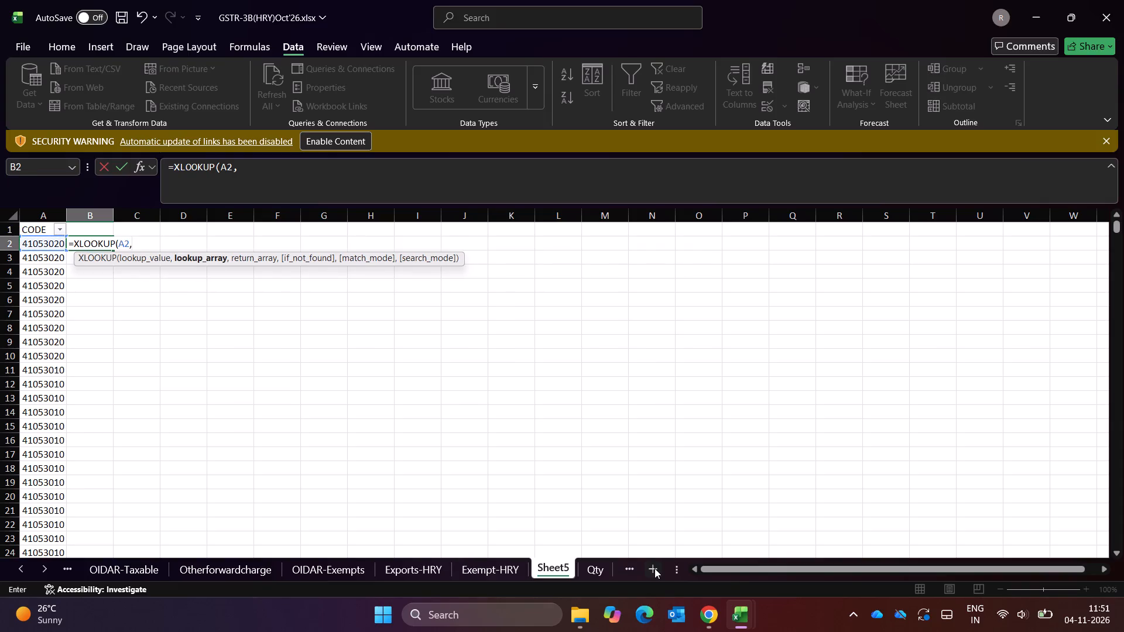
{"action": "key", "text": "ctrl+Page_Up"}
{"action": "key", "text": "ctrl+Page_Up"}
{"action": "key", "text": "ctrl+Page_Up"}
{"action": "key", "text": "ctrl+Page_Up"}
{"action": "key", "text": "ctrl+Page_Up"}
{"action": "key", "text": "ctrl+Page_Up"}
{"action": "key", "text": "ctrl+Page_Up"}
{"action": "key", "text": "ctrl+Page_Up"}
{"action": "key", "text": "ctrl+Page_Up"}
{"action": "key", "text": "ctrl+Page_Up"}
{"action": "key", "text": "ctrl+Page_Up"}
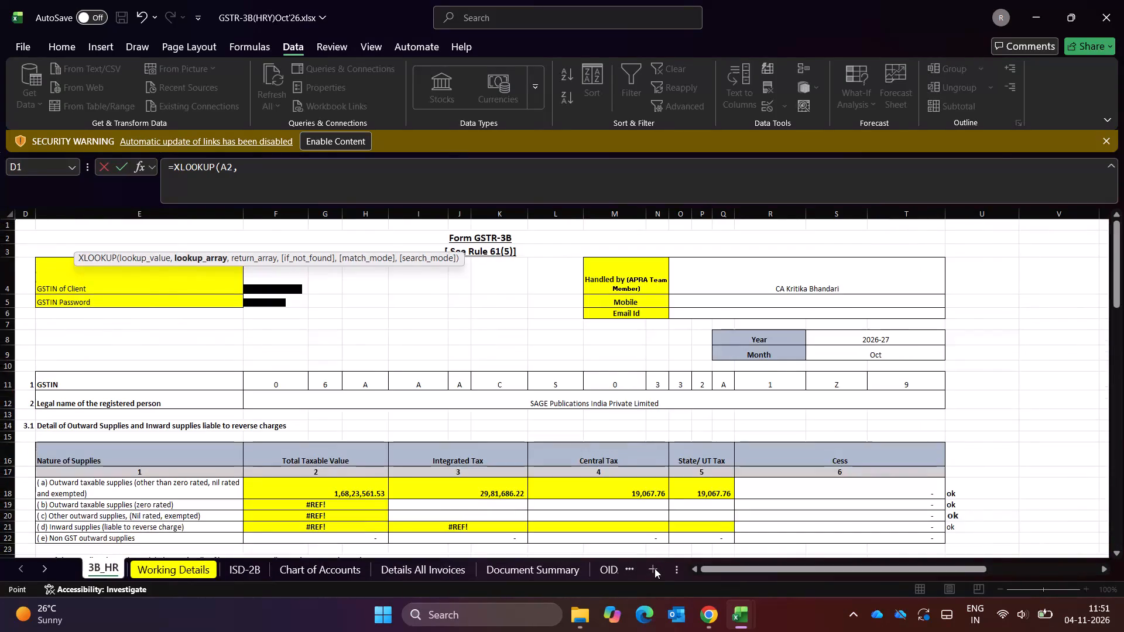
{"action": "key", "text": "ctrl+Page_Down"}
{"action": "scroll", "coordinate": [129, 407], "scroll_direction": "right", "scroll_amount": 1}
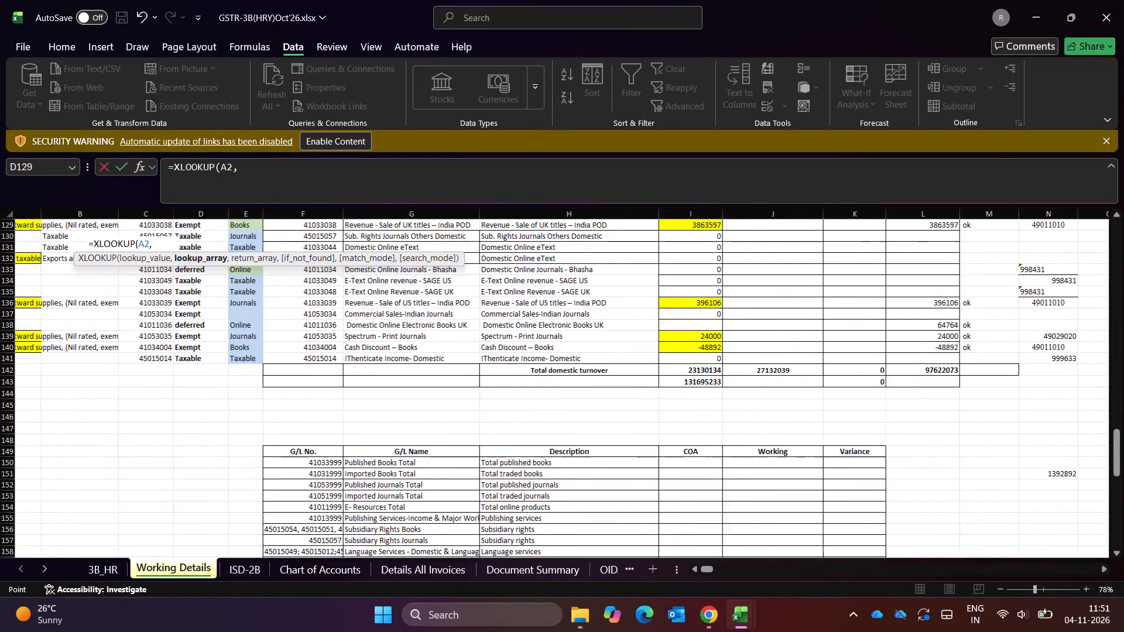
{"action": "scroll", "coordinate": [129, 407], "scroll_direction": "right", "scroll_amount": 1}
{"action": "left_click", "coordinate": [180, 332]}
{"action": "key", "text": "Up"}
{"action": "key", "text": "Up"}
{"action": "key", "text": "Up"}
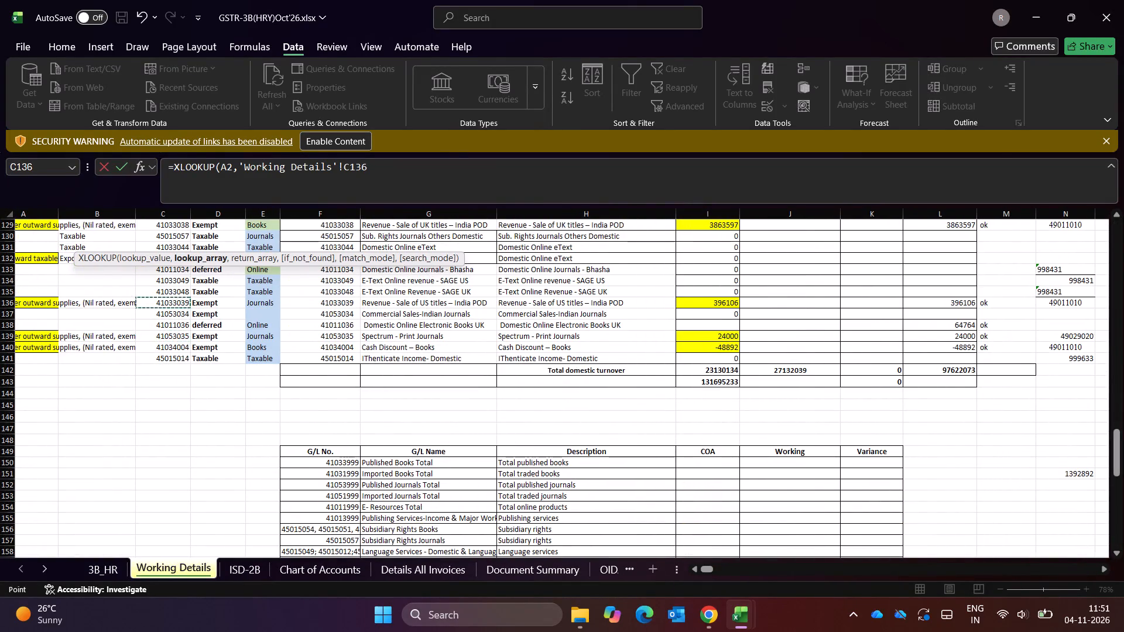
{"action": "key", "text": "ctrl+Up"}
{"action": "key", "text": "Up"}
{"action": "key", "text": "Up"}
{"action": "key", "text": "Up"}
{"action": "key", "text": "Up"}
{"action": "key", "text": "Up"}
{"action": "key", "text": "Down"}
{"action": "key", "text": "Down"}
{"action": "key", "text": "Down"}
{"action": "key", "text": "Down"}
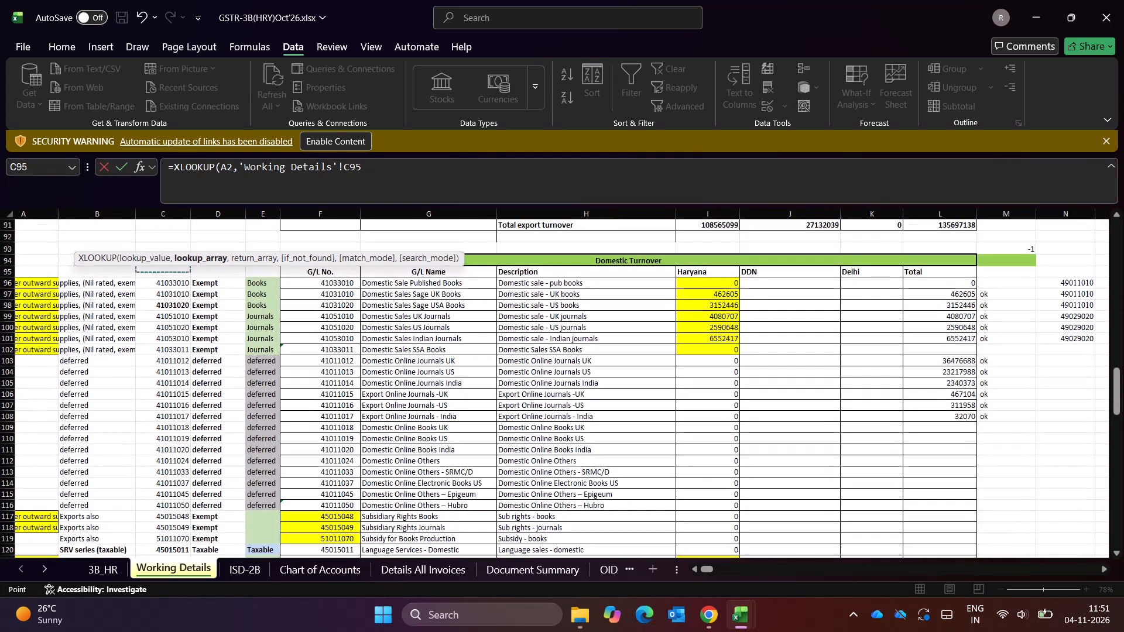
{"action": "key", "text": "Down"}
{"action": "key", "text": "Down"}
{"action": "key", "text": "Up"}
{"action": "key", "text": "ctrl+shift+Down"}
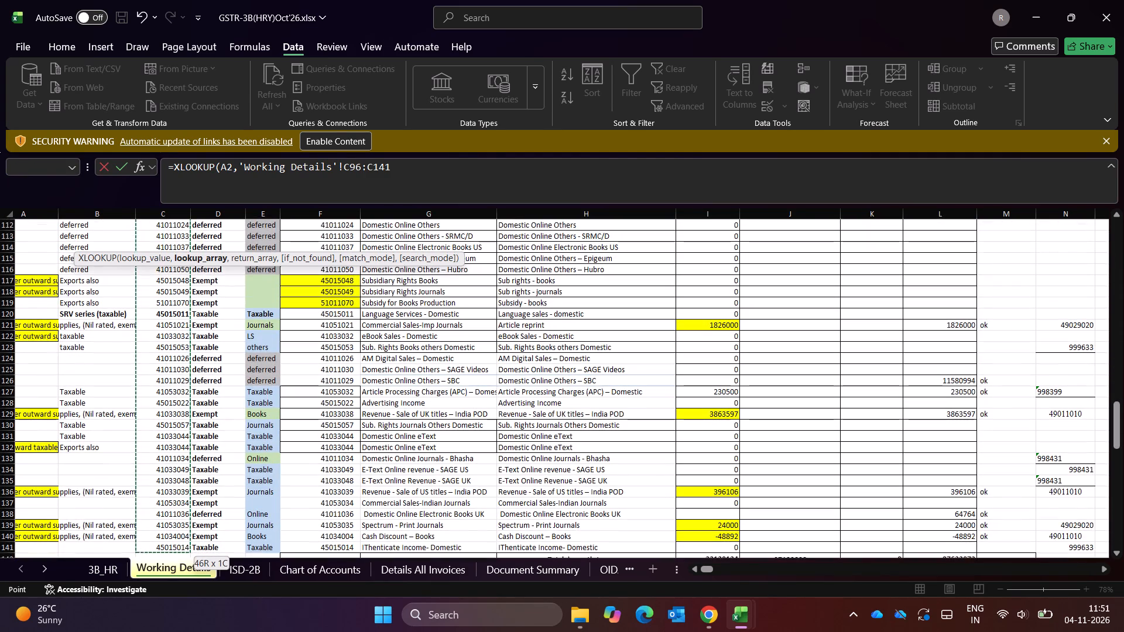
{"action": "key", "text": "shift+Down"}
{"action": "key", "text": "shift+Up"}
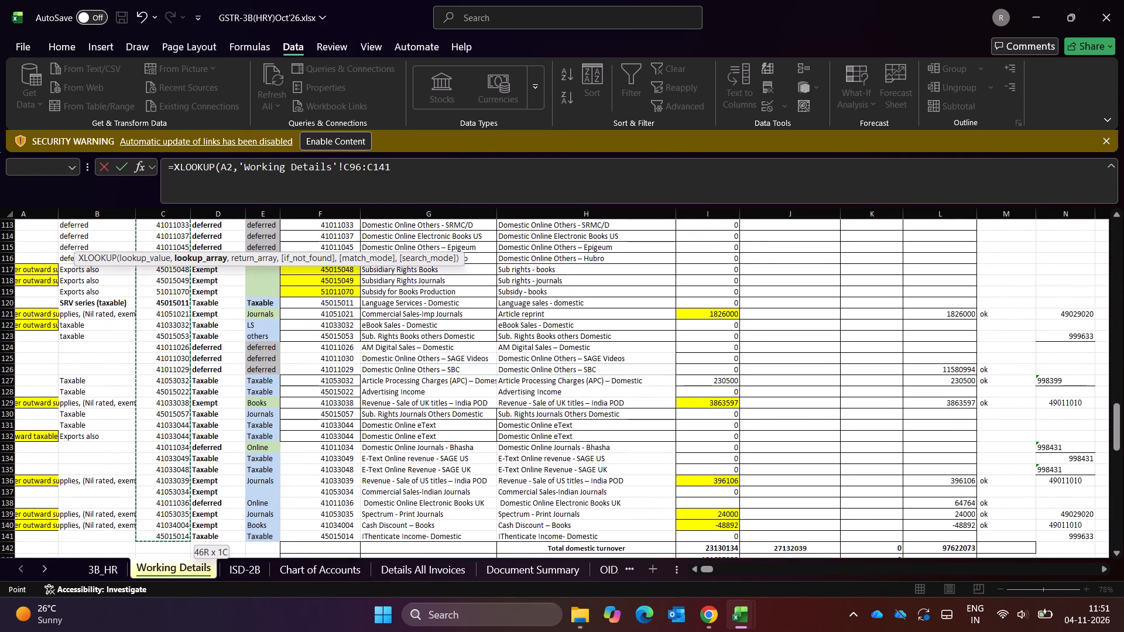
Complete the B2 XLOOKUP with the HSN codes in Working Details N96:N141 as the return array.
{"action": "key", "text": "comma"}
{"action": "key", "text": "Up"}
{"action": "key", "text": "Up"}
{"action": "key", "text": "Up"}
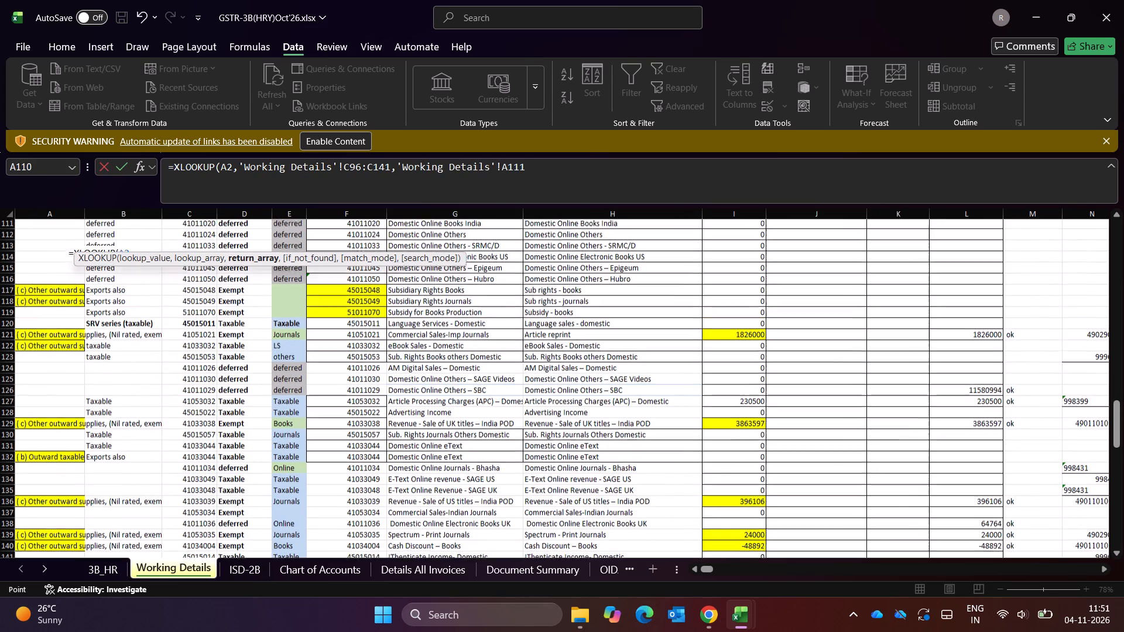
{"action": "key", "text": "Right"}
{"action": "key", "text": "Right"}
{"action": "key", "text": "ctrl+Up"}
{"action": "key", "text": "Up"}
{"action": "key", "text": "Up"}
{"action": "key", "text": "Down"}
{"action": "key", "text": "Down"}
{"action": "key", "text": "Right"}
{"action": "key", "text": "Right"}
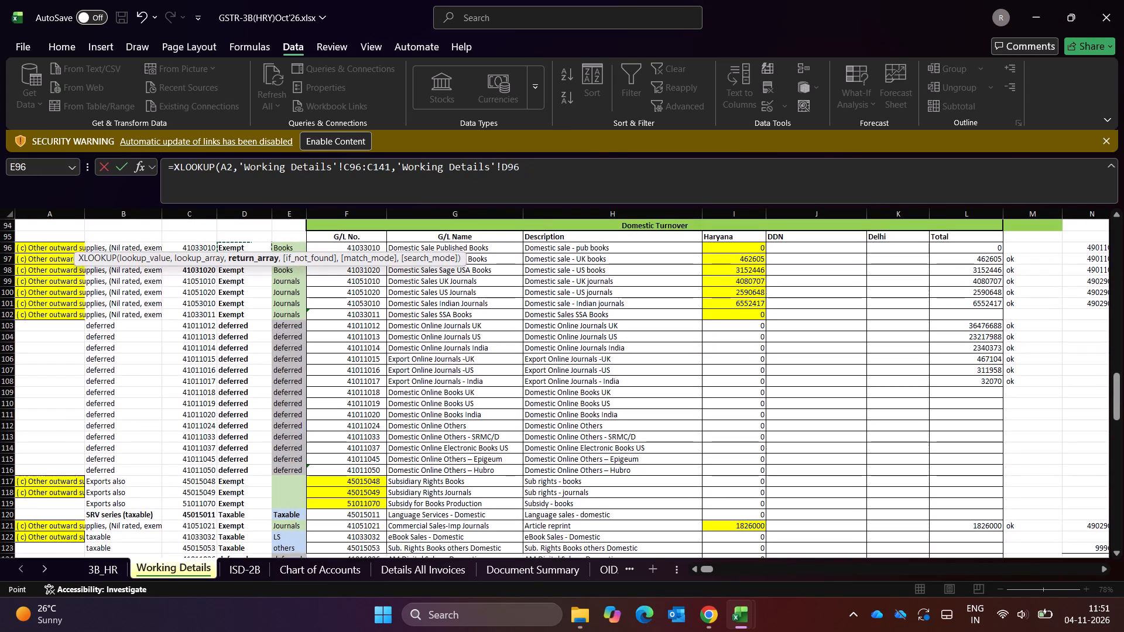
{"action": "key", "text": "Right"}
{"action": "key", "text": "Right"}
{"action": "key", "text": "Right"}
{"action": "key", "text": "Right"}
{"action": "key", "text": "Right"}
{"action": "key", "text": "Right"}
{"action": "key", "text": "Right"}
{"action": "key", "text": "Right"}
{"action": "key", "text": "Right"}
{"action": "key", "text": "ctrl+shift+Down"}
{"action": "key", "text": "shift+Down"}
{"action": "key", "text": "shift+Down"}
{"action": "key", "text": "shift+Down"}
{"action": "key", "text": "shift+Down"}
{"action": "key", "text": "shift+Down"}
{"action": "key", "text": "shift+Down"}
{"action": "key", "text": "shift+Down"}
{"action": "key", "text": "shift+Down"}
{"action": "key", "text": "shift+Down"}
{"action": "key", "text": "shift+Down"}
{"action": "key", "text": "shift+Down"}
{"action": "key", "text": "shift+Down"}
{"action": "key", "text": "shift+Down"}
{"action": "key", "text": "shift+Down"}
{"action": "key", "text": "shift+Down"}
{"action": "key", "text": "shift+Down"}
{"action": "key", "text": "shift+Down"}
{"action": "key", "text": "shift+Down"}
{"action": "key", "text": "shift+Down"}
{"action": "key", "text": "shift+Down"}
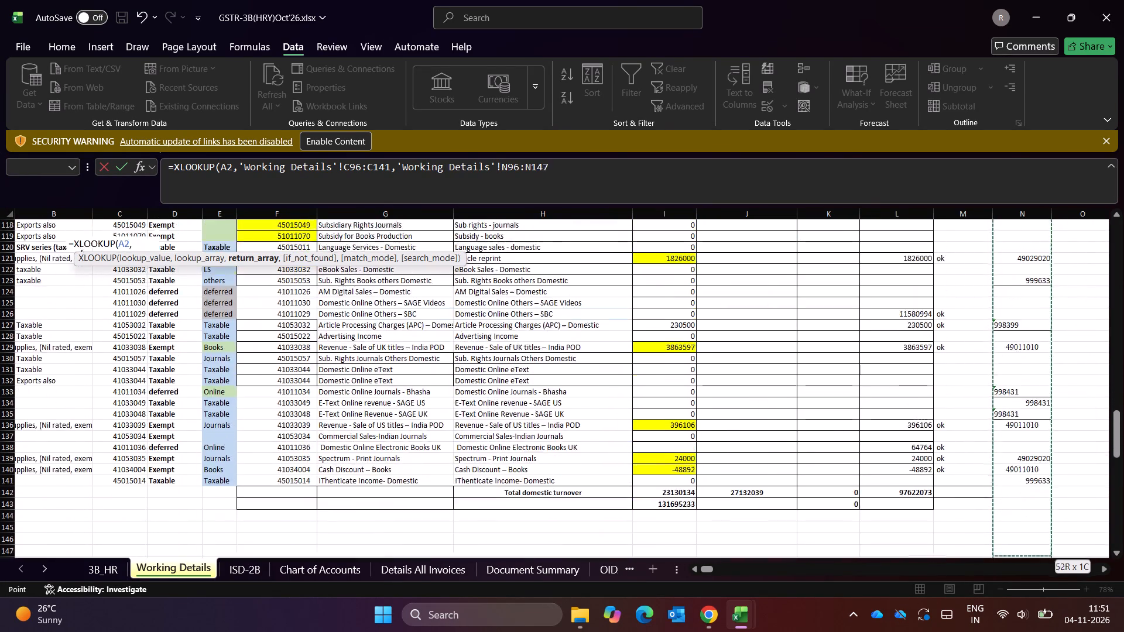
{"action": "key", "text": "shift+Up"}
{"action": "key", "text": "shift+Up"}
{"action": "key", "text": "shift+Up"}
{"action": "key", "text": "shift+Up"}
{"action": "key", "text": "shift+Up"}
{"action": "key", "text": "shift+Up"}
{"action": "key", "text": "shift+Up"}
{"action": "key", "text": "shift+Up"}
{"action": "key", "text": "shift+Up"}
{"action": "key", "text": "shift+Up"}
{"action": "key", "text": "shift+Up"}
{"action": "key", "text": "shift+Up"}
{"action": "key", "text": "shift+Up"}
{"action": "key", "text": "shift+Up"}
{"action": "key", "text": "shift+Down"}
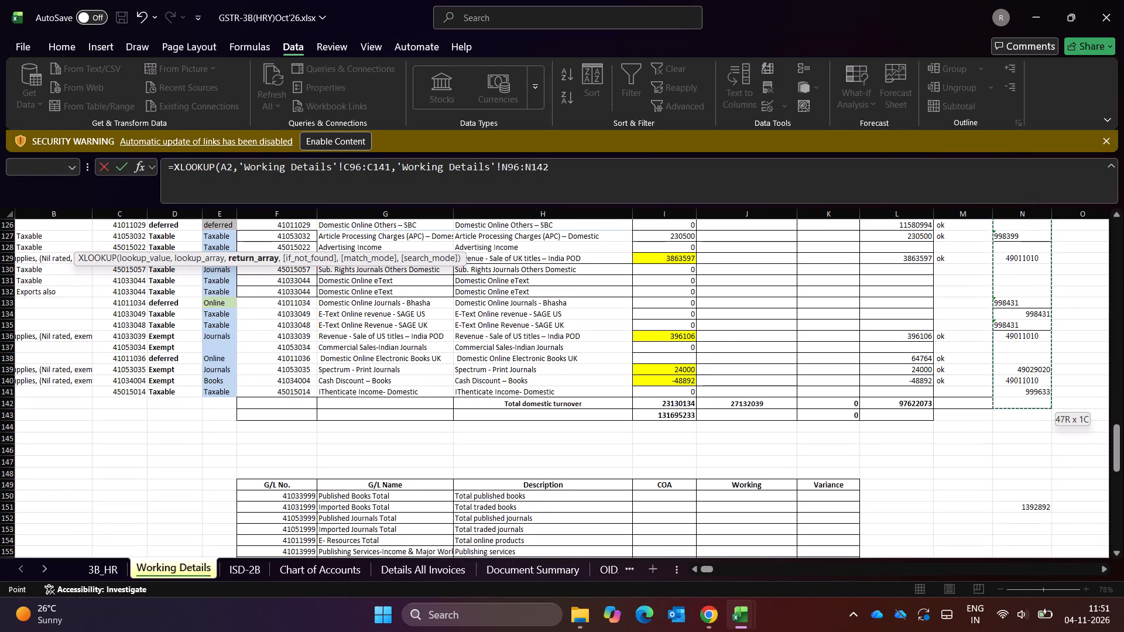
{"action": "key", "text": "shift+Up"}
{"action": "key", "text": "Return"}
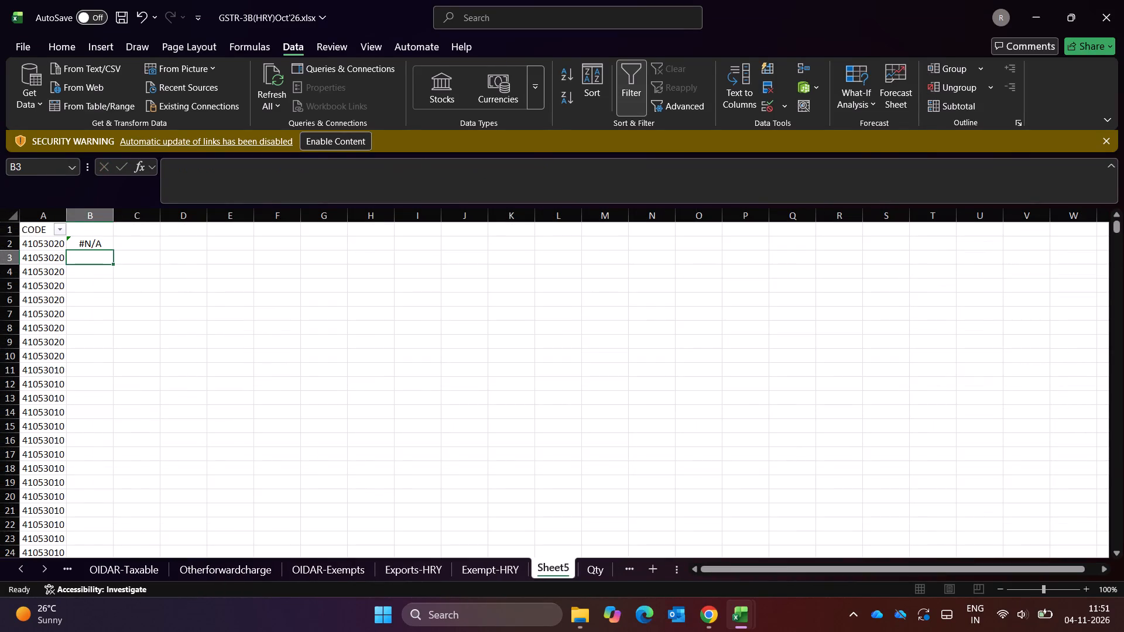
Fill the XLOOKUP formula down column B from B2 to the last account number in row 2362.
{"action": "key", "text": "Left"}
{"action": "key", "text": "ctrl+Down"}
{"action": "key", "text": "Right"}
{"action": "key", "text": "ctrl+shift+Up"}
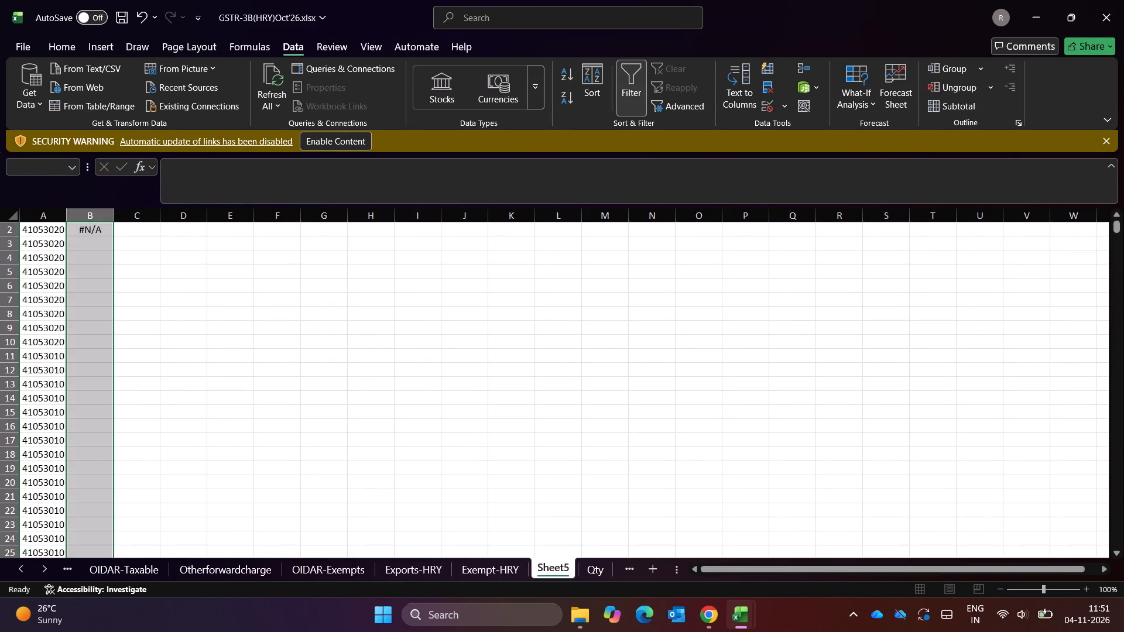
{"action": "key", "text": "ctrl+d"}
{"action": "key", "text": "ctrl+Up"}
{"action": "key", "text": "ctrl+Up"}
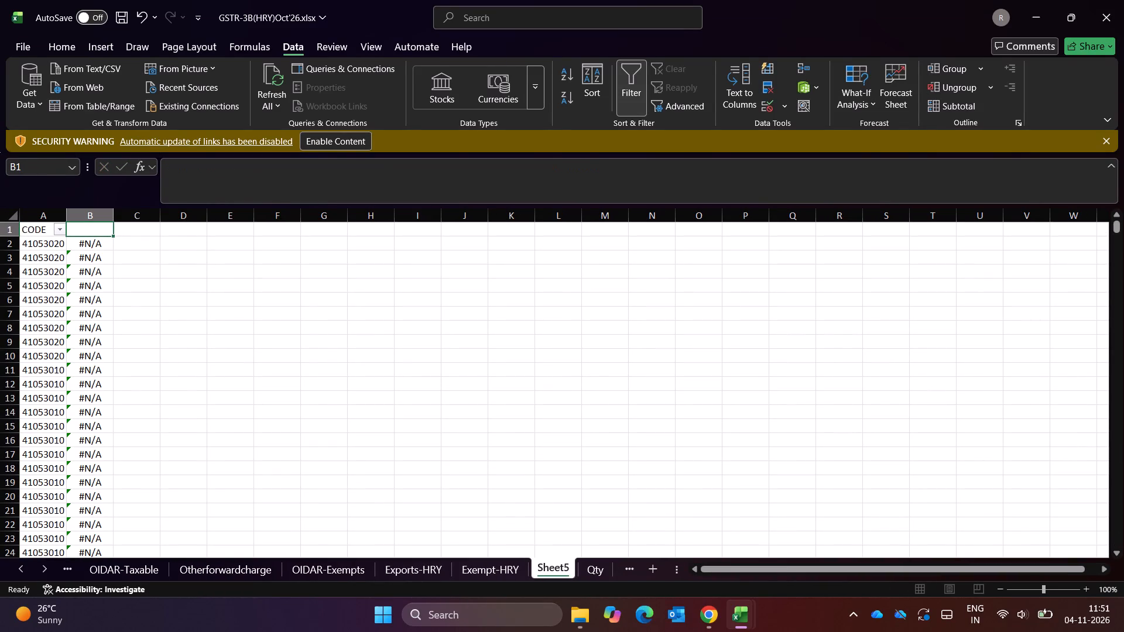
Reapply the filter on the new sheet and check the lookup formulas at the bottom and top of column B.
{"action": "key", "text": "ctrl+shift+l"}
{"action": "key", "text": "ctrl+shift+l"}
{"action": "key", "text": "alt+Down"}
{"action": "key", "text": "Escape"}
{"action": "key", "text": "Down"}
{"action": "key", "text": "Down"}
{"action": "key", "text": "ctrl+Down"}
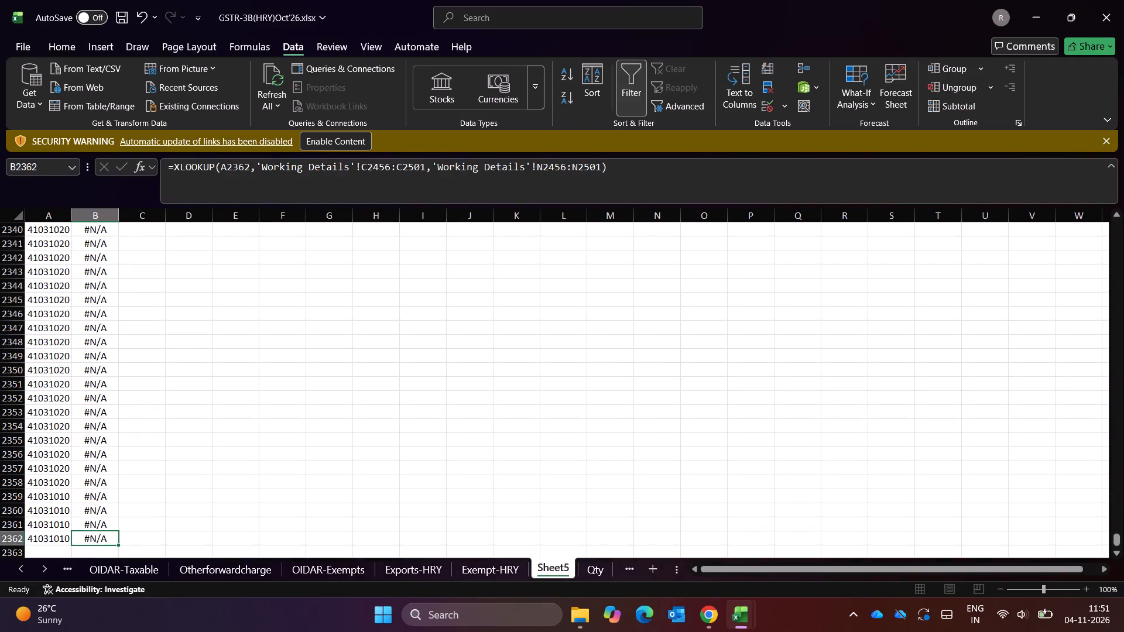
{"action": "key", "text": "ctrl+Up"}
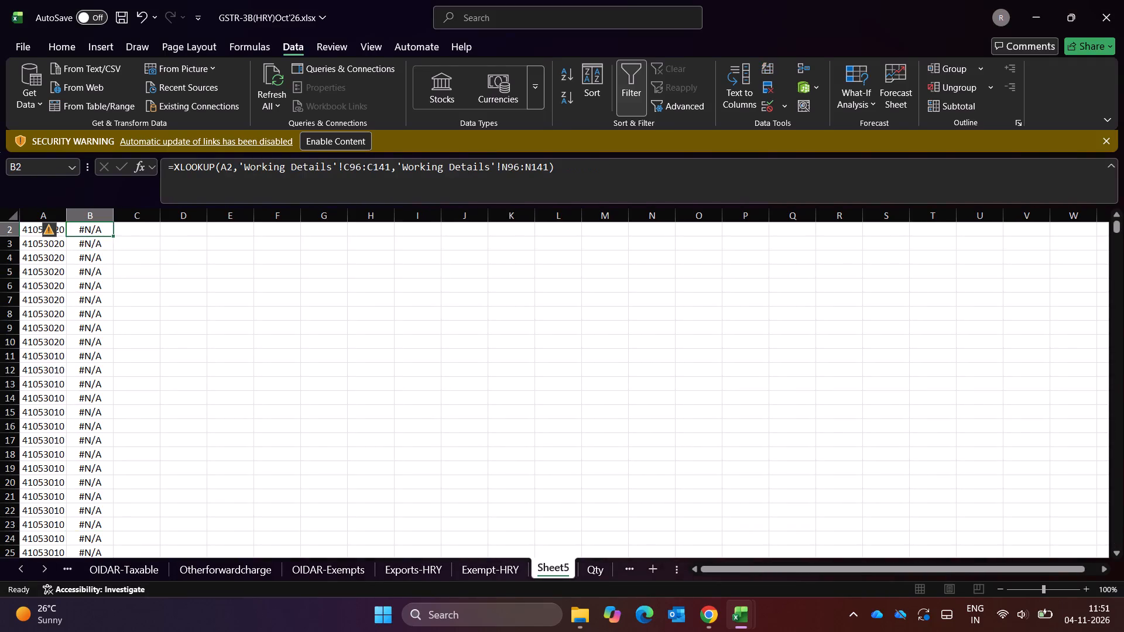
Examine the G/L numbers and HSN codes in the export and domestic turnover tables on Working Details.
{"action": "key", "text": "ctrl+Page_Up"}
{"action": "key", "text": "ctrl+Page_Up"}
{"action": "key", "text": "ctrl+Page_Up"}
{"action": "key", "text": "ctrl+Page_Up"}
{"action": "key", "text": "ctrl+Page_Up"}
{"action": "key", "text": "ctrl+Page_Up"}
{"action": "key", "text": "ctrl+Page_Up"}
{"action": "key", "text": "ctrl+Page_Up"}
{"action": "key", "text": "ctrl+Page_Up"}
{"action": "key", "text": "ctrl+Page_Up"}
{"action": "key", "text": "ctrl+Page_Up"}
{"action": "key", "text": "ctrl+Page_Up"}
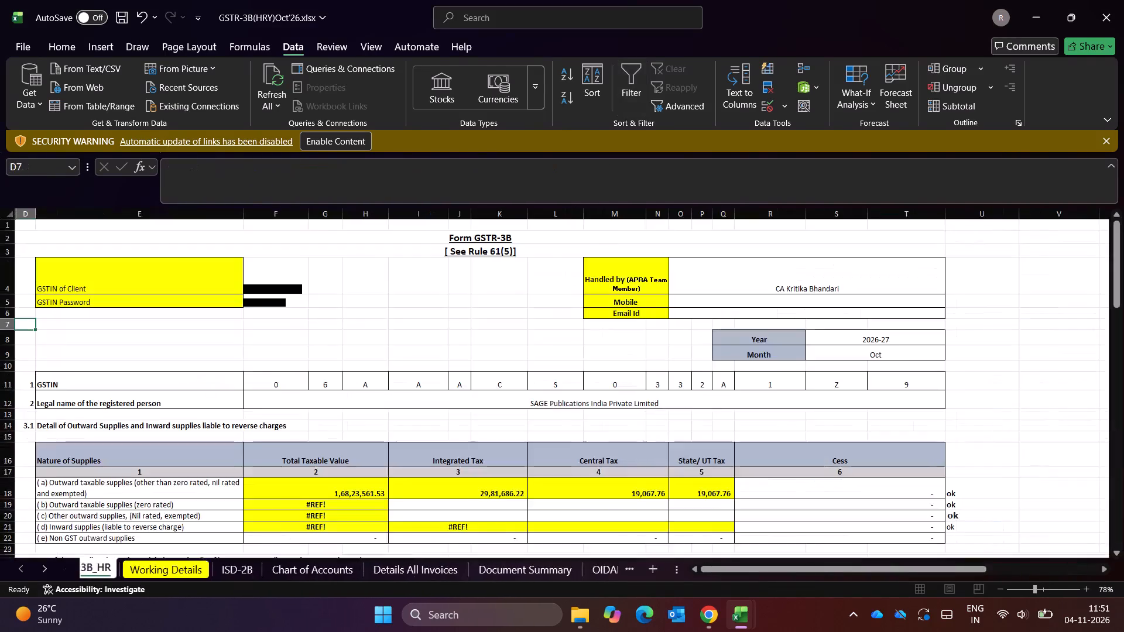
{"action": "key", "text": "ctrl+Page_Up"}
{"action": "key", "text": "ctrl+Page_Down"}
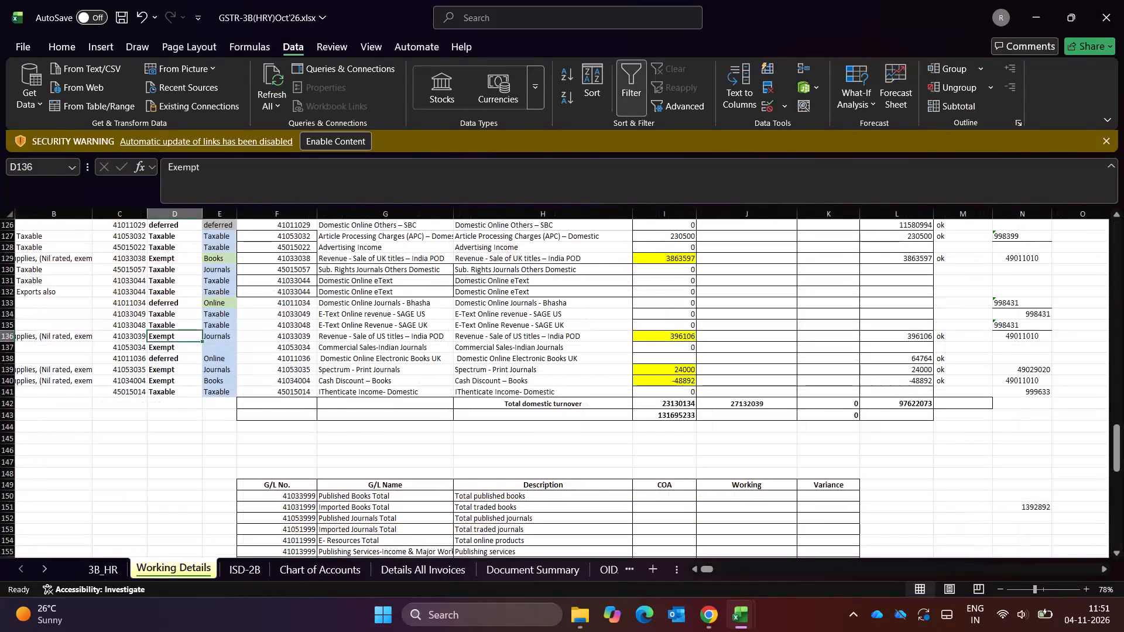
{"action": "scroll", "coordinate": [602, 399], "scroll_direction": "left", "scroll_amount": 1}
{"action": "scroll", "coordinate": [602, 399], "scroll_direction": "up", "scroll_amount": 2}
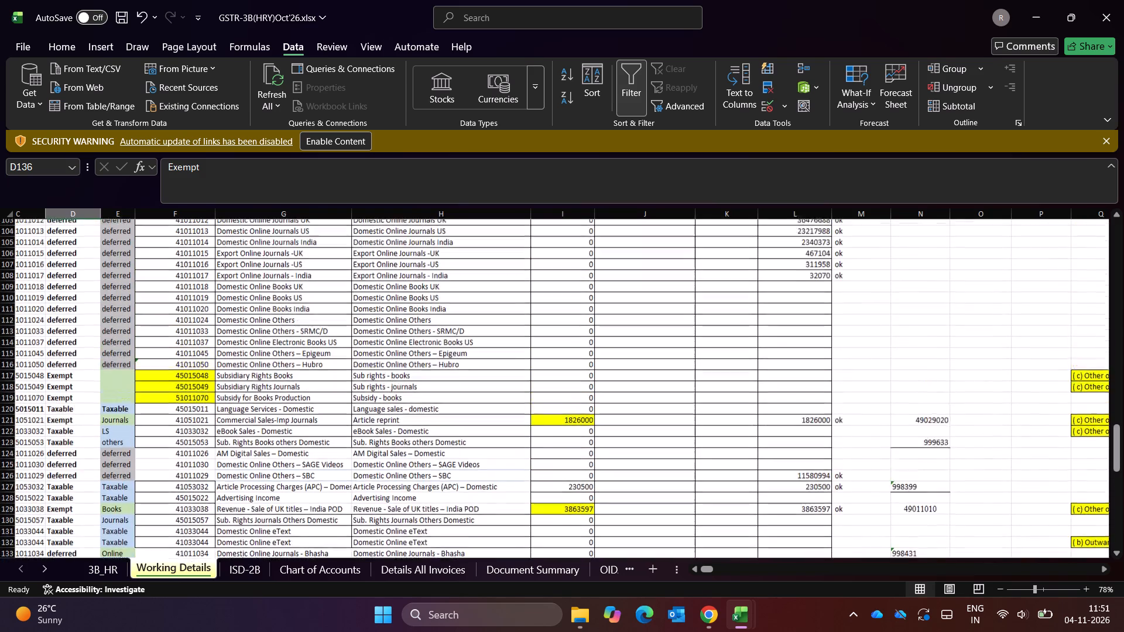
{"action": "scroll", "coordinate": [602, 399], "scroll_direction": "up", "scroll_amount": 1}
{"action": "scroll", "coordinate": [829, 442], "scroll_direction": "down", "scroll_amount": 1}
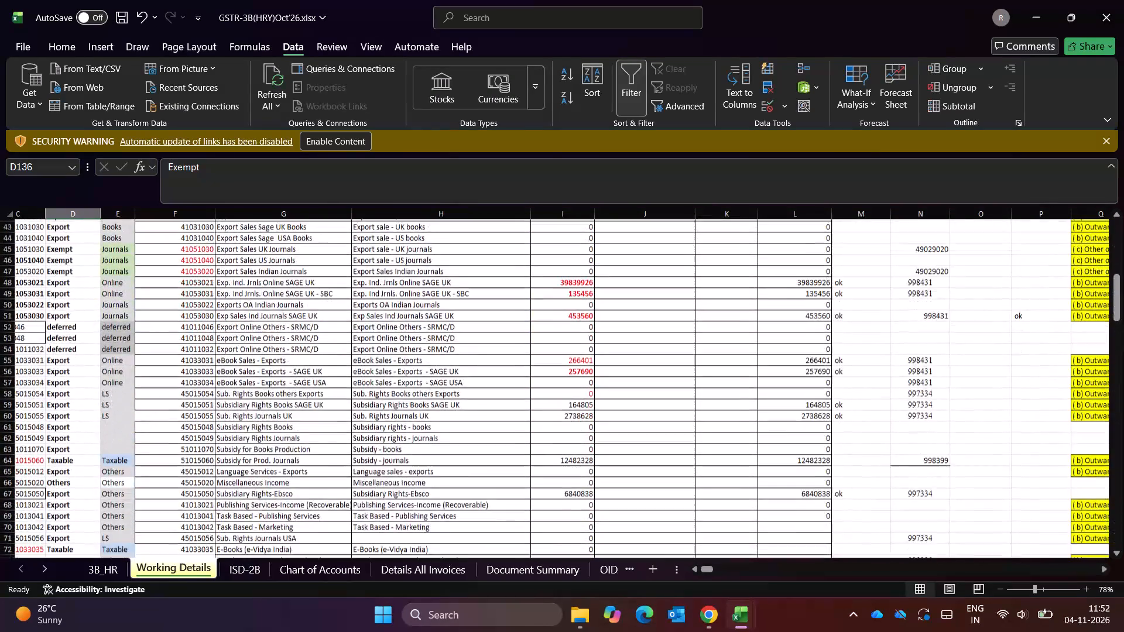
{"action": "scroll", "coordinate": [829, 442], "scroll_direction": "down", "scroll_amount": 2}
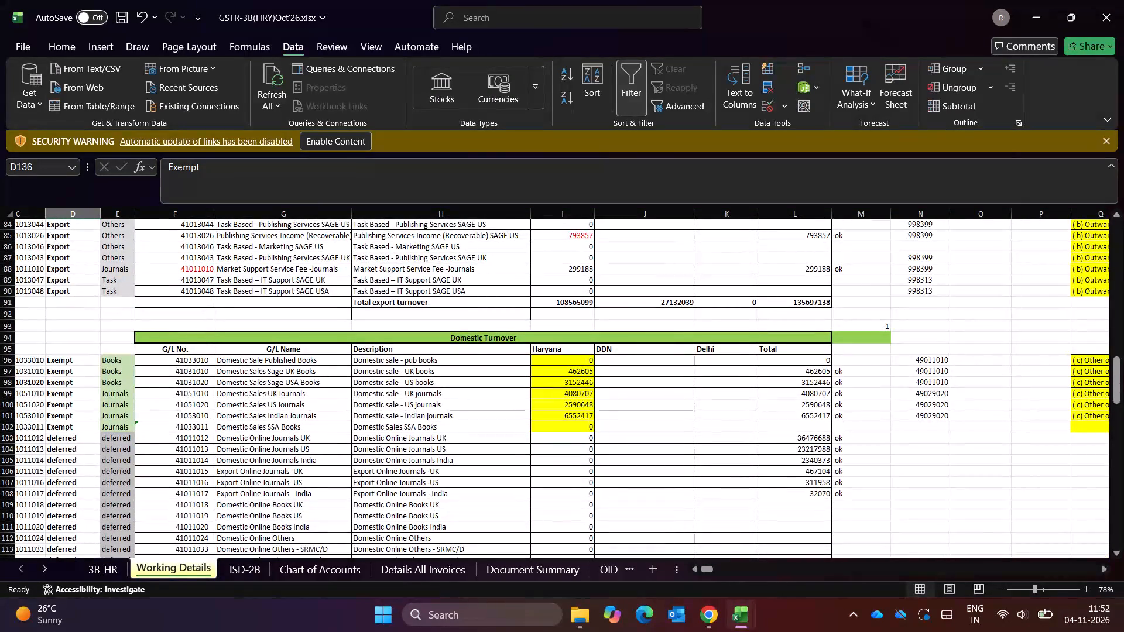
Format the HSN code column N of Working Details from N95 down as Number with no decimal places.
{"action": "left_click", "coordinate": [915, 349]}
{"action": "key", "text": "ctrl+shift+Down"}
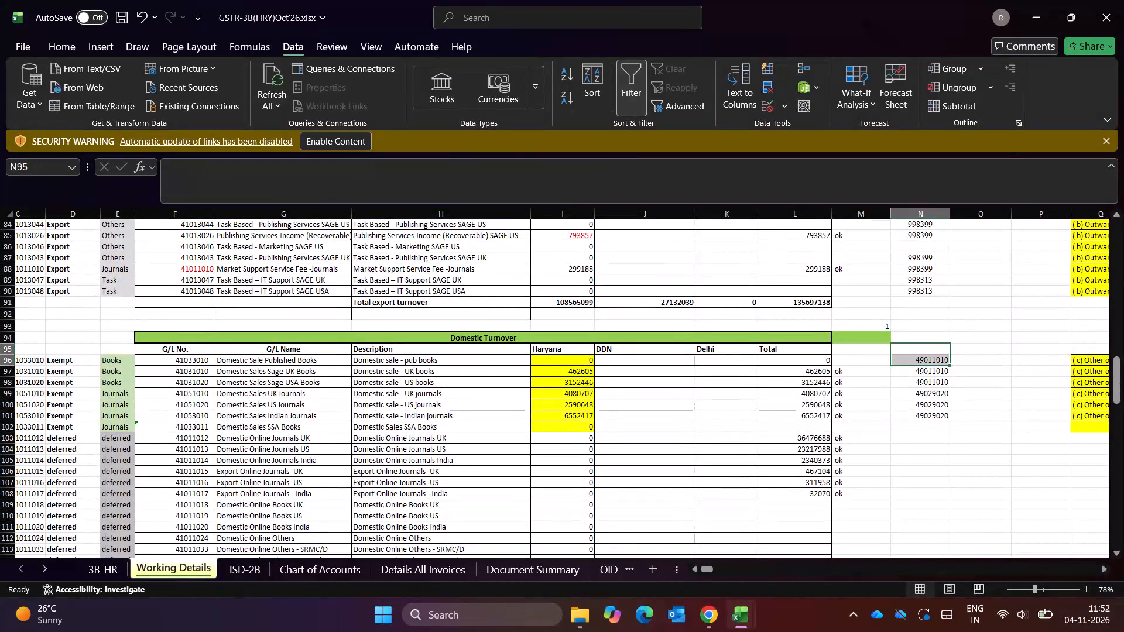
{"action": "key", "text": "shift+Down"}
{"action": "key", "text": "shift+Down"}
{"action": "key", "text": "ctrl+shift+Down"}
{"action": "key", "text": "ctrl+shift+Down"}
{"action": "key", "text": "ctrl+shift+Down"}
{"action": "key", "text": "ctrl+shift+Down"}
{"action": "key", "text": "ctrl+shift+Down"}
{"action": "key", "text": "ctrl+shift+Down"}
{"action": "key", "text": "ctrl+shift+Down"}
{"action": "key", "text": "ctrl+shift+Down"}
{"action": "key", "text": "ctrl+shift+Down"}
{"action": "key", "text": "ctrl+shift+Down"}
{"action": "key", "text": "ctrl+shift+Down"}
{"action": "key", "text": "ctrl+shift+Down"}
{"action": "key", "text": "ctrl+shift+Down"}
{"action": "key", "text": "ctrl+shift+Down"}
{"action": "key", "text": "ctrl+shift+Down"}
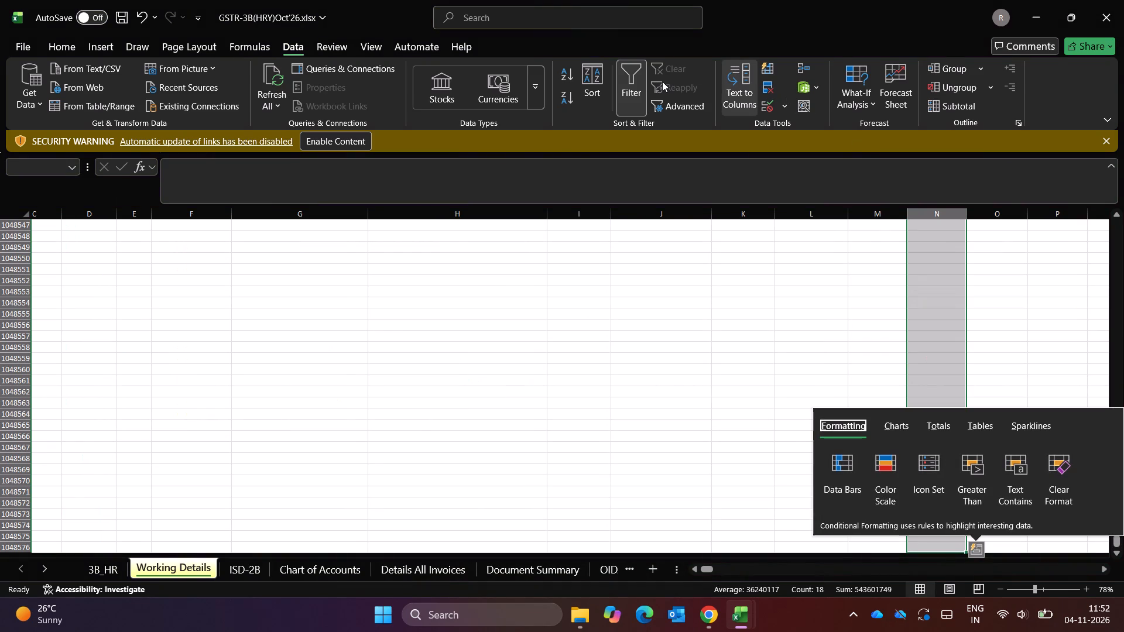
{"action": "key", "text": "Escape"}
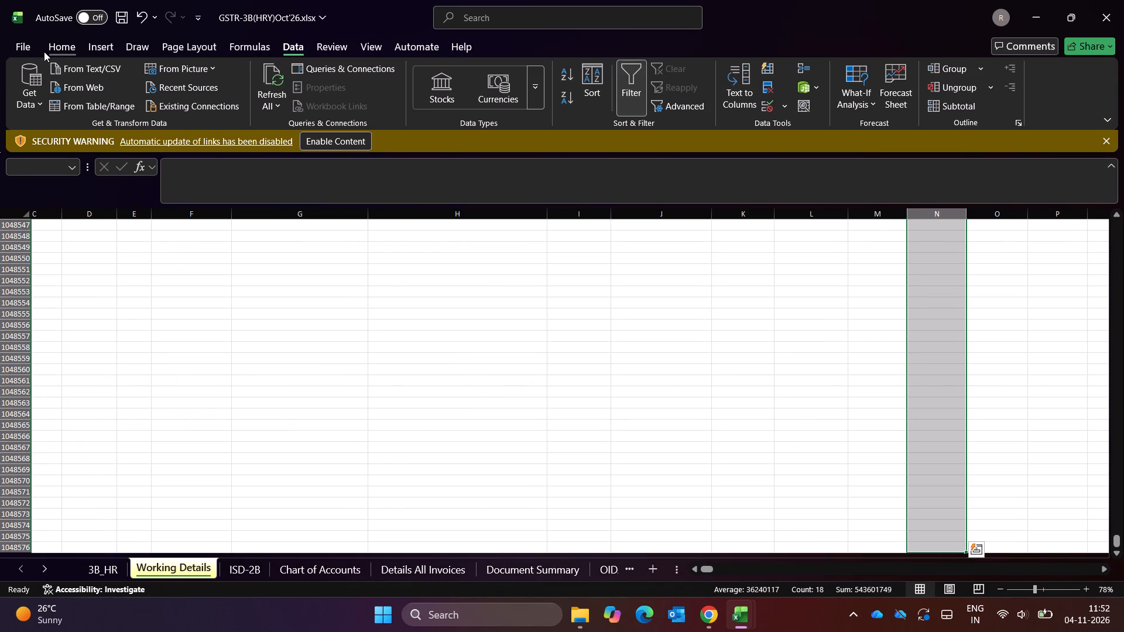
{"action": "left_click", "coordinate": [60, 44]}
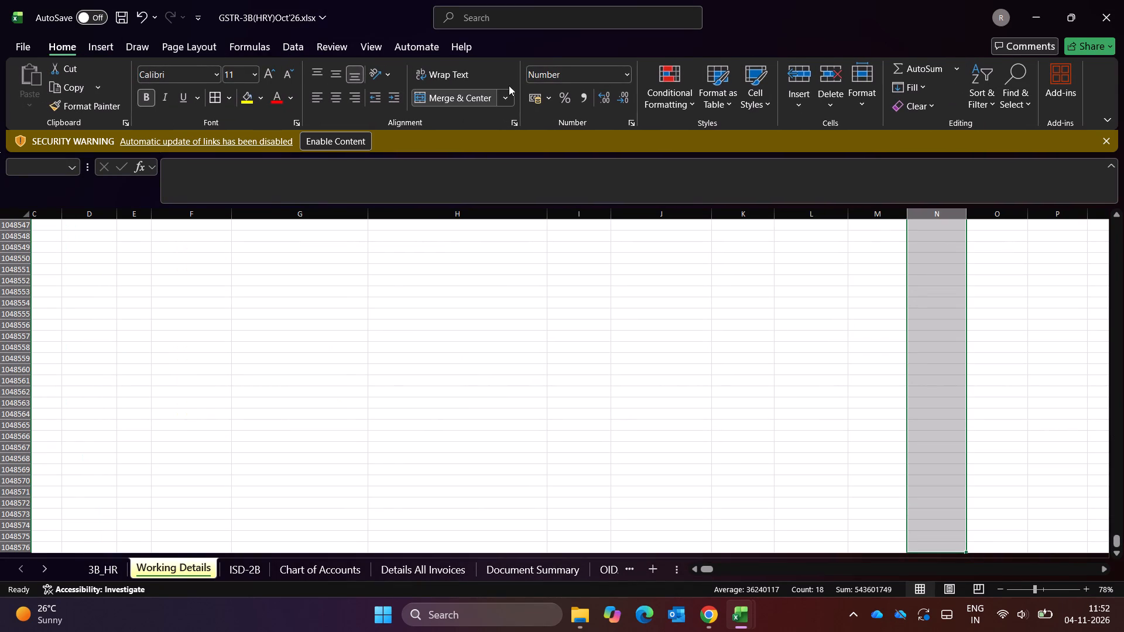
{"action": "left_click", "coordinate": [624, 76]}
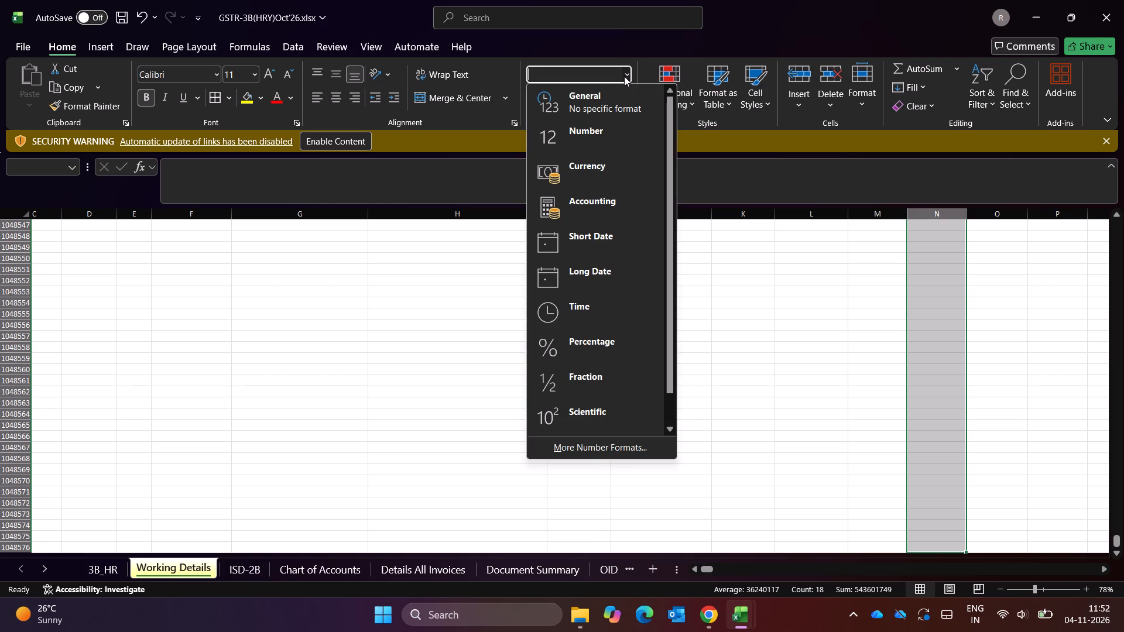
{"action": "left_click", "coordinate": [602, 134]}
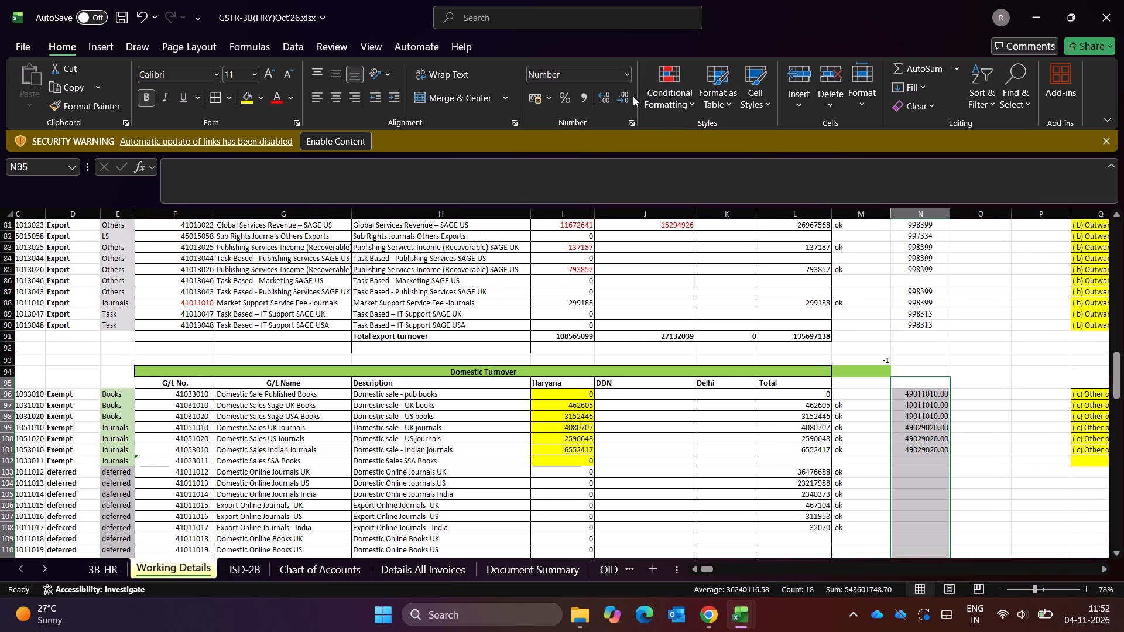
{"action": "double_click", "coordinate": [630, 96]}
Examine the account number and State code columns on the Exempt-HRY sheet.
{"action": "key", "text": "ctrl+Page_Down"}
{"action": "key", "text": "ctrl+Page_Down"}
{"action": "key", "text": "ctrl+Page_Down"}
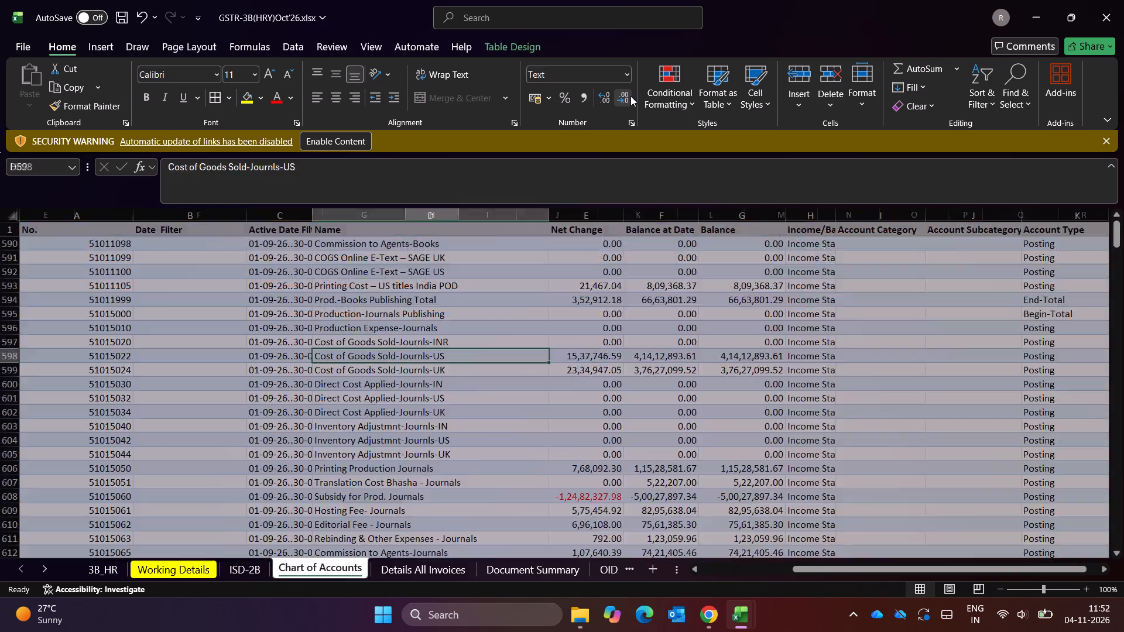
{"action": "key", "text": "ctrl+Page_Down"}
{"action": "key", "text": "ctrl+Page_Down"}
{"action": "key", "text": "ctrl+Page_Down"}
{"action": "key", "text": "ctrl+Page_Down"}
{"action": "key", "text": "ctrl+Page_Down"}
{"action": "key", "text": "ctrl+Page_Down"}
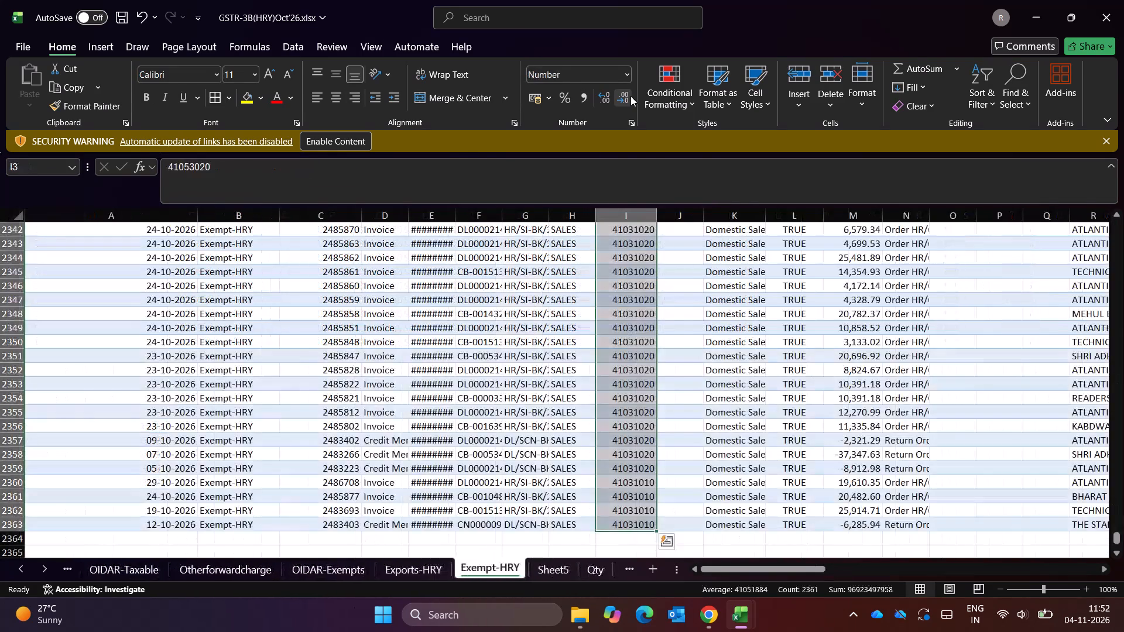
{"action": "key", "text": "Up"}
{"action": "key", "text": "Up"}
{"action": "key", "text": "Down"}
{"action": "key", "text": "Down"}
{"action": "key", "text": "Up"}
{"action": "key", "text": "ctrl+Right"}
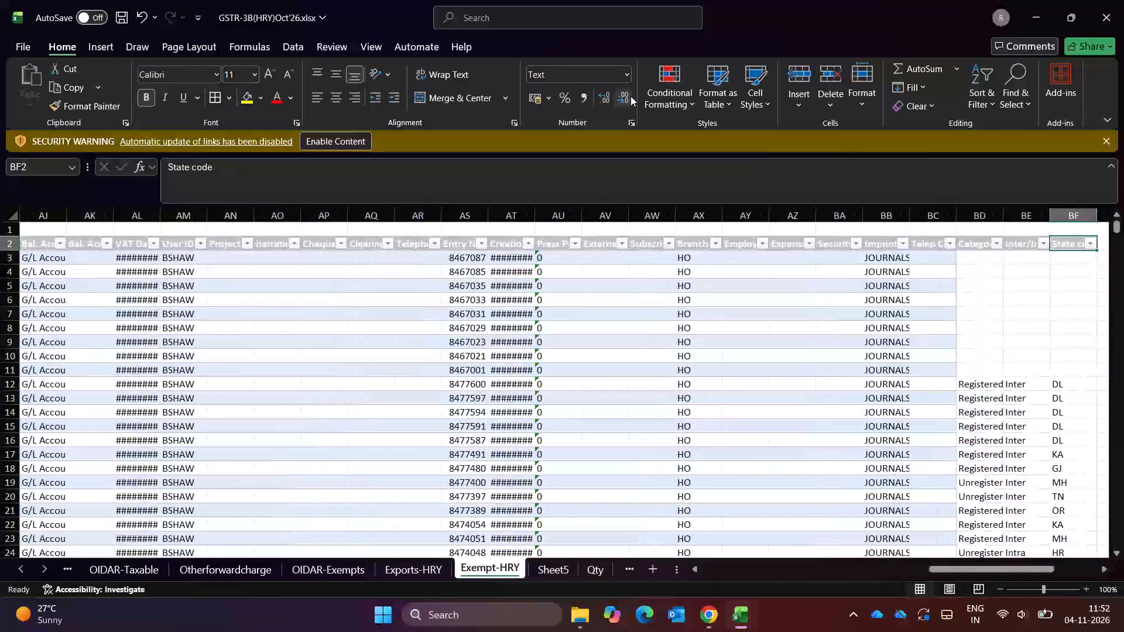
{"action": "key", "text": "Right"}
{"action": "key", "text": "Left"}
Clear the XLOOKUP formulas from column B of Sheet5, from B2 down to the last filled row.
{"action": "key", "text": "ctrl+Page_Down"}
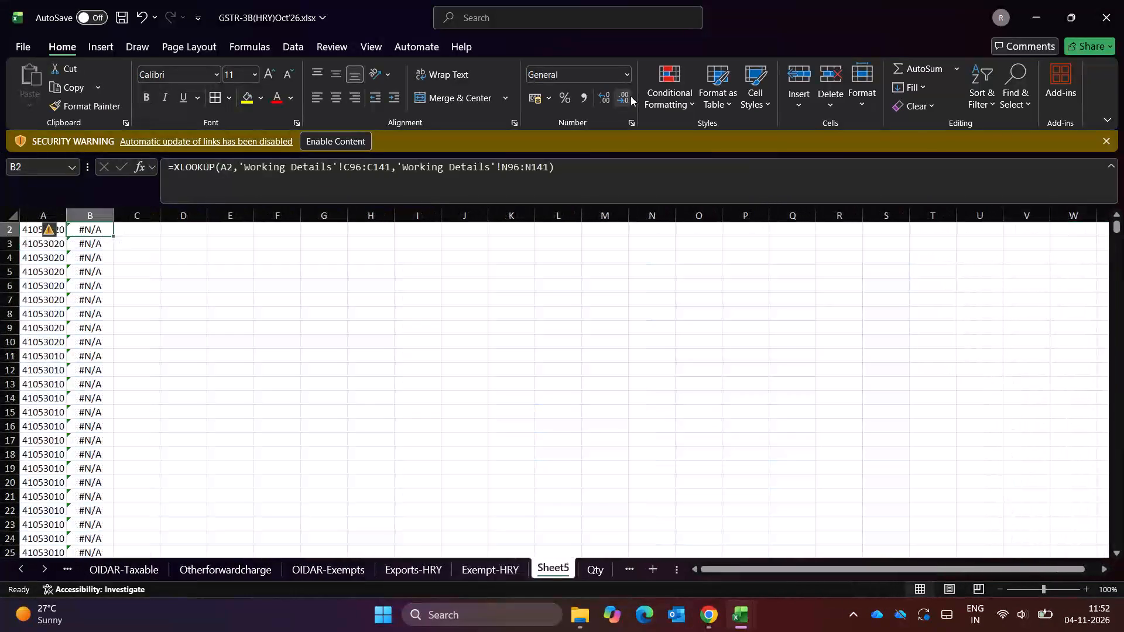
{"action": "key", "text": "Up"}
{"action": "key", "text": "ctrl+Up"}
{"action": "key", "text": "alt+Down"}
{"action": "key", "text": "Escape"}
{"action": "key", "text": "Down"}
{"action": "key", "text": "Down"}
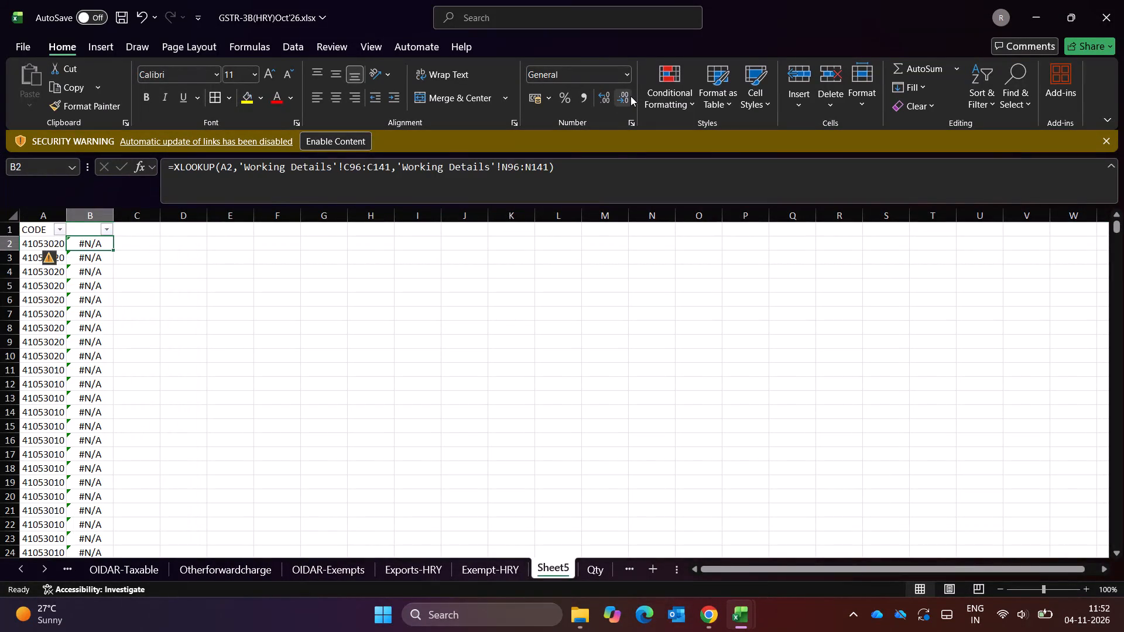
{"action": "key", "text": "Up"}
{"action": "key", "text": "ctrl+shift+Down"}
{"action": "key", "text": "Delete"}
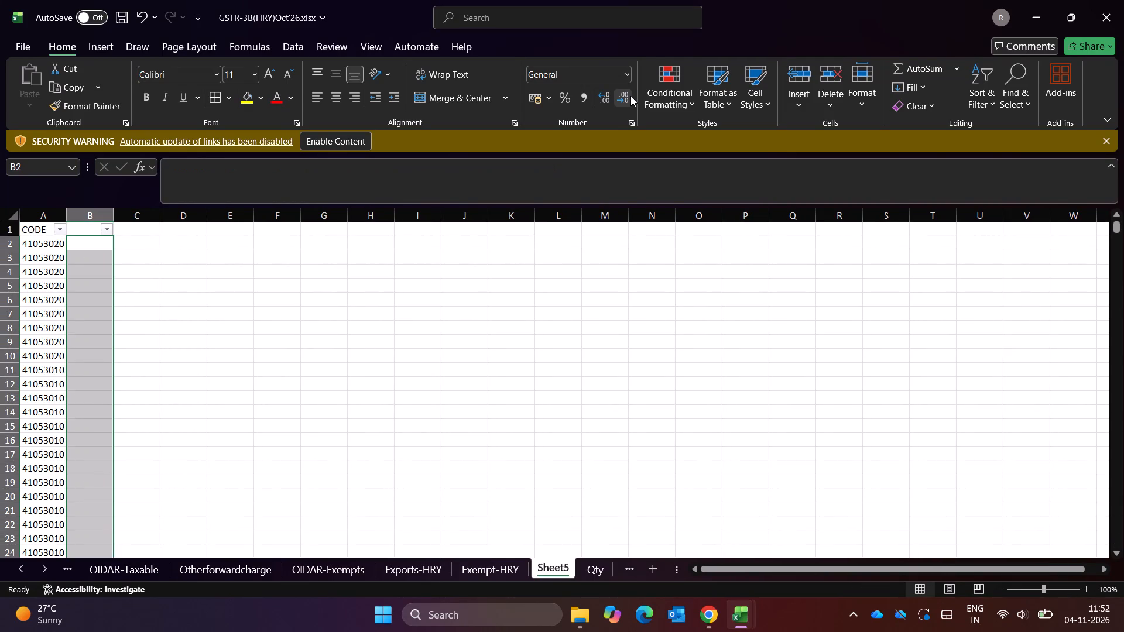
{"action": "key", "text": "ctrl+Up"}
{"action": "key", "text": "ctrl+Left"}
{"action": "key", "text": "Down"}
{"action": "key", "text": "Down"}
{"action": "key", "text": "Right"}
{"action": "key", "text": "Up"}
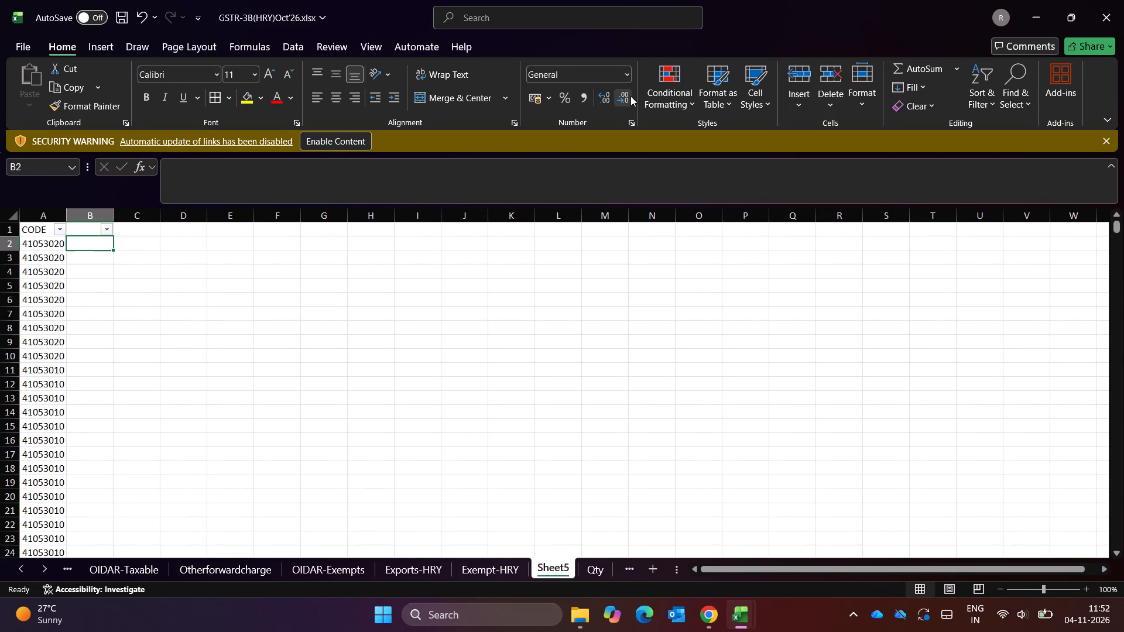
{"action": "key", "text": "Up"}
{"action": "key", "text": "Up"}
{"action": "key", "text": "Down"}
Format the account numbers in column A of Sheet5 from A2 down as Number with one decimal place.
{"action": "key", "text": "Left"}
{"action": "key", "text": "Up"}
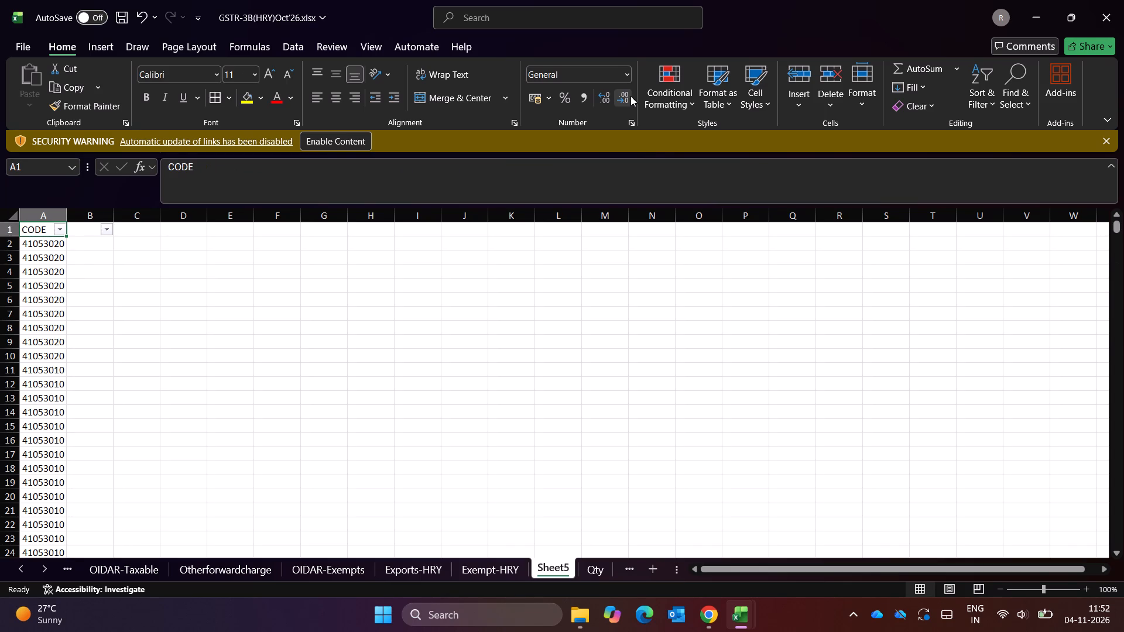
{"action": "key", "text": "Up"}
{"action": "key", "text": "Down"}
{"action": "key", "text": "ctrl+shift+Down"}
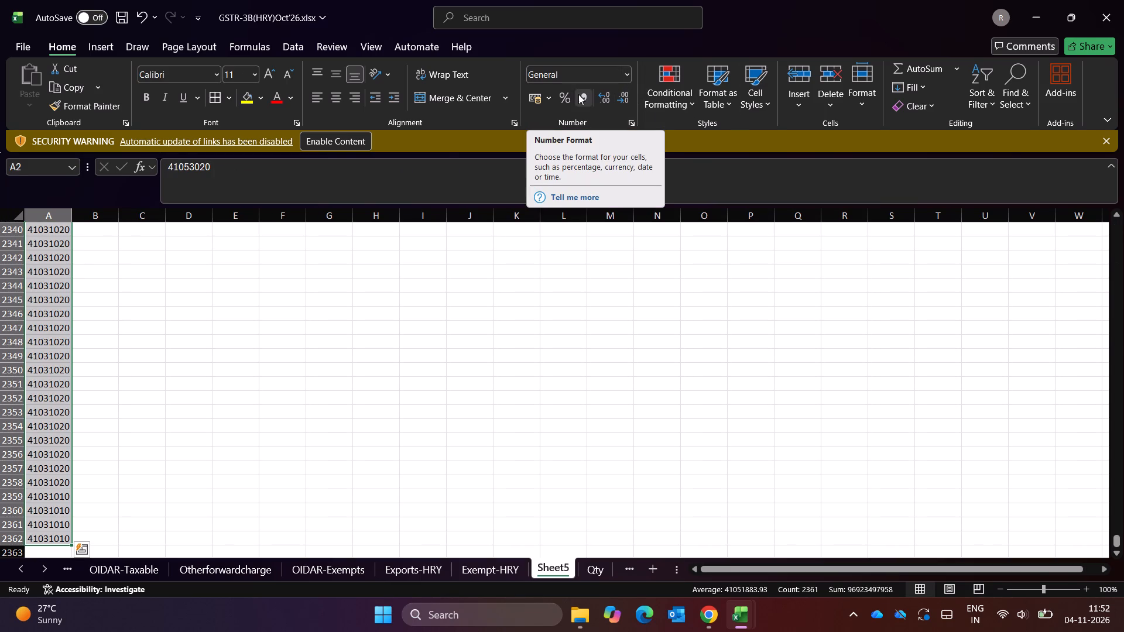
{"action": "left_click", "coordinate": [629, 80]}
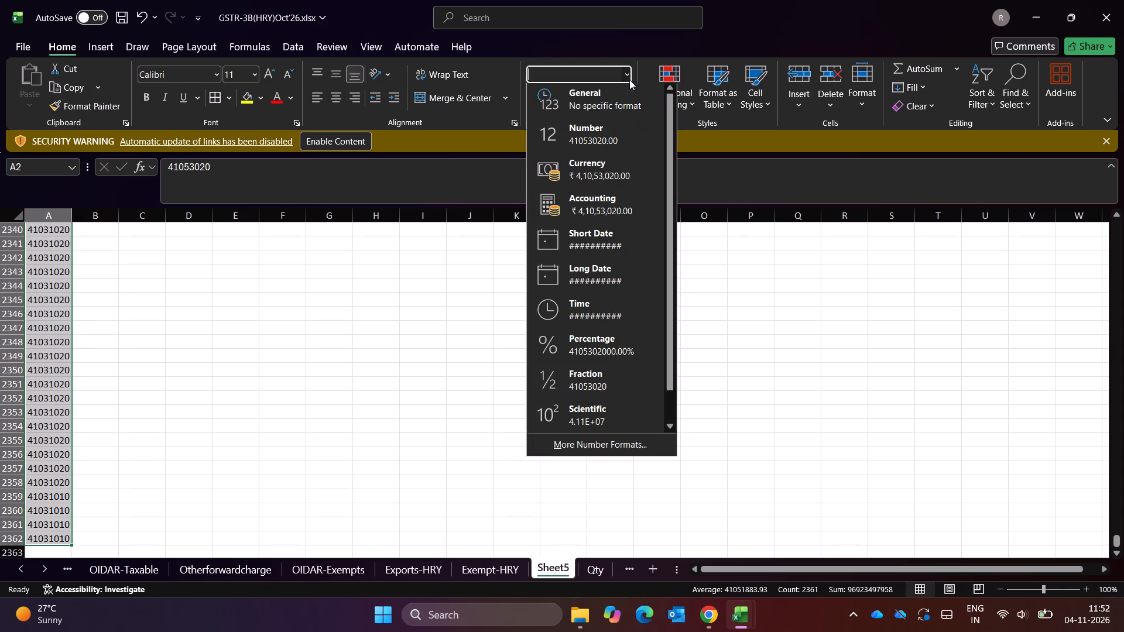
{"action": "left_click", "coordinate": [595, 145]}
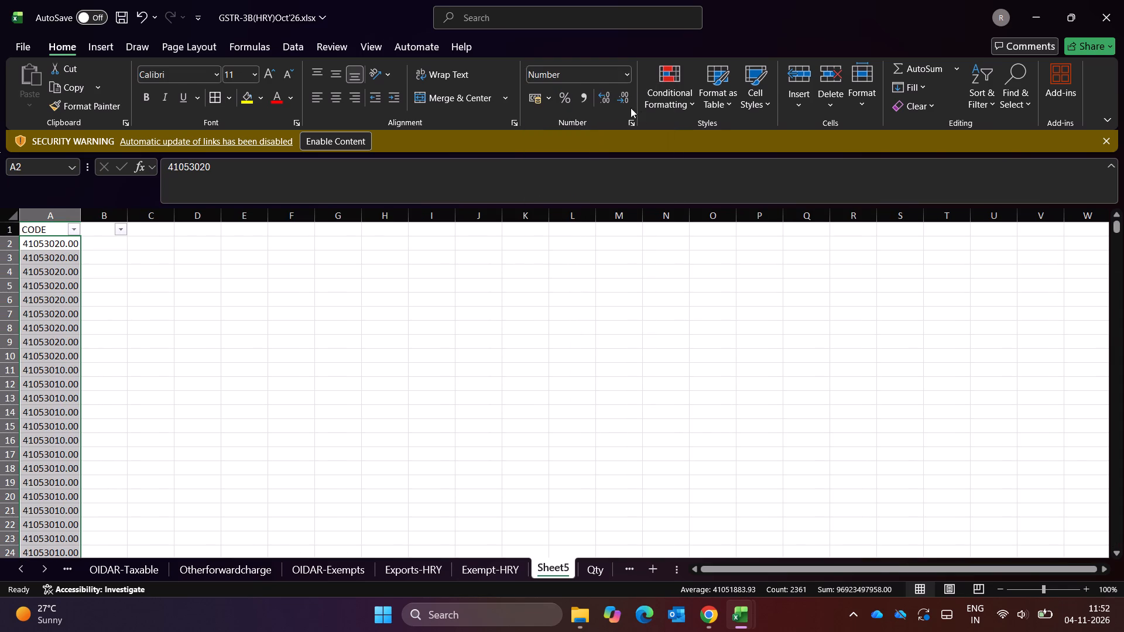
{"action": "left_click", "coordinate": [628, 94]}
{"action": "key", "text": "Right"}
{"action": "key", "text": "Left"}
{"action": "key", "text": "Right"}
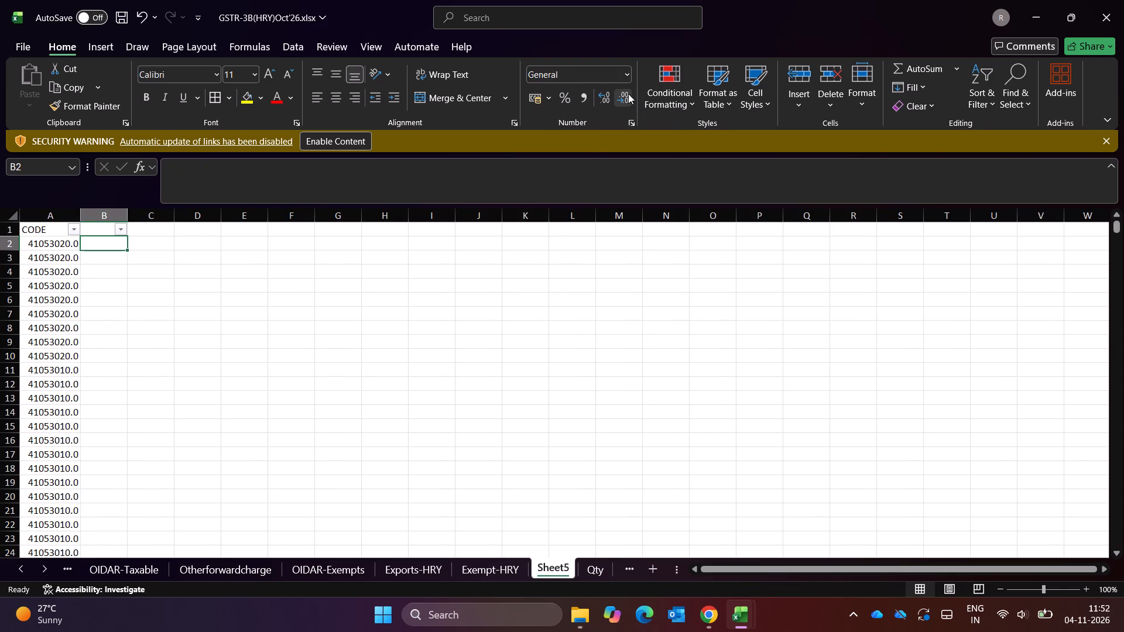
{"action": "key", "text": "Left"}
{"action": "key", "text": "ctrl+shift+Down"}
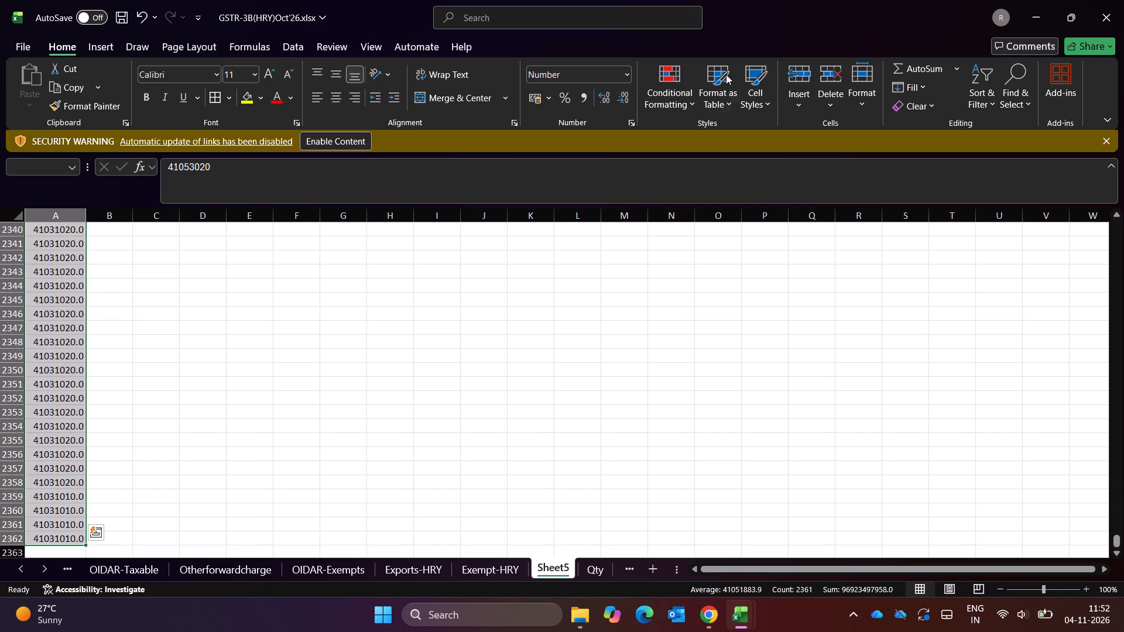
Start a new XLOOKUP formula in B2 of Sheet5 with A2 as the lookup value.
{"action": "key", "text": "Up"}
{"action": "key", "text": "Up"}
{"action": "key", "text": "Right"}
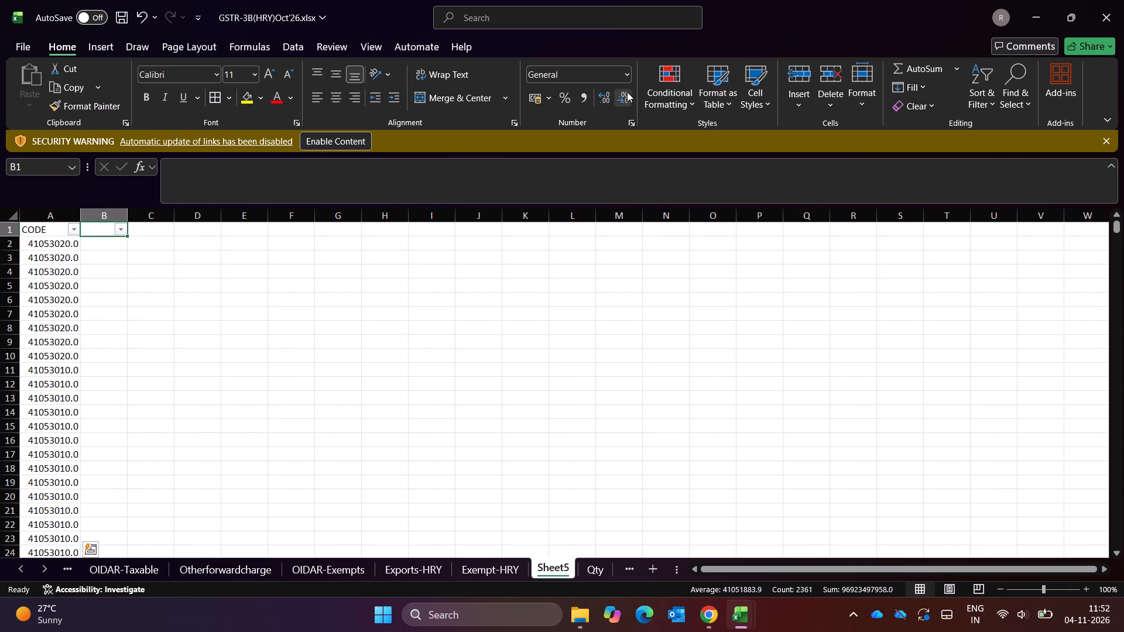
{"action": "key", "text": "Down"}
{"action": "type", "text": "=XLOO"}
{"action": "key", "text": "Tab"}
{"action": "key", "text": "Left"}
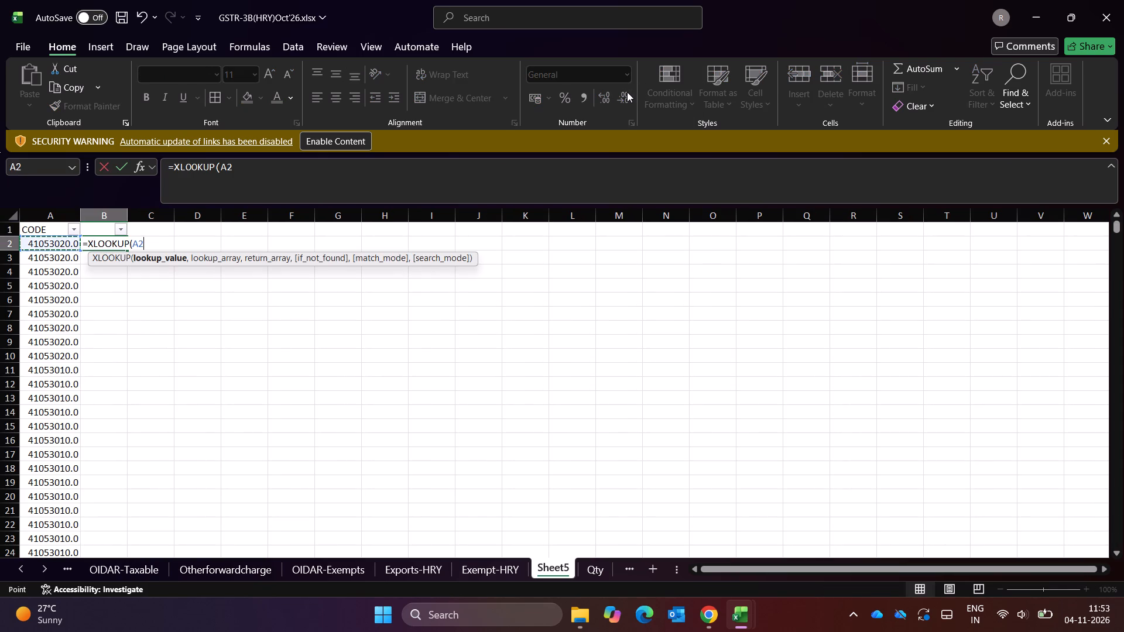
{"action": "key", "text": "m"}
{"action": "key", "text": "BackSpace"}
{"action": "key", "text": "comma"}
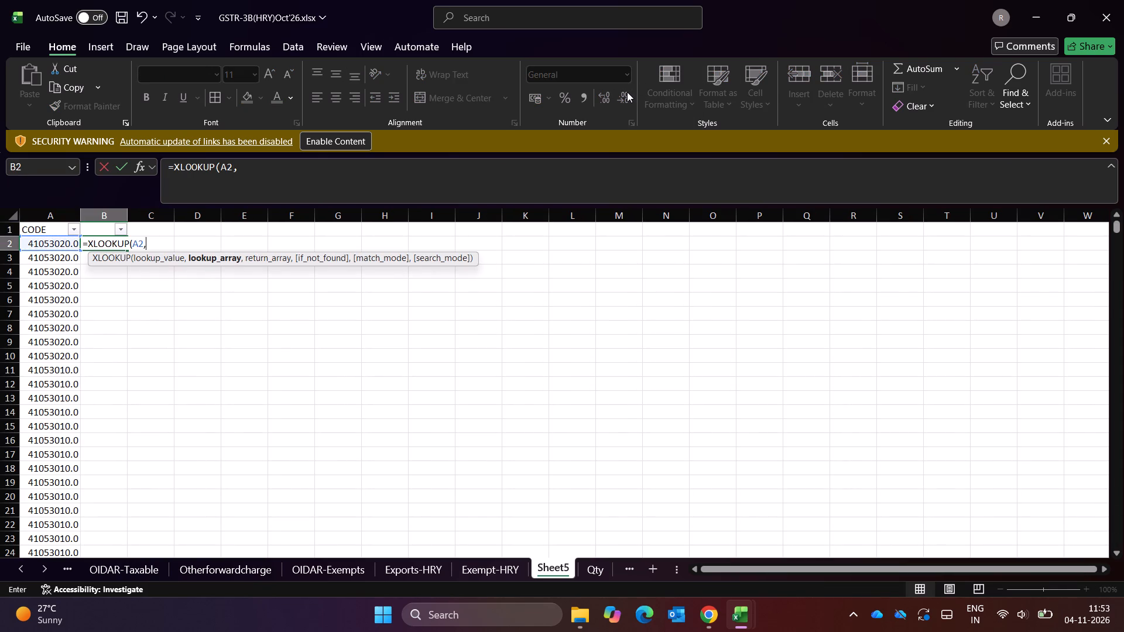
Set the XLOOKUP's lookup array to the account numbers in Working Details C96:C141.
{"action": "key", "text": "ctrl+Page_Up"}
{"action": "key", "text": "ctrl+Page_Up"}
{"action": "key", "text": "ctrl+Page_Up"}
{"action": "key", "text": "ctrl+Page_Up"}
{"action": "key", "text": "ctrl+Page_Up"}
{"action": "key", "text": "ctrl+Page_Up"}
{"action": "key", "text": "ctrl+Page_Up"}
{"action": "key", "text": "ctrl+Page_Up"}
{"action": "key", "text": "ctrl+Page_Up"}
{"action": "key", "text": "ctrl+Page_Up"}
{"action": "key", "text": "ctrl+Page_Up"}
{"action": "key", "text": "ctrl+Page_Up"}
{"action": "key", "text": "ctrl+Page_Down"}
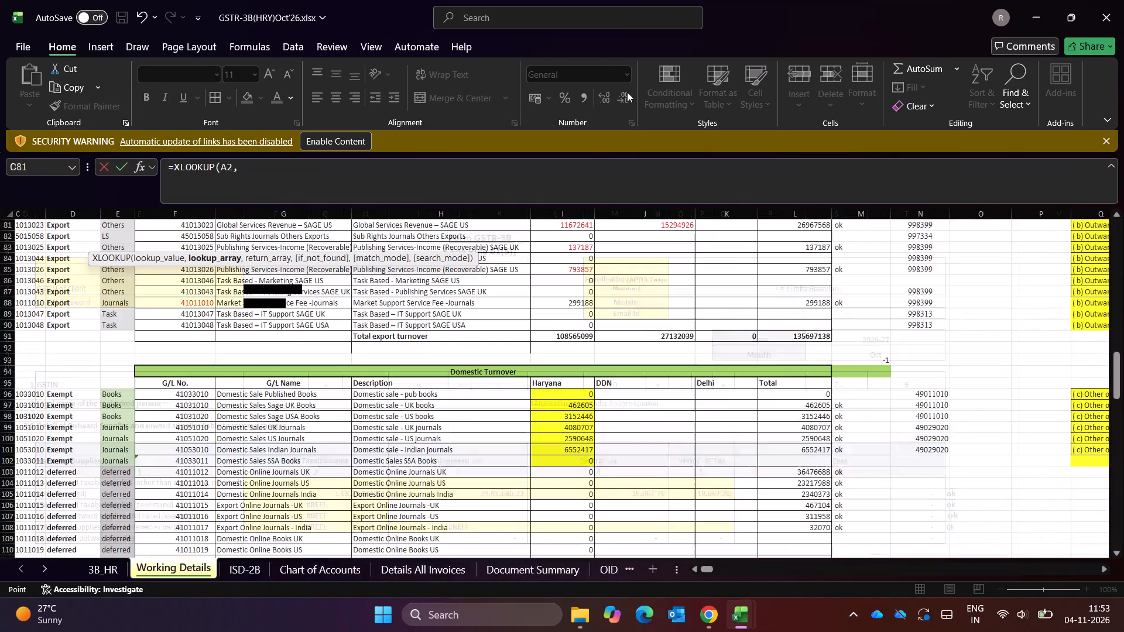
{"action": "left_click", "coordinate": [179, 397]}
{"action": "key", "text": "Left"}
{"action": "key", "text": "Left"}
{"action": "key", "text": "Left"}
{"action": "key", "text": "ctrl+shift+Down"}
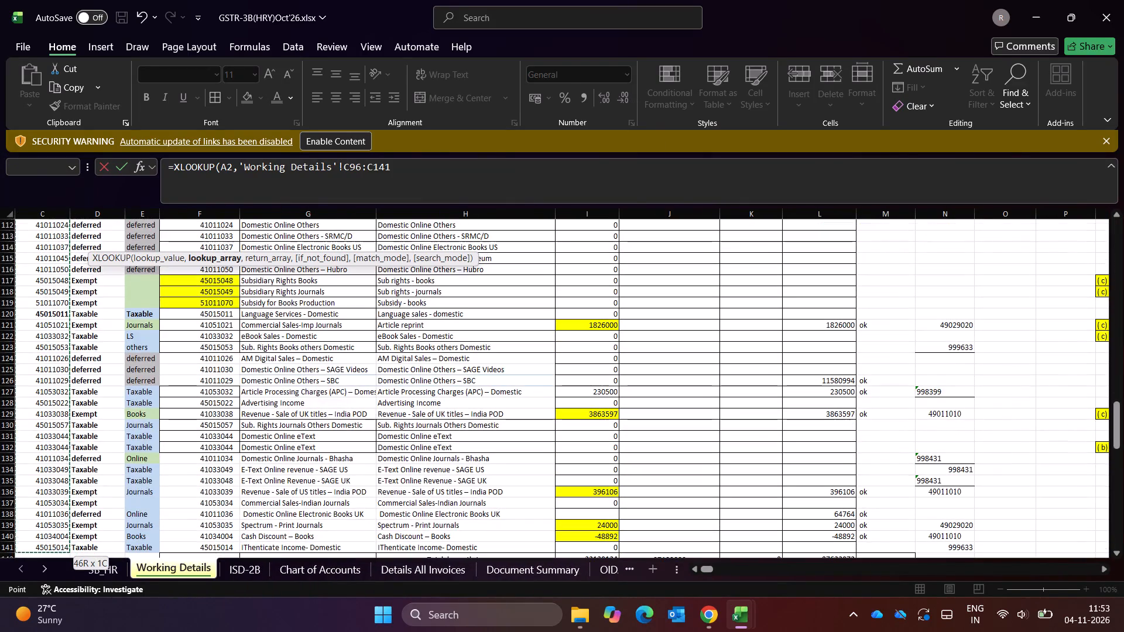
{"action": "key", "text": "comma"}
Set the XLOOKUP's return array to the HSN codes in Working Details N96:N141 and complete the formula in B2.
{"action": "key", "text": "Up"}
{"action": "key", "text": "Up"}
{"action": "key", "text": "Right"}
{"action": "key", "text": "Up"}
{"action": "key", "text": "Up"}
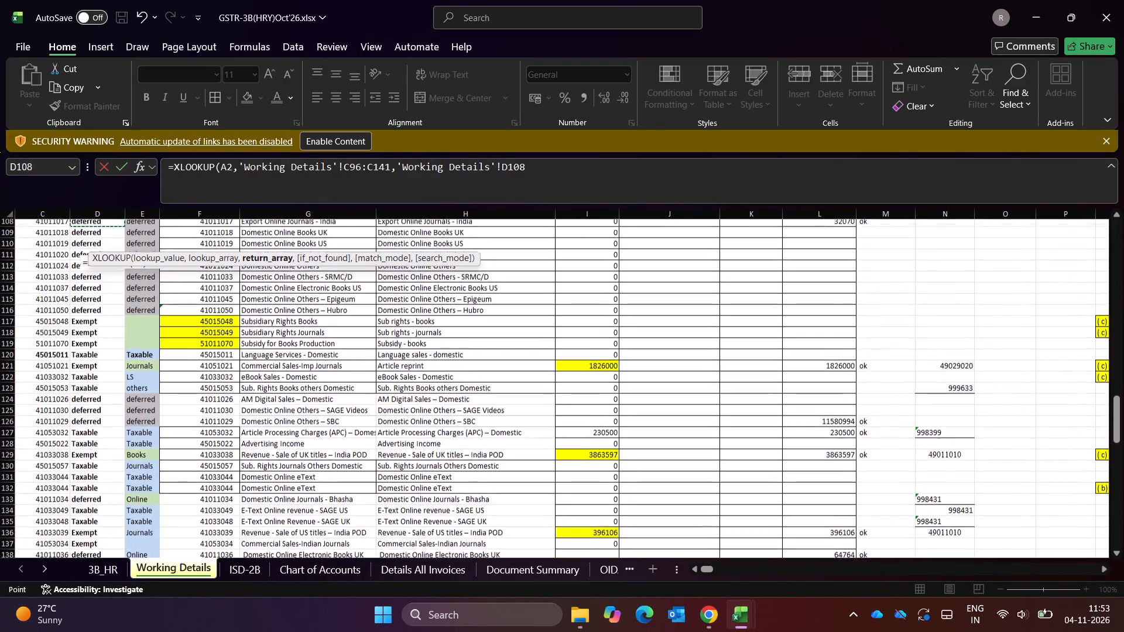
{"action": "key", "text": "Right"}
{"action": "key", "text": "ctrl+Up"}
{"action": "key", "text": "Right"}
{"action": "key", "text": "Right"}
{"action": "key", "text": "Up"}
{"action": "key", "text": "Up"}
{"action": "key", "text": "Right"}
{"action": "key", "text": "Down"}
{"action": "key", "text": "Right"}
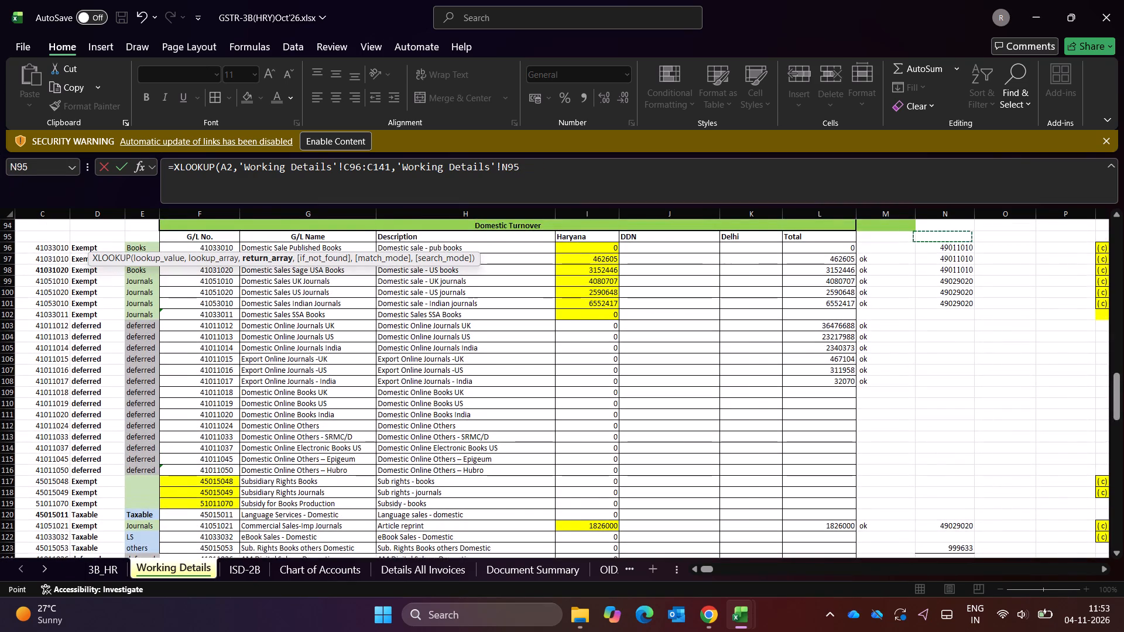
{"action": "key", "text": "Right"}
{"action": "key", "text": "Right"}
{"action": "key", "text": "Right"}
{"action": "key", "text": "Right"}
{"action": "key", "text": "Left"}
{"action": "key", "text": "Left"}
{"action": "key", "text": "Left"}
{"action": "key", "text": "Left"}
{"action": "key", "text": "Down"}
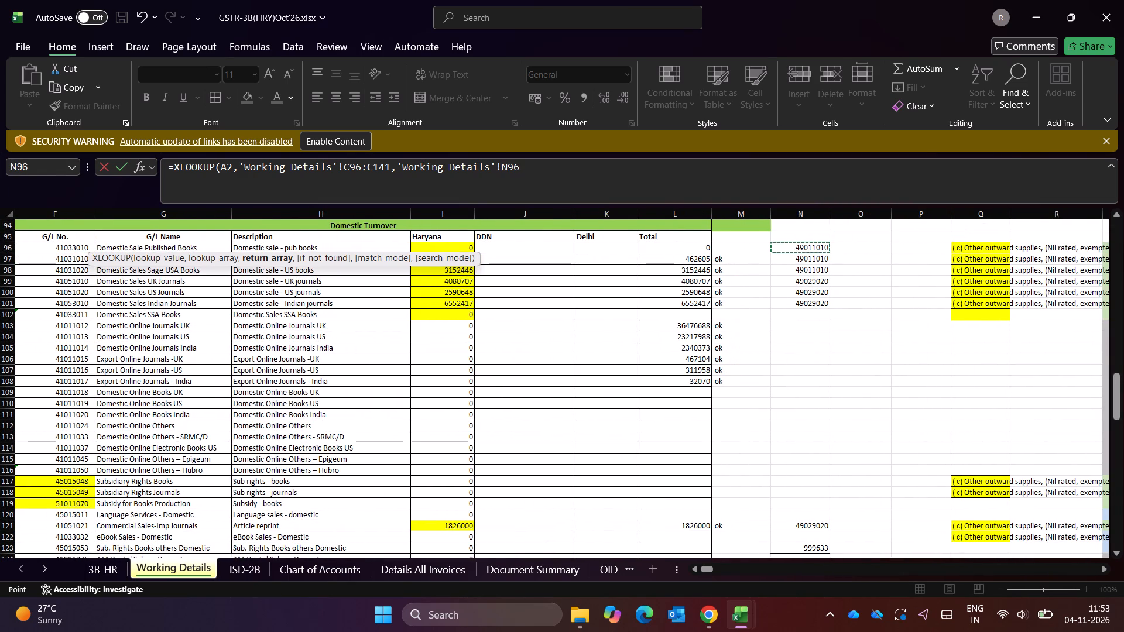
{"action": "key", "text": "ctrl+shift+Down"}
{"action": "key", "text": "shift+Down"}
{"action": "key", "text": "ctrl+shift+Down"}
{"action": "key", "text": "ctrl+shift+Down"}
{"action": "key", "text": "ctrl+shift+Down"}
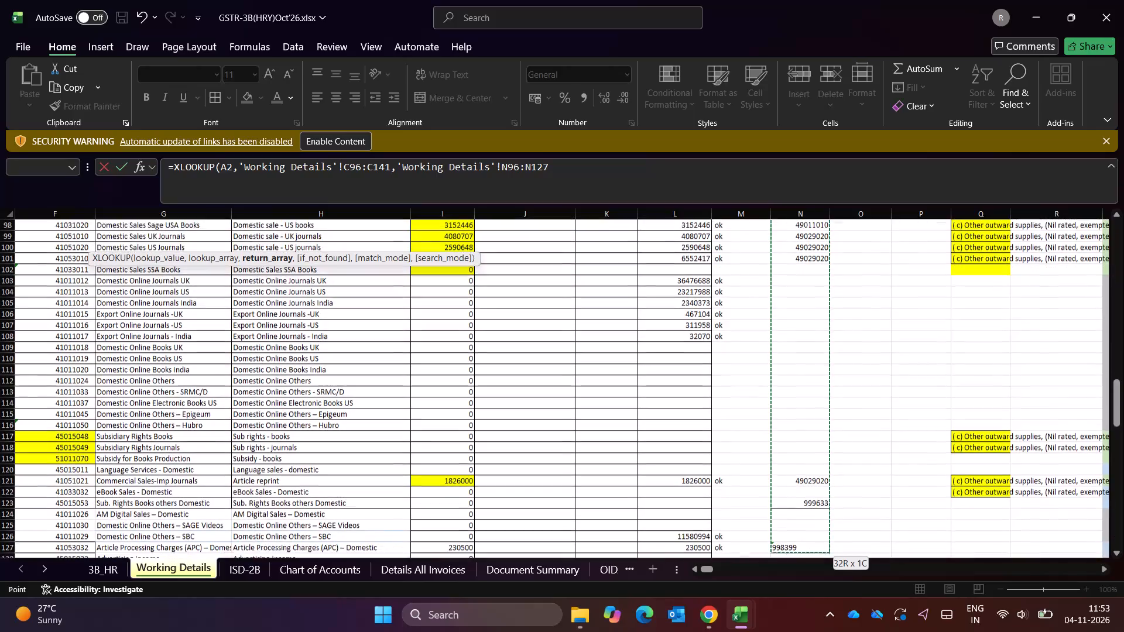
{"action": "key", "text": "shift+Down"}
{"action": "key", "text": "shift+Down"}
{"action": "key", "text": "ctrl+shift+Down"}
{"action": "key", "text": "shift+Down"}
{"action": "key", "text": "shift+Down"}
{"action": "key", "text": "ctrl+shift+Down"}
{"action": "key", "text": "shift+Down"}
{"action": "key", "text": "shift+Down"}
{"action": "key", "text": "shift+Down"}
{"action": "key", "text": "shift+Down"}
{"action": "key", "text": "shift+Down"}
{"action": "key", "text": "shift+Down"}
{"action": "key", "text": "shift+Down"}
{"action": "key", "text": "shift+Down"}
{"action": "key", "text": "shift+Down"}
{"action": "key", "text": "shift+Down"}
{"action": "key", "text": "shift+Down"}
{"action": "key", "text": "shift+Down"}
{"action": "key", "text": "shift+Down"}
{"action": "key", "text": "shift+Down"}
{"action": "key", "text": "shift+Down"}
{"action": "key", "text": "shift+Down"}
{"action": "key", "text": "shift+Down"}
{"action": "key", "text": "shift+Down"}
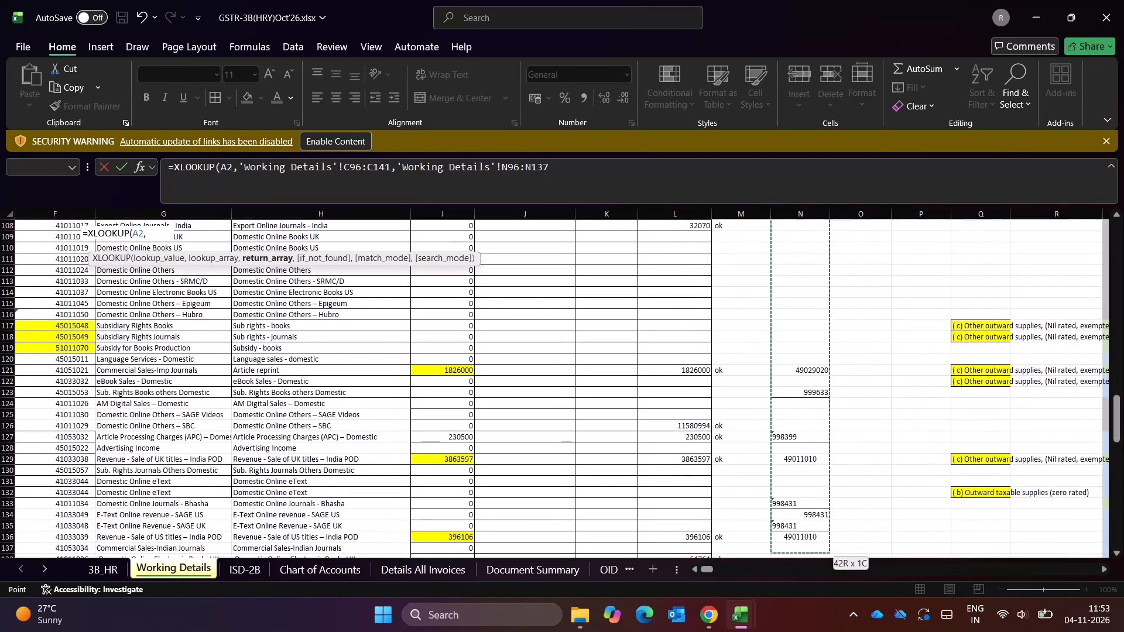
{"action": "key", "text": "shift+Up"}
{"action": "key", "text": "shift+Up"}
{"action": "key", "text": "shift+Up"}
{"action": "key", "text": "shift+Up"}
{"action": "key", "text": "shift+Up"}
{"action": "key", "text": "shift+Up"}
{"action": "key", "text": "shift+Up"}
{"action": "key", "text": "shift+Up"}
{"action": "key", "text": "shift+Up"}
{"action": "key", "text": "shift+Up"}
{"action": "key", "text": "shift+Up"}
{"action": "key", "text": "shift+Up"}
{"action": "key", "text": "shift+Up"}
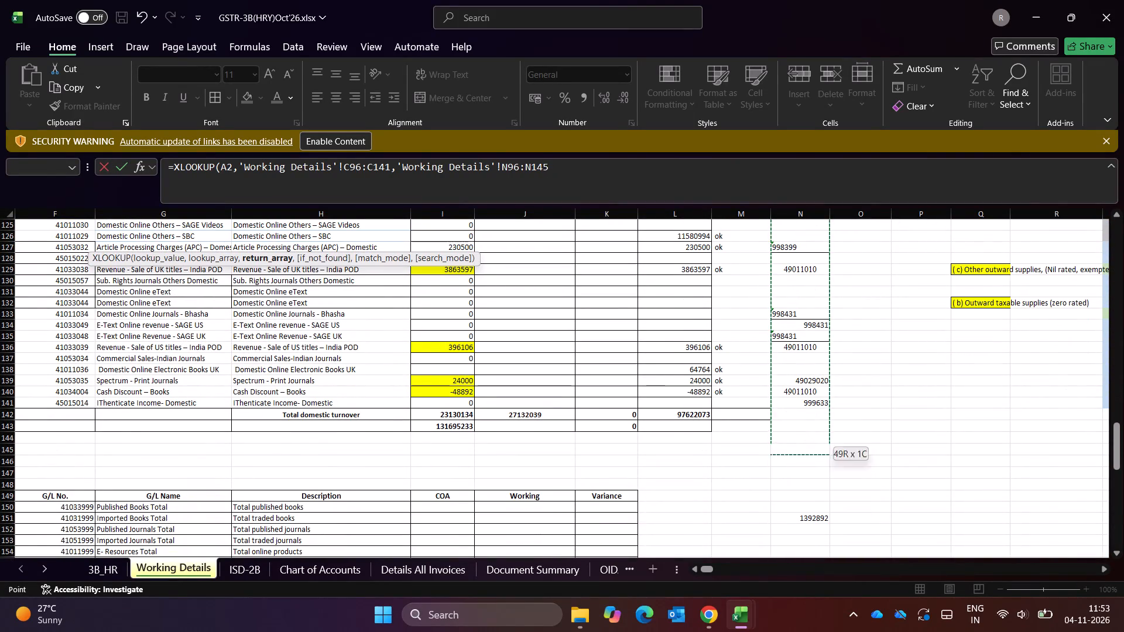
{"action": "key", "text": "Return"}
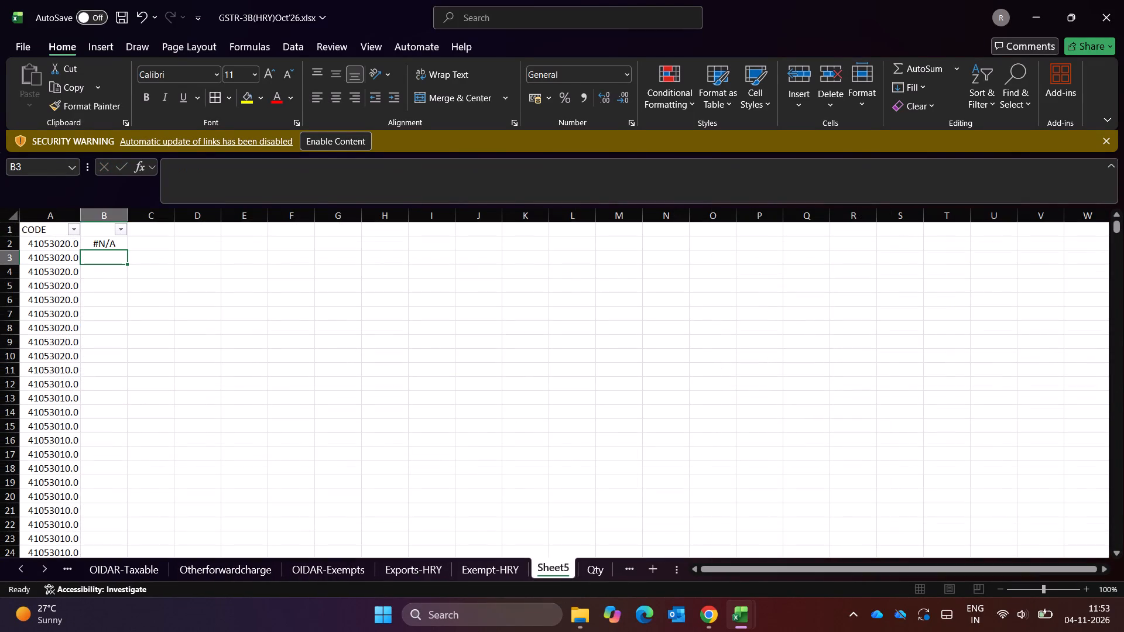
Fill the XLOOKUP formula down column B of Sheet5 from B2 to the last account row, B2362.
{"action": "key", "text": "Up"}
{"action": "key", "text": "Left"}
{"action": "key", "text": "ctrl+Down"}
{"action": "key", "text": "Right"}
{"action": "key", "text": "ctrl+shift+Up"}
{"action": "key", "text": "ctrl+d"}
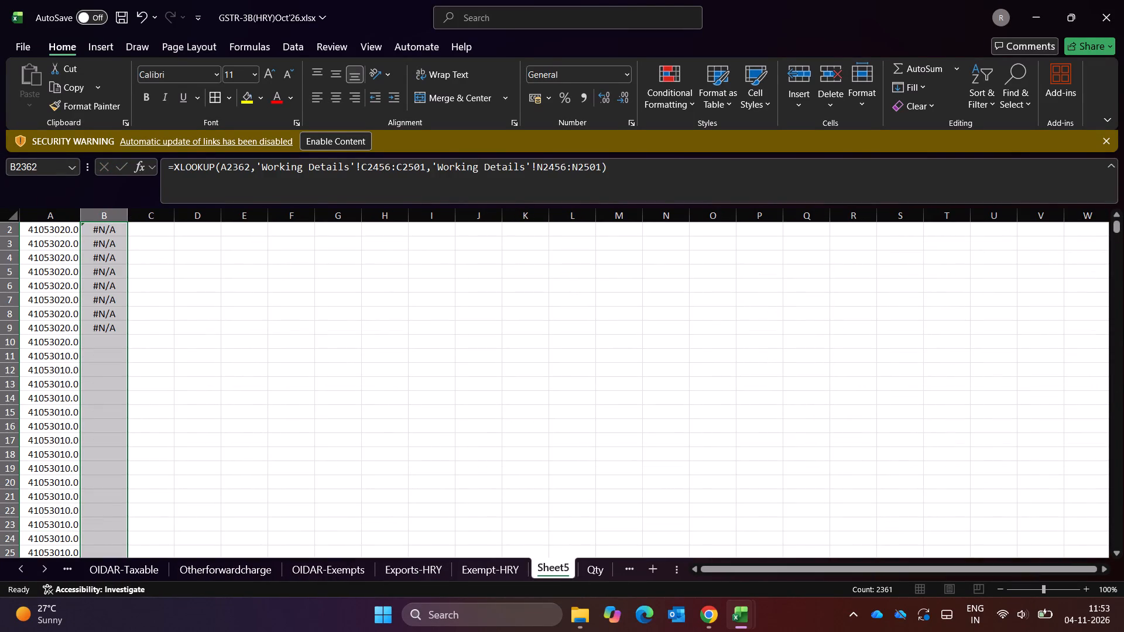
Examine the filled XLOOKUP formulas and their results in the upper rows of column B in Sheet5.
{"action": "key", "text": "Down"}
{"action": "key", "text": "Down"}
{"action": "key", "text": "Down"}
{"action": "key", "text": "Up"}
{"action": "key", "text": "Up"}
{"action": "key", "text": "Up"}
{"action": "key", "text": "ctrl+Up"}
{"action": "key", "text": "Down"}
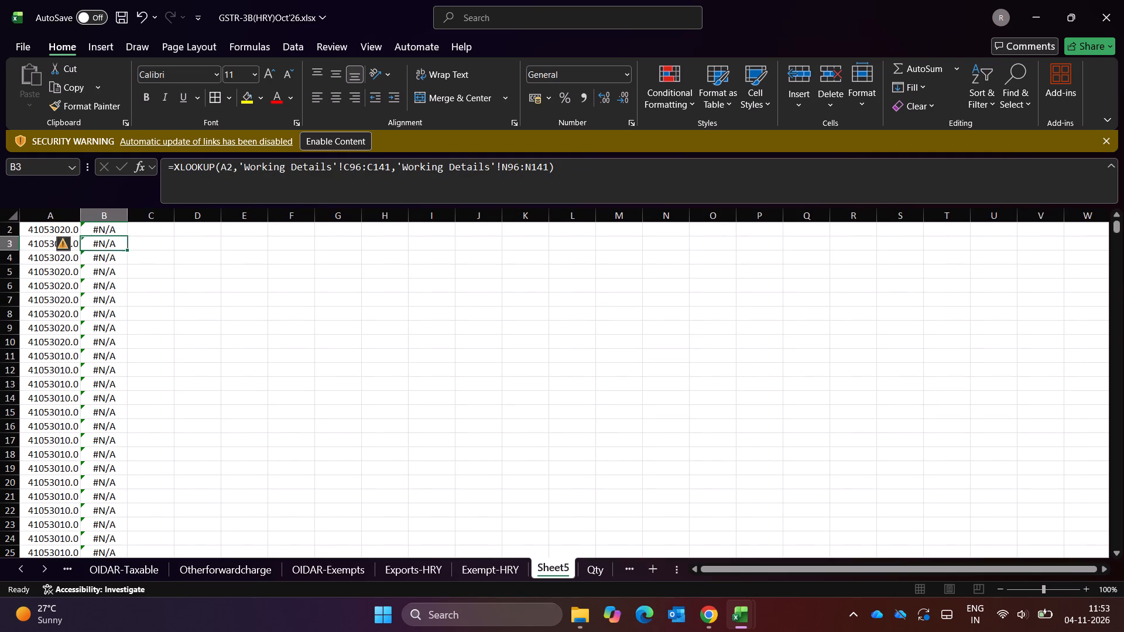
{"action": "key", "text": "Down"}
{"action": "key", "text": "Down"}
{"action": "key", "text": "Down"}
{"action": "key", "text": "Down"}
{"action": "key", "text": "Down"}
{"action": "key", "text": "Down"}
{"action": "key", "text": "Down"}
{"action": "key", "text": "Down"}
{"action": "key", "text": "Down"}
{"action": "key", "text": "Down"}
{"action": "key", "text": "Down"}
{"action": "key", "text": "Down"}
{"action": "key", "text": "Down"}
{"action": "key", "text": "Down"}
{"action": "key", "text": "Down"}
{"action": "key", "text": "Down"}
{"action": "key", "text": "Down"}
{"action": "key", "text": "Down"}
{"action": "key", "text": "Down"}
{"action": "key", "text": "Down"}
{"action": "key", "text": "Down"}
{"action": "key", "text": "Down"}
{"action": "key", "text": "Down"}
{"action": "key", "text": "Down"}
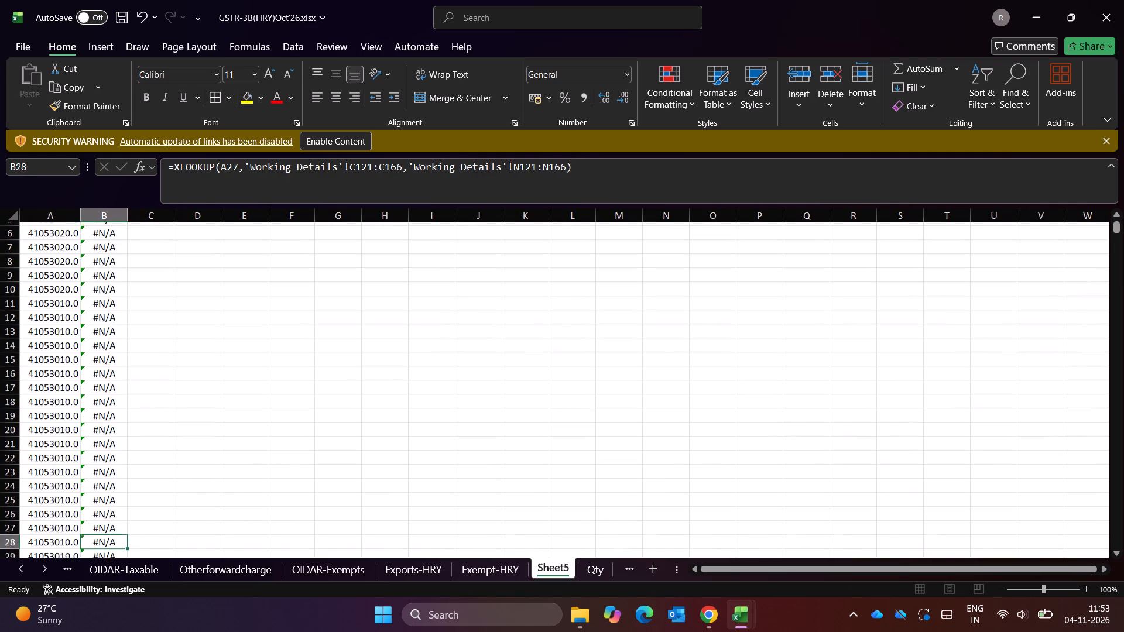
Format the account numbers in column A of Sheet5 from A2 down with no decimal places.
{"action": "key", "text": "ctrl+Up"}
{"action": "key", "text": "ctrl+Up"}
{"action": "key", "text": "ctrl+Up"}
{"action": "key", "text": "Left"}
{"action": "key", "text": "Down"}
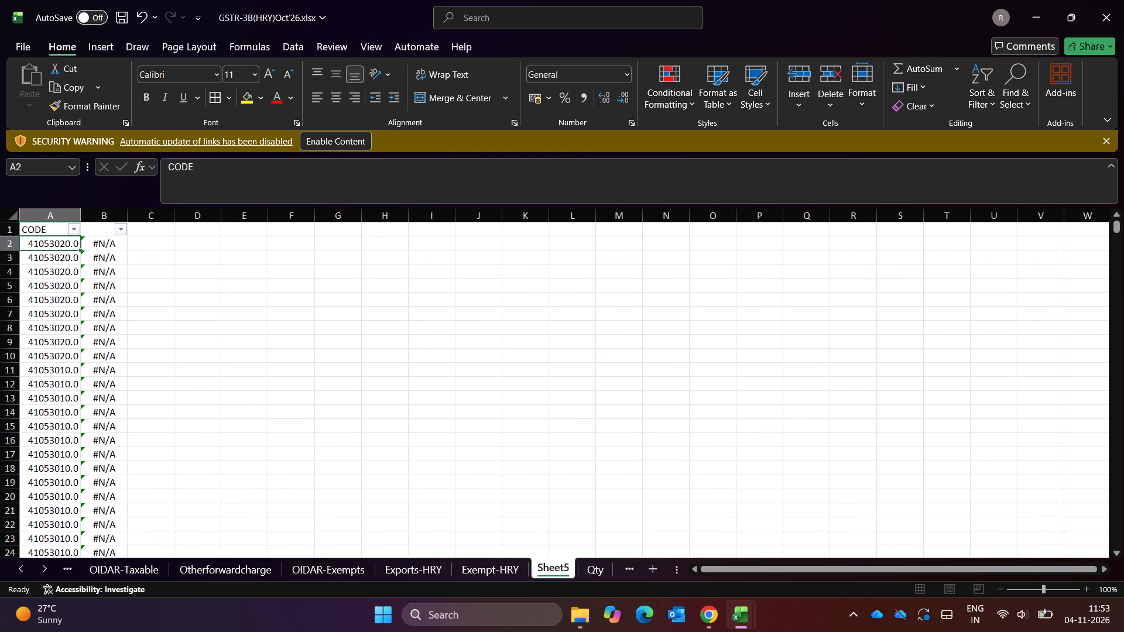
{"action": "key", "text": "ctrl+shift+Down"}
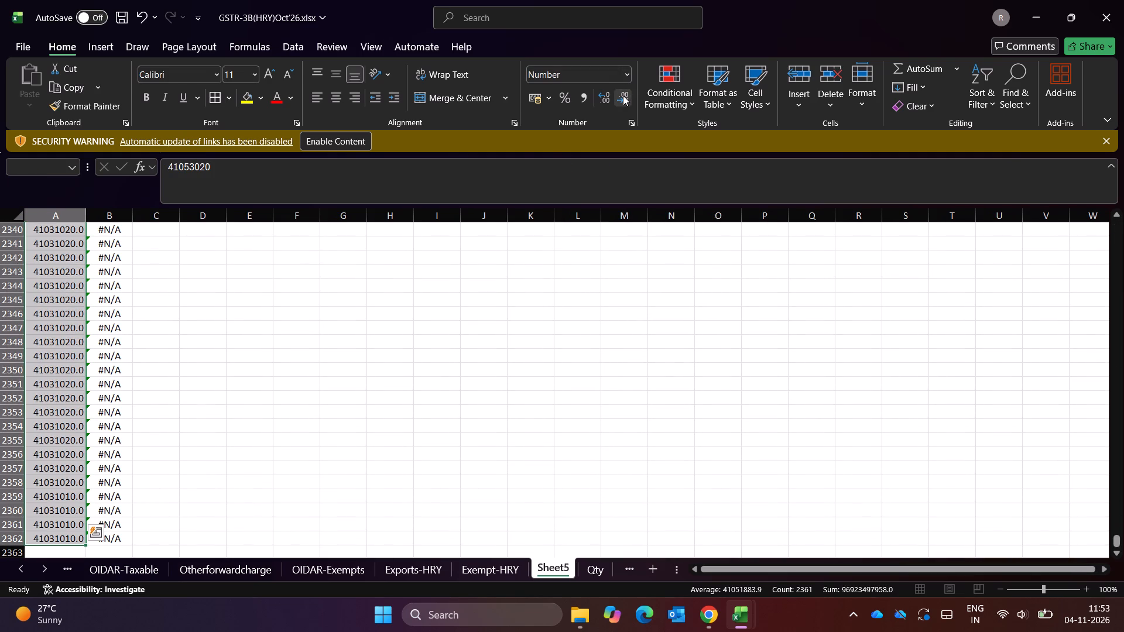
{"action": "left_click", "coordinate": [623, 95]}
Start a VLOOKUP formula in C2 of Sheet5 with A2 as the lookup value.
{"action": "key", "text": "Up"}
{"action": "key", "text": "Right"}
{"action": "key", "text": "Down"}
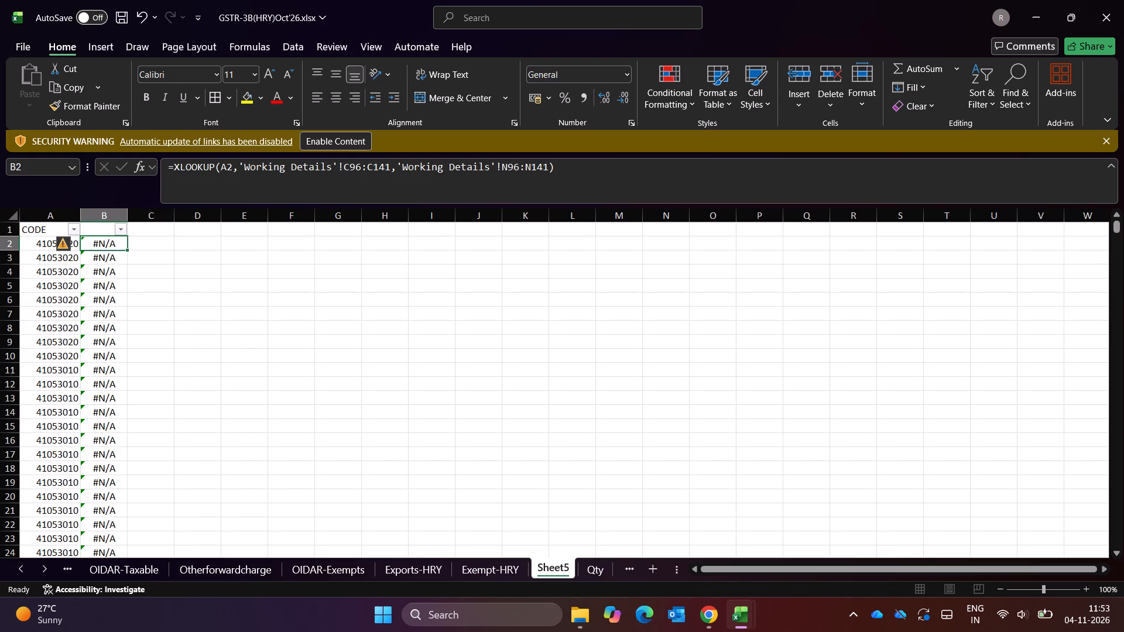
{"action": "left_click", "coordinate": [142, 246]}
{"action": "key", "text": "equal"}
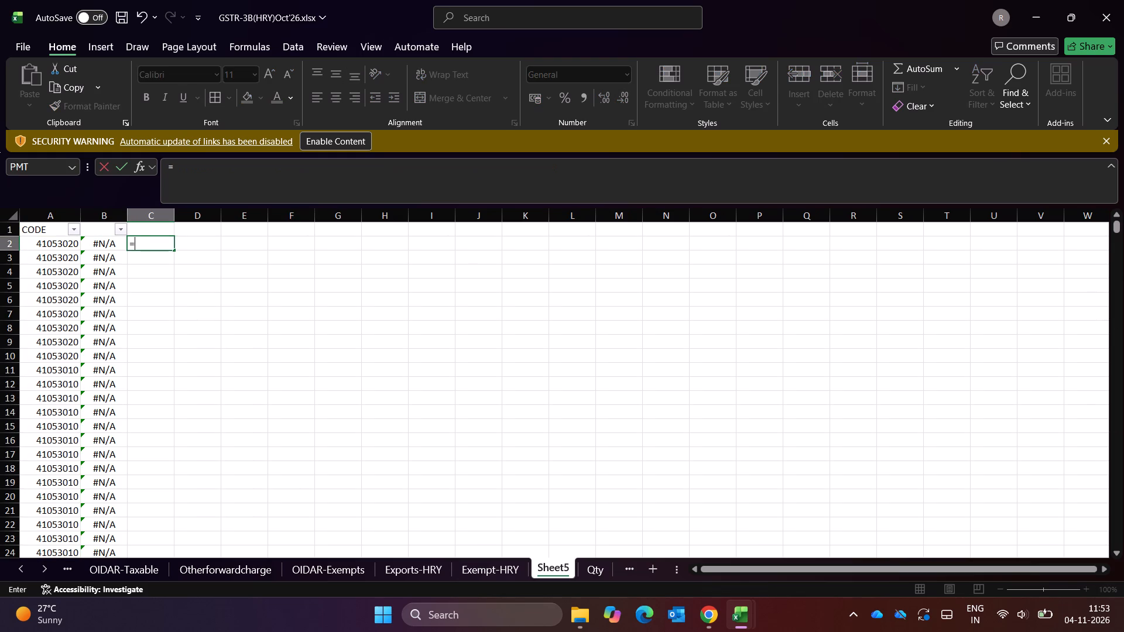
{"action": "type", "text": "VLOO"}
{"action": "key", "text": "Tab"}
{"action": "key", "text": "Left"}
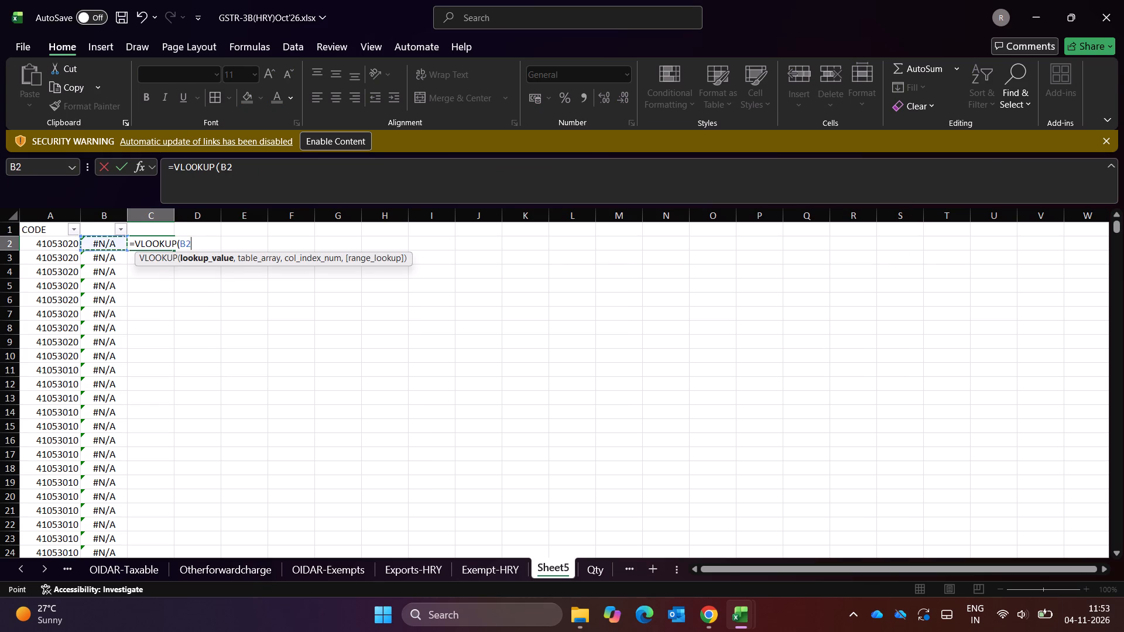
{"action": "key", "text": "Left"}
{"action": "key", "text": "comma"}
Set the VLOOKUP's table array to Working Details C94:N141, spanning the account numbers through the HSN codes.
{"action": "key", "text": "ctrl+Page_Up"}
{"action": "key", "text": "ctrl+Page_Up"}
{"action": "key", "text": "ctrl+Page_Up"}
{"action": "key", "text": "ctrl+Page_Up"}
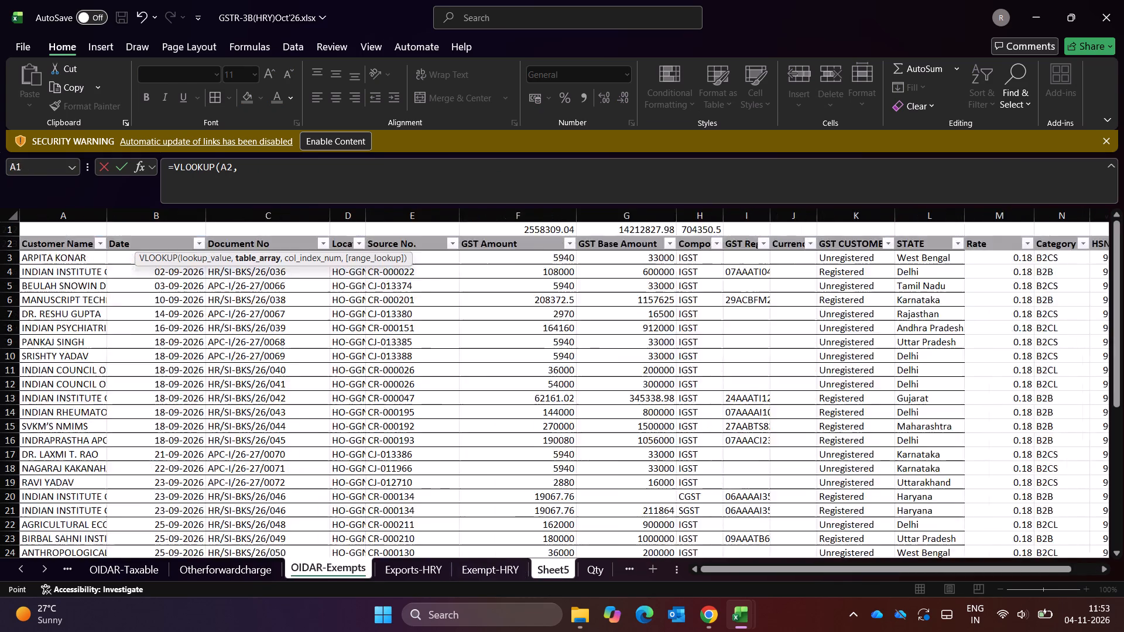
{"action": "key", "text": "ctrl+Page_Up"}
{"action": "key", "text": "ctrl+Page_Up"}
{"action": "key", "text": "ctrl+Page_Up"}
{"action": "key", "text": "ctrl+Page_Up"}
{"action": "key", "text": "ctrl+Page_Up"}
{"action": "key", "text": "ctrl+Page_Up"}
{"action": "key", "text": "Up"}
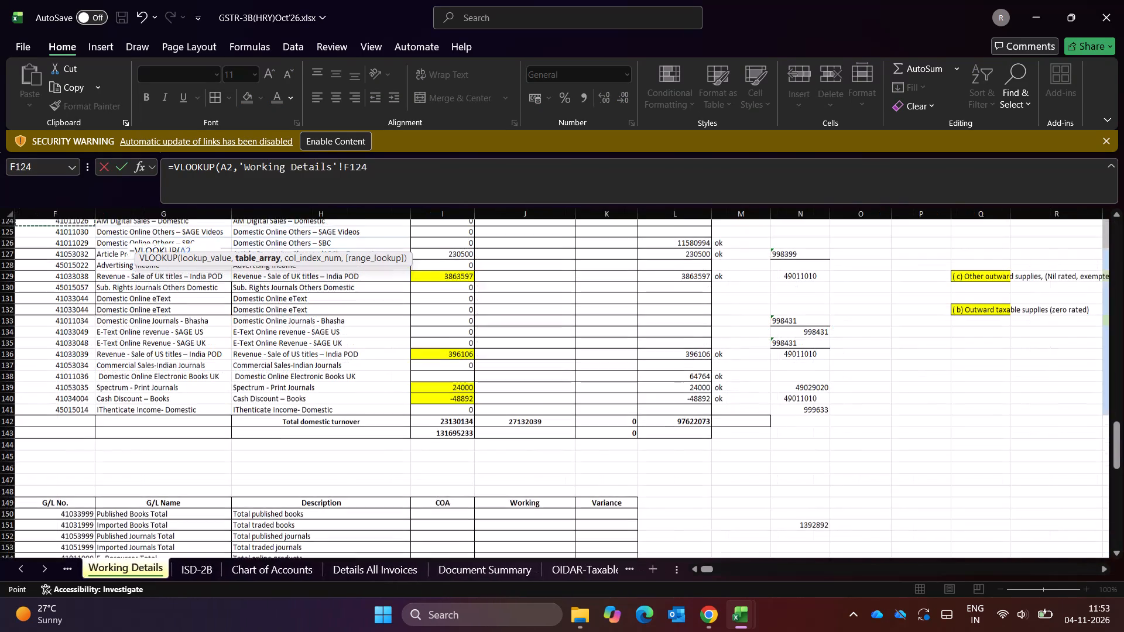
{"action": "key", "text": "Left"}
{"action": "key", "text": "Left"}
{"action": "key", "text": "Right"}
{"action": "key", "text": "Right"}
{"action": "key", "text": "ctrl+Up"}
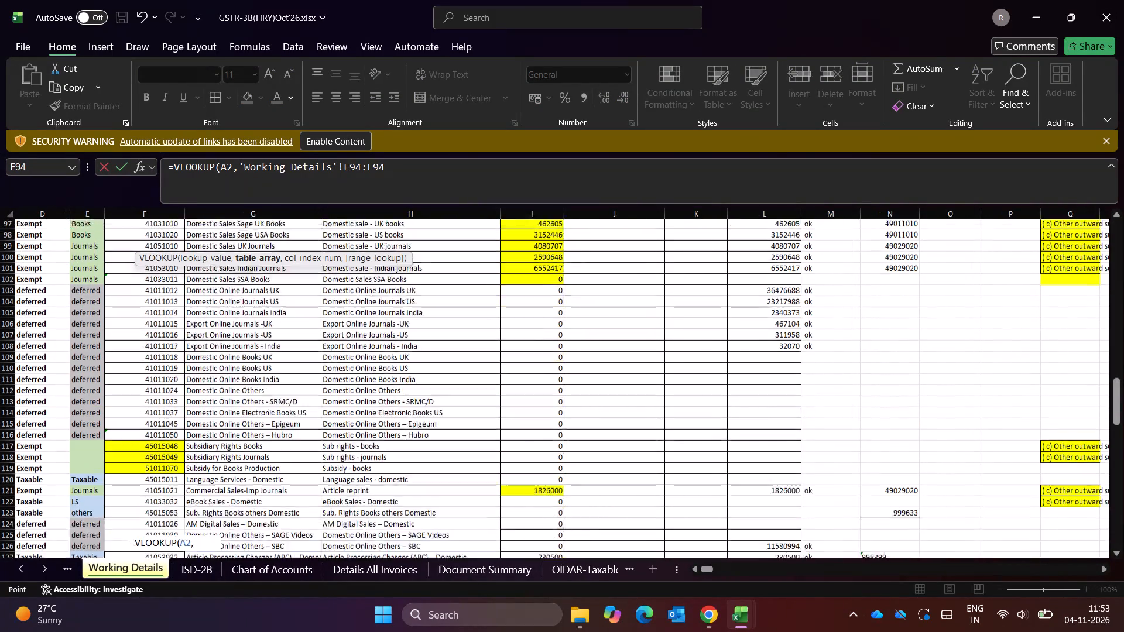
{"action": "key", "text": "Up"}
{"action": "key", "text": "Down"}
{"action": "key", "text": "Down"}
{"action": "key", "text": "Up"}
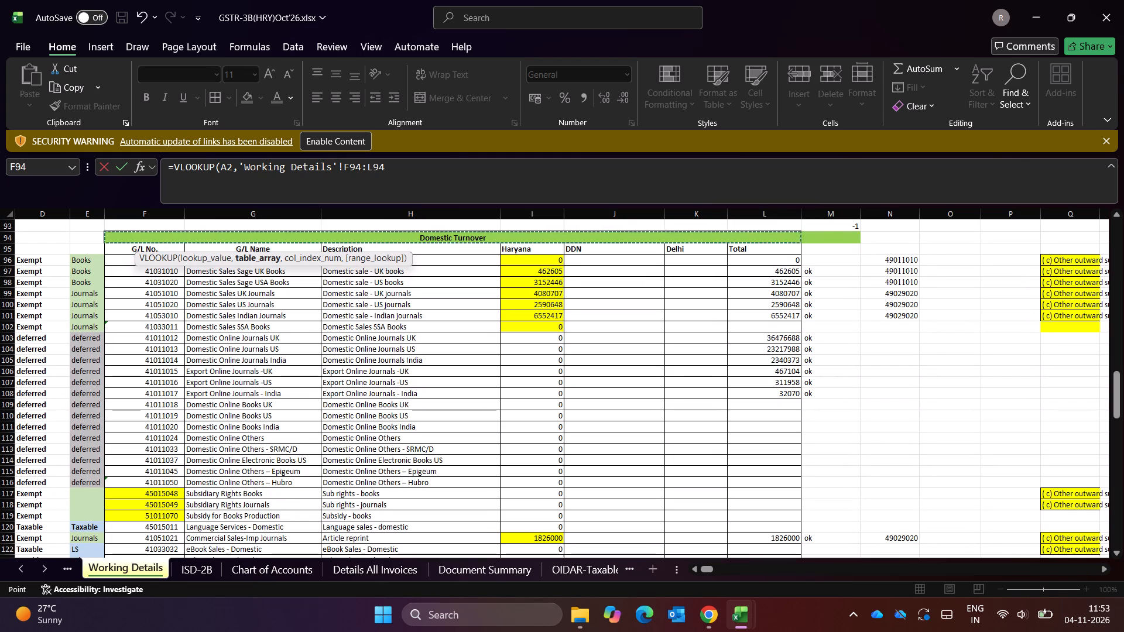
{"action": "key", "text": "Down"}
{"action": "key", "text": "Up"}
{"action": "key", "text": "Left"}
{"action": "key", "text": "Left"}
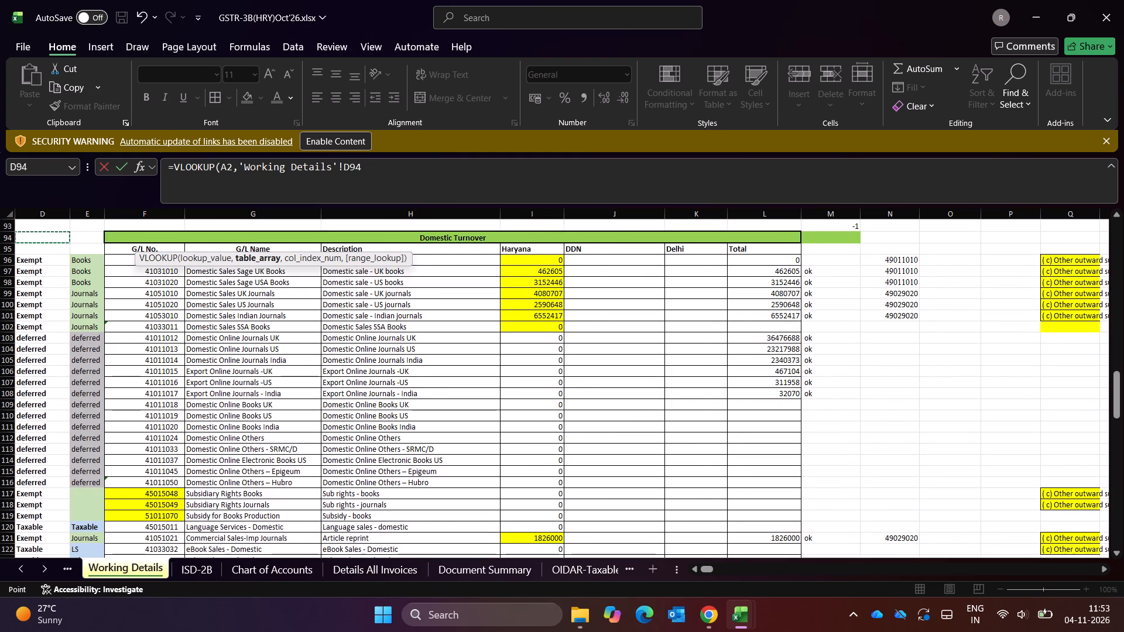
{"action": "key", "text": "Left"}
{"action": "key", "text": "Left"}
{"action": "key", "text": "Right"}
{"action": "key", "text": "shift+Right"}
{"action": "key", "text": "shift+Right"}
{"action": "key", "text": "shift+Right"}
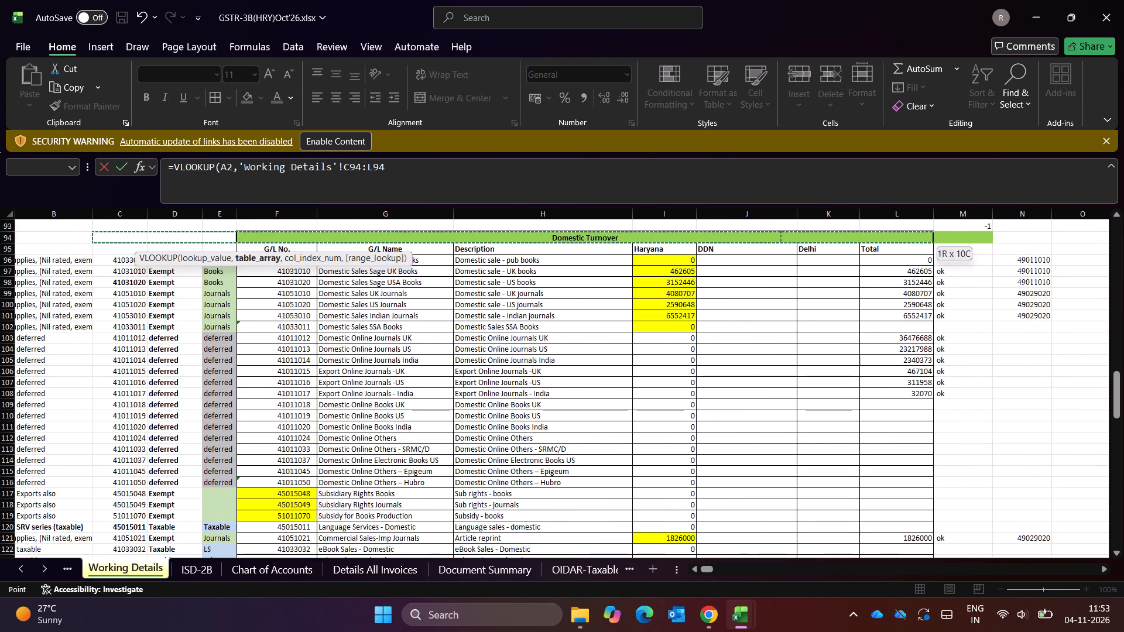
{"action": "key", "text": "shift+Right"}
{"action": "key", "text": "shift+Right"}
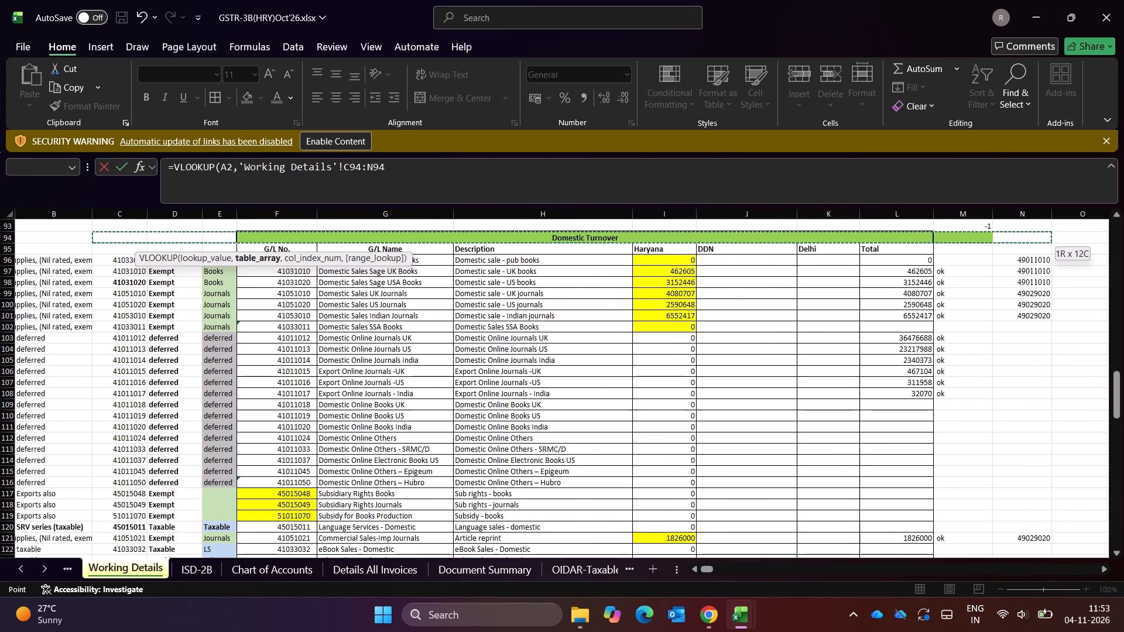
{"action": "key", "text": "ctrl+shift+Down"}
{"action": "key", "text": "ctrl+shift+Down"}
{"action": "key", "text": "shift+Down"}
{"action": "key", "text": "shift+Up"}
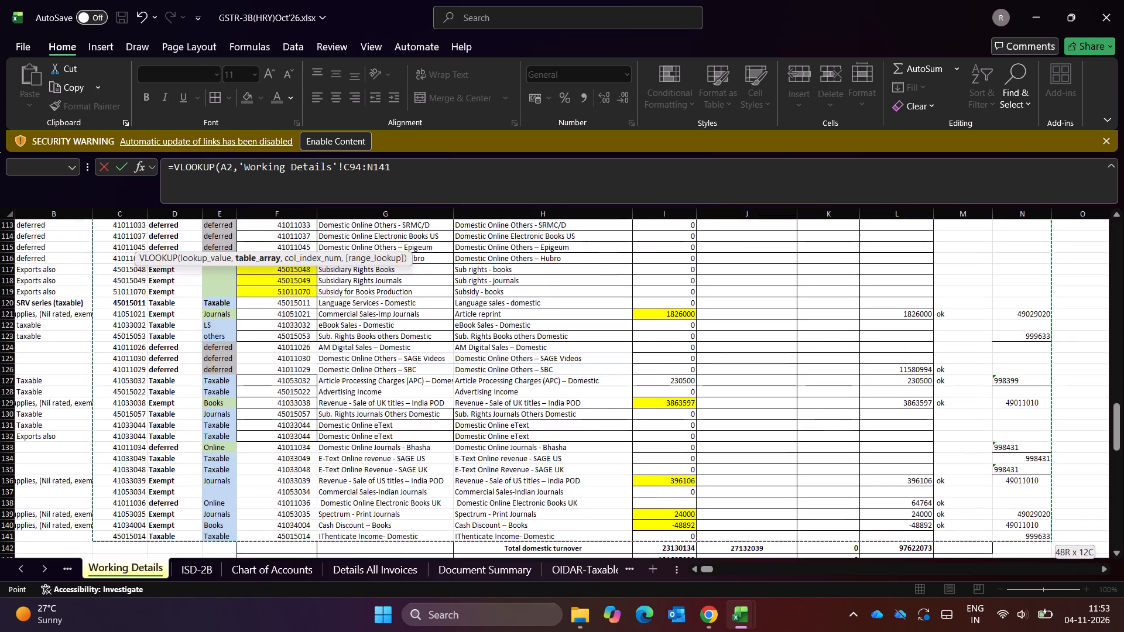
{"action": "key", "text": "comma"}
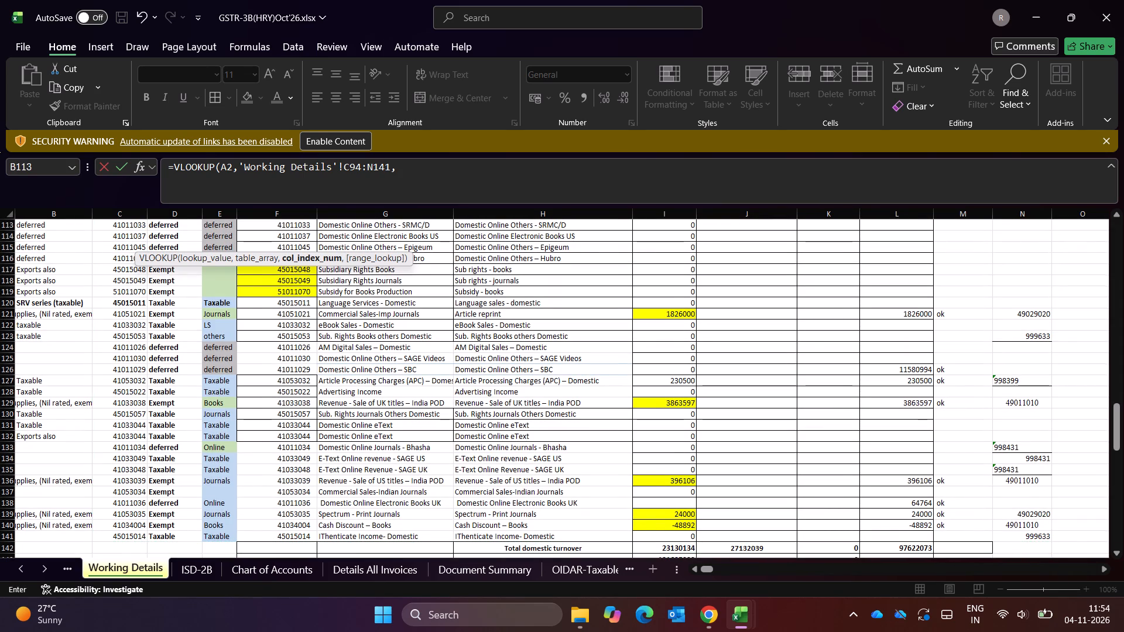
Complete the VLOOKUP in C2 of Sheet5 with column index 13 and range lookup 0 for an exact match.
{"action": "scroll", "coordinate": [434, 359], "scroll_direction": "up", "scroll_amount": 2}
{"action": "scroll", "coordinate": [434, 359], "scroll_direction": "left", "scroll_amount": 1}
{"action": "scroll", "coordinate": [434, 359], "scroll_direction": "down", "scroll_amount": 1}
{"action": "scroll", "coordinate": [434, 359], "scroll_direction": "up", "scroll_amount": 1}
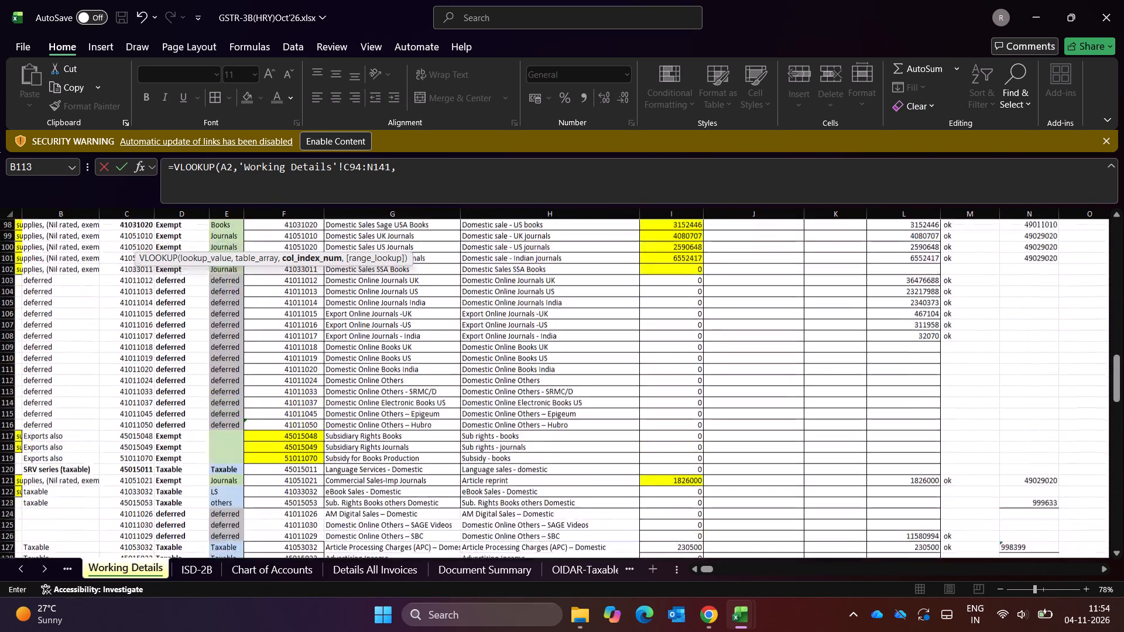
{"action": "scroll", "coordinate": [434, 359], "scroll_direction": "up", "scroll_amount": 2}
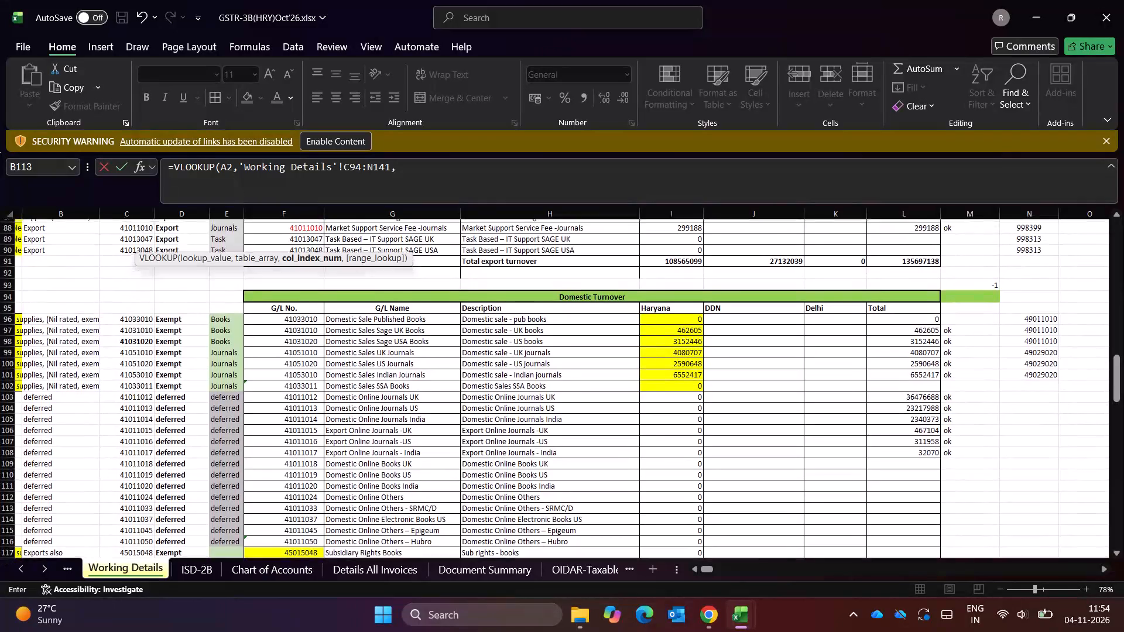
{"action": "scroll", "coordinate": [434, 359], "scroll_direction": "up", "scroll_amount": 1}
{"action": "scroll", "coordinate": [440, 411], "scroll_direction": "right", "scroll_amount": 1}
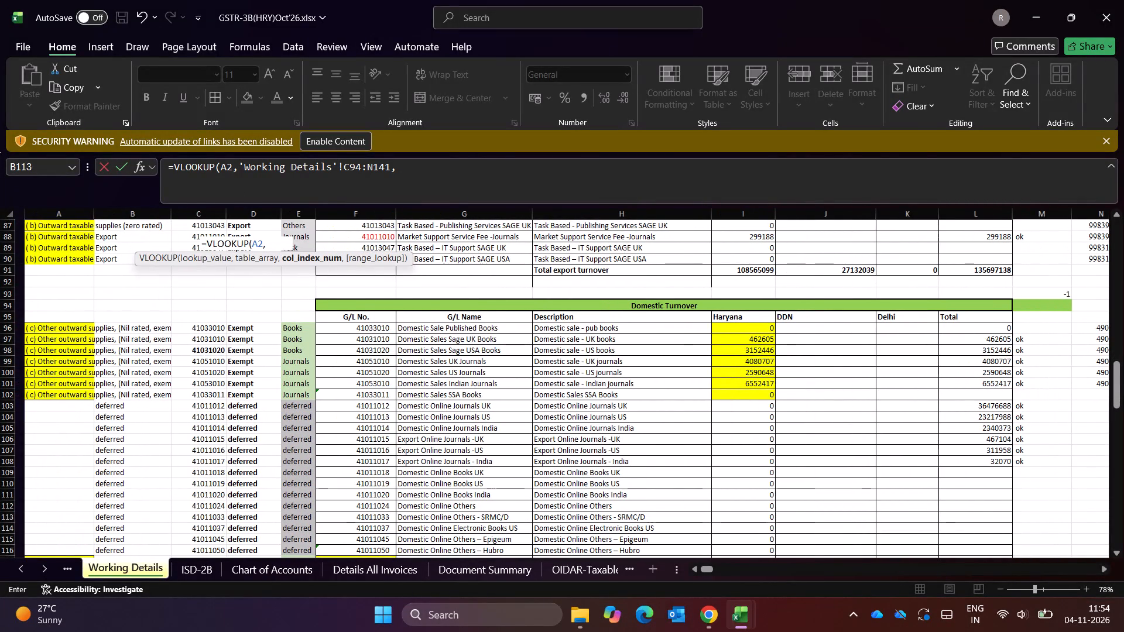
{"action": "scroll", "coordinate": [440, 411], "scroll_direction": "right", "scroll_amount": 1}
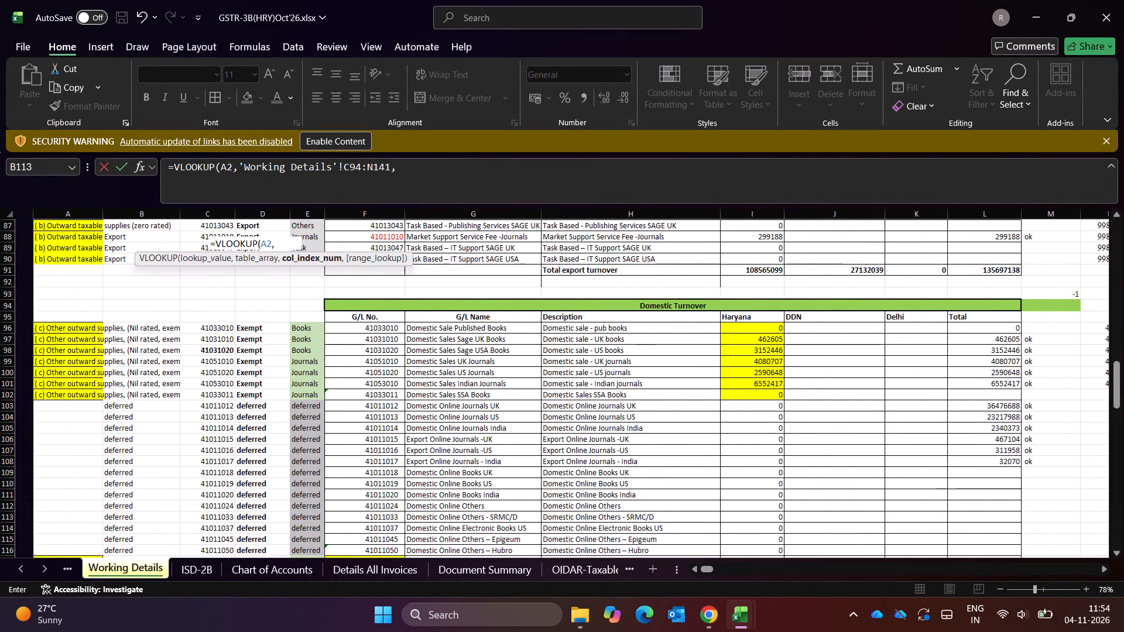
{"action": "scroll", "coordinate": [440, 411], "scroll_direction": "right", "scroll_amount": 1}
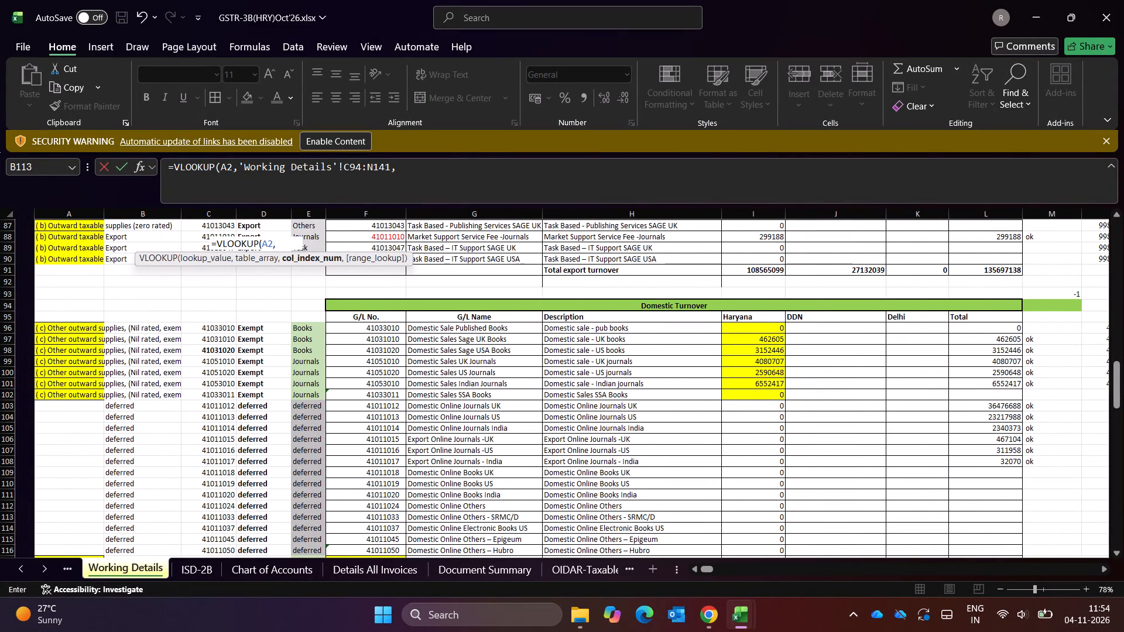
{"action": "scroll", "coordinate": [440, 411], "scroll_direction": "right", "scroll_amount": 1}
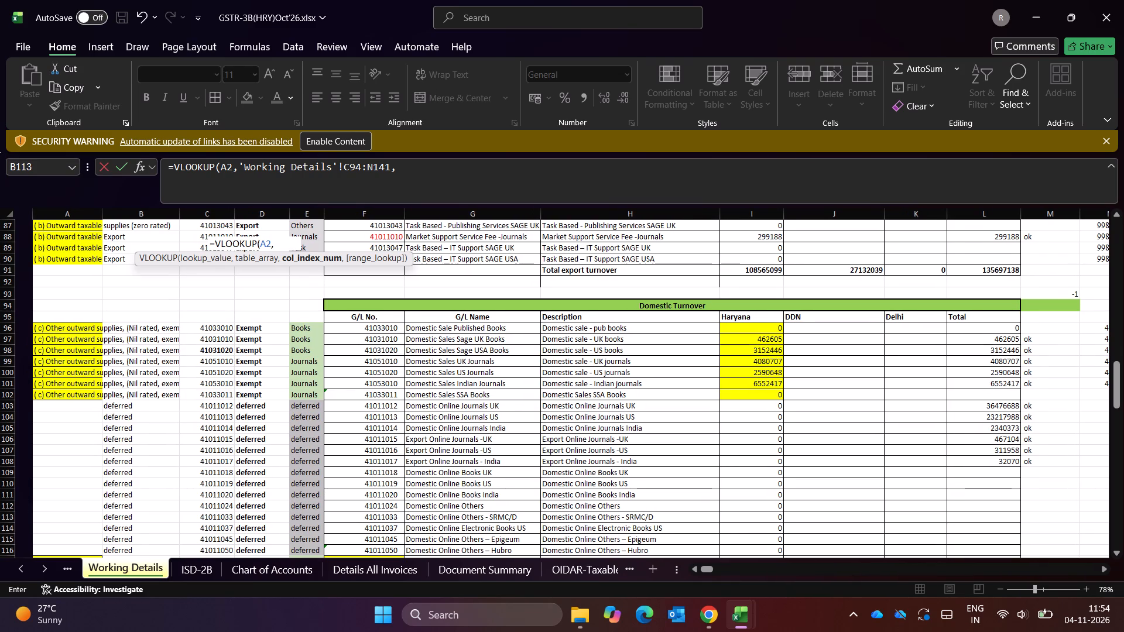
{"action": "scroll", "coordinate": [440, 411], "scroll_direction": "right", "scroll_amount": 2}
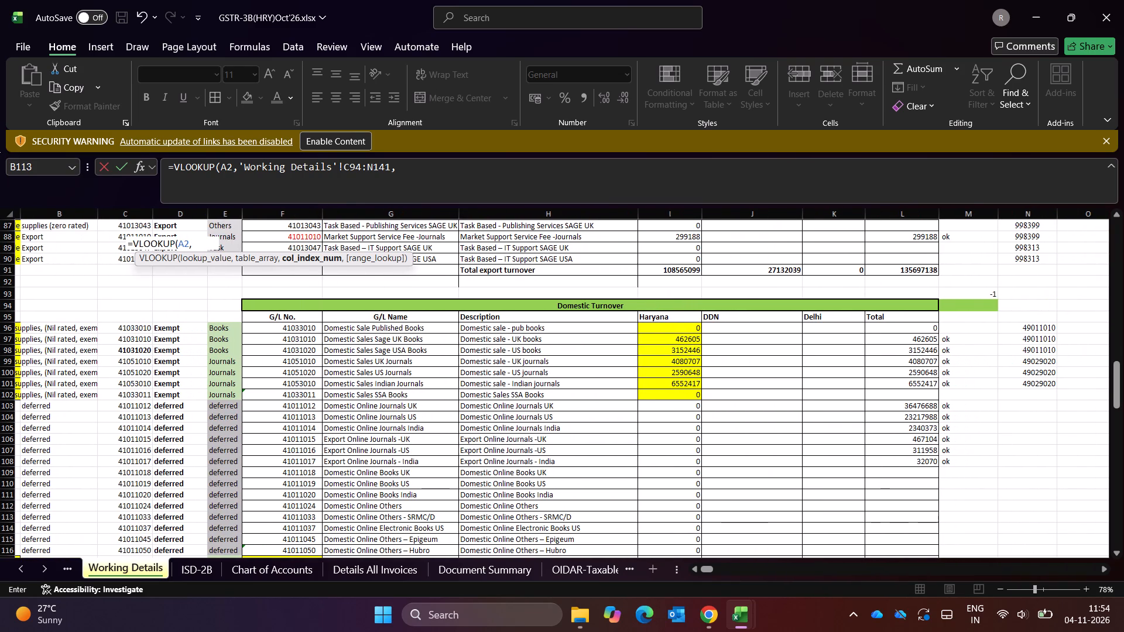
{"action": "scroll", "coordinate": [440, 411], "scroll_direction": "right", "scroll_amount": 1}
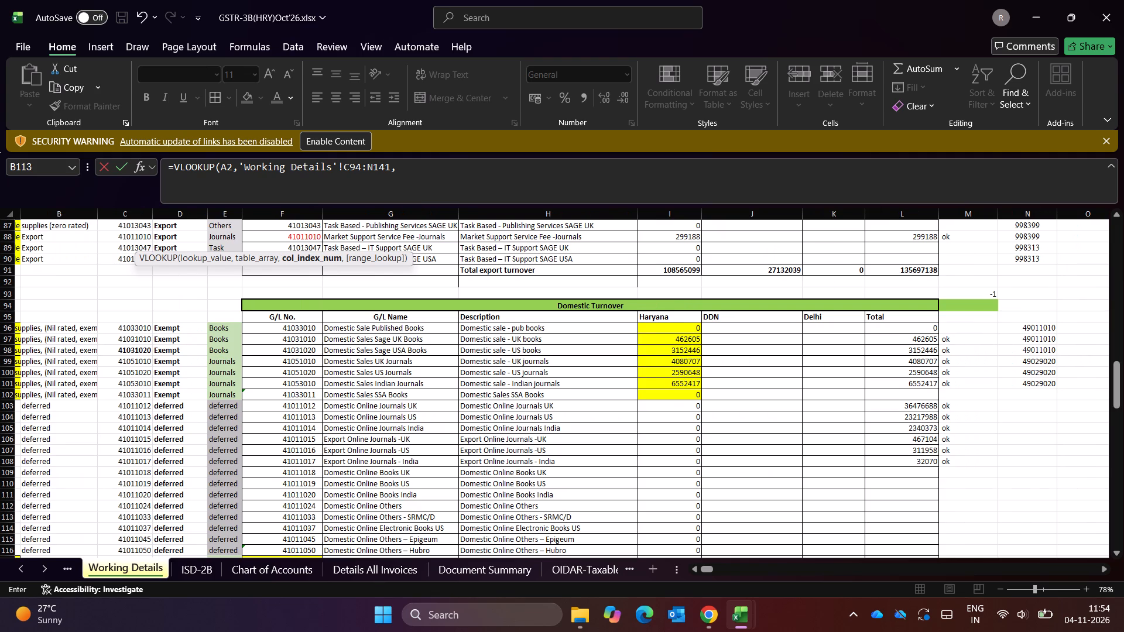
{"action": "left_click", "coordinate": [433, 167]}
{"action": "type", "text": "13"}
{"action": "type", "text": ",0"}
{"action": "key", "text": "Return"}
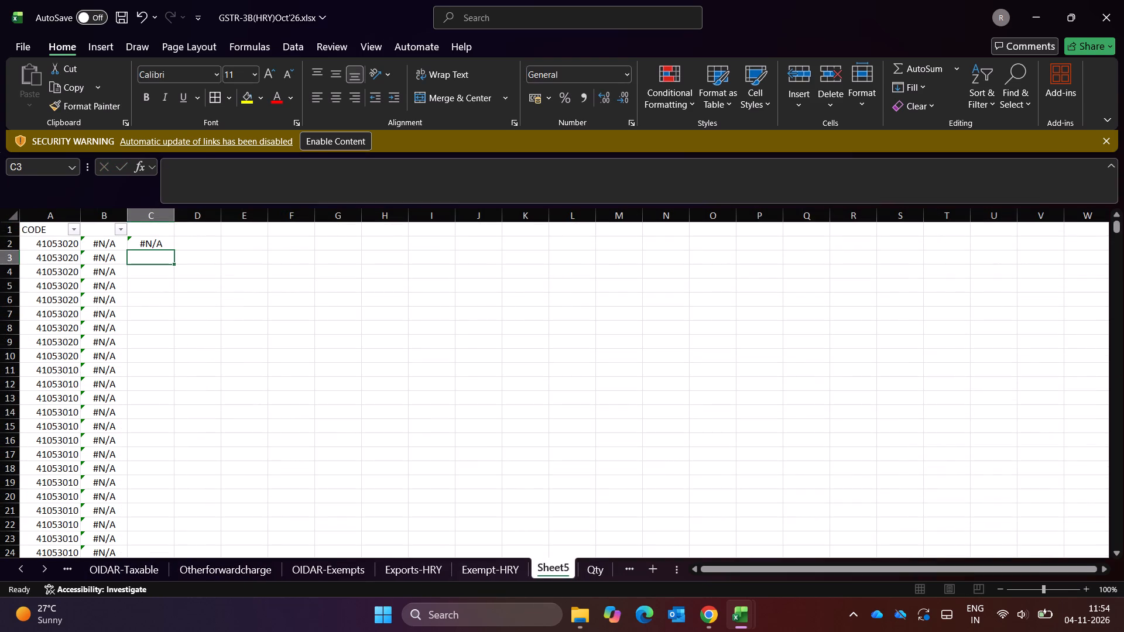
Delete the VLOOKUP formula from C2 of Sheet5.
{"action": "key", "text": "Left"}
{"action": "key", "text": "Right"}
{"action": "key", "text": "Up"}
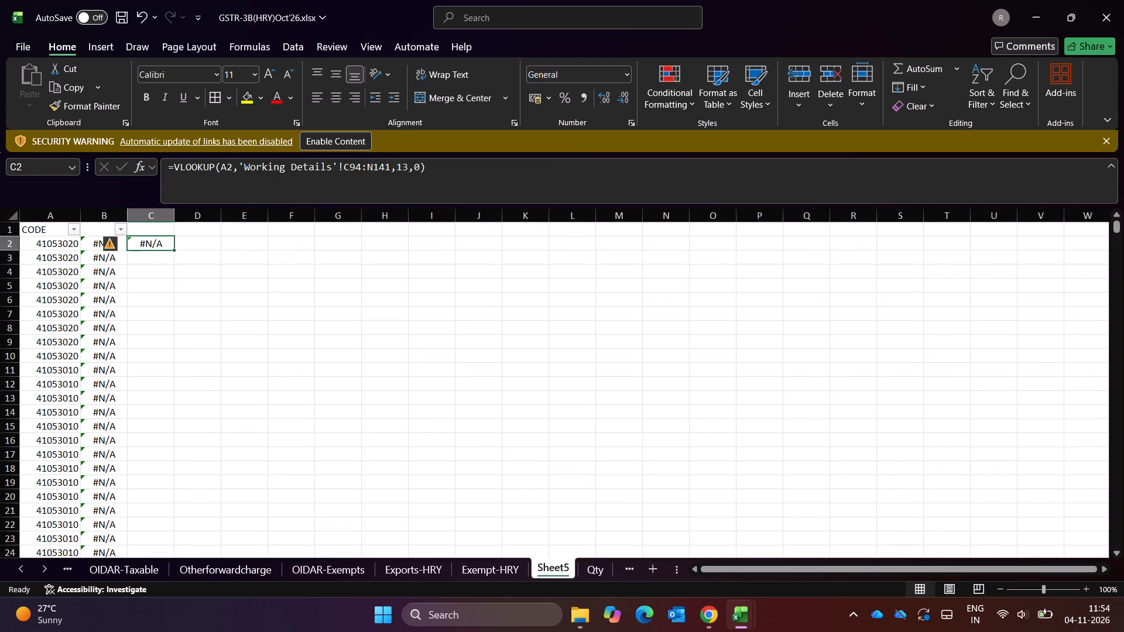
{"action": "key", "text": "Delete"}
Examine how the lookup ranges shift between rows in the XLOOKUP formulas at the top of column B in Sheet5.
{"action": "key", "text": "Left"}
{"action": "key", "text": "Left"}
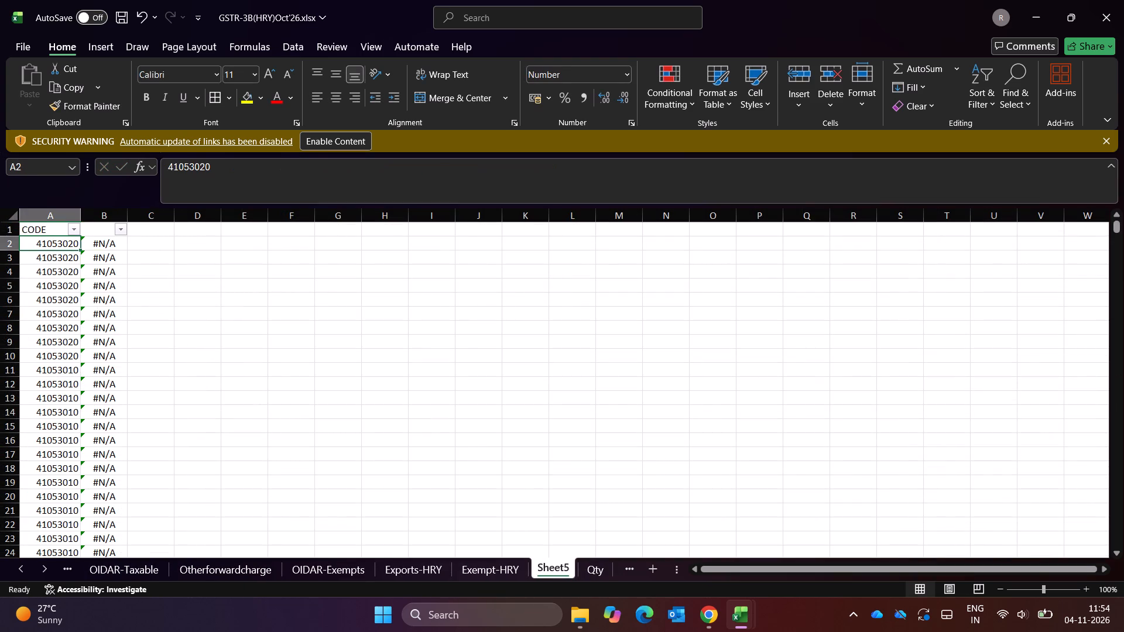
{"action": "key", "text": "Right"}
{"action": "key", "text": "Down"}
{"action": "key", "text": "Down"}
{"action": "key", "text": "Up"}
{"action": "key", "text": "Up"}
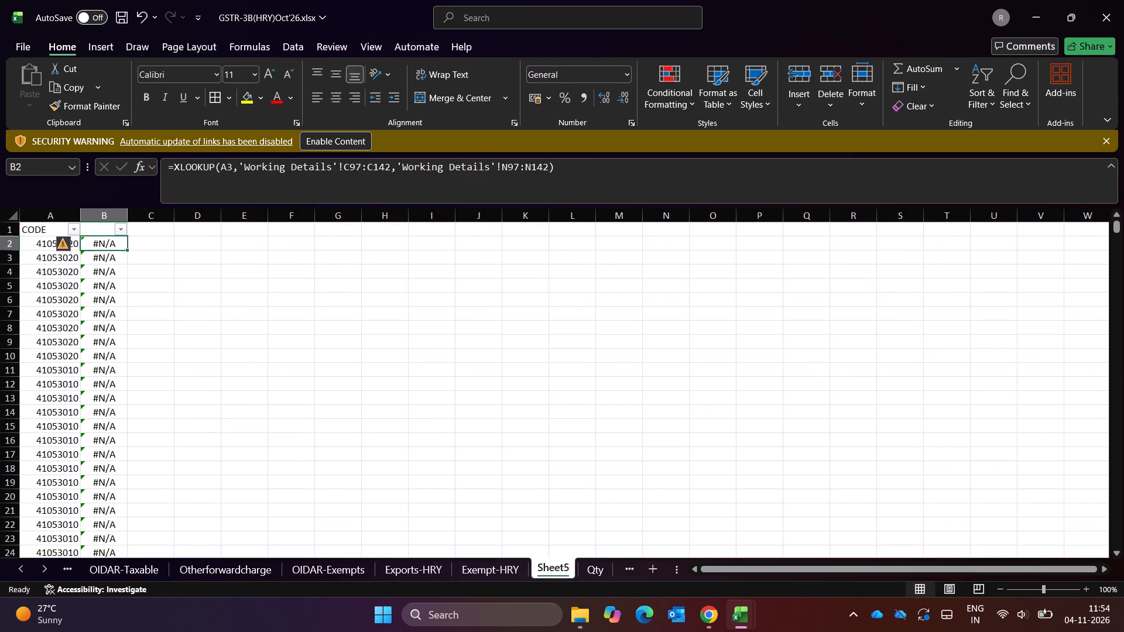
{"action": "key", "text": "Up"}
{"action": "key", "text": "Up"}
{"action": "key", "text": "Down"}
{"action": "key", "text": "Down"}
{"action": "key", "text": "Down"}
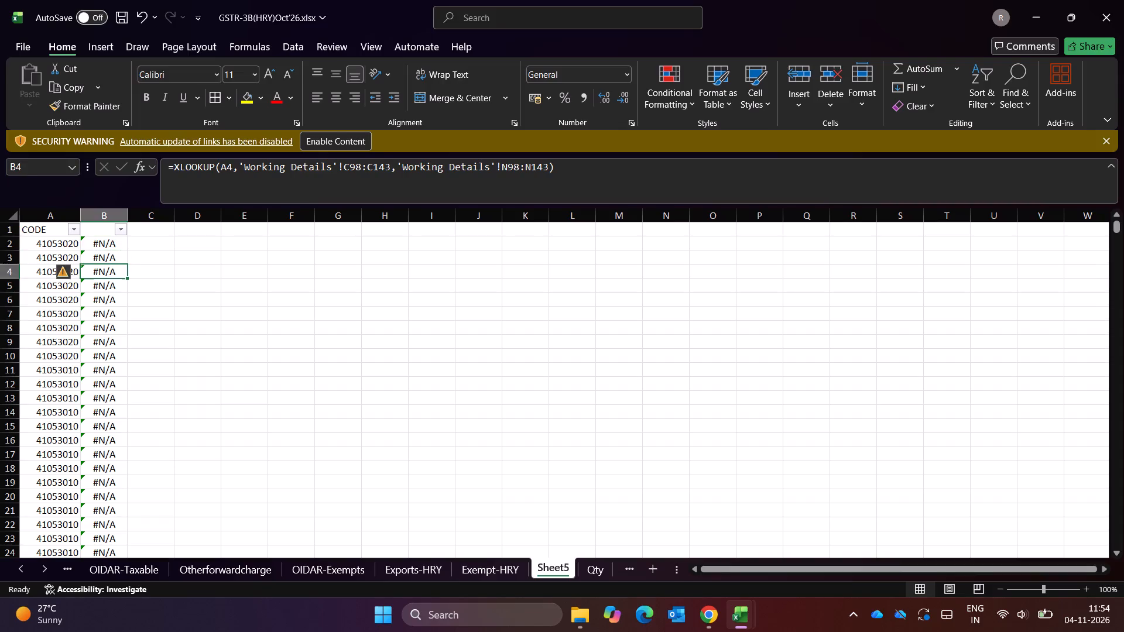
{"action": "key", "text": "Up"}
{"action": "key", "text": "Up"}
{"action": "key", "text": "Up"}
{"action": "key", "text": "Down"}
Convert the text-stored HSN code in N127 of Working Details, on the Article Processing Charges row, to a number.
{"action": "key", "text": "ctrl+Page_Up"}
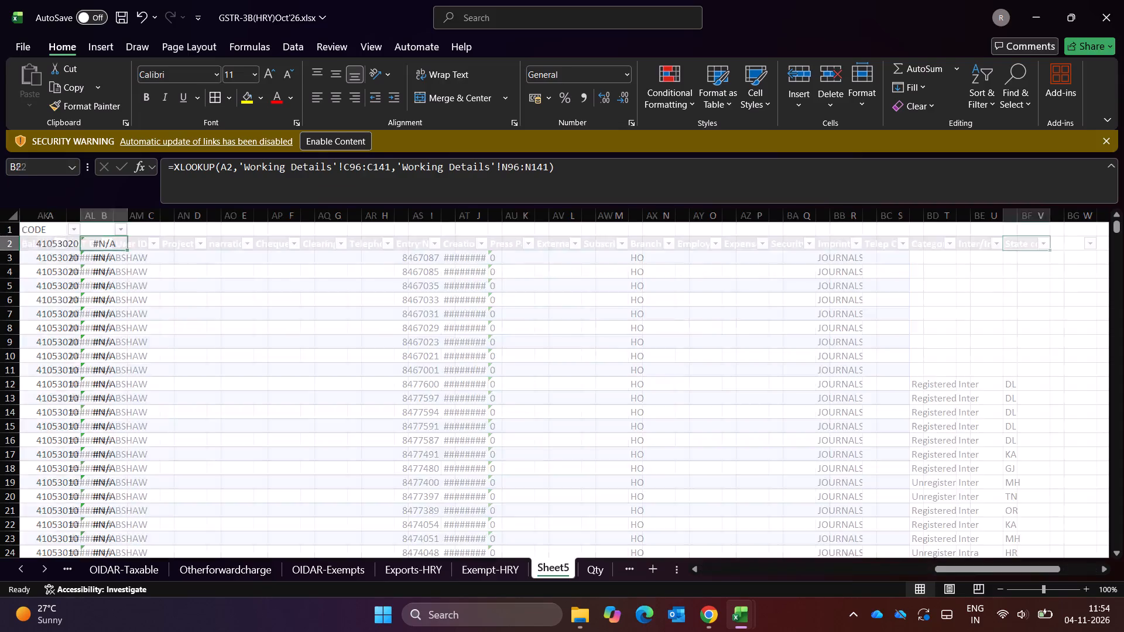
{"action": "key", "text": "ctrl+Page_Up"}
{"action": "key", "text": "ctrl+Page_Up"}
{"action": "key", "text": "ctrl+Page_Up"}
{"action": "key", "text": "ctrl+Page_Up"}
{"action": "key", "text": "ctrl+Page_Up"}
{"action": "key", "text": "ctrl+Page_Up"}
{"action": "key", "text": "ctrl+Page_Up"}
{"action": "key", "text": "ctrl+Page_Up"}
{"action": "key", "text": "ctrl+Page_Up"}
{"action": "key", "text": "ctrl+Page_Up"}
{"action": "key", "text": "ctrl+Page_Down"}
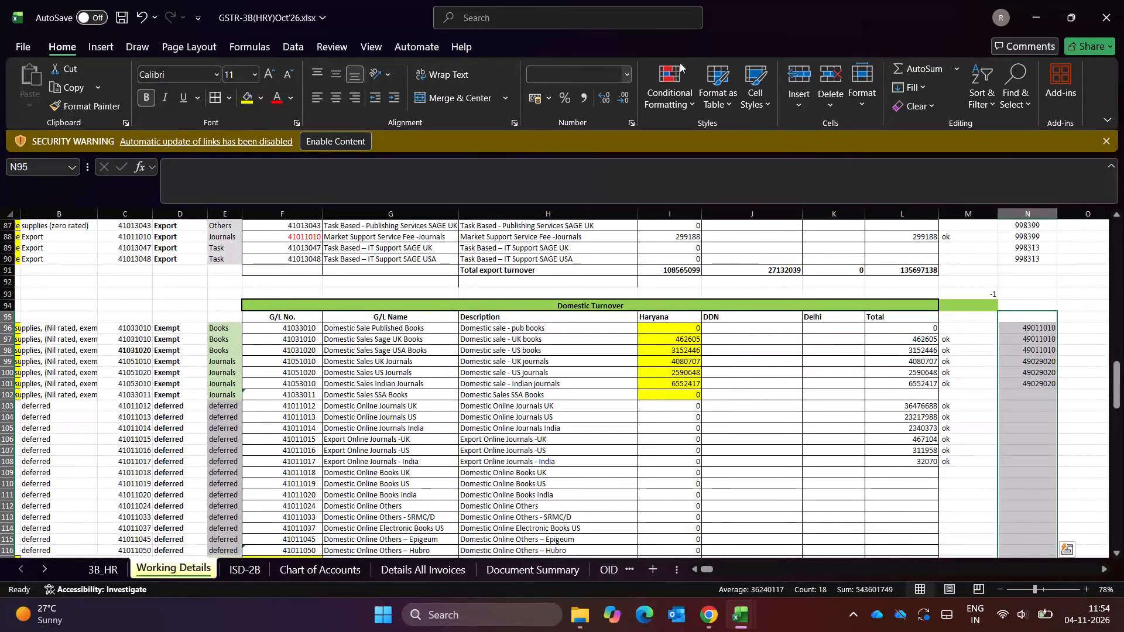
{"action": "scroll", "coordinate": [760, 225], "scroll_direction": "down", "scroll_amount": 1}
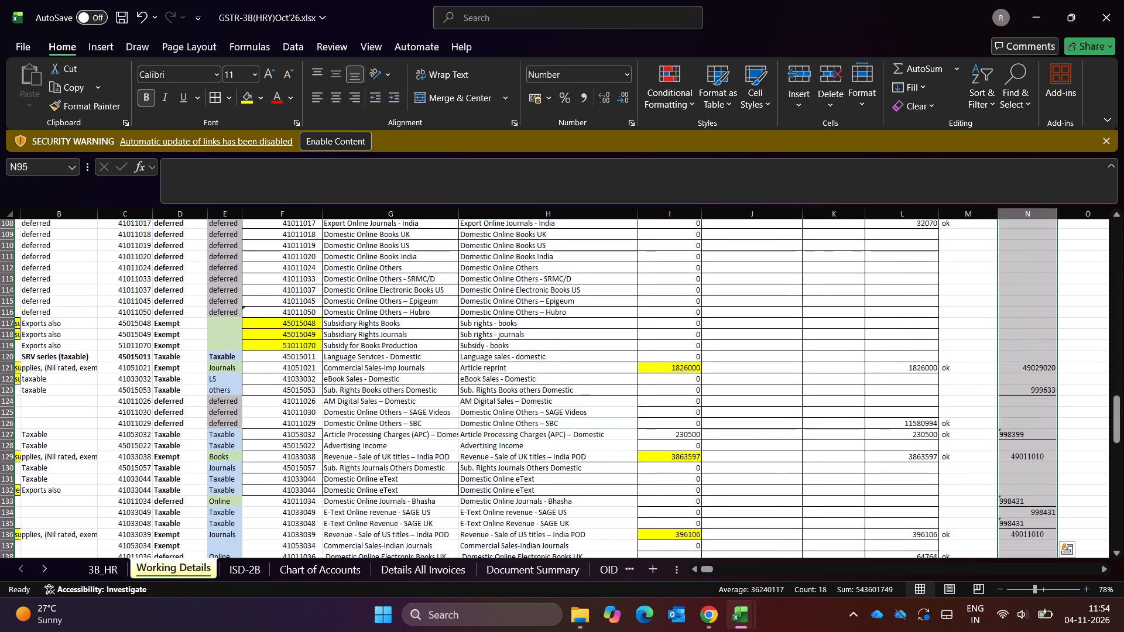
{"action": "scroll", "coordinate": [822, 272], "scroll_direction": "down", "scroll_amount": 1}
{"action": "left_click", "coordinate": [1032, 434]}
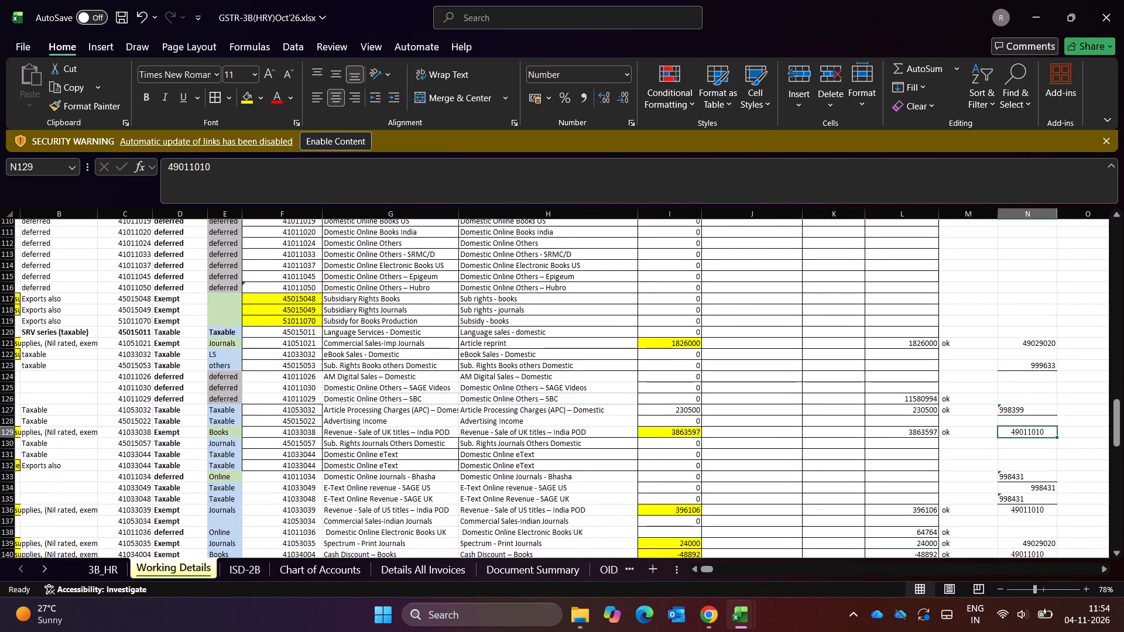
{"action": "left_click", "coordinate": [1020, 412]}
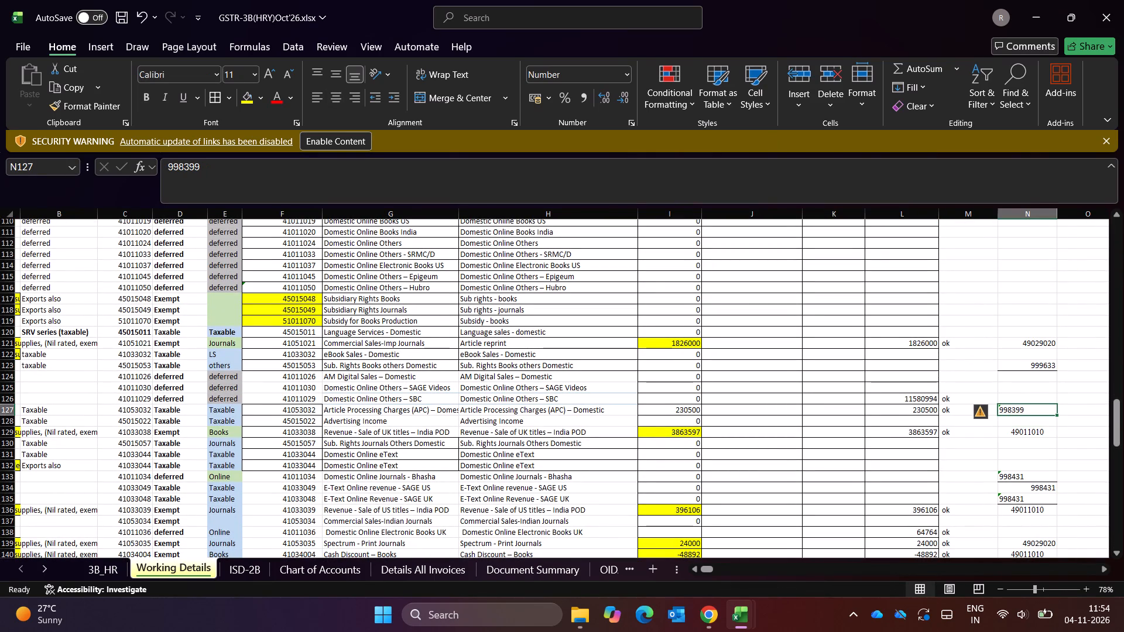
{"action": "left_click", "coordinate": [987, 414]}
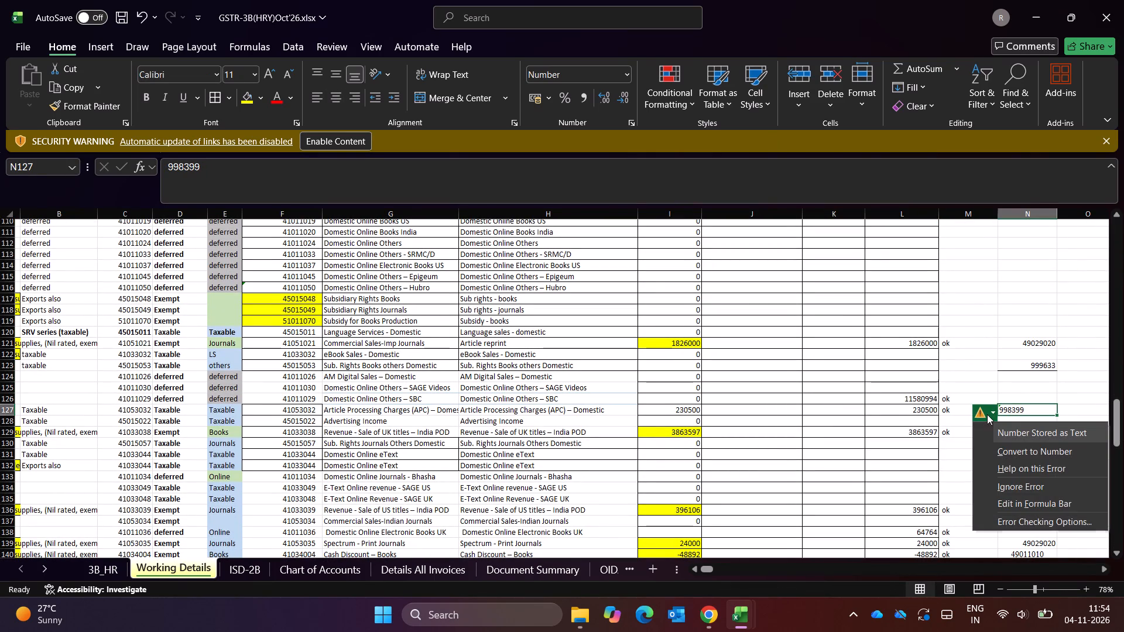
{"action": "left_click", "coordinate": [1029, 453]}
Run Text to Columns with the default settings on column N of Working Details to convert its text-stored HSN codes to numbers.
{"action": "scroll", "coordinate": [1003, 439], "scroll_direction": "down", "scroll_amount": 1}
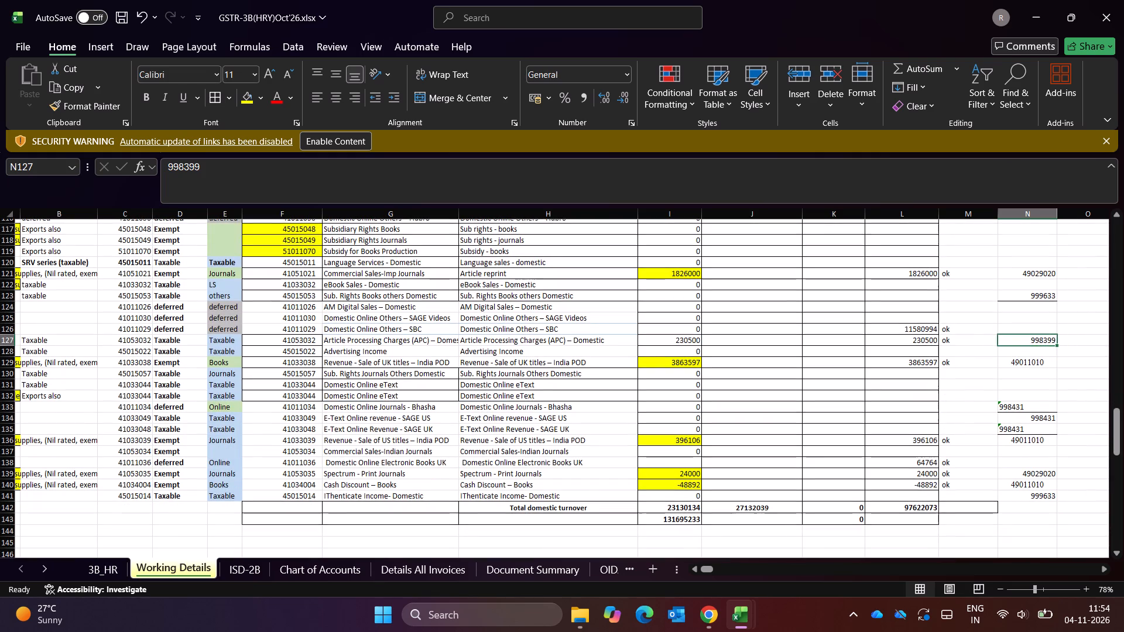
{"action": "left_click", "coordinate": [1003, 439]}
{"action": "key", "text": "Up"}
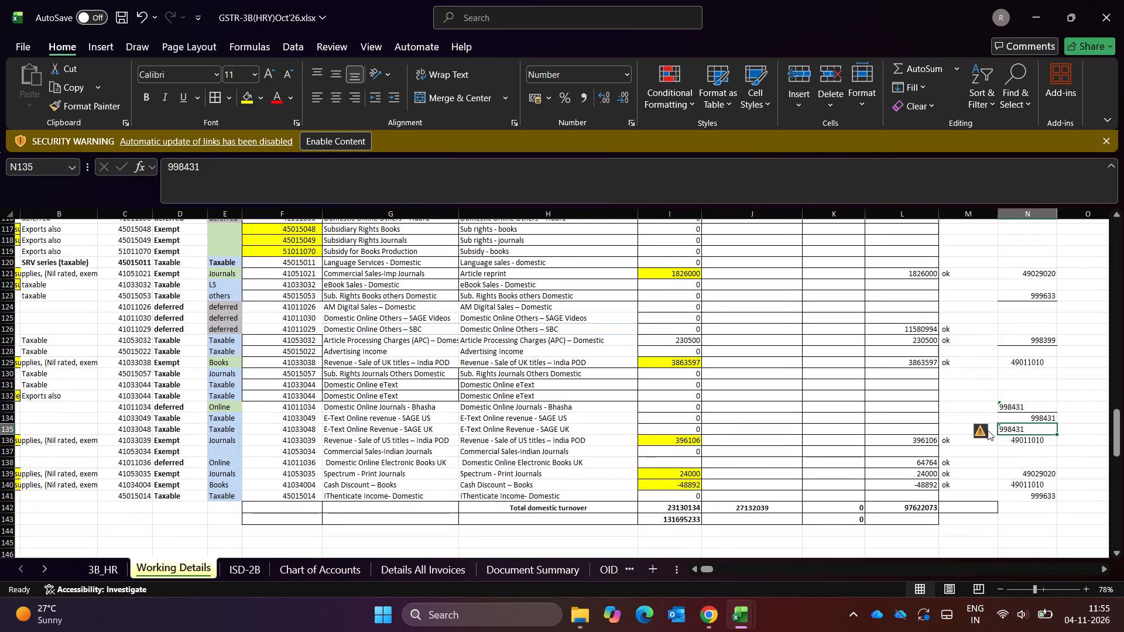
{"action": "key", "text": "ctrl+Up"}
{"action": "key", "text": "ctrl+Up"}
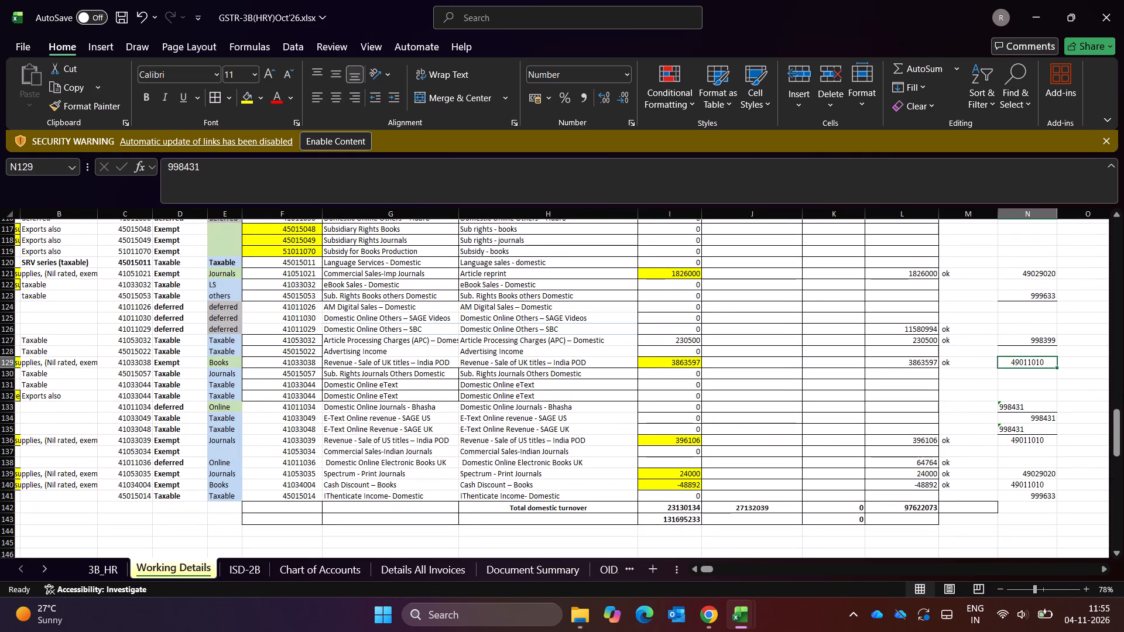
{"action": "key", "text": "Up"}
{"action": "key", "text": "ctrl+Up"}
{"action": "key", "text": "ctrl+space"}
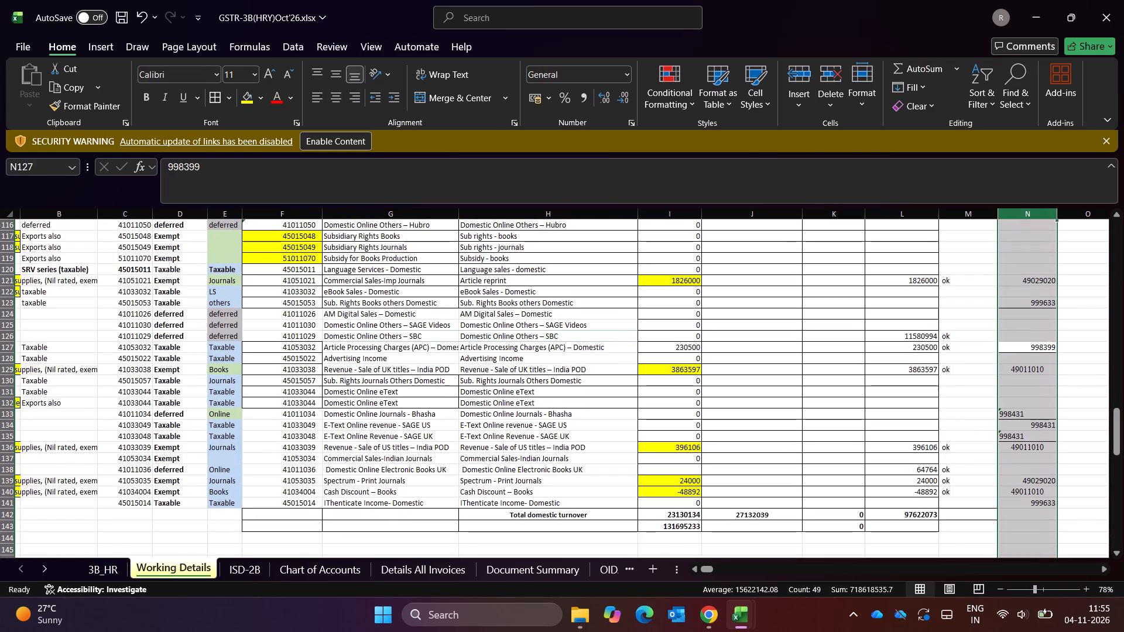
{"action": "key", "text": "alt+a"}
{"action": "key", "text": "alt+e"}
{"action": "key", "text": "Return"}
{"action": "key", "text": "Return"}
{"action": "key", "text": "Return"}
{"action": "key", "text": "Return"}
{"action": "key", "text": "Return"}
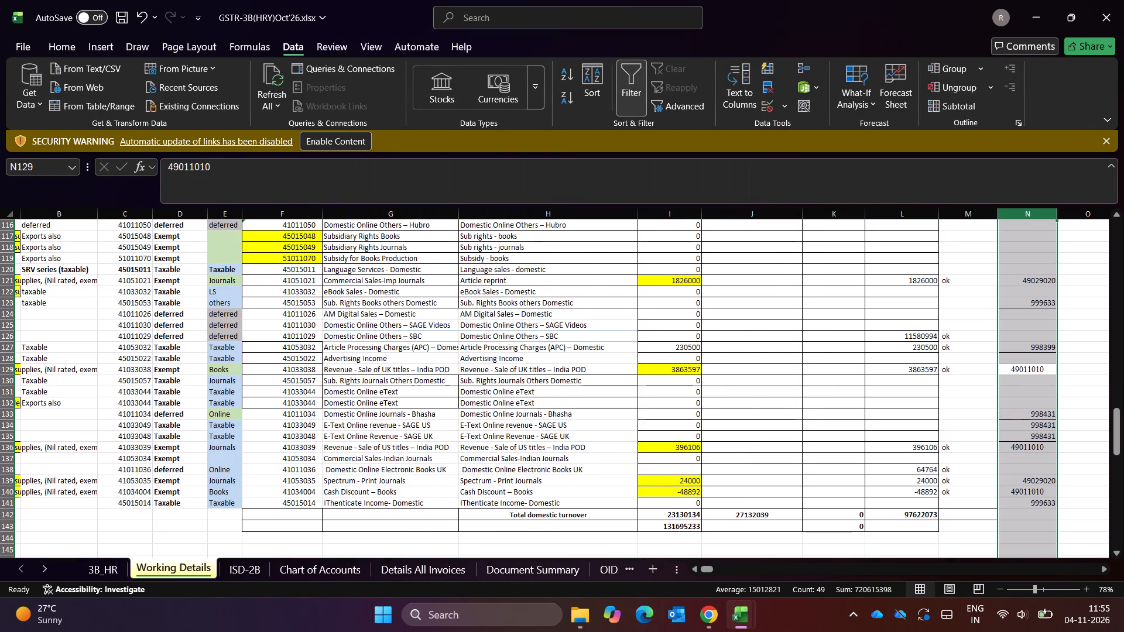
{"action": "key", "text": "Escape"}
{"action": "key", "text": "Up"}
{"action": "key", "text": "Up"}
{"action": "key", "text": "Up"}
Recheck the XLOOKUP results down column B of Sheet5.
{"action": "key", "text": "ctrl+Page_Down"}
{"action": "key", "text": "ctrl+Page_Down"}
{"action": "key", "text": "ctrl+Page_Down"}
{"action": "key", "text": "ctrl+Page_Down"}
{"action": "key", "text": "ctrl+Page_Down"}
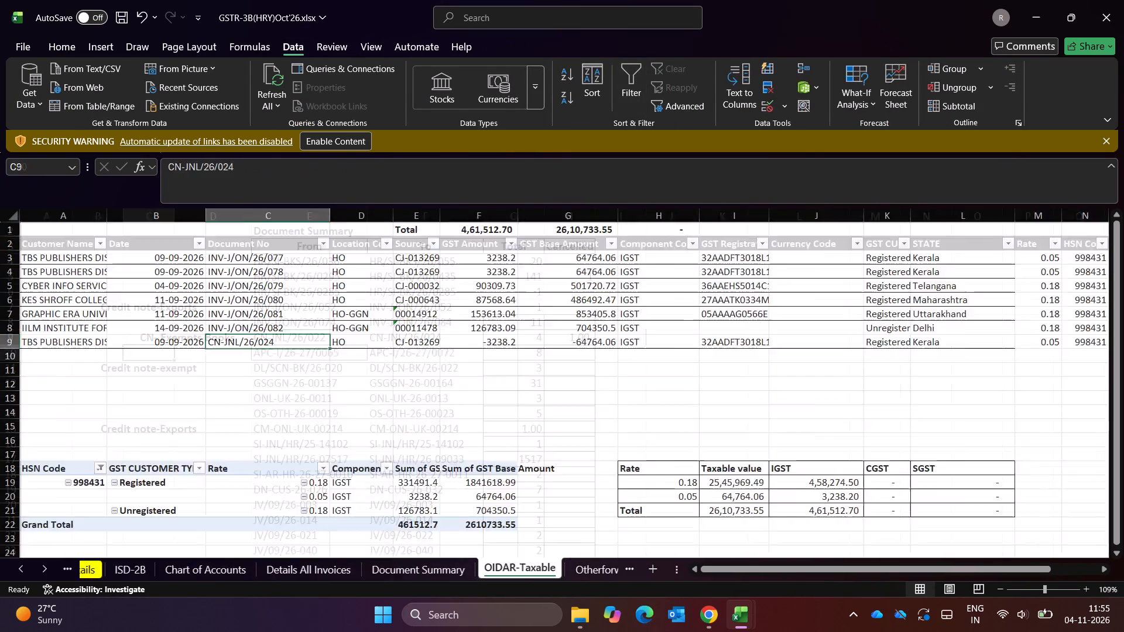
{"action": "key", "text": "ctrl+Page_Down"}
{"action": "key", "text": "ctrl+Page_Down"}
{"action": "key", "text": "ctrl+Page_Down"}
{"action": "key", "text": "ctrl+Page_Down"}
{"action": "key", "text": "ctrl+Page_Down"}
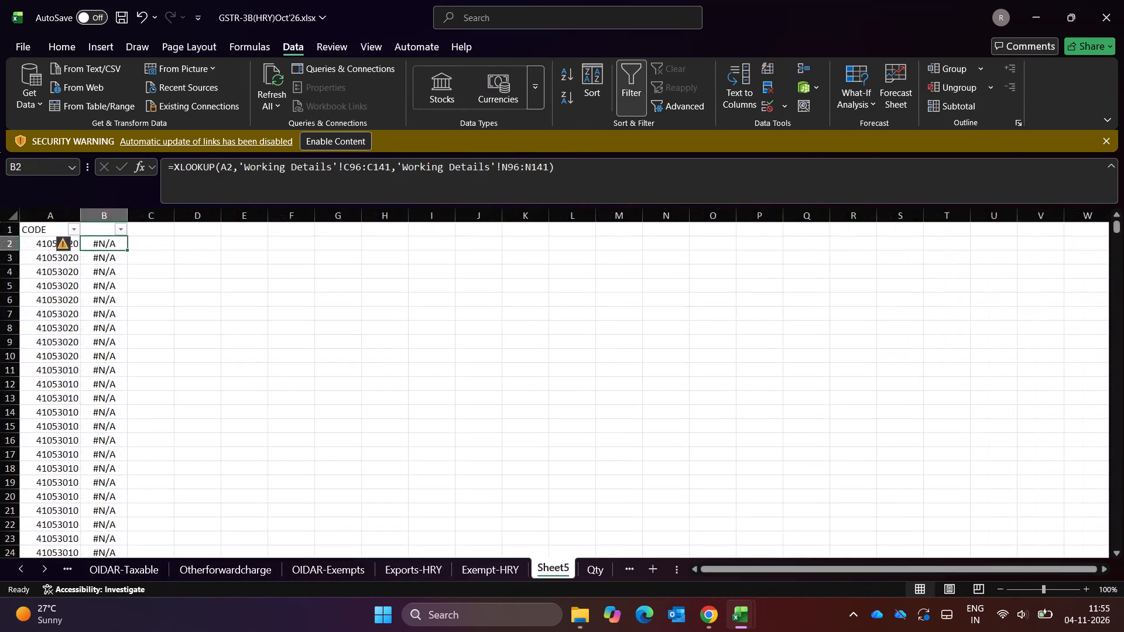
{"action": "key", "text": "ctrl+Page_Up"}
{"action": "key", "text": "ctrl+Page_Up"}
{"action": "key", "text": "ctrl+Page_Down"}
{"action": "key", "text": "ctrl+Page_Down"}
{"action": "key", "text": "Up"}
{"action": "key", "text": "Up"}
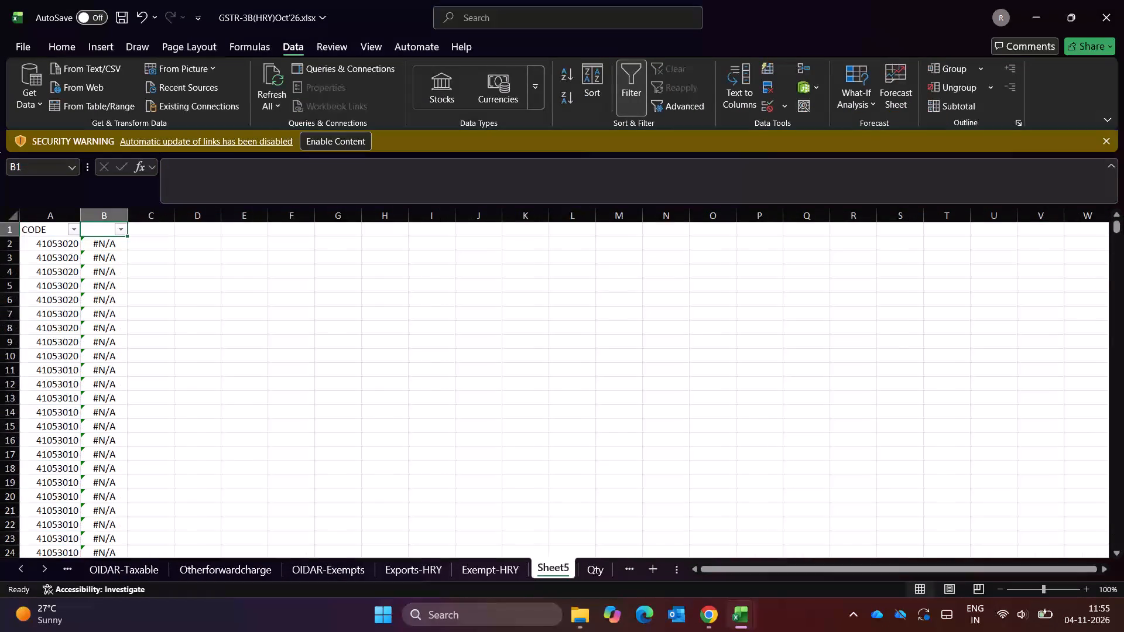
{"action": "key", "text": "alt+Down"}
{"action": "key", "text": "Escape"}
{"action": "key", "text": "Down"}
{"action": "key", "text": "Down"}
{"action": "key", "text": "ctrl+Down"}
{"action": "key", "text": "ctrl+Up"}
{"action": "key", "text": "Up"}
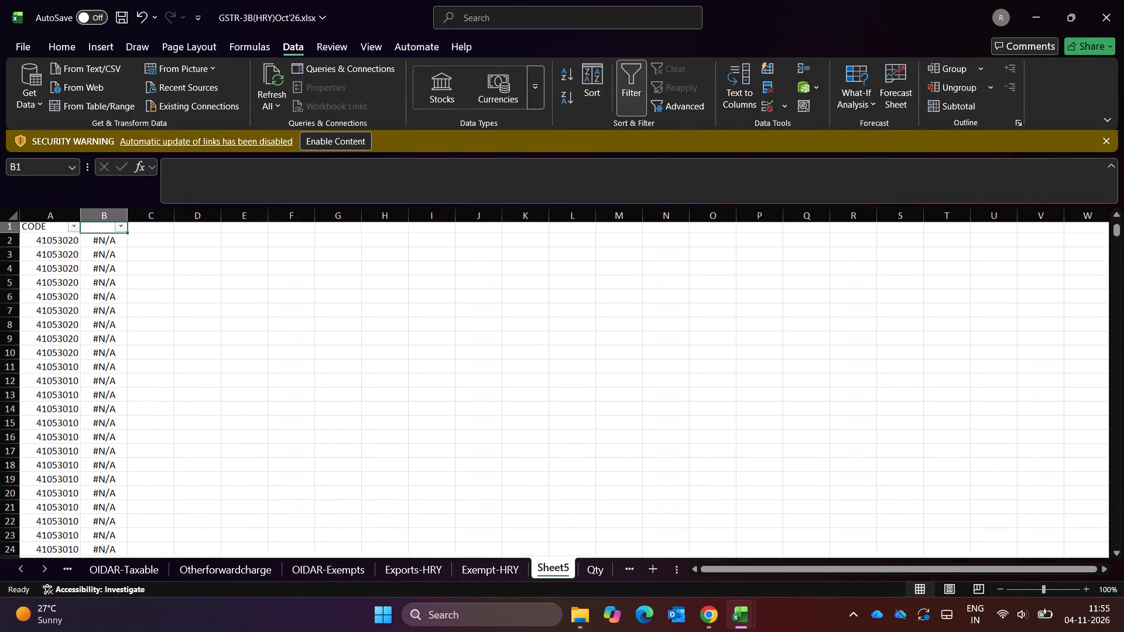
Clear the XLOOKUP formulas from the whole of column B in Sheet5.
{"action": "key", "text": "ctrl+space"}
{"action": "key", "text": "Delete"}
{"action": "key", "text": "Down"}
{"action": "key", "text": "Up"}
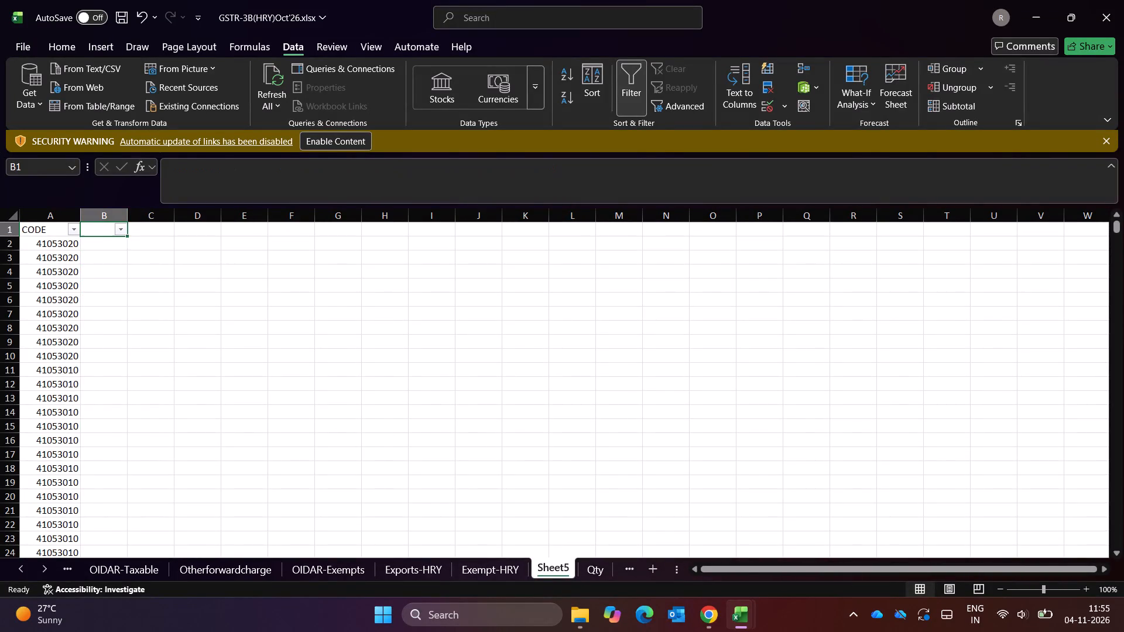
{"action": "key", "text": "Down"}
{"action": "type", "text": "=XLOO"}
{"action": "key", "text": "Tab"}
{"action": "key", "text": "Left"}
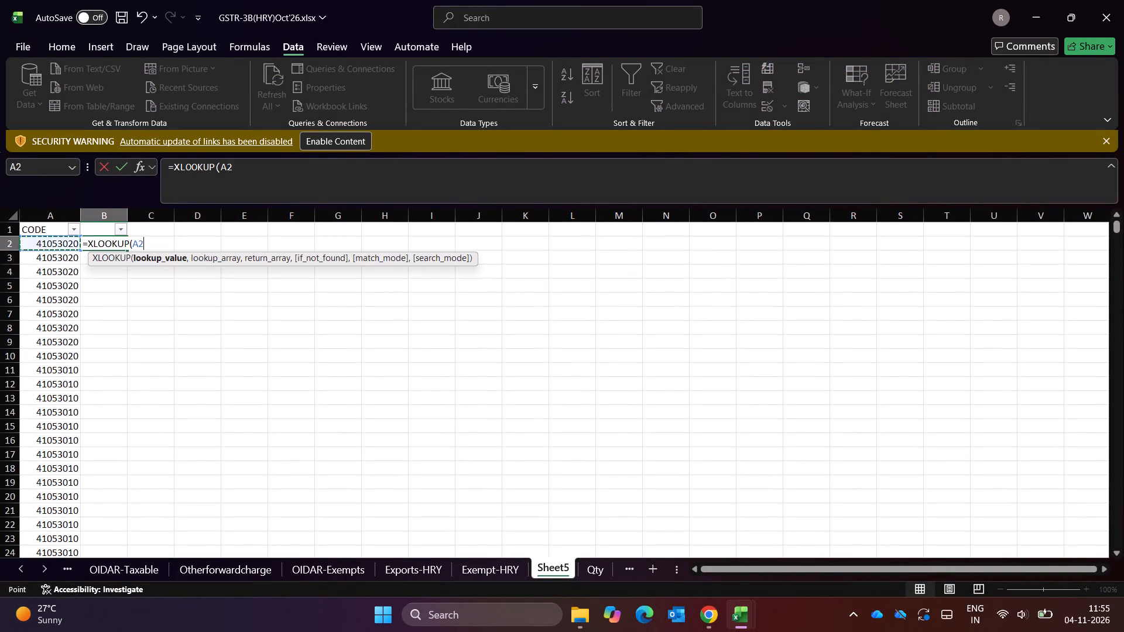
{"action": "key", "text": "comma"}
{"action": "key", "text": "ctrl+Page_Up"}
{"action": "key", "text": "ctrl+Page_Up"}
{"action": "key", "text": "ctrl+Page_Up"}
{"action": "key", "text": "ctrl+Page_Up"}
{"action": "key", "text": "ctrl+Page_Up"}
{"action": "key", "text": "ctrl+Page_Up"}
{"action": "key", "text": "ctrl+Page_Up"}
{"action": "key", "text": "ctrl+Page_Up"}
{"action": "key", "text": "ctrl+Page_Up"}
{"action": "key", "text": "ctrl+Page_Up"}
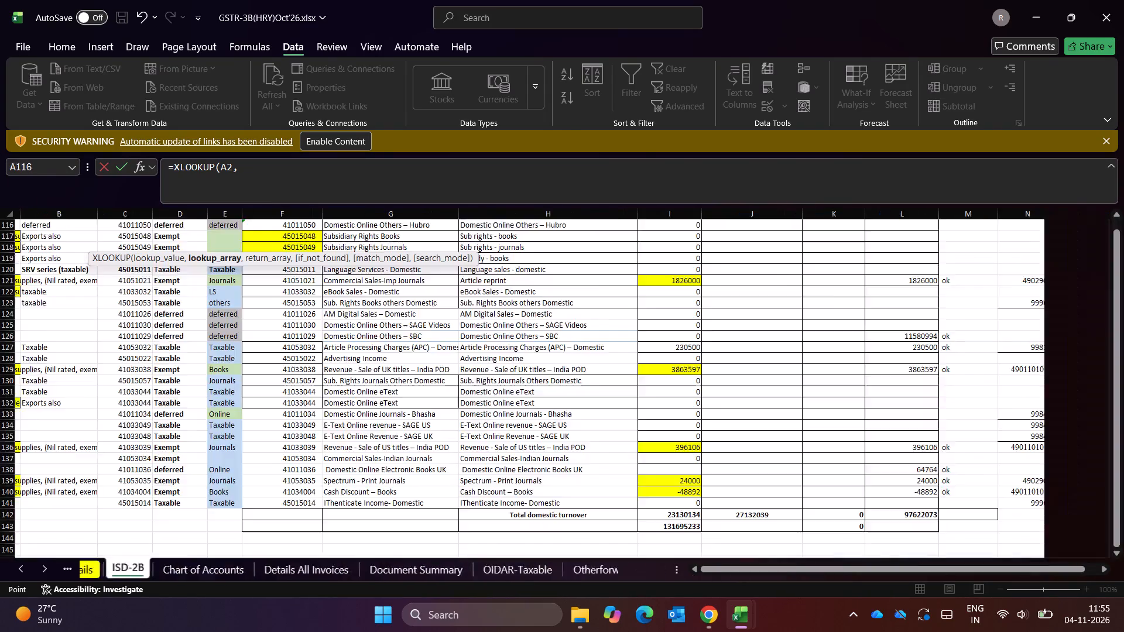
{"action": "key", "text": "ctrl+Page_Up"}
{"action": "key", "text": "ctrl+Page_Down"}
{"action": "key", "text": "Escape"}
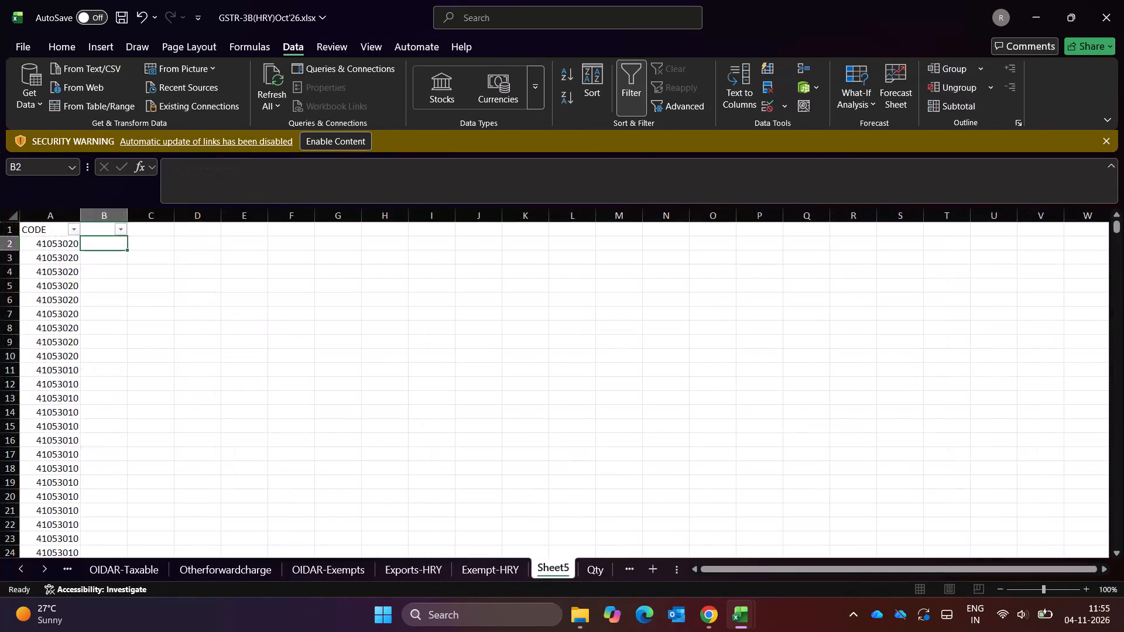
Start an XLOOKUP in B2 of Sheet5 that looks up A2 in the G/L codes C96:C141 of Working Details.
{"action": "type", "text": "=XLO"}
{"action": "key", "text": "Tab"}
{"action": "key", "text": "Left"}
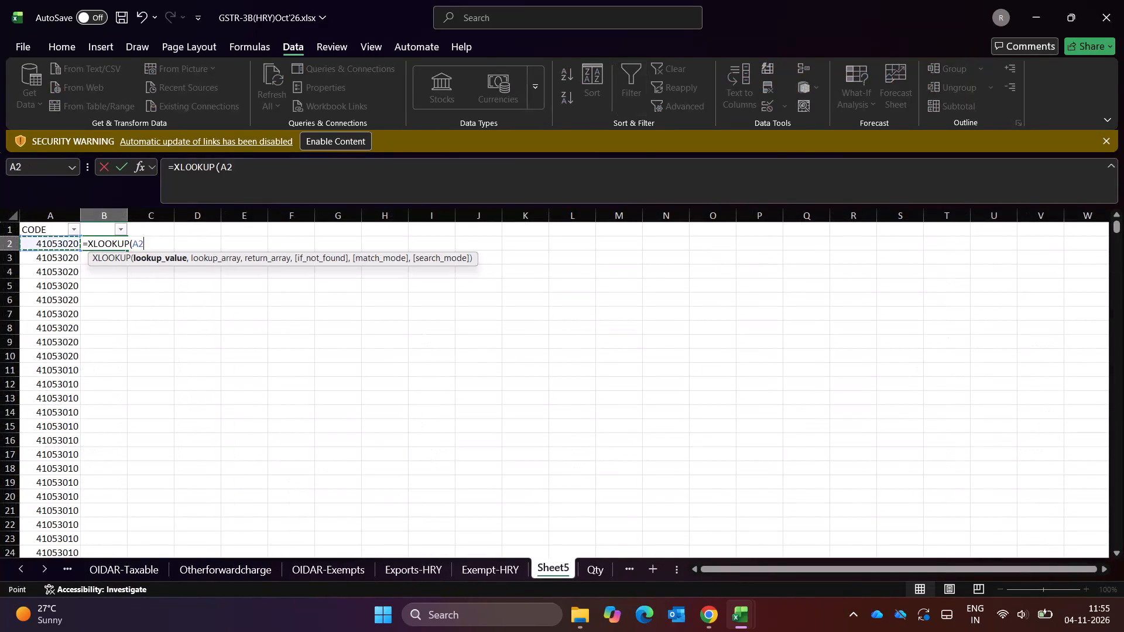
{"action": "key", "text": "comma"}
{"action": "key", "text": "ctrl+Page_Up"}
{"action": "key", "text": "ctrl+Page_Up"}
{"action": "key", "text": "ctrl+Page_Up"}
{"action": "key", "text": "ctrl+Page_Up"}
{"action": "key", "text": "ctrl+Page_Up"}
{"action": "key", "text": "ctrl+Page_Up"}
{"action": "key", "text": "ctrl+Page_Up"}
{"action": "key", "text": "ctrl+Page_Up"}
{"action": "key", "text": "ctrl+Page_Up"}
{"action": "key", "text": "ctrl+Page_Up"}
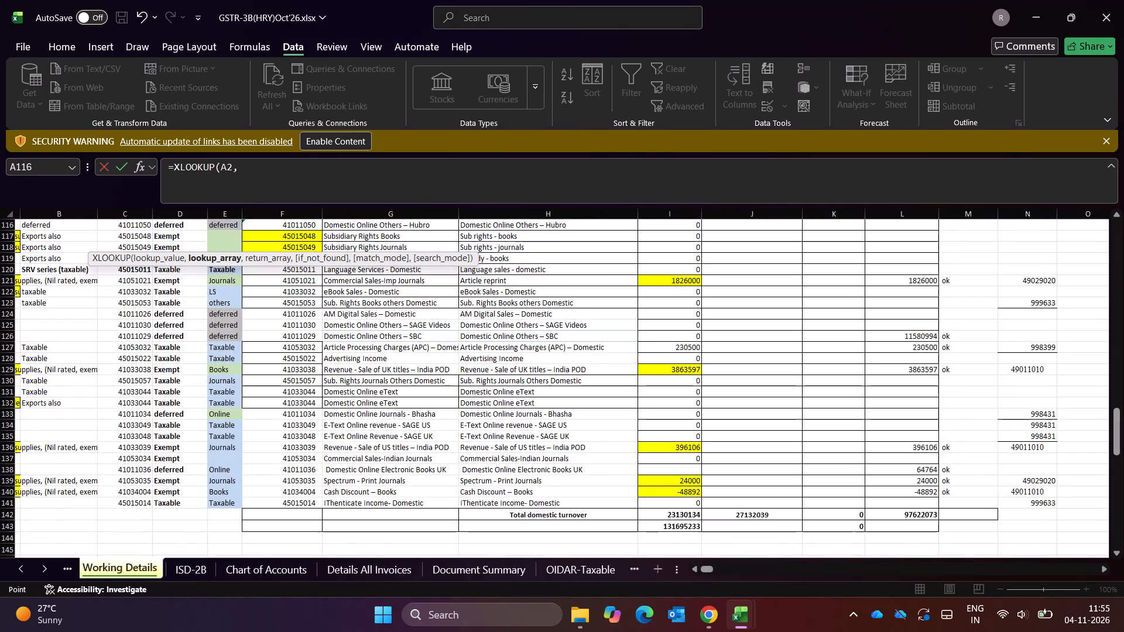
{"action": "key", "text": "Left"}
{"action": "key", "text": "Right"}
{"action": "key", "text": "Right"}
{"action": "key", "text": "ctrl+Up"}
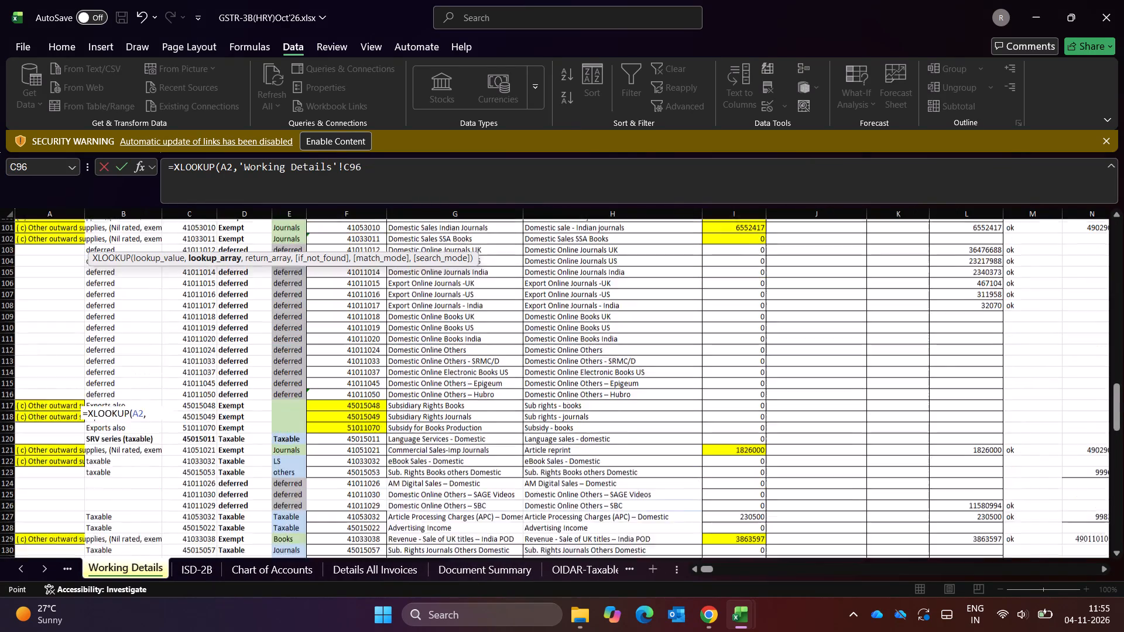
{"action": "key", "text": "Up"}
{"action": "key", "text": "Down"}
{"action": "key", "text": "ctrl+shift+Down"}
{"action": "key", "text": "comma"}
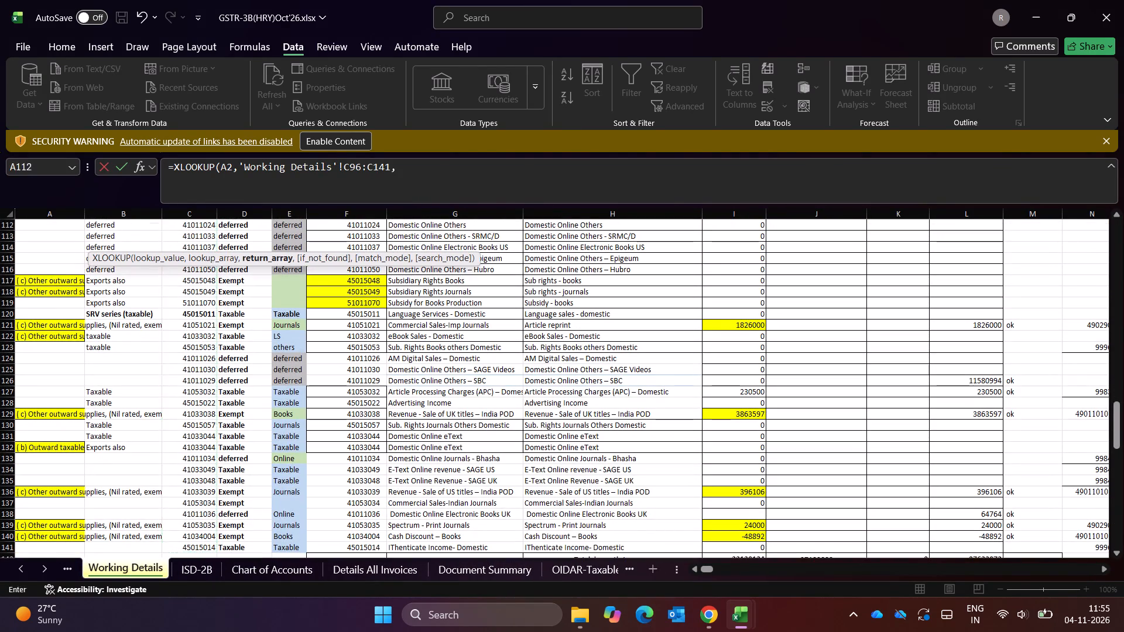
Complete the XLOOKUP in Sheet5 B2 with the HSN codes N96:N141 of Working Details as the return range.
{"action": "key", "text": "Up"}
{"action": "key", "text": "Up"}
{"action": "key", "text": "Up"}
{"action": "key", "text": "Right"}
{"action": "key", "text": "Right"}
{"action": "key", "text": "ctrl+Up"}
{"action": "key", "text": "Up"}
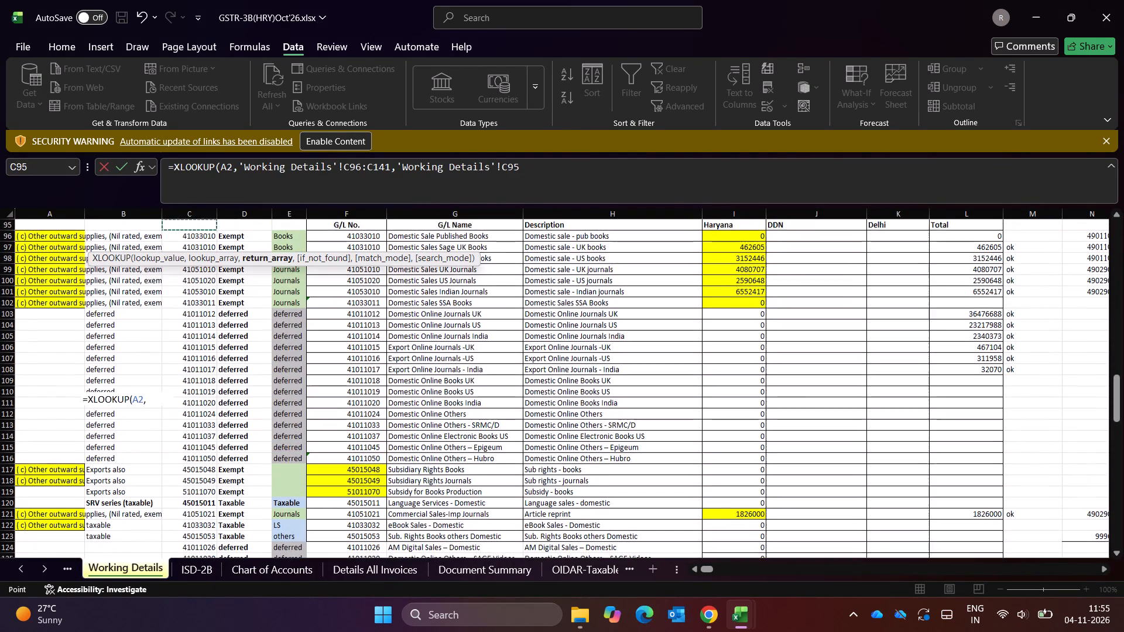
{"action": "key", "text": "Down"}
{"action": "key", "text": "Right"}
{"action": "key", "text": "Right"}
{"action": "key", "text": "Right"}
{"action": "key", "text": "Right"}
{"action": "key", "text": "Right"}
{"action": "key", "text": "Right"}
{"action": "key", "text": "Up"}
{"action": "key", "text": "Up"}
{"action": "key", "text": "Down"}
{"action": "key", "text": "Right"}
{"action": "key", "text": "Right"}
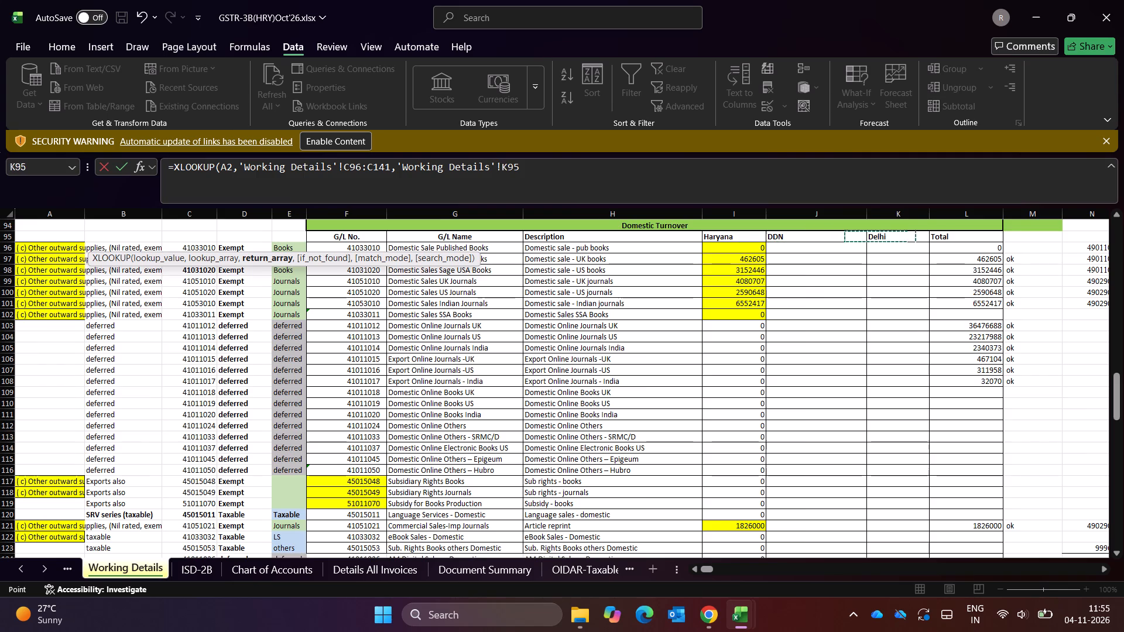
{"action": "key", "text": "Right"}
{"action": "key", "text": "Right"}
{"action": "key", "text": "Right"}
{"action": "key", "text": "Down"}
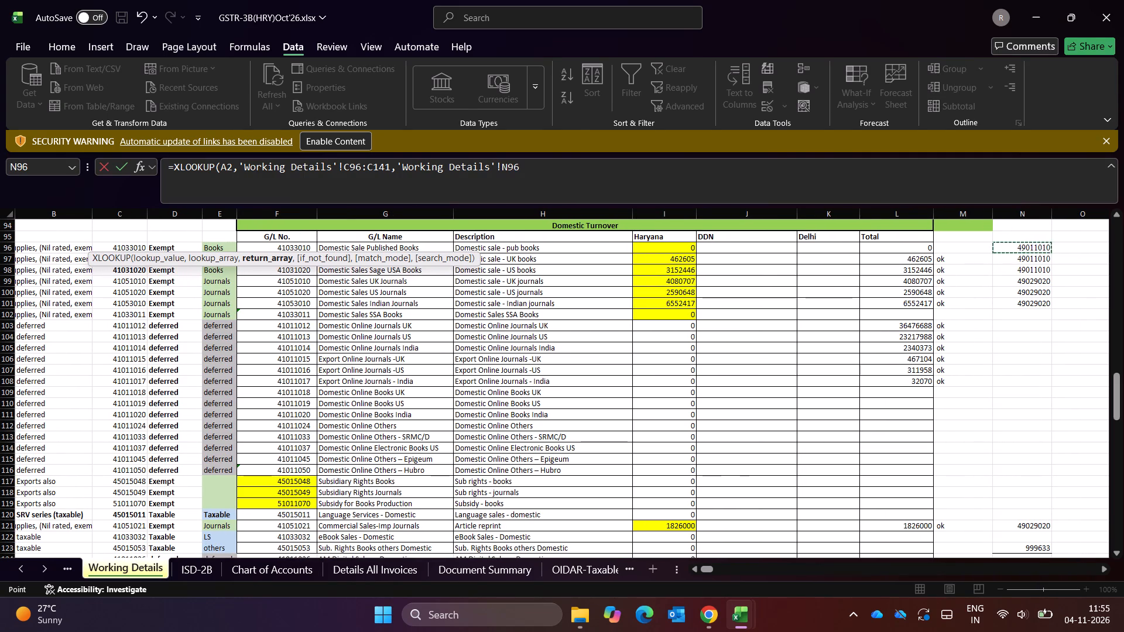
{"action": "key", "text": "ctrl+shift+Down"}
{"action": "key", "text": "ctrl+shift+Down"}
{"action": "key", "text": "ctrl+shift+Down"}
{"action": "key", "text": "ctrl+shift+Down"}
{"action": "key", "text": "ctrl+shift+Down"}
{"action": "key", "text": "ctrl+shift+Down"}
{"action": "key", "text": "ctrl+shift+Down"}
{"action": "key", "text": "ctrl+shift+Down"}
{"action": "key", "text": "ctrl+shift+Down"}
{"action": "key", "text": "ctrl+shift+Down"}
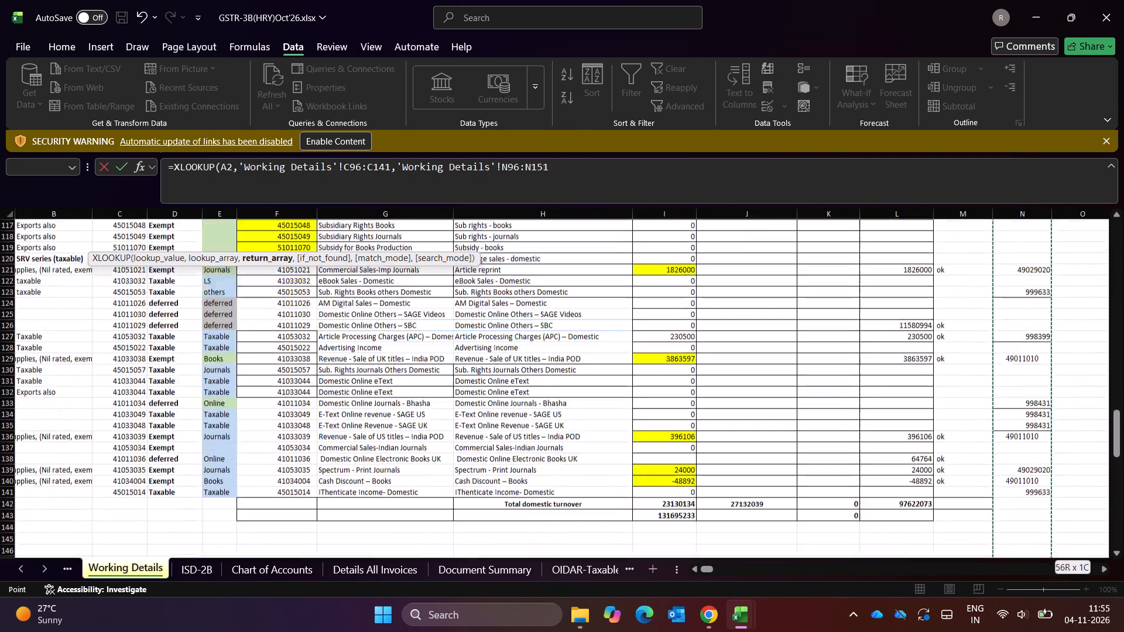
{"action": "key", "text": "ctrl+shift+Down"}
{"action": "key", "text": "ctrl+shift+Down"}
{"action": "key", "text": "ctrl+shift+Up"}
{"action": "key", "text": "shift+Up"}
{"action": "key", "text": "shift+Up"}
{"action": "key", "text": "shift+Up"}
{"action": "key", "text": "shift+Up"}
{"action": "key", "text": "shift+Up"}
{"action": "key", "text": "shift+Up"}
{"action": "key", "text": "shift+Up"}
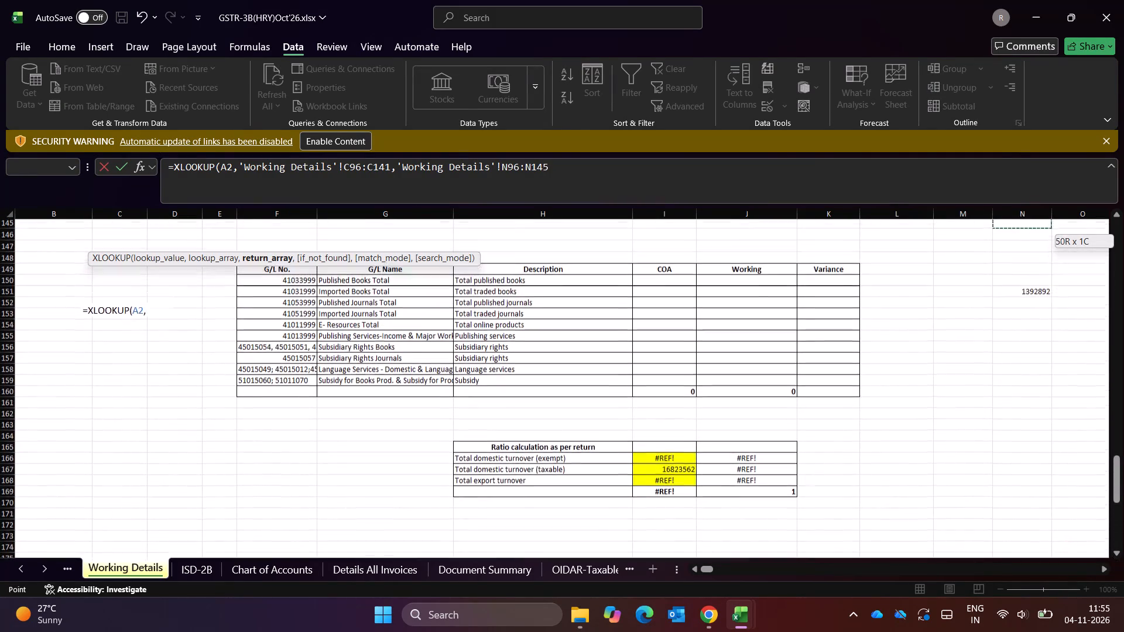
{"action": "key", "text": "shift+Up"}
{"action": "key", "text": "shift+Up"}
{"action": "key", "text": "shift+Up"}
{"action": "key", "text": "shift+Up"}
{"action": "key", "text": "shift+Up"}
{"action": "key", "text": "shift+Up"}
{"action": "key", "text": "shift+Up"}
{"action": "key", "text": "shift+Up"}
{"action": "key", "text": "shift+Down"}
{"action": "key", "text": "shift+Down"}
{"action": "key", "text": "shift+Down"}
{"action": "key", "text": "shift+Down"}
{"action": "key", "text": "shift+Down"}
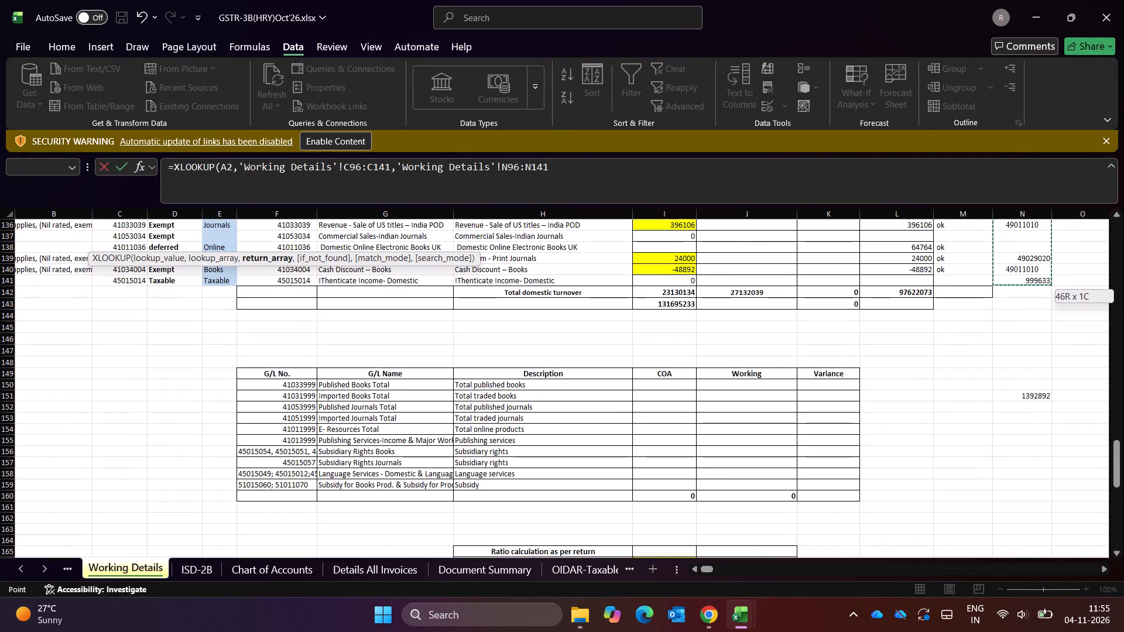
{"action": "key", "text": "Return"}
Fill the XLOOKUP formula from B2 down column B of Sheet5 to the last CODE row.
{"action": "key", "text": "Left"}
{"action": "key", "text": "ctrl+Down"}
{"action": "key", "text": "Right"}
{"action": "key", "text": "ctrl+shift+Up"}
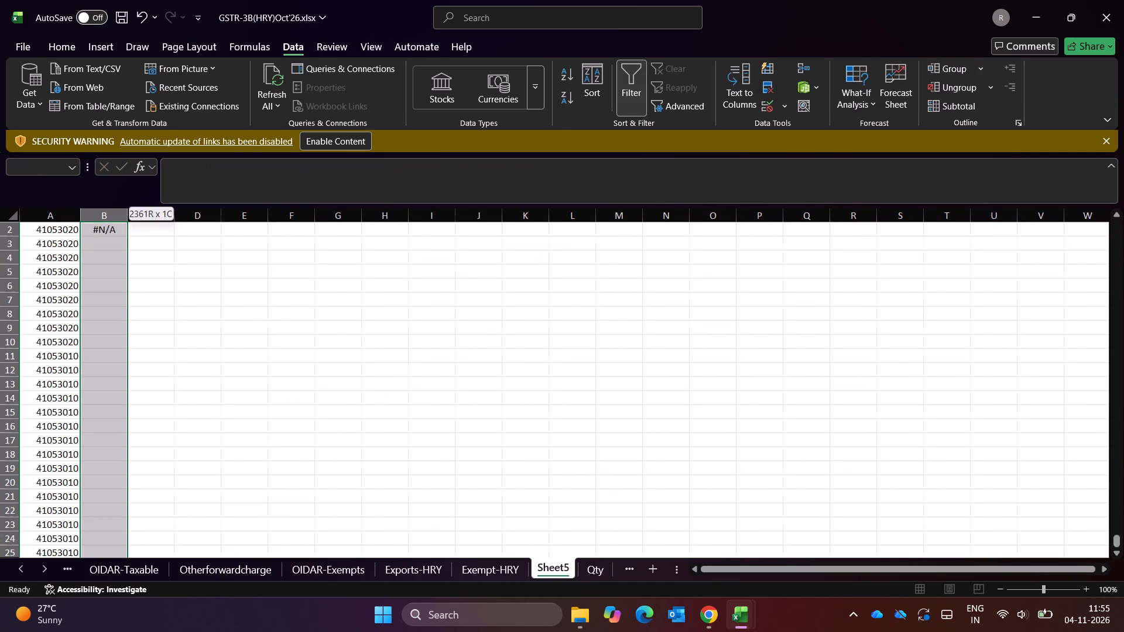
{"action": "key", "text": "ctrl+d"}
Check the XLOOKUP results in column B of Sheet5 through its filter values and down the column.
{"action": "key", "text": "ctrl+Up"}
{"action": "key", "text": "ctrl+Up"}
{"action": "key", "text": "alt+Down"}
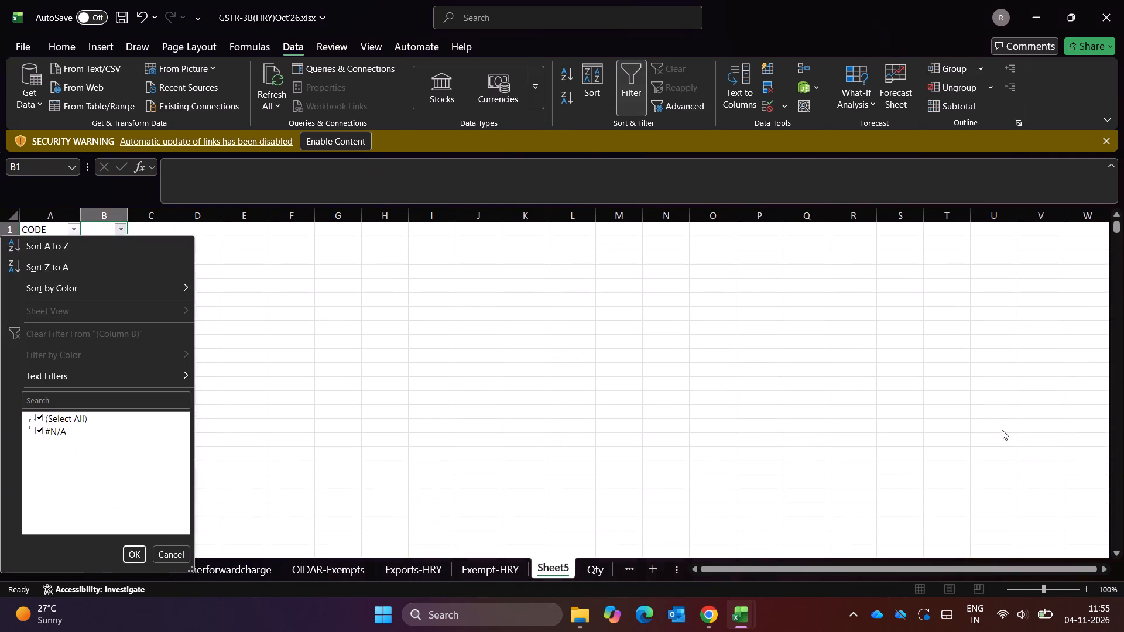
{"action": "key", "text": "Down"}
{"action": "key", "text": "Down"}
{"action": "key", "text": "Escape"}
{"action": "key", "text": "Down"}
{"action": "key", "text": "ctrl+Down"}
{"action": "key", "text": "Up"}
{"action": "key", "text": "ctrl+Up"}
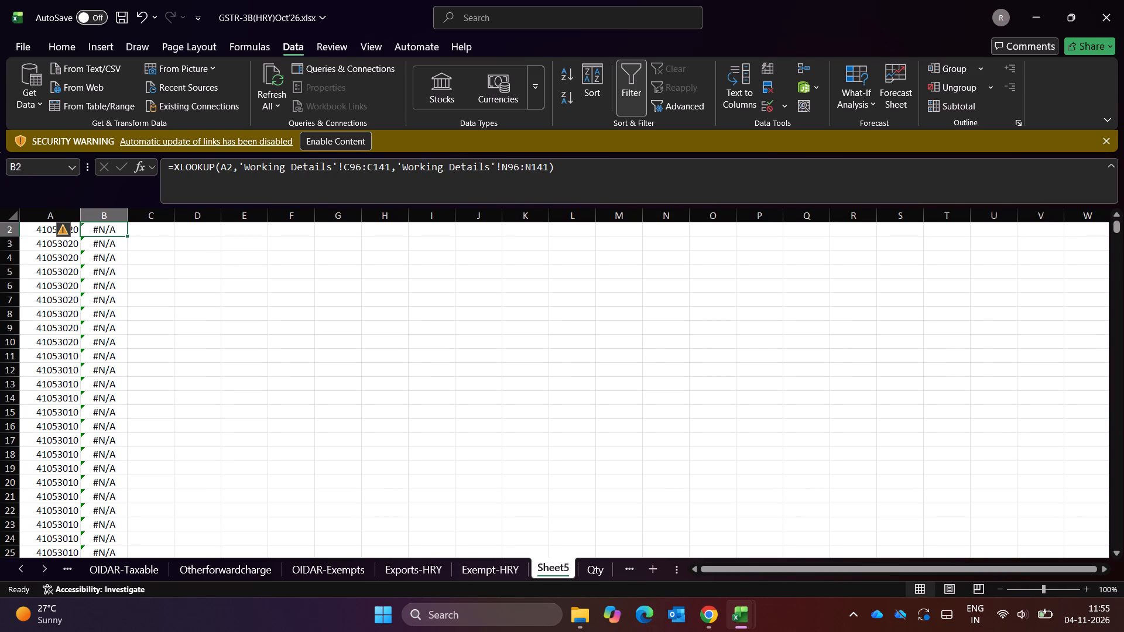
Look over the header row around the State code column and the blank column after it in Exempt-HRY.
{"action": "key", "text": "ctrl+Page_Up"}
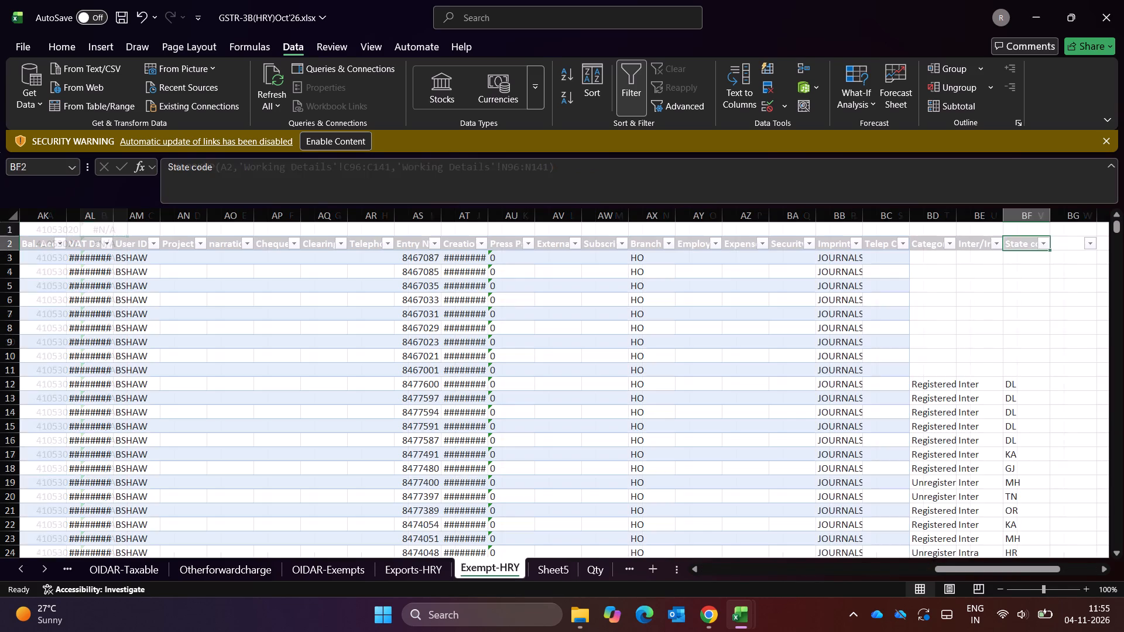
{"action": "key", "text": "Up"}
{"action": "key", "text": "Up"}
{"action": "key", "text": "Up"}
{"action": "key", "text": "Right"}
{"action": "key", "text": "Right"}
{"action": "key", "text": "Right"}
{"action": "key", "text": "Down"}
{"action": "key", "text": "Left"}
{"action": "key", "text": "Left"}
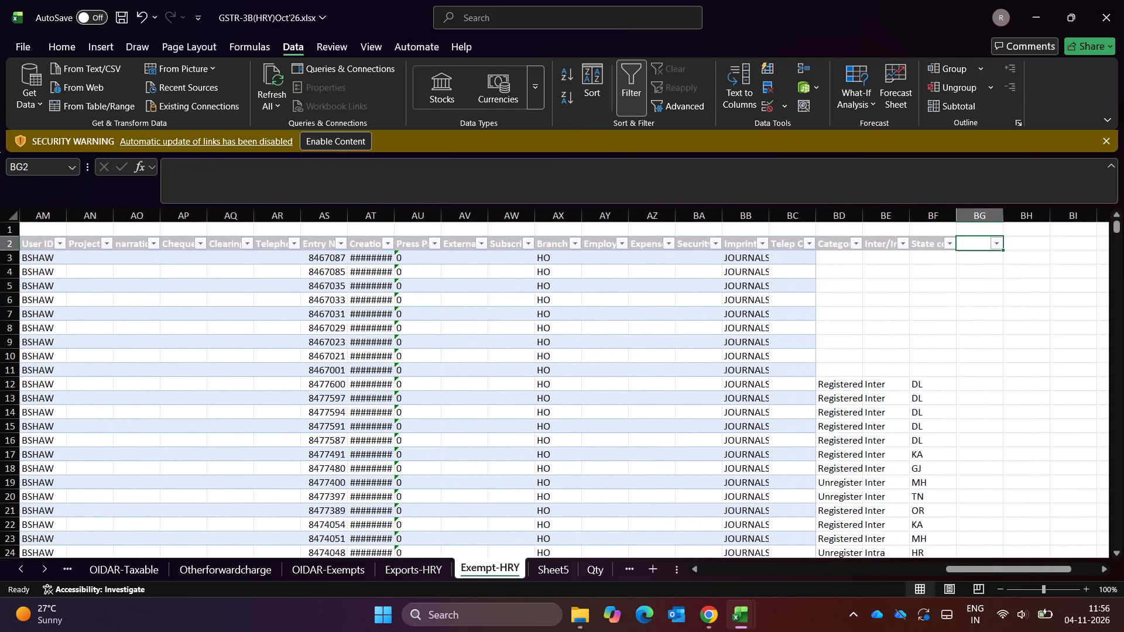
{"action": "key", "text": "ctrl+Left"}
{"action": "key", "text": "ctrl+Page_Down"}
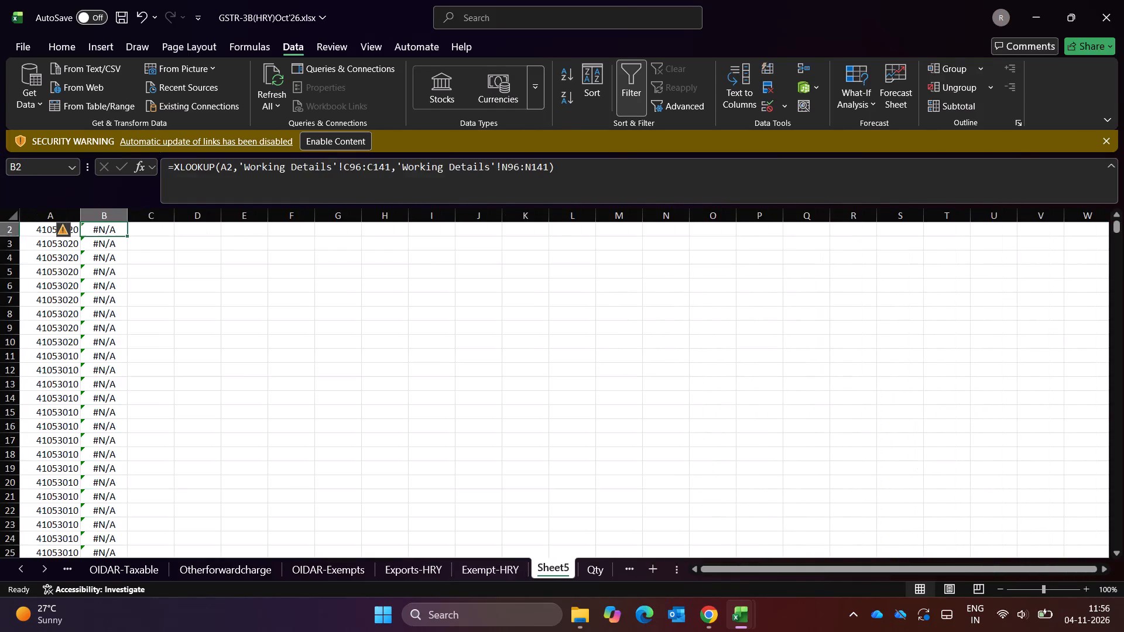
Examine the HSN codes in column N beside the Domestic Turnover G/L accounts of Working Details.
{"action": "key", "text": "ctrl+Page_Up"}
{"action": "key", "text": "ctrl+Page_Up"}
{"action": "key", "text": "ctrl+Page_Up"}
{"action": "key", "text": "ctrl+Page_Up"}
{"action": "key", "text": "ctrl+Page_Up"}
{"action": "key", "text": "ctrl+Page_Up"}
{"action": "key", "text": "ctrl+Page_Up"}
{"action": "key", "text": "ctrl+Page_Up"}
{"action": "key", "text": "ctrl+Page_Up"}
{"action": "key", "text": "ctrl+Page_Up"}
{"action": "key", "text": "ctrl+Page_Up"}
{"action": "key", "text": "ctrl+Page_Up"}
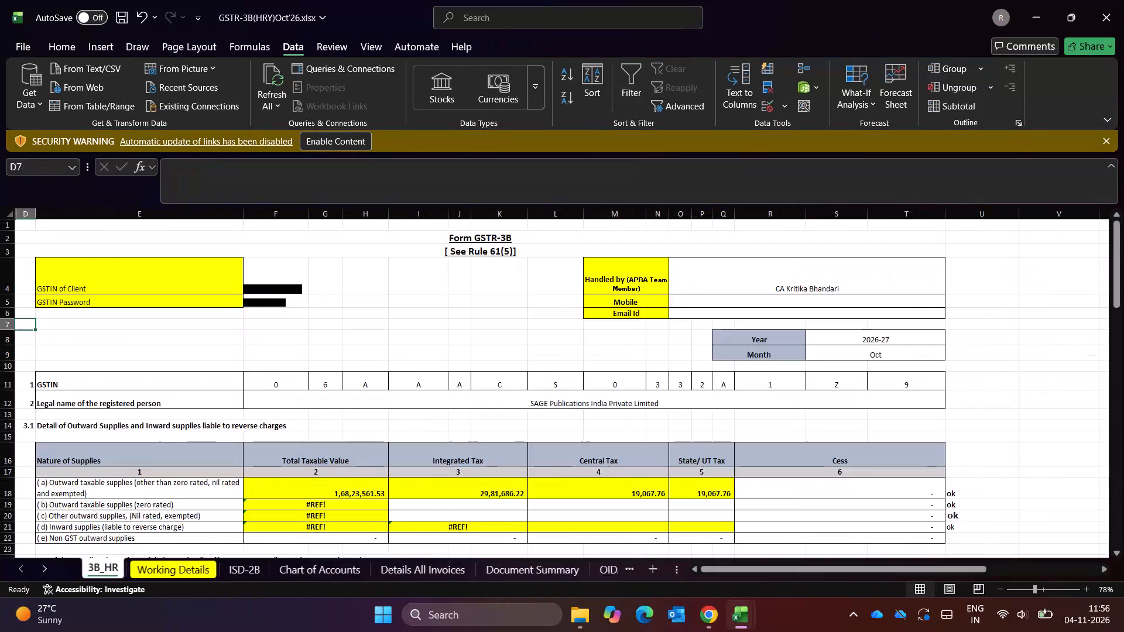
{"action": "key", "text": "ctrl+Page_Up"}
{"action": "key", "text": "ctrl+Page_Down"}
{"action": "key", "text": "Up"}
{"action": "key", "text": "Up"}
{"action": "key", "text": "Up"}
{"action": "key", "text": "Up"}
{"action": "key", "text": "Up"}
{"action": "key", "text": "Up"}
{"action": "key", "text": "Up"}
{"action": "key", "text": "Up"}
{"action": "key", "text": "Up"}
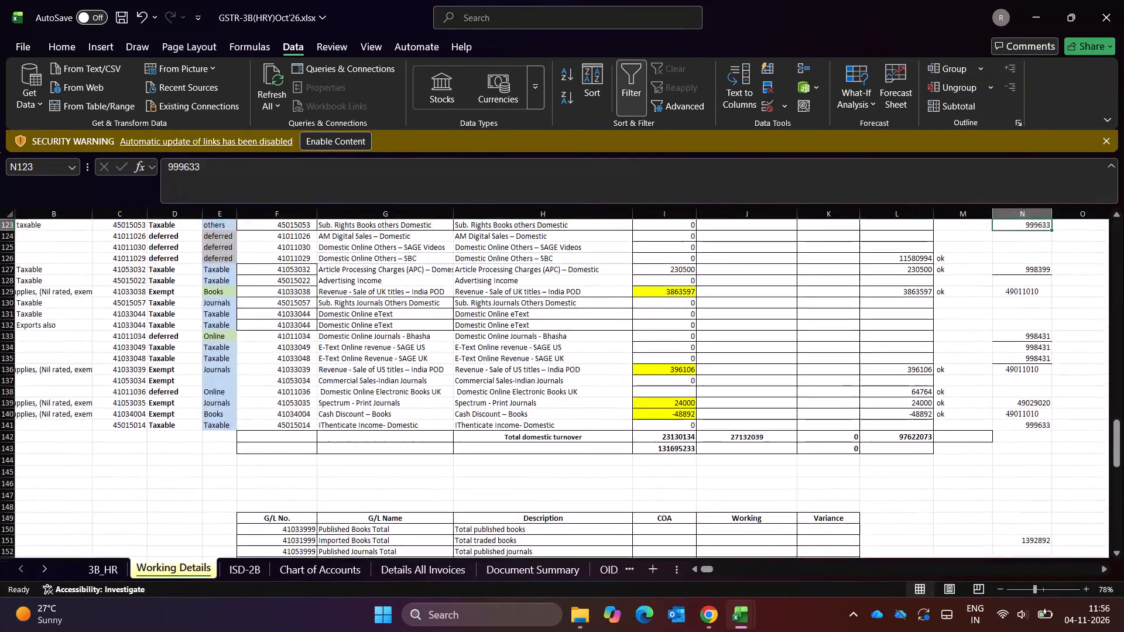
{"action": "key", "text": "Up"}
{"action": "key", "text": "Up"}
{"action": "key", "text": "Up"}
{"action": "key", "text": "Up"}
{"action": "key", "text": "Up"}
{"action": "key", "text": "Up"}
{"action": "key", "text": "Up"}
{"action": "key", "text": "Up"}
{"action": "key", "text": "Up"}
{"action": "key", "text": "Up"}
{"action": "key", "text": "Up"}
{"action": "key", "text": "Up"}
{"action": "key", "text": "Up"}
{"action": "key", "text": "Up"}
{"action": "key", "text": "Up"}
{"action": "key", "text": "Up"}
{"action": "key", "text": "Up"}
{"action": "key", "text": "Up"}
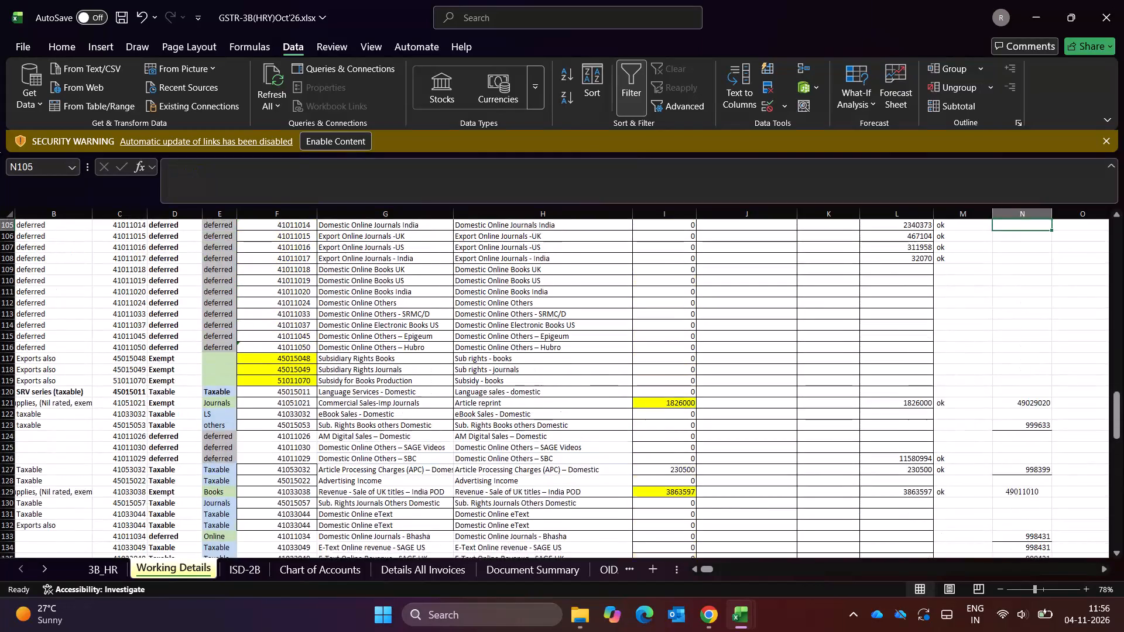
{"action": "key", "text": "Up"}
{"action": "key", "text": "Up"}
{"action": "key", "text": "Up"}
{"action": "key", "text": "Up"}
{"action": "key", "text": "Up"}
{"action": "key", "text": "Up"}
{"action": "key", "text": "Up"}
{"action": "key", "text": "Up"}
{"action": "key", "text": "Up"}
{"action": "key", "text": "Up"}
{"action": "key", "text": "Up"}
{"action": "key", "text": "Up"}
{"action": "key", "text": "Up"}
{"action": "key", "text": "Down"}
{"action": "key", "text": "Down"}
{"action": "key", "text": "Down"}
{"action": "key", "text": "Down"}
{"action": "key", "text": "Down"}
{"action": "key", "text": "Down"}
{"action": "key", "text": "Down"}
{"action": "key", "text": "Down"}
{"action": "key", "text": "Down"}
{"action": "key", "text": "Down"}
{"action": "key", "text": "Down"}
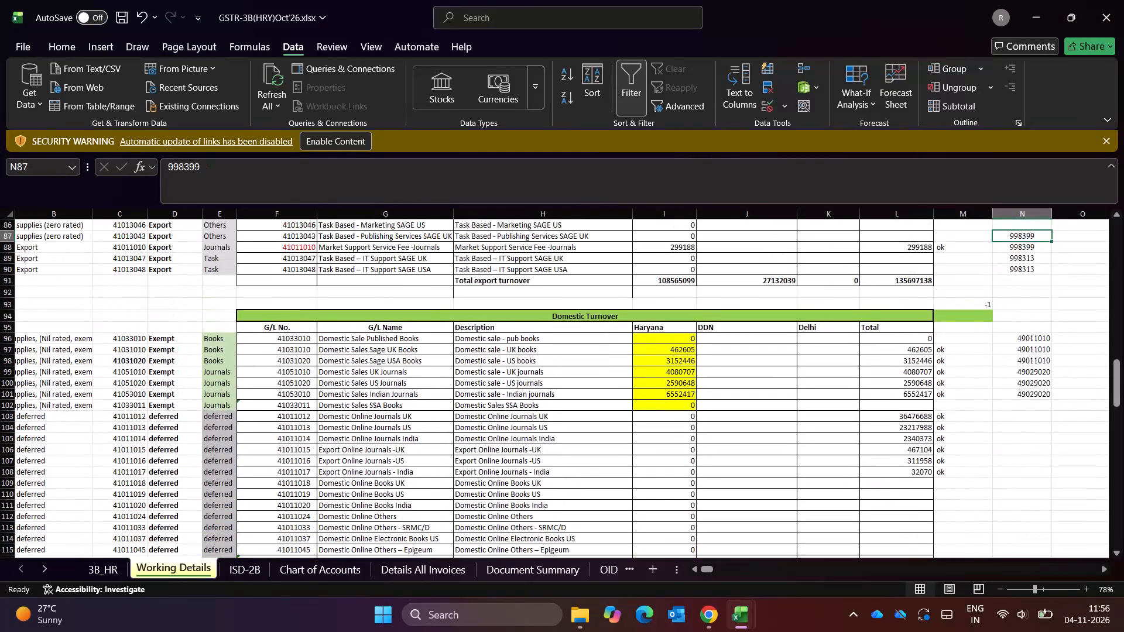
{"action": "key", "text": "Up"}
{"action": "key", "text": "Right"}
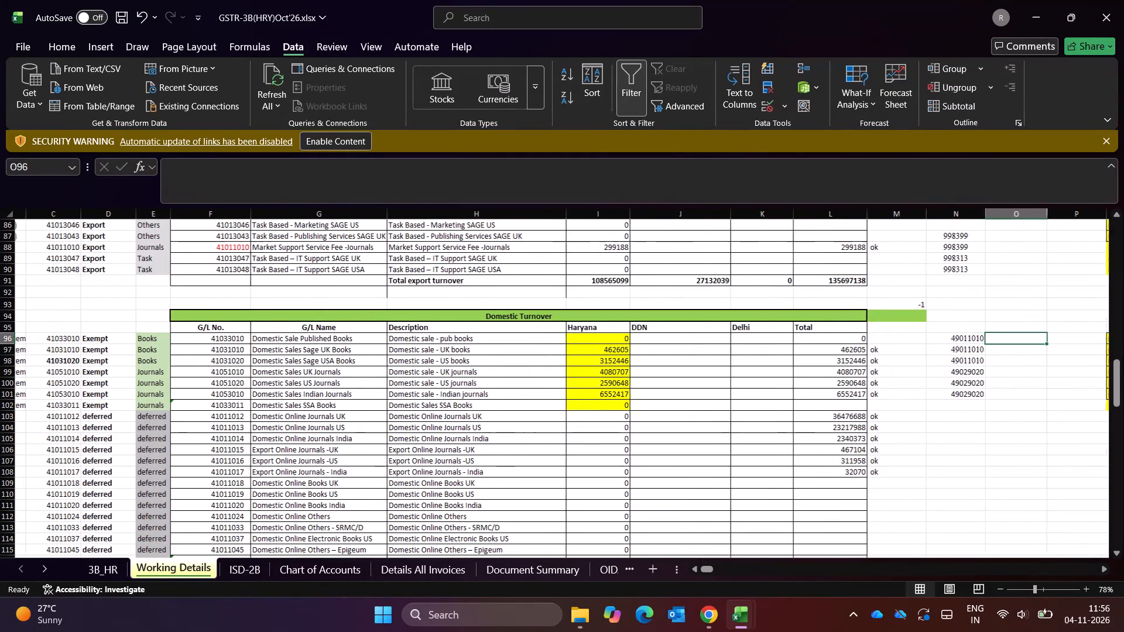
{"action": "key", "text": "Right"}
{"action": "key", "text": "Left"}
{"action": "key", "text": "Left"}
{"action": "key", "text": "Left"}
{"action": "key", "text": "Left"}
{"action": "key", "text": "Left"}
{"action": "key", "text": "Left"}
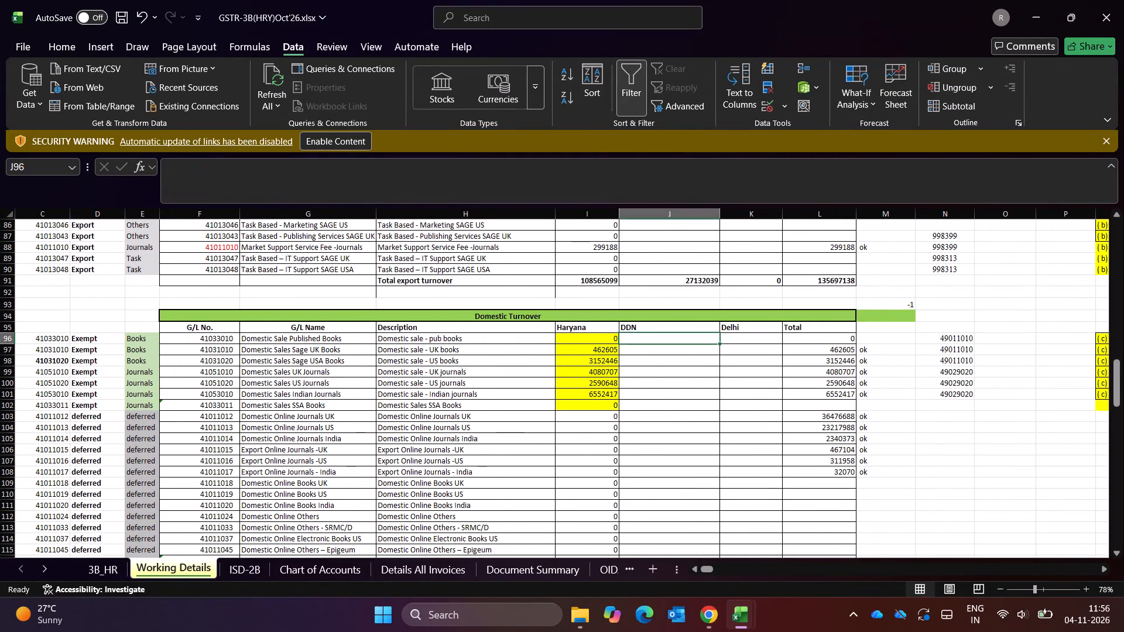
{"action": "key", "text": "Right"}
{"action": "key", "text": "Right"}
{"action": "key", "text": "Right"}
{"action": "key", "text": "Right"}
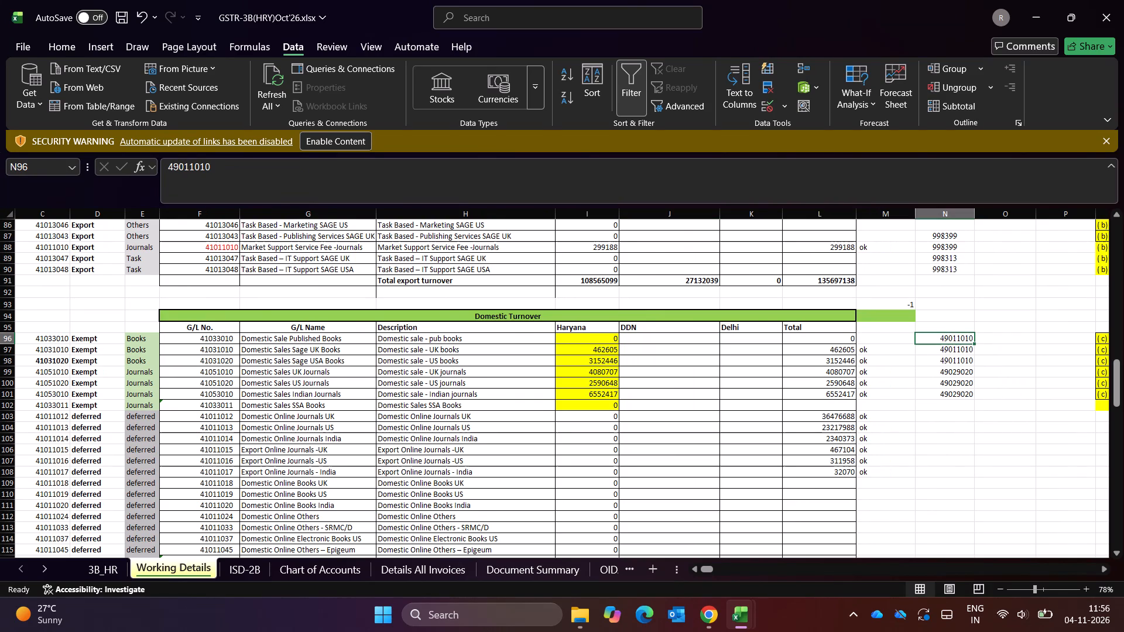
Look down the remaining Domestic Turnover rows of Working Details, through the total rows to the G/L summary table beneath.
{"action": "key", "text": "ctrl+Down"}
{"action": "key", "text": "Down"}
{"action": "key", "text": "Left"}
{"action": "key", "text": "Left"}
{"action": "key", "text": "Down"}
{"action": "key", "text": "Down"}
{"action": "key", "text": "Down"}
{"action": "key", "text": "ctrl+Down"}
{"action": "key", "text": "Down"}
{"action": "key", "text": "Down"}
{"action": "key", "text": "Down"}
{"action": "key", "text": "Down"}
{"action": "key", "text": "Down"}
{"action": "key", "text": "Down"}
{"action": "key", "text": "Down"}
{"action": "key", "text": "Down"}
{"action": "key", "text": "Down"}
{"action": "key", "text": "Down"}
{"action": "key", "text": "Down"}
{"action": "key", "text": "Down"}
{"action": "key", "text": "Down"}
{"action": "key", "text": "Down"}
{"action": "key", "text": "Down"}
{"action": "key", "text": "Down"}
{"action": "key", "text": "Down"}
{"action": "key", "text": "Down"}
{"action": "key", "text": "Down"}
{"action": "key", "text": "Down"}
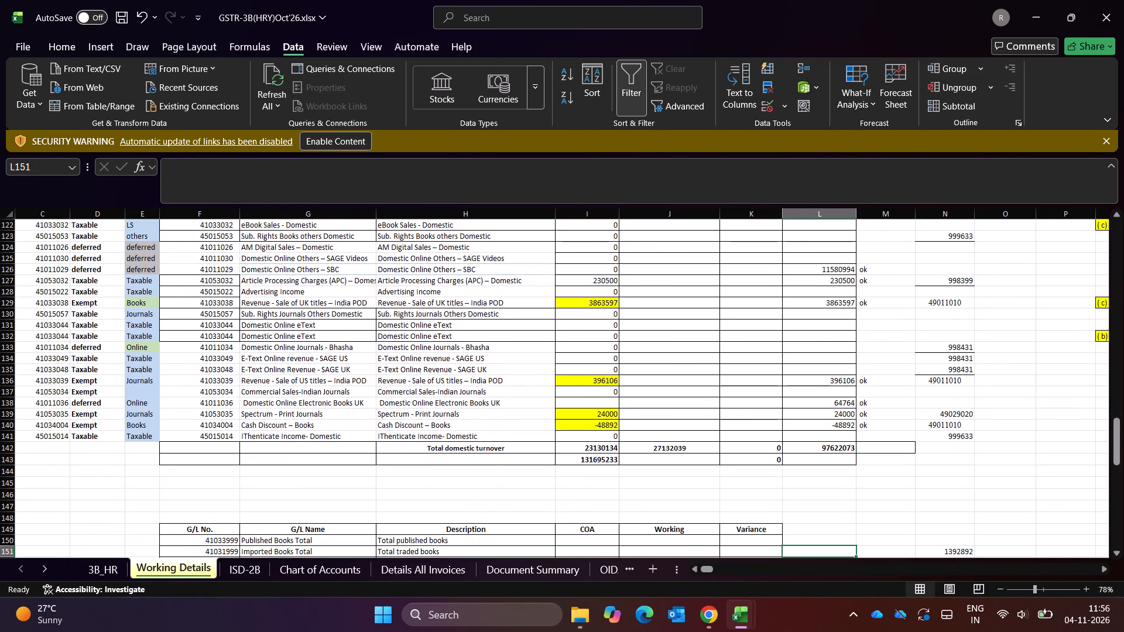
Look through the Export supplies rows and their HSN codes in Working Details, down into the Domestic Turnover section.
{"action": "key", "text": "ctrl+Up"}
{"action": "key", "text": "ctrl+Up"}
{"action": "key", "text": "ctrl+Up"}
{"action": "key", "text": "ctrl+Up"}
{"action": "key", "text": "ctrl+Up"}
{"action": "key", "text": "ctrl+Up"}
{"action": "key", "text": "ctrl+Up"}
{"action": "key", "text": "ctrl+Up"}
{"action": "key", "text": "ctrl+Up"}
{"action": "key", "text": "ctrl+Up"}
{"action": "key", "text": "ctrl+Up"}
{"action": "key", "text": "ctrl+Up"}
{"action": "key", "text": "ctrl+Up"}
{"action": "key", "text": "ctrl+Up"}
{"action": "key", "text": "ctrl+Up"}
{"action": "key", "text": "ctrl+Up"}
{"action": "key", "text": "ctrl+Up"}
{"action": "key", "text": "ctrl+Up"}
{"action": "key", "text": "ctrl+Up"}
{"action": "key", "text": "ctrl+Up"}
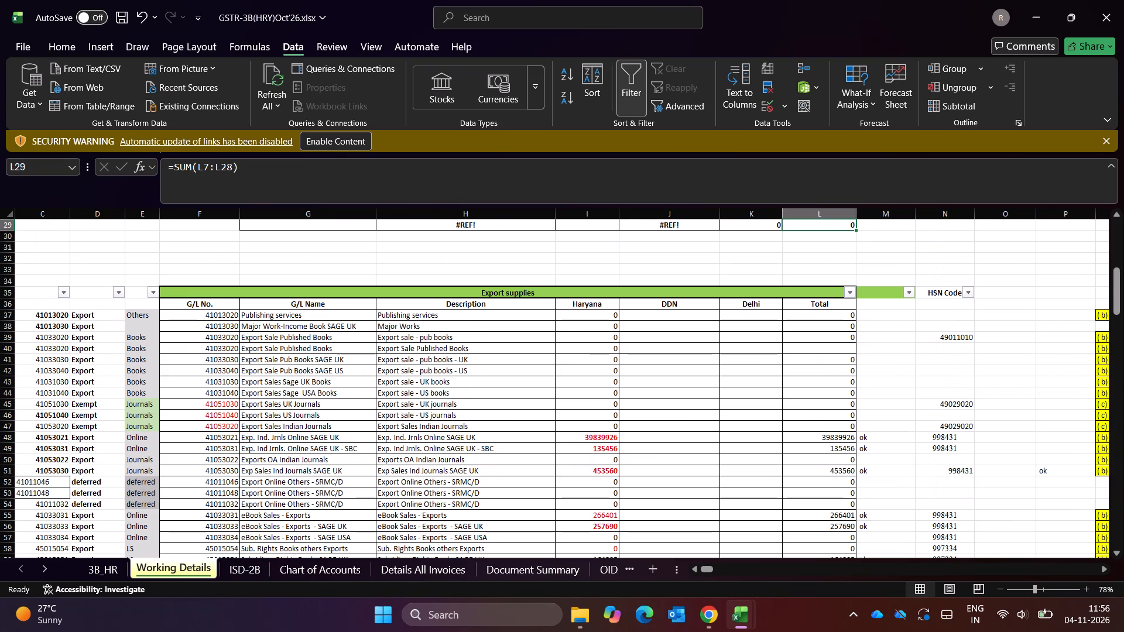
{"action": "key", "text": "Down"}
{"action": "key", "text": "Down"}
{"action": "key", "text": "Down"}
{"action": "key", "text": "Down"}
{"action": "key", "text": "Down"}
{"action": "key", "text": "Down"}
{"action": "key", "text": "Down"}
{"action": "key", "text": "Down"}
{"action": "key", "text": "Down"}
{"action": "key", "text": "Down"}
{"action": "key", "text": "Down"}
{"action": "key", "text": "Down"}
{"action": "key", "text": "Down"}
{"action": "key", "text": "Down"}
{"action": "key", "text": "Down"}
{"action": "key", "text": "Down"}
{"action": "key", "text": "Down"}
{"action": "key", "text": "Down"}
{"action": "key", "text": "Down"}
{"action": "key", "text": "Down"}
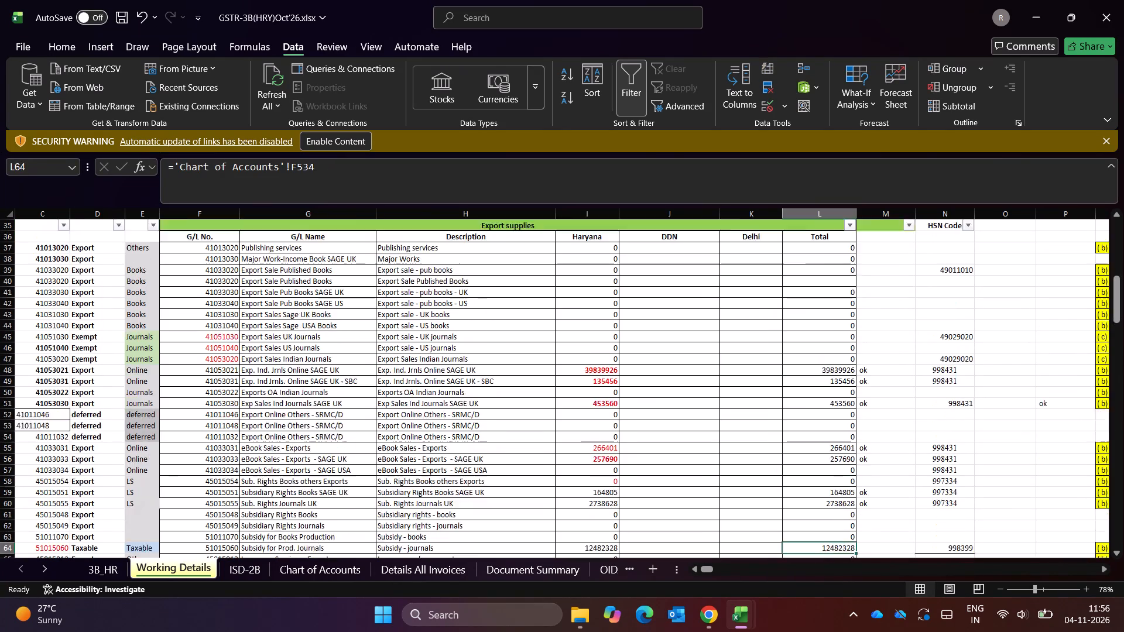
{"action": "key", "text": "Down"}
{"action": "key", "text": "Down"}
{"action": "key", "text": "Down"}
{"action": "key", "text": "Down"}
{"action": "key", "text": "Down"}
{"action": "key", "text": "Down"}
{"action": "key", "text": "Down"}
{"action": "key", "text": "Down"}
{"action": "key", "text": "Down"}
{"action": "key", "text": "Down"}
{"action": "key", "text": "Down"}
{"action": "key", "text": "Down"}
{"action": "key", "text": "Down"}
{"action": "key", "text": "Down"}
{"action": "key", "text": "Down"}
{"action": "key", "text": "Down"}
{"action": "key", "text": "Down"}
{"action": "key", "text": "Down"}
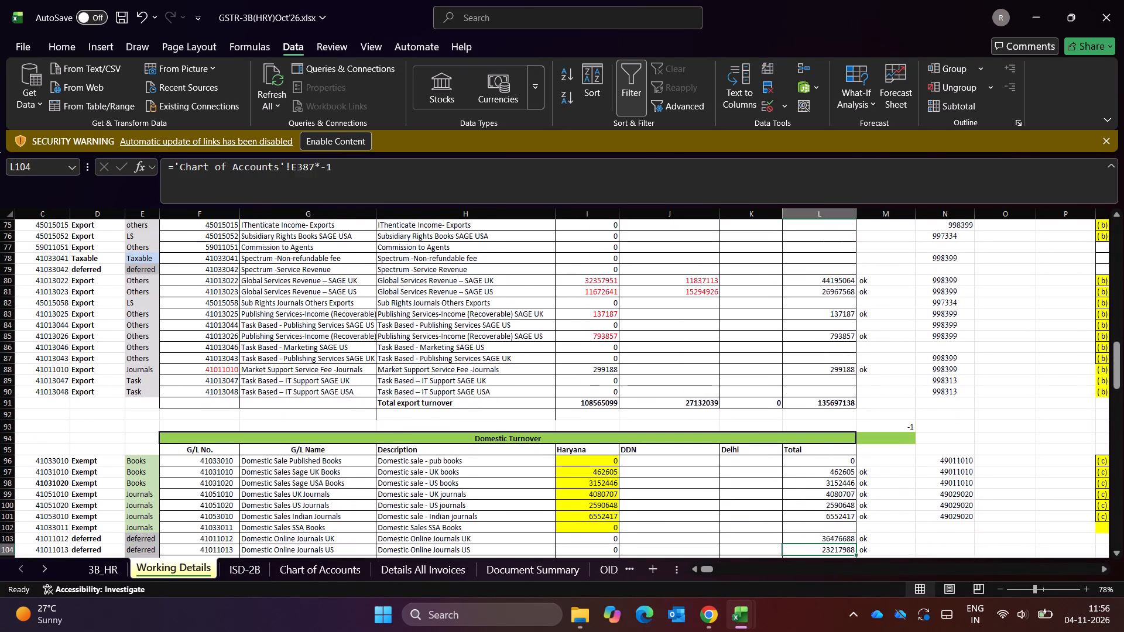
Examine the G/L No. column and classification columns A to E around the Domestic Turnover header in Working Details.
{"action": "key", "text": "Up"}
{"action": "key", "text": "Up"}
{"action": "key", "text": "Up"}
{"action": "key", "text": "Up"}
{"action": "key", "text": "Up"}
{"action": "key", "text": "Up"}
{"action": "key", "text": "Up"}
{"action": "key", "text": "Up"}
{"action": "key", "text": "Up"}
{"action": "key", "text": "Up"}
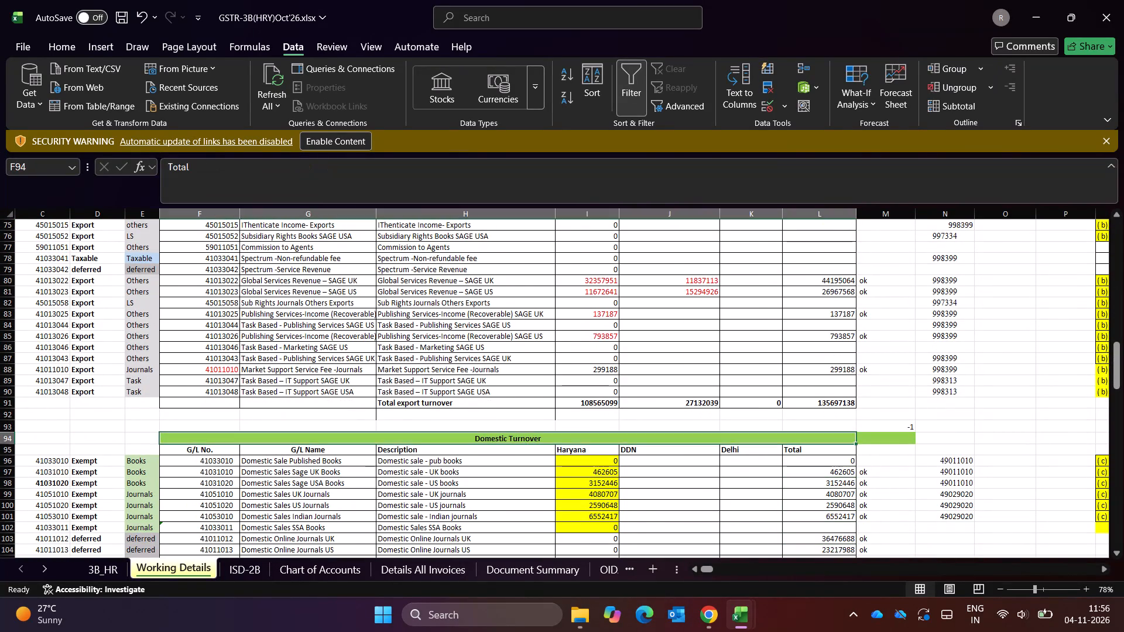
{"action": "key", "text": "ctrl+Left"}
{"action": "key", "text": "Right"}
{"action": "key", "text": "Right"}
{"action": "key", "text": "Right"}
{"action": "key", "text": "Right"}
{"action": "key", "text": "Right"}
{"action": "key", "text": "Down"}
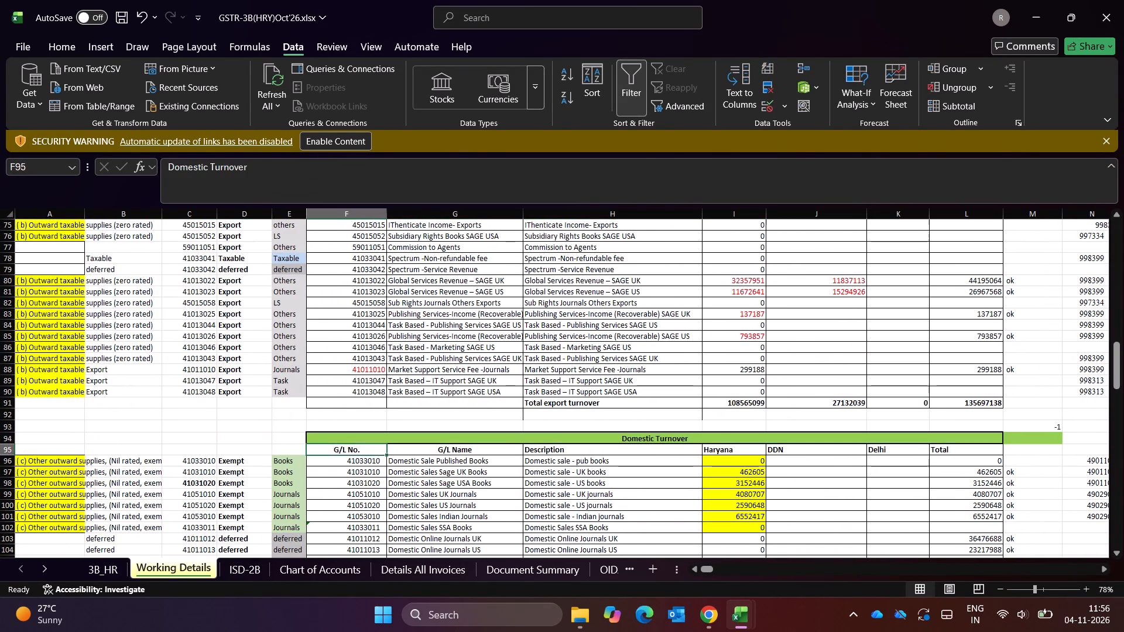
{"action": "key", "text": "Down"}
{"action": "key", "text": "Down"}
{"action": "key", "text": "Down"}
{"action": "key", "text": "Down"}
{"action": "key", "text": "Down"}
{"action": "key", "text": "Down"}
{"action": "key", "text": "Down"}
{"action": "key", "text": "Down"}
{"action": "key", "text": "Down"}
{"action": "key", "text": "Down"}
{"action": "key", "text": "Down"}
{"action": "key", "text": "Down"}
{"action": "key", "text": "Down"}
{"action": "key", "text": "Down"}
{"action": "key", "text": "Down"}
{"action": "key", "text": "Down"}
{"action": "key", "text": "Down"}
{"action": "key", "text": "Down"}
{"action": "key", "text": "Down"}
{"action": "key", "text": "Down"}
{"action": "key", "text": "Down"}
{"action": "key", "text": "Down"}
{"action": "key", "text": "Down"}
{"action": "key", "text": "Down"}
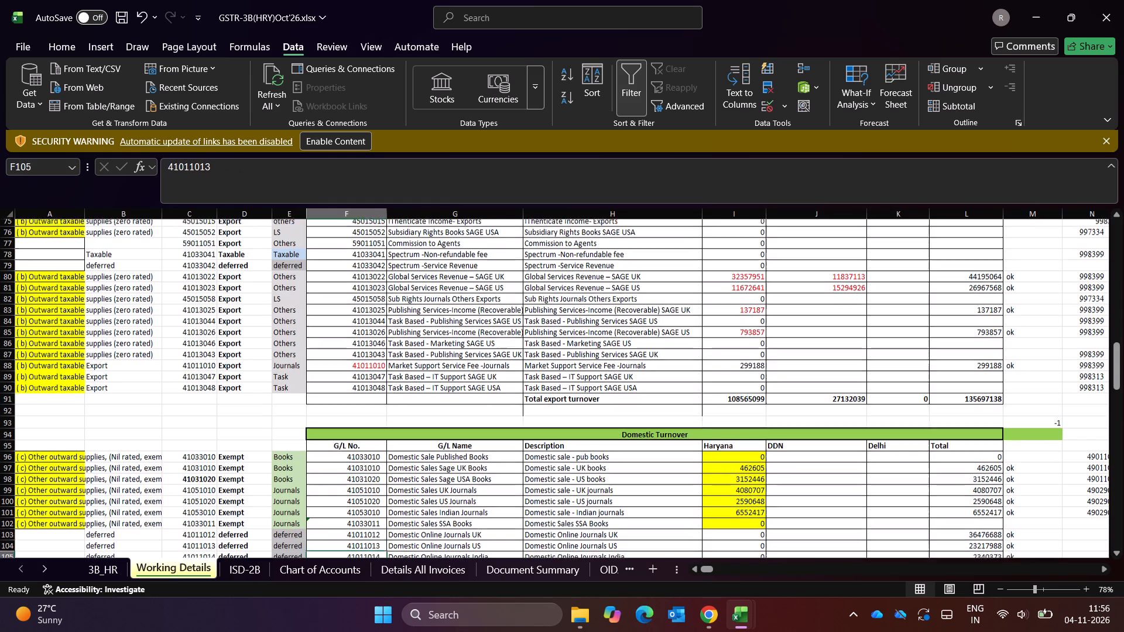
{"action": "key", "text": "ctrl+Up"}
{"action": "key", "text": "ctrl+Up"}
{"action": "key", "text": "Up"}
{"action": "key", "text": "Up"}
{"action": "key", "text": "Up"}
{"action": "key", "text": "Up"}
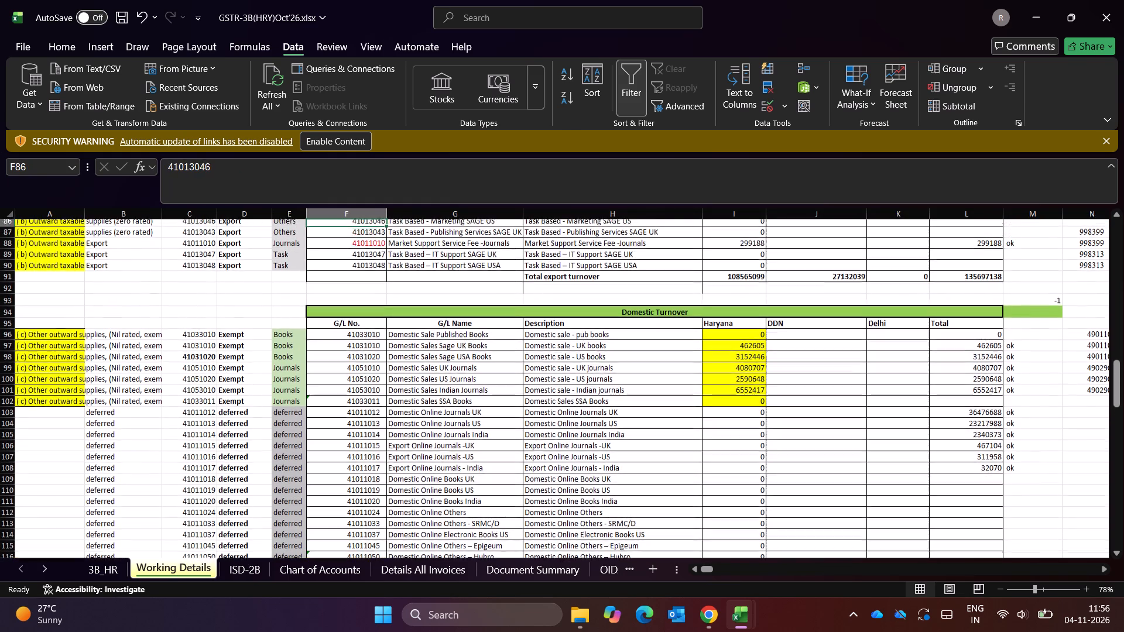
{"action": "key", "text": "Up"}
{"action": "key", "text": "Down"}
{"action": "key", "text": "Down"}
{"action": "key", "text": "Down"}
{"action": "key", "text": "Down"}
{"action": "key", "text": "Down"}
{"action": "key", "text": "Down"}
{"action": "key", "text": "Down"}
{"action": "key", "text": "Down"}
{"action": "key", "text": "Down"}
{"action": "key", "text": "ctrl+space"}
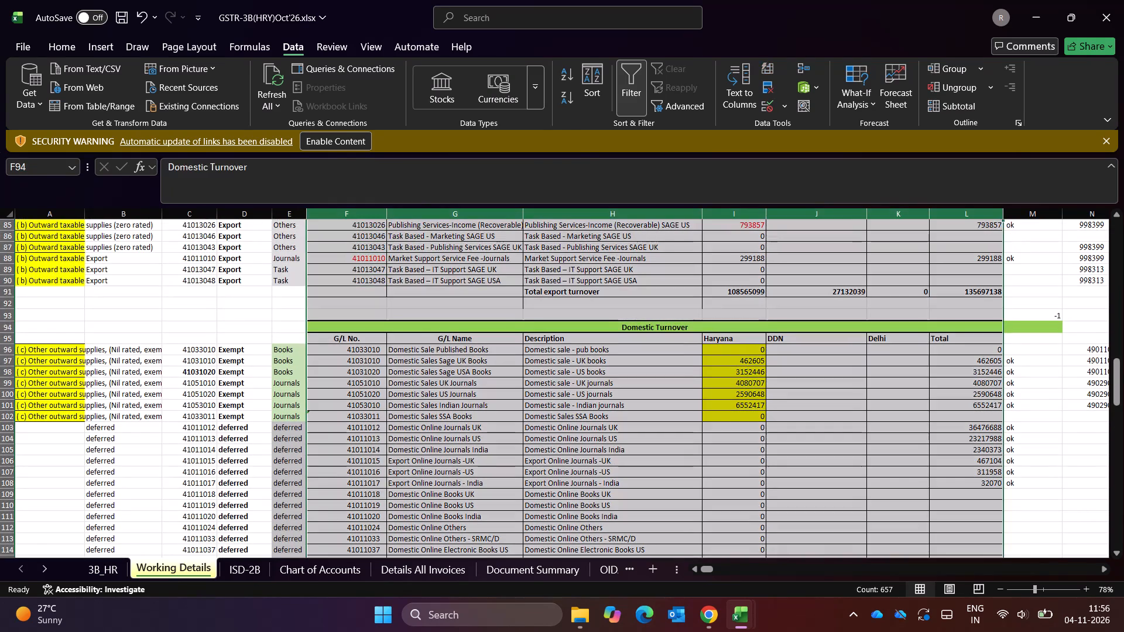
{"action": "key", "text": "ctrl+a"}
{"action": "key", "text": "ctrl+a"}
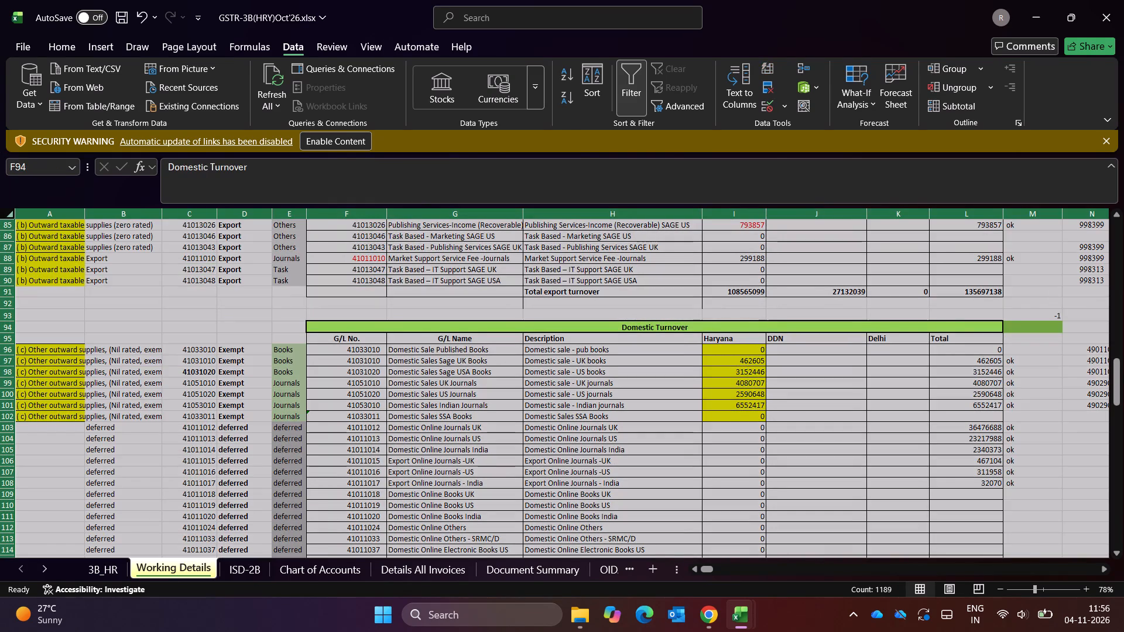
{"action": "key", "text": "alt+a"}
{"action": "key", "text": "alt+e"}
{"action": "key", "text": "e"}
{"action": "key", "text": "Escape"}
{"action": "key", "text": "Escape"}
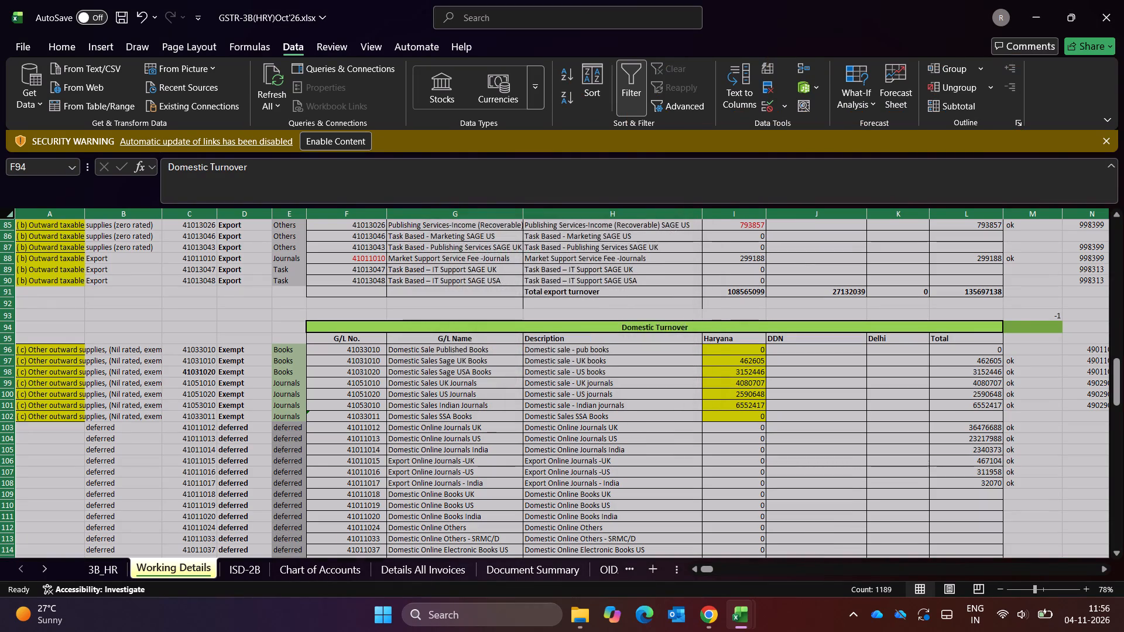
Convert the Domestic Turnover G/L numbers in column F, from F96 down, to General format in place with Text to Columns.
{"action": "key", "text": "Down"}
{"action": "key", "text": "Down"}
{"action": "key", "text": "ctrl+shift+Down"}
{"action": "key", "text": "a"}
{"action": "key", "text": "alt+e"}
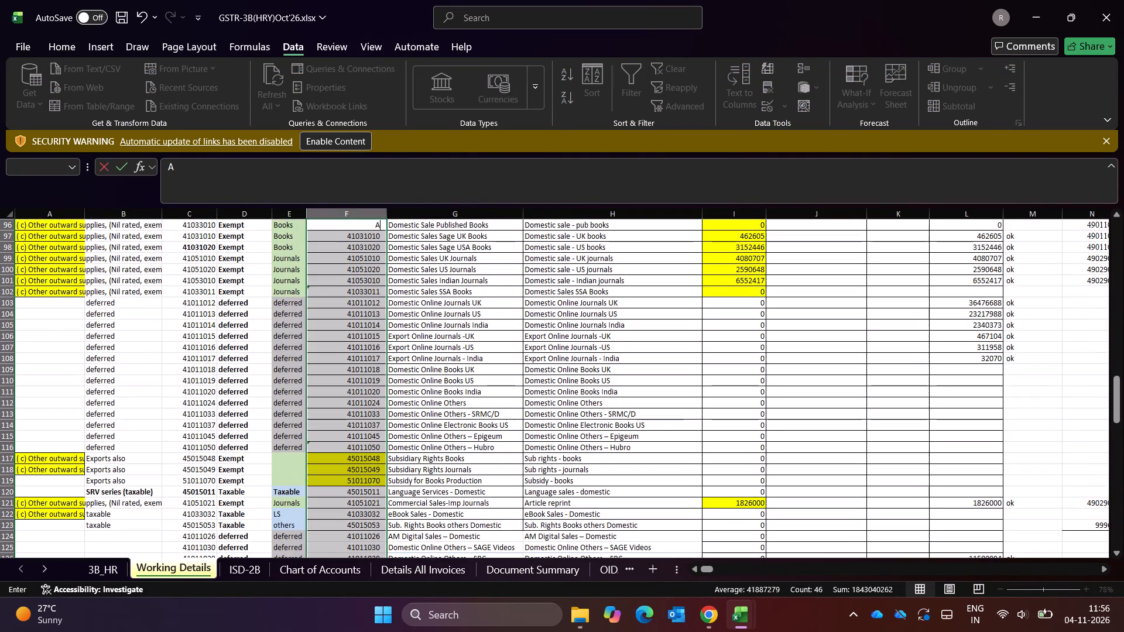
{"action": "key", "text": "Escape"}
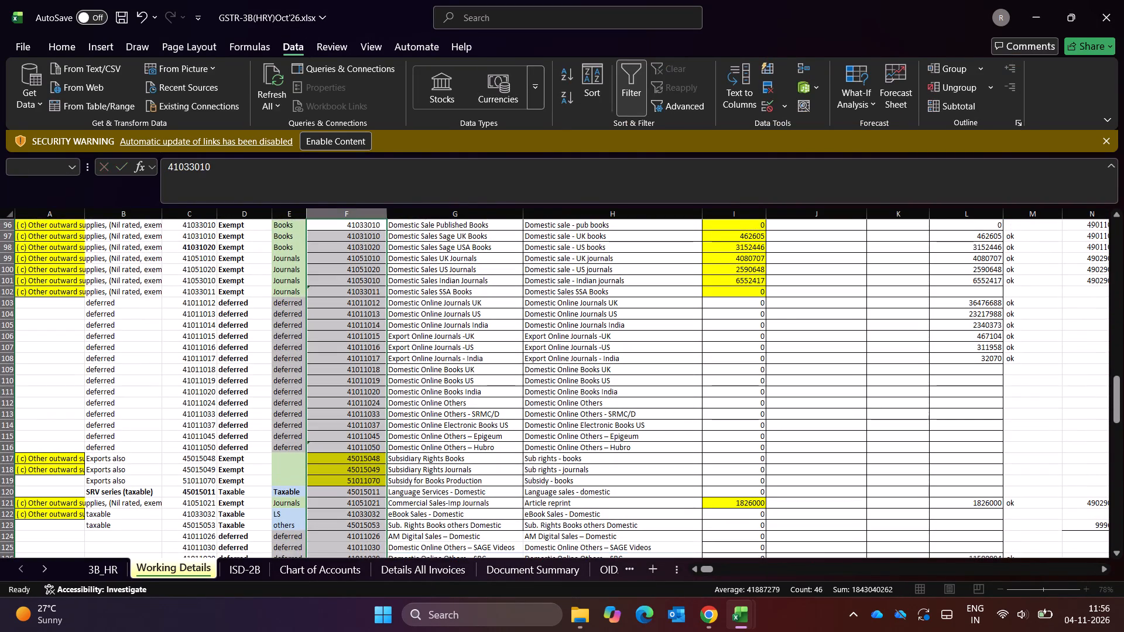
{"action": "type", "text": "AE"}
{"action": "key", "text": "Return"}
{"action": "key", "text": "Return"}
{"action": "key", "text": "Return"}
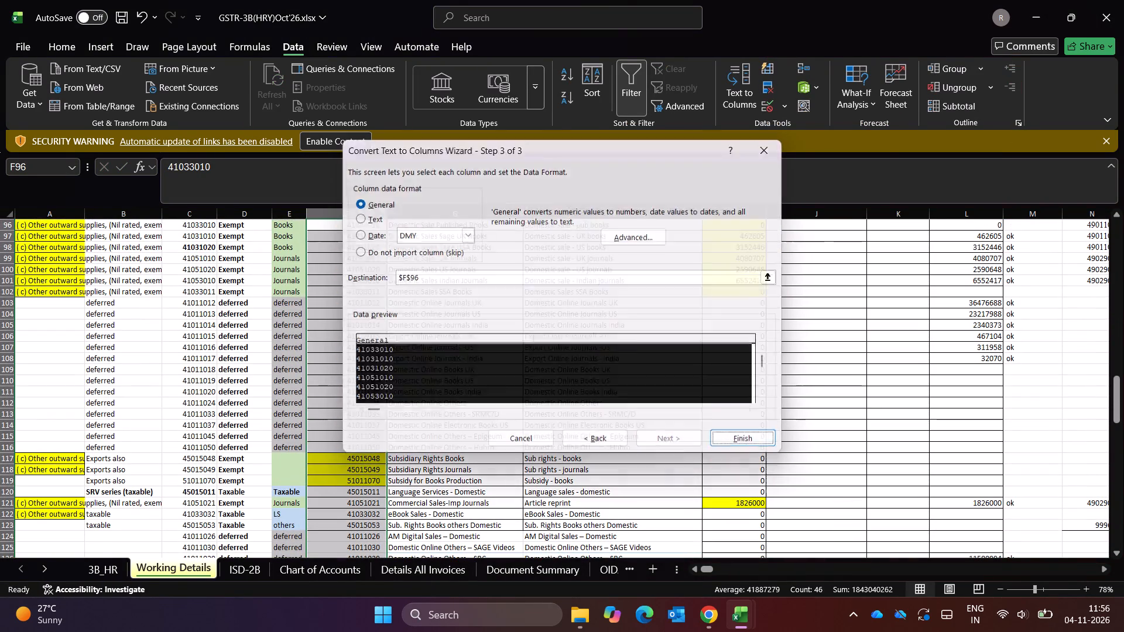
{"action": "key", "text": "Return"}
{"action": "key", "text": "Return"}
{"action": "key", "text": "Escape"}
Look through the HSN codes in column N of Working Details, from the Domestic Turnover header down to the G/L summary table.
{"action": "key", "text": "Up"}
{"action": "key", "text": "Up"}
{"action": "key", "text": "Up"}
{"action": "key", "text": "Up"}
{"action": "key", "text": "Up"}
{"action": "key", "text": "Down"}
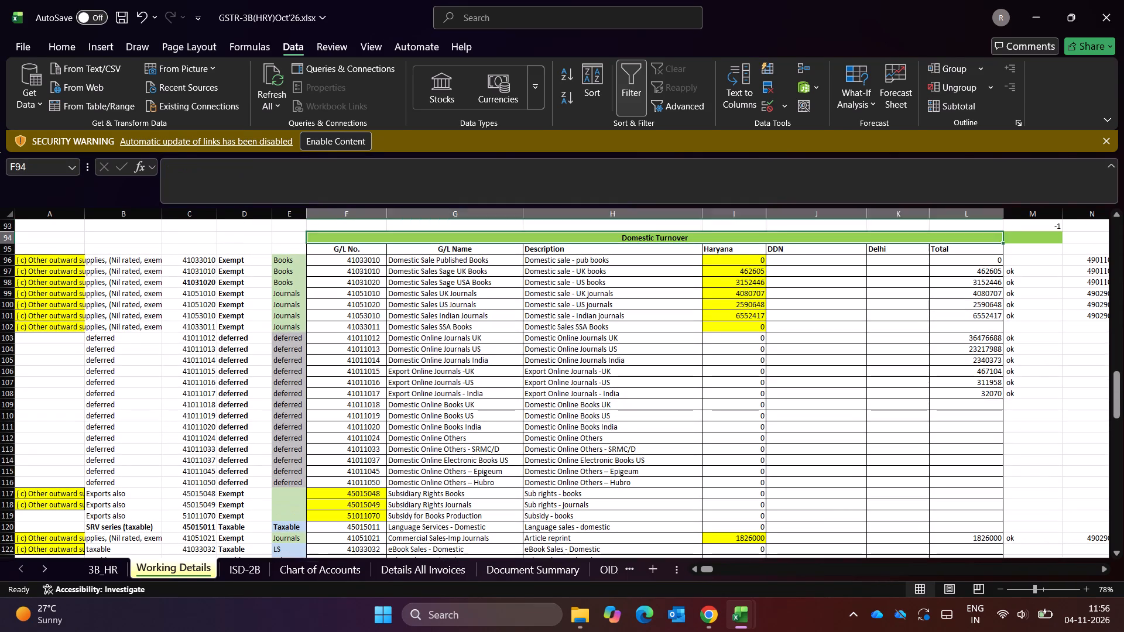
{"action": "key", "text": "Down"}
{"action": "key", "text": "Right"}
{"action": "key", "text": "Right"}
{"action": "key", "text": "Right"}
{"action": "key", "text": "Right"}
{"action": "key", "text": "Right"}
{"action": "key", "text": "Right"}
{"action": "key", "text": "Right"}
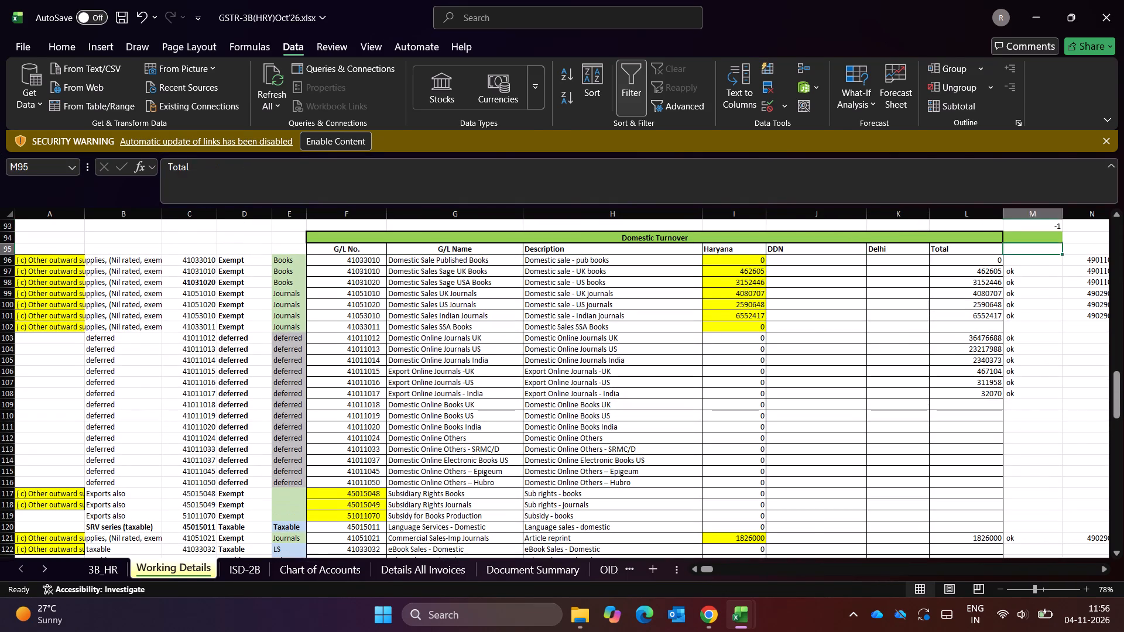
{"action": "key", "text": "Right"}
{"action": "key", "text": "Right"}
{"action": "key", "text": "Down"}
{"action": "key", "text": "Left"}
{"action": "key", "text": "ctrl+shift+Down"}
{"action": "key", "text": "shift+Down"}
{"action": "key", "text": "shift+Down"}
{"action": "key", "text": "shift+Down"}
{"action": "key", "text": "shift+Down"}
{"action": "key", "text": "shift+Down"}
{"action": "key", "text": "shift+Down"}
{"action": "key", "text": "shift+Down"}
{"action": "key", "text": "shift+Down"}
{"action": "key", "text": "shift+Down"}
{"action": "key", "text": "shift+Down"}
{"action": "key", "text": "shift+Down"}
{"action": "key", "text": "shift+Down"}
{"action": "key", "text": "shift+Down"}
{"action": "key", "text": "shift+Down"}
{"action": "key", "text": "shift+Down"}
{"action": "key", "text": "shift+Down"}
{"action": "key", "text": "shift+Down"}
{"action": "key", "text": "shift+Down"}
{"action": "key", "text": "shift+Down"}
{"action": "key", "text": "shift+Down"}
{"action": "key", "text": "shift+Down"}
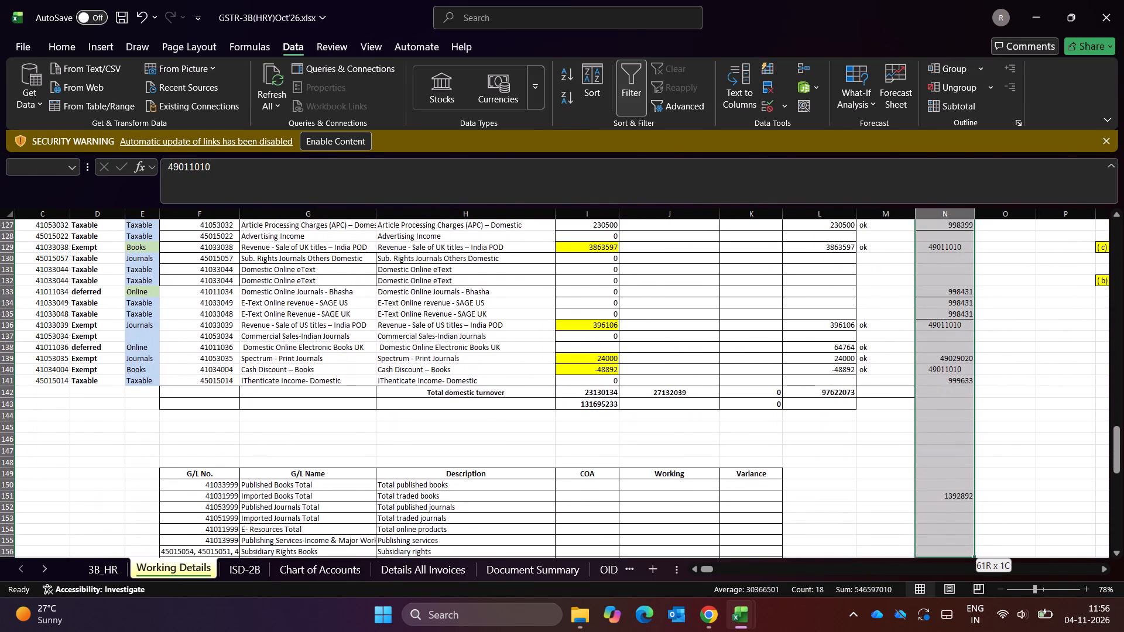
{"action": "key", "text": "Up"}
{"action": "key", "text": "Up"}
Clear the existing lookup formulas in column B of Sheet5, from B2 down.
{"action": "key", "text": "ctrl+Page_Down"}
{"action": "key", "text": "ctrl+Page_Down"}
{"action": "key", "text": "ctrl+Page_Down"}
{"action": "key", "text": "ctrl+Page_Down"}
{"action": "key", "text": "ctrl+Page_Down"}
{"action": "key", "text": "ctrl+Page_Down"}
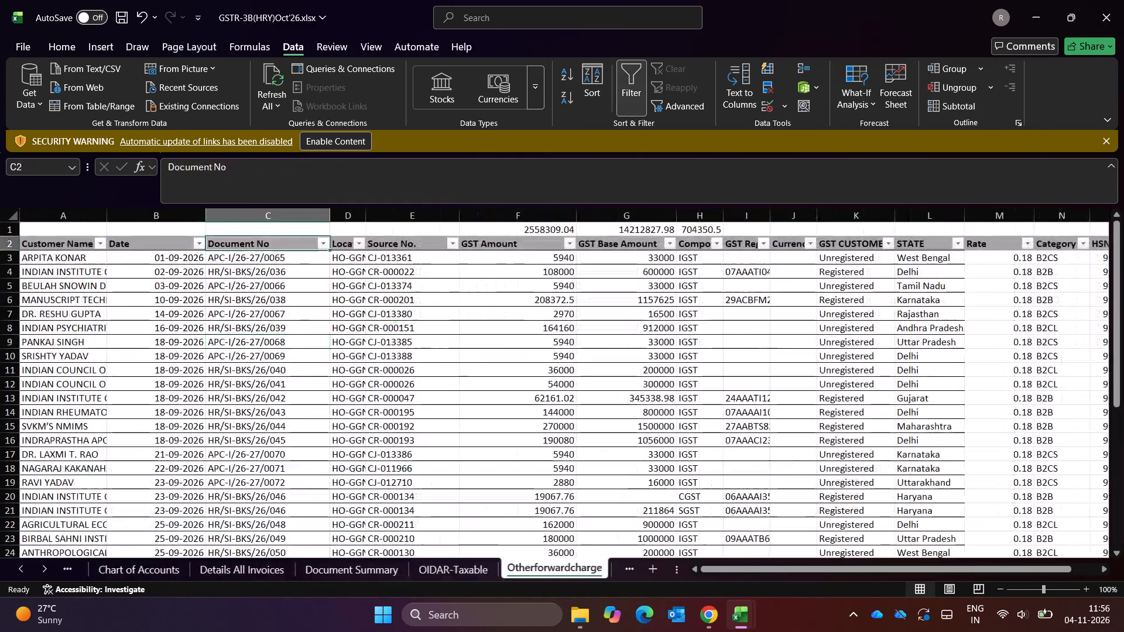
{"action": "key", "text": "ctrl+Page_Down"}
{"action": "key", "text": "ctrl+Page_Down"}
{"action": "key", "text": "ctrl+Page_Down"}
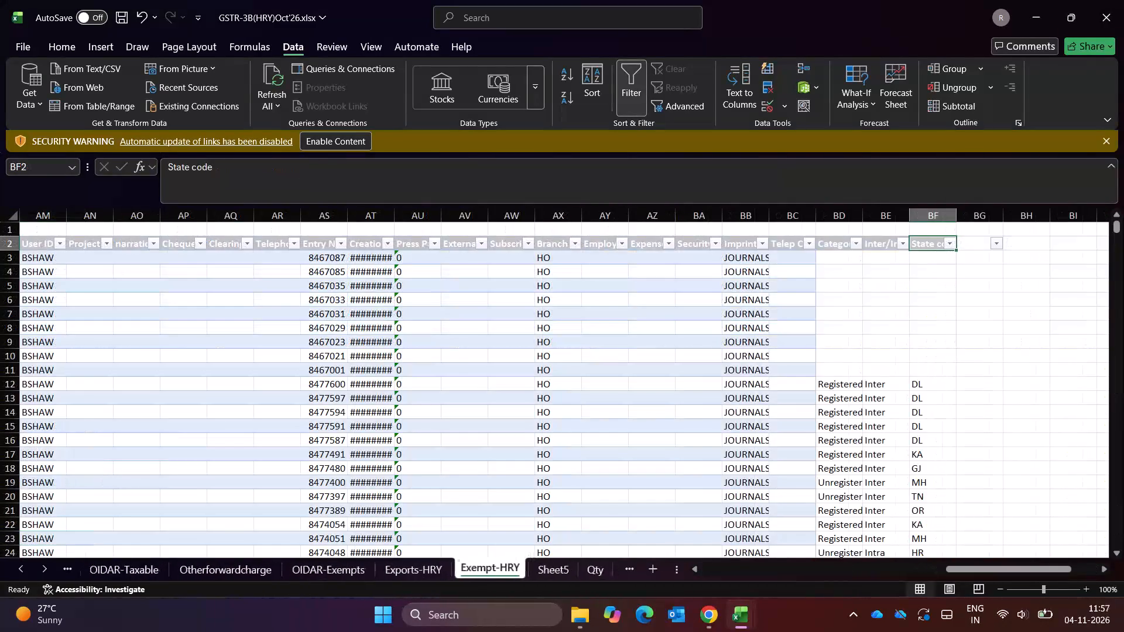
{"action": "key", "text": "Right"}
{"action": "key", "text": "ctrl+Page_Down"}
{"action": "key", "text": "Up"}
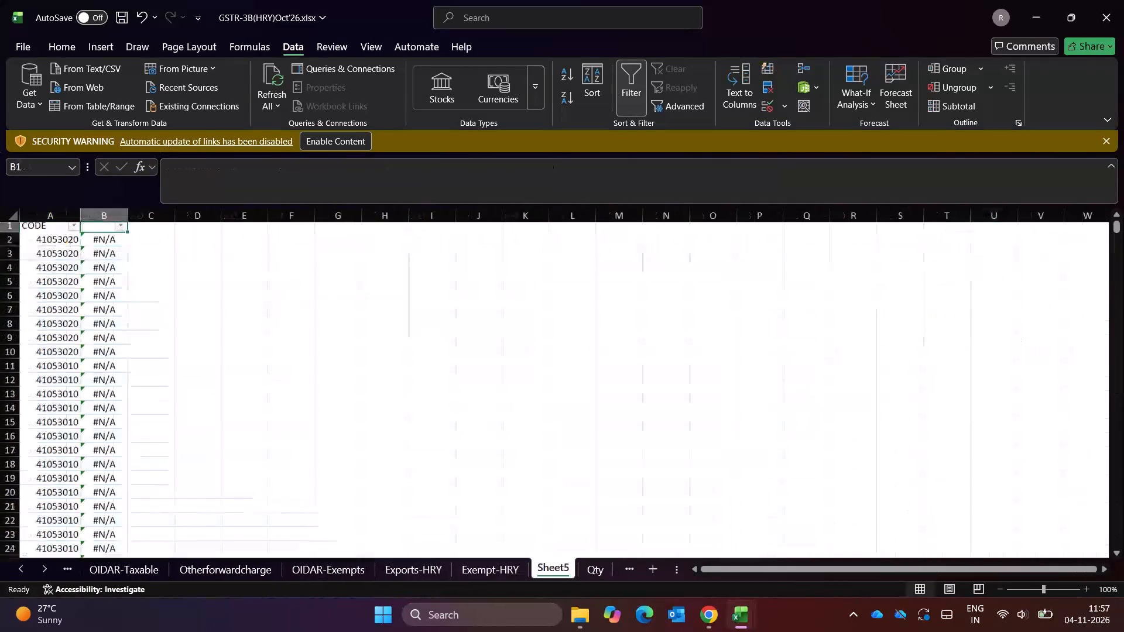
{"action": "key", "text": "ctrl+Up"}
{"action": "key", "text": "ctrl+Down"}
{"action": "key", "text": "ctrl+shift+Down"}
{"action": "key", "text": "Delete"}
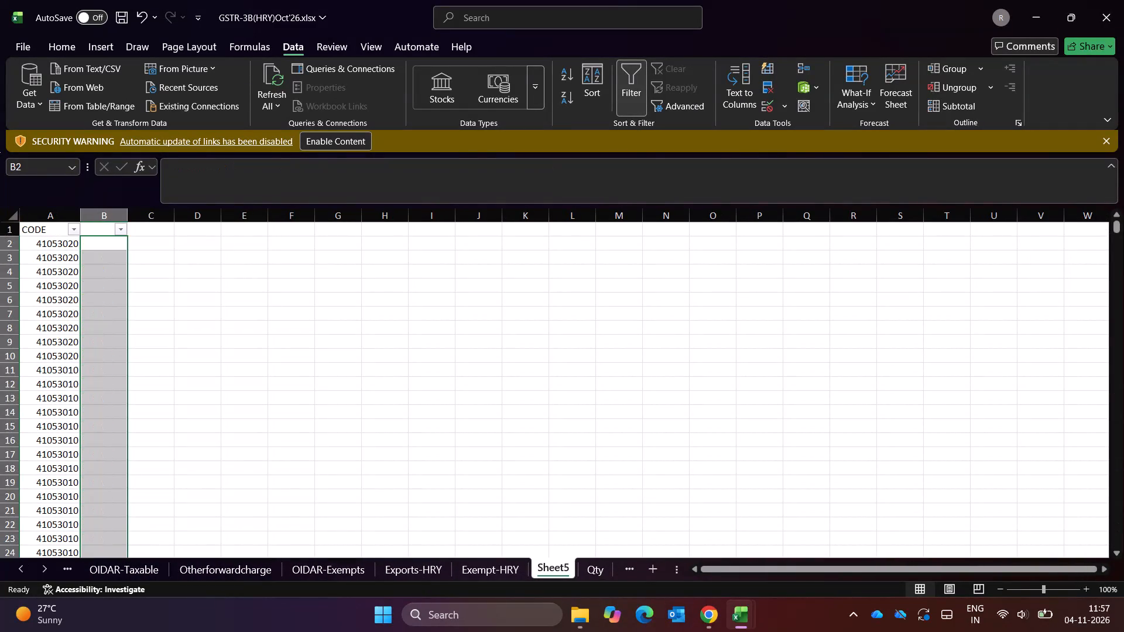
Convert the CODE values in column A of Sheet5, from A2 down, in place with Text to Columns using the default settings.
{"action": "key", "text": "Up"}
{"action": "key", "text": "Down"}
{"action": "key", "text": "Left"}
{"action": "key", "text": "ctrl+shift+Down"}
{"action": "key", "text": "alt+a"}
{"action": "key", "text": "alt+e"}
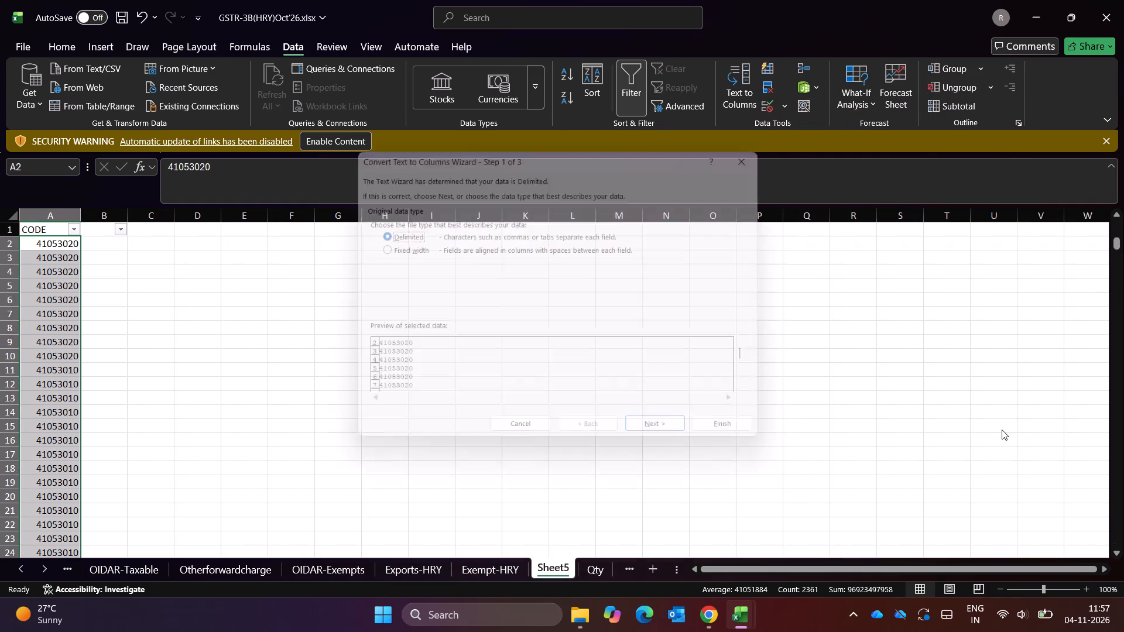
{"action": "key", "text": "Return"}
{"action": "key", "text": "Return"}
{"action": "key", "text": "Return"}
{"action": "key", "text": "Return"}
{"action": "key", "text": "Return"}
{"action": "key", "text": "Escape"}
Start an XLOOKUP formula in B2 of Sheet5 with the code in A2 as the lookup value.
{"action": "key", "text": "Right"}
{"action": "key", "text": "Right"}
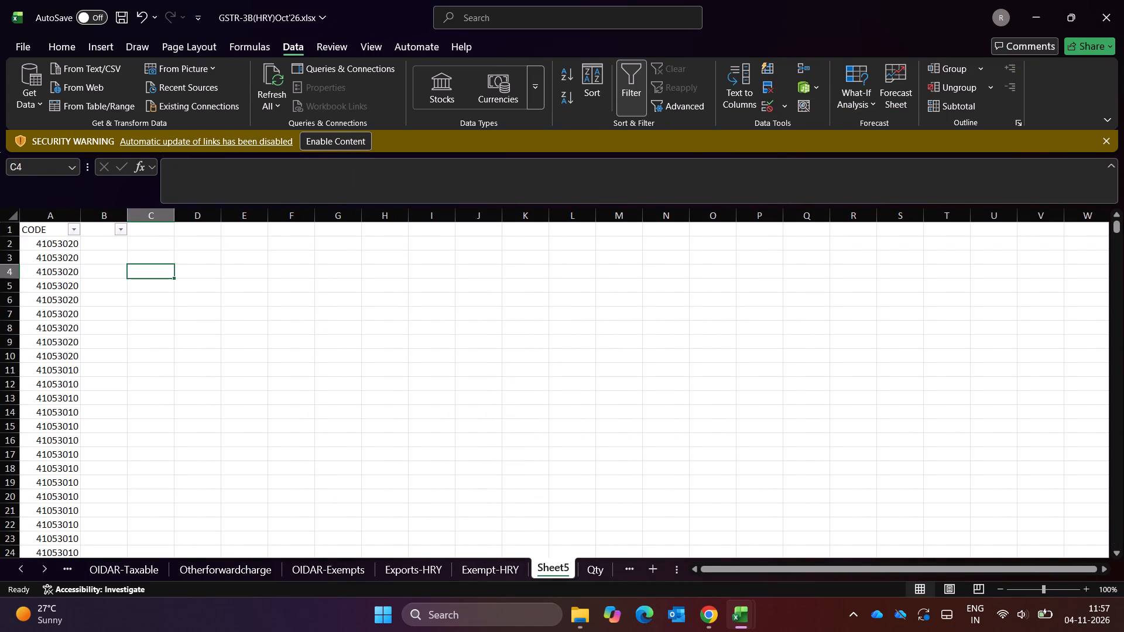
{"action": "key", "text": "Up"}
{"action": "key", "text": "Up"}
{"action": "key", "text": "Left"}
{"action": "key", "text": "equal"}
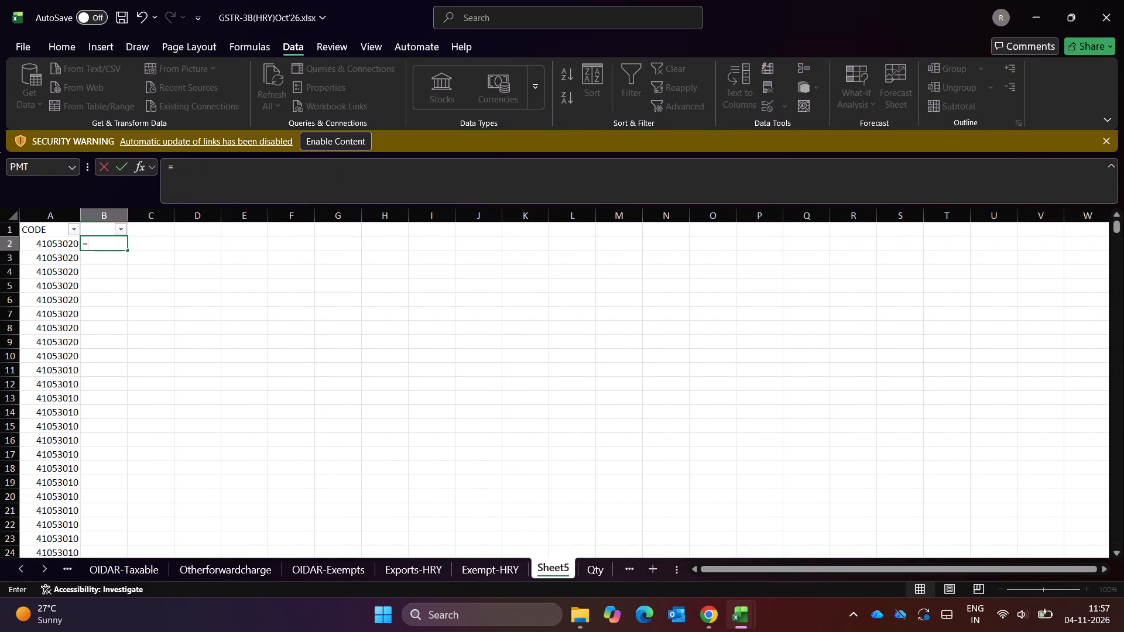
{"action": "type", "text": "XLOO"}
{"action": "key", "text": "Tab"}
{"action": "key", "text": "Left"}
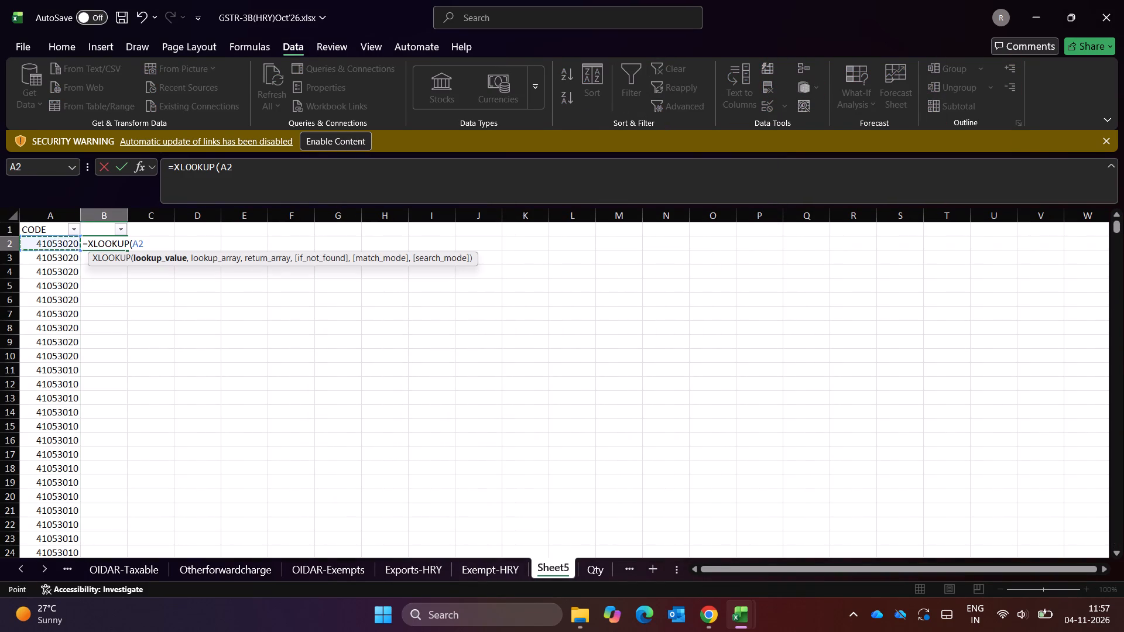
{"action": "key", "text": "comma"}
Set the XLOOKUP lookup array to C96:C141, the Domestic Turnover G/L numbers on Working Details.
{"action": "key", "text": "ctrl+Page_Up"}
{"action": "key", "text": "ctrl+Page_Up"}
{"action": "key", "text": "ctrl+Page_Up"}
{"action": "key", "text": "ctrl+Page_Up"}
{"action": "key", "text": "ctrl+Page_Up"}
{"action": "key", "text": "ctrl+Page_Up"}
{"action": "key", "text": "ctrl+Page_Up"}
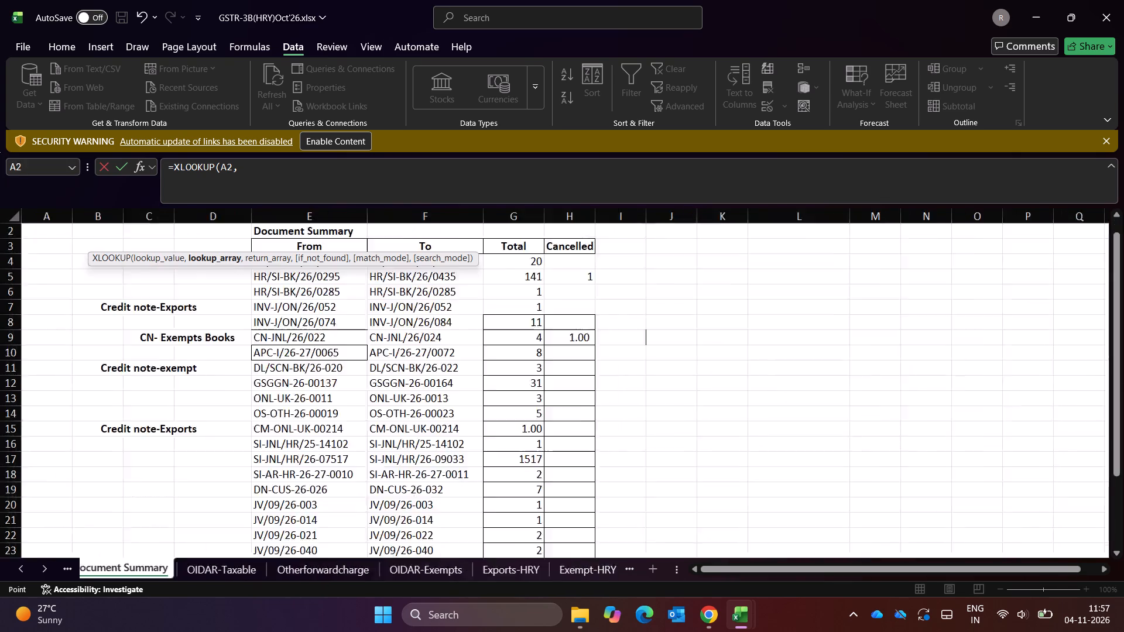
{"action": "key", "text": "ctrl+Page_Up"}
{"action": "key", "text": "ctrl+Page_Up"}
{"action": "key", "text": "ctrl+Page_Up"}
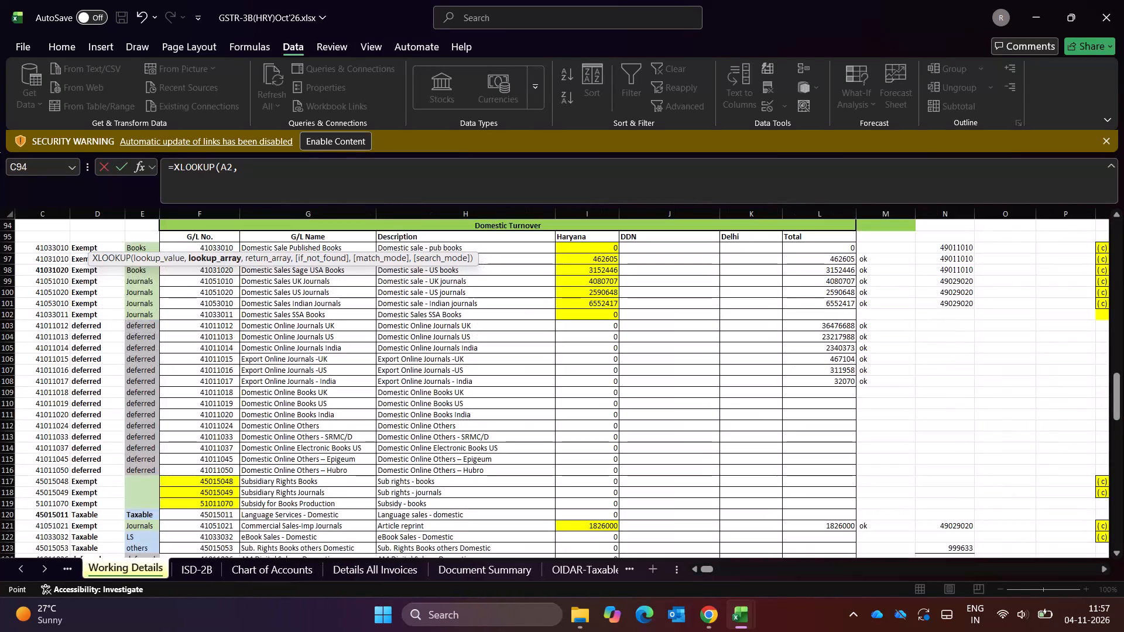
{"action": "left_click", "coordinate": [54, 250]}
{"action": "key", "text": "ctrl+shift+Down"}
{"action": "key", "text": "shift+Down"}
{"action": "key", "text": "shift+Up"}
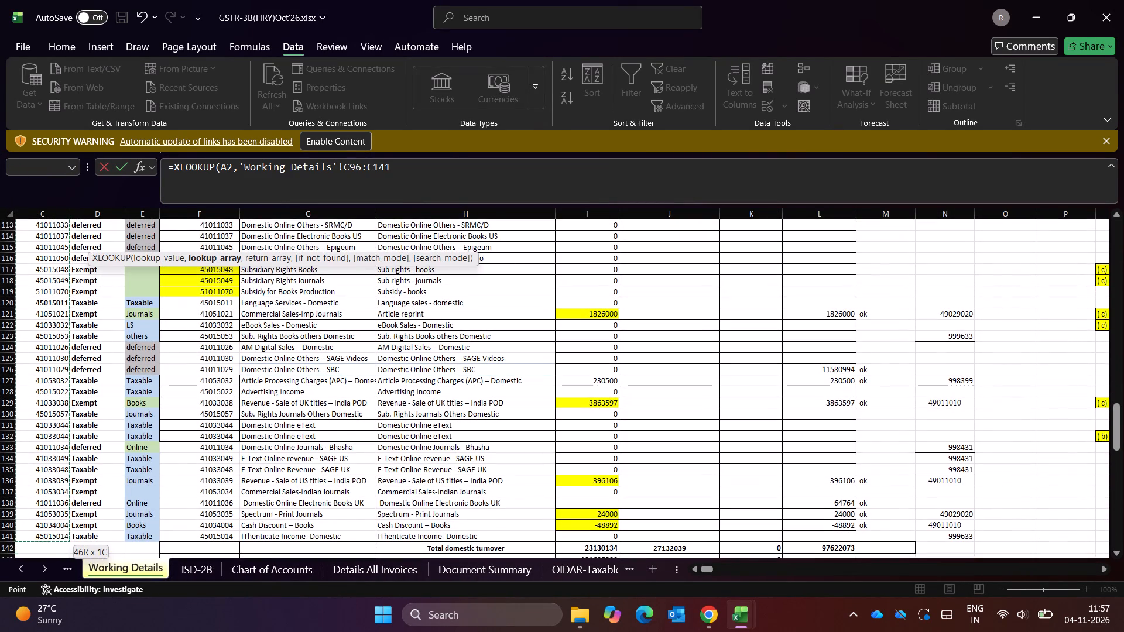
{"action": "key", "text": "Up"}
{"action": "key", "text": "Up"}
{"action": "key", "text": "Up"}
{"action": "key", "text": "Down"}
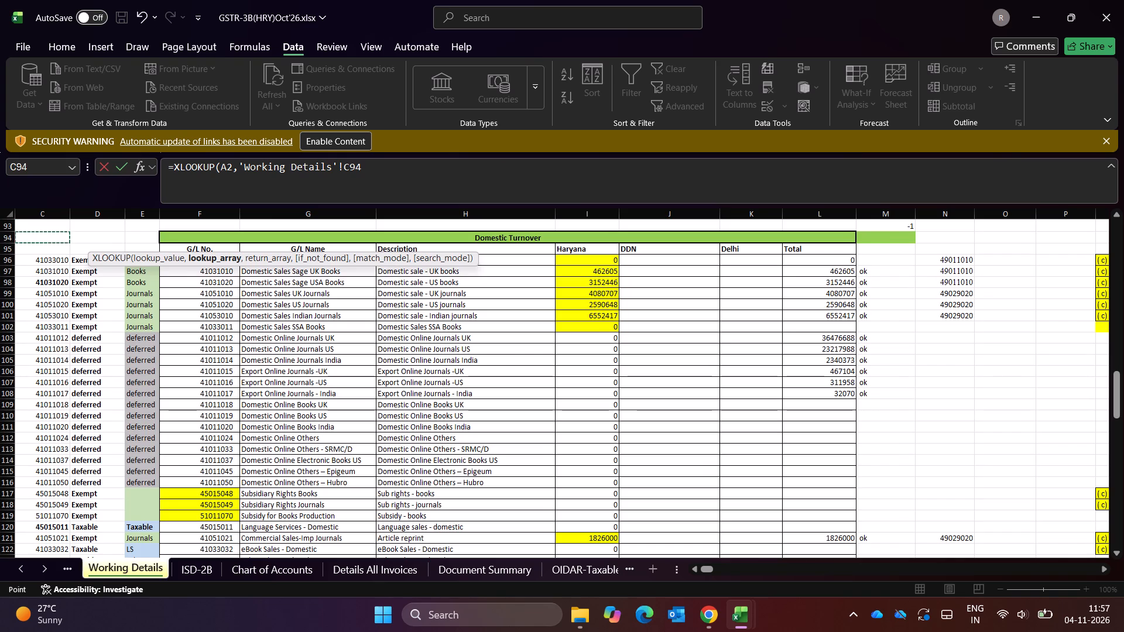
{"action": "key", "text": "Down"}
{"action": "key", "text": "Down"}
{"action": "key", "text": "ctrl+shift+Down"}
{"action": "key", "text": "comma"}
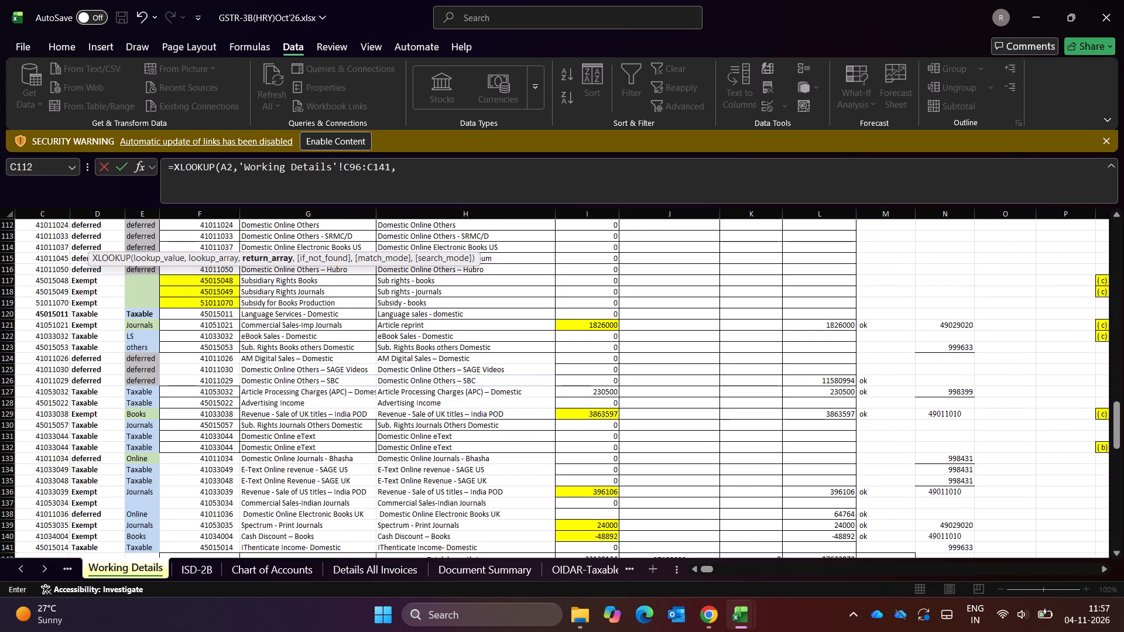
Set the XLOOKUP return array to N96:N141, the Domestic Turnover HSN codes on Working Details, and complete the formula in B2.
{"action": "key", "text": "Up"}
{"action": "key", "text": "Up"}
{"action": "key", "text": "Down"}
{"action": "key", "text": "Up"}
{"action": "key", "text": "ctrl+Up"}
{"action": "key", "text": "Right"}
{"action": "key", "text": "Right"}
{"action": "key", "text": "Right"}
{"action": "key", "text": "Up"}
{"action": "key", "text": "Up"}
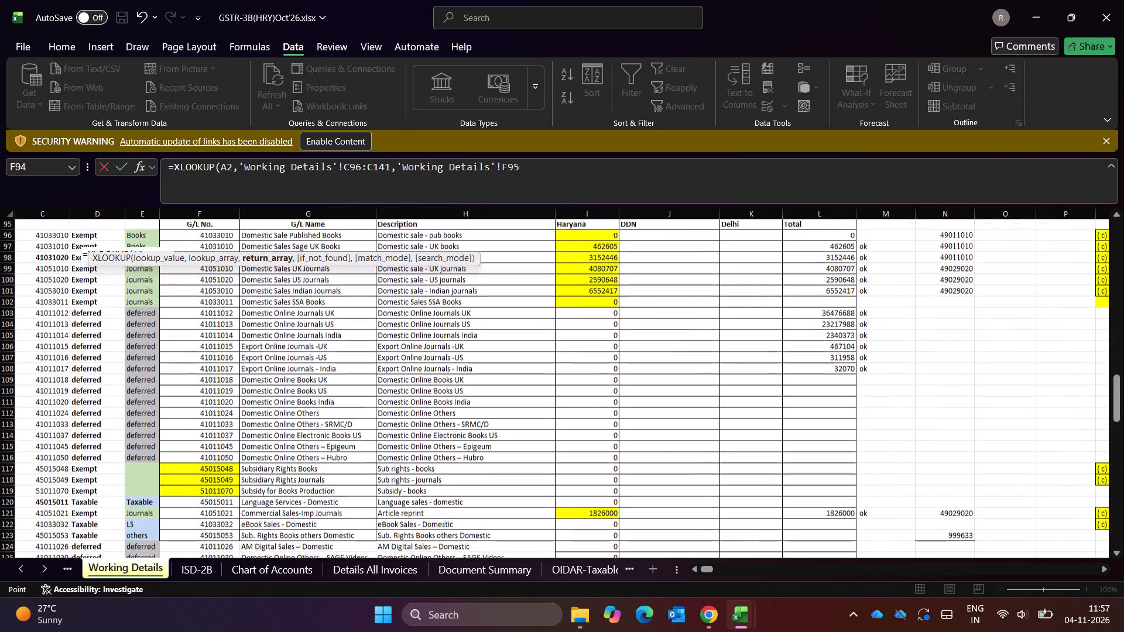
{"action": "key", "text": "Down"}
{"action": "key", "text": "Down"}
{"action": "key", "text": "Right"}
{"action": "key", "text": "Right"}
{"action": "key", "text": "Right"}
{"action": "key", "text": "Right"}
{"action": "key", "text": "Right"}
{"action": "key", "text": "Right"}
{"action": "key", "text": "Right"}
{"action": "key", "text": "Right"}
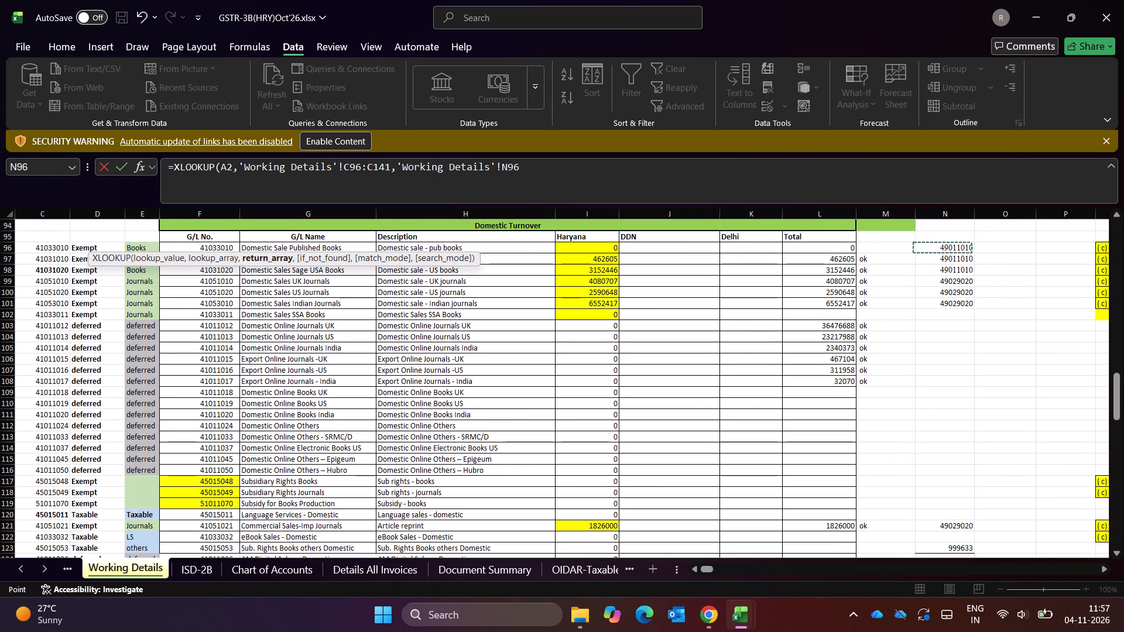
{"action": "key", "text": "Right"}
{"action": "key", "text": "Left"}
{"action": "key", "text": "ctrl+shift+Down"}
{"action": "key", "text": "shift+Down"}
{"action": "key", "text": "shift+Down"}
{"action": "key", "text": "shift+Down"}
{"action": "key", "text": "shift+Down"}
{"action": "key", "text": "shift+Down"}
{"action": "key", "text": "shift+Down"}
{"action": "key", "text": "shift+Down"}
{"action": "key", "text": "shift+Down"}
{"action": "key", "text": "shift+Down"}
{"action": "key", "text": "shift+Down"}
{"action": "key", "text": "shift+Down"}
{"action": "key", "text": "shift+Down"}
{"action": "key", "text": "shift+Down"}
{"action": "key", "text": "shift+Down"}
{"action": "key", "text": "shift+Down"}
{"action": "key", "text": "shift+Down"}
{"action": "key", "text": "shift+Down"}
{"action": "key", "text": "shift+Down"}
{"action": "key", "text": "shift+Down"}
{"action": "key", "text": "shift+Down"}
{"action": "key", "text": "shift+Down"}
{"action": "key", "text": "shift+Down"}
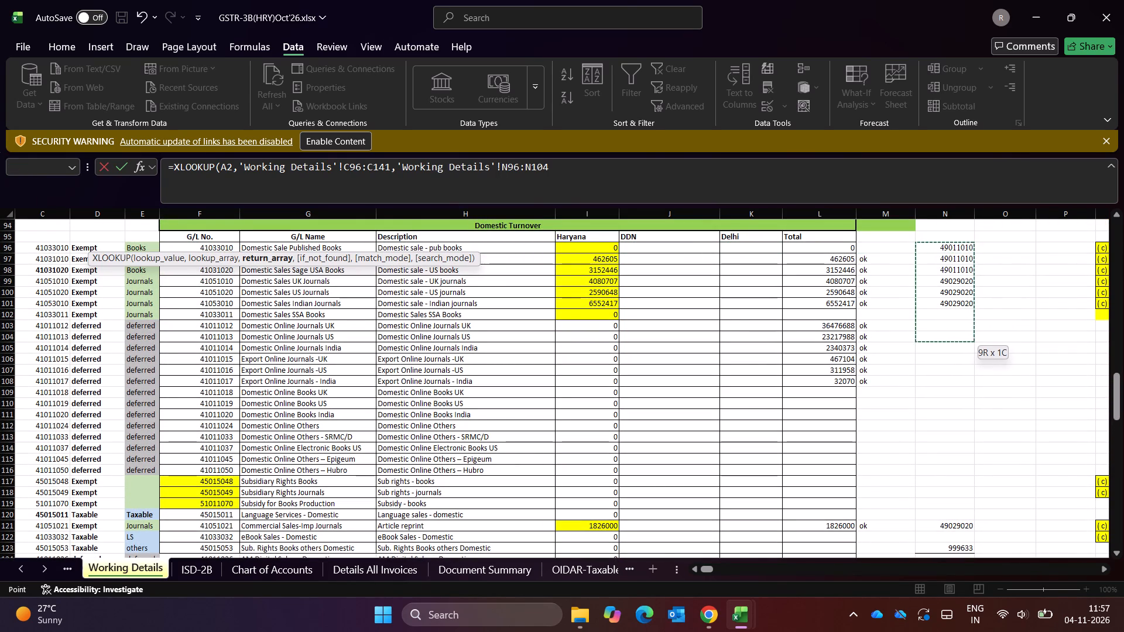
{"action": "key", "text": "shift+Down"}
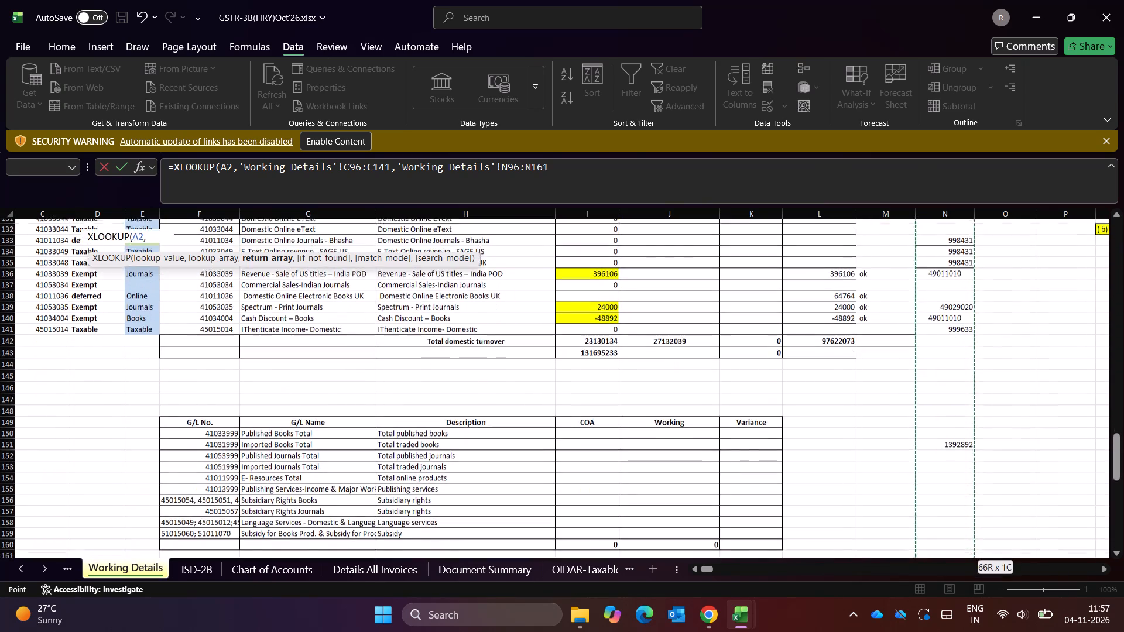
{"action": "key", "text": "shift+Down"}
{"action": "key", "text": "shift+Down"}
{"action": "key", "text": "ctrl+shift+Up"}
{"action": "key", "text": "shift+Up"}
{"action": "key", "text": "shift+Up"}
{"action": "key", "text": "shift+Up"}
{"action": "key", "text": "shift+Up"}
{"action": "key", "text": "shift+Up"}
{"action": "key", "text": "shift+Up"}
{"action": "key", "text": "shift+Up"}
{"action": "key", "text": "shift+Up"}
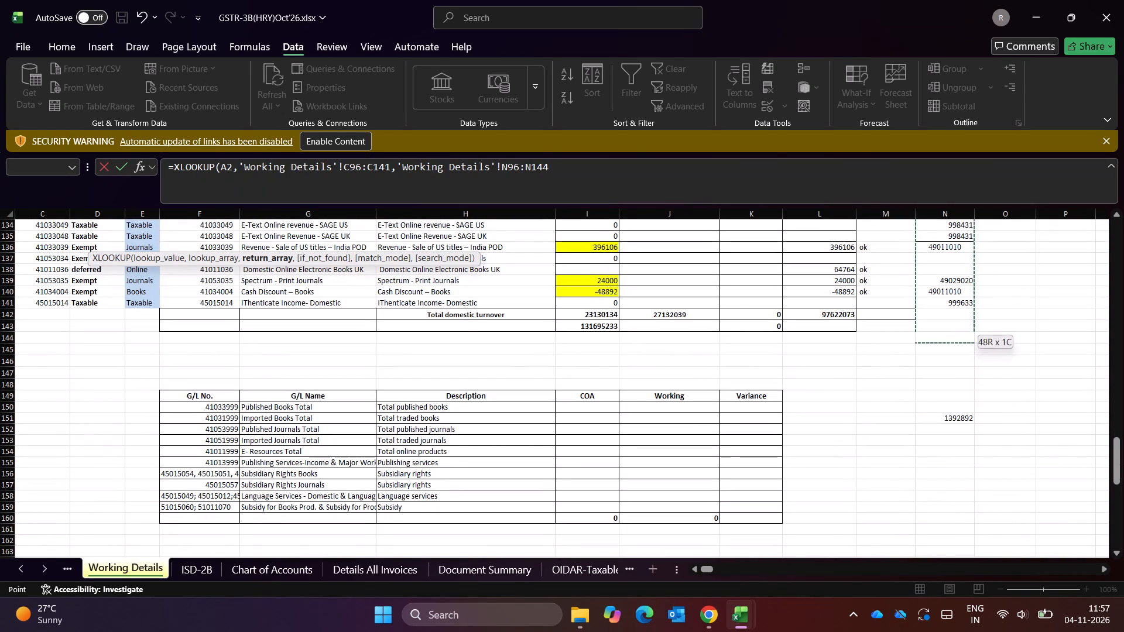
{"action": "key", "text": "shift+Up"}
{"action": "key", "text": "shift+Up"}
{"action": "key", "text": "Return"}
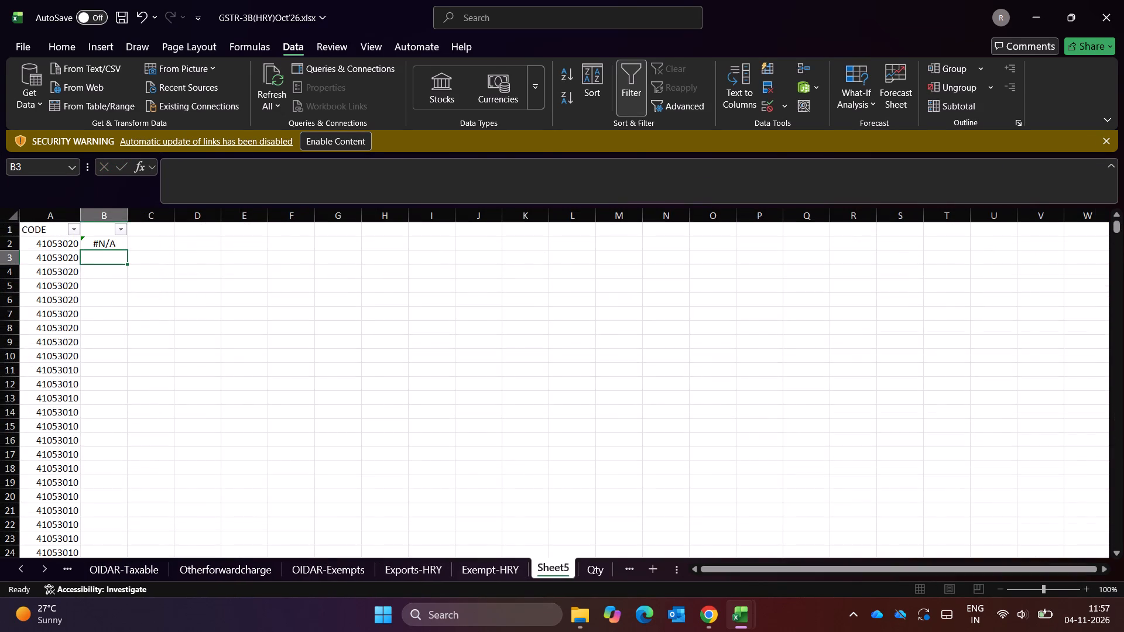
Fill the XLOOKUP formula from B2 down column B of Sheet5 to the last code row.
{"action": "key", "text": "Left"}
{"action": "key", "text": "ctrl+Down"}
{"action": "key", "text": "Right"}
{"action": "key", "text": "ctrl+shift+Up"}
{"action": "key", "text": "ctrl+d"}
{"action": "key", "text": "ctrl+Up"}
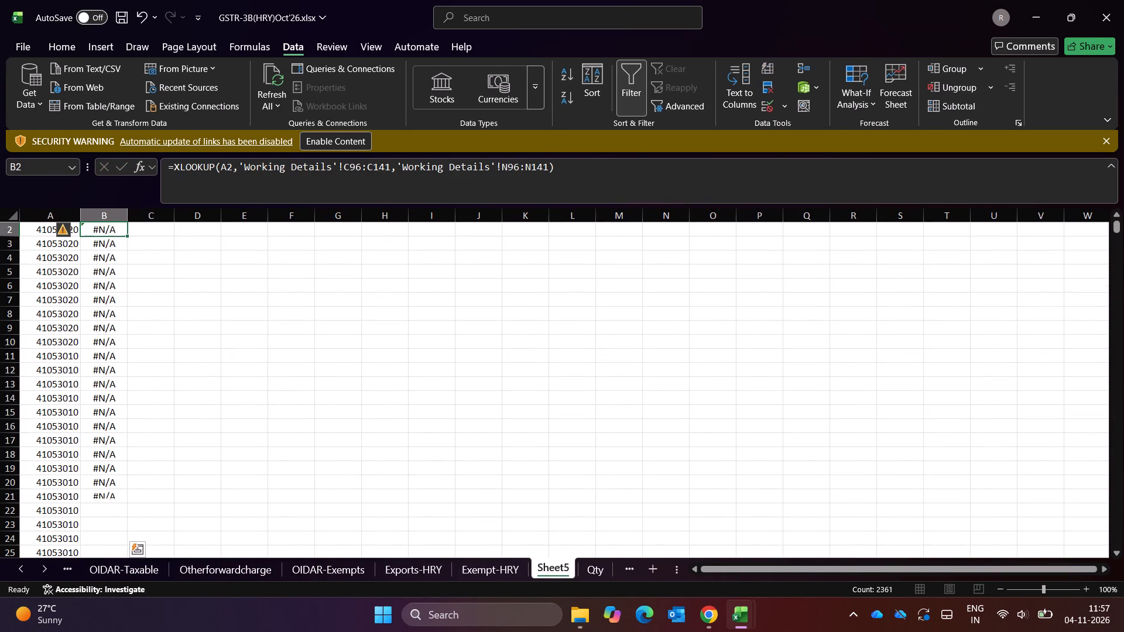
Examine the lookup results through column B's filter list and inspect the copied formula in B3.
{"action": "key", "text": "Up"}
{"action": "key", "text": "Up"}
{"action": "key", "text": "Escape"}
{"action": "key", "text": "ctrl+Up"}
{"action": "key", "text": "ctrl+Up"}
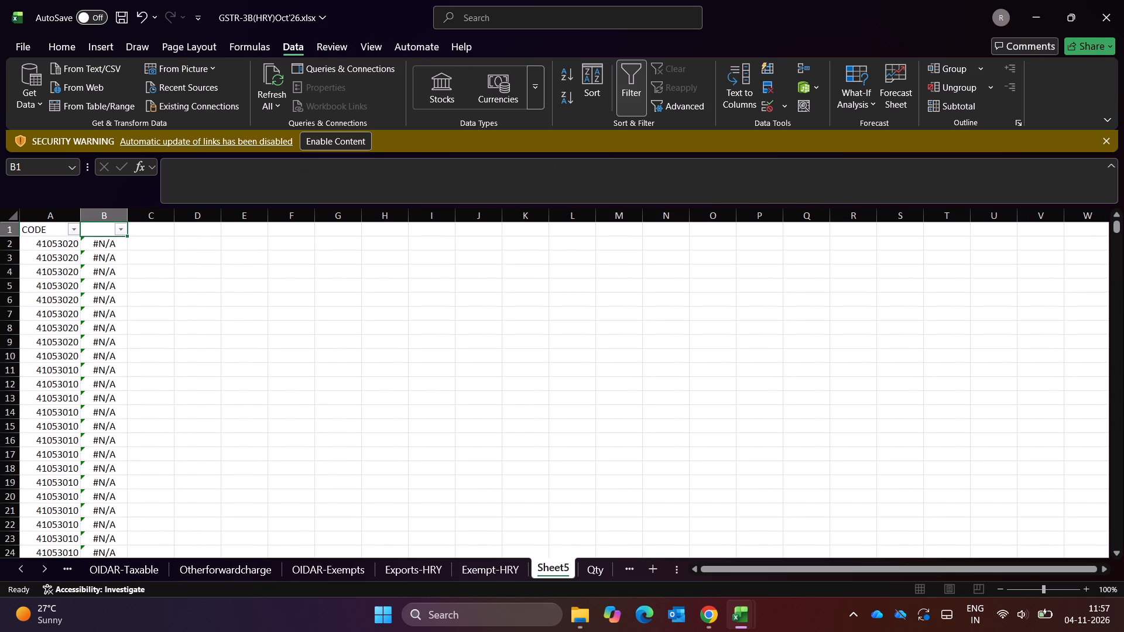
{"action": "key", "text": "alt+Down"}
{"action": "key", "text": "Escape"}
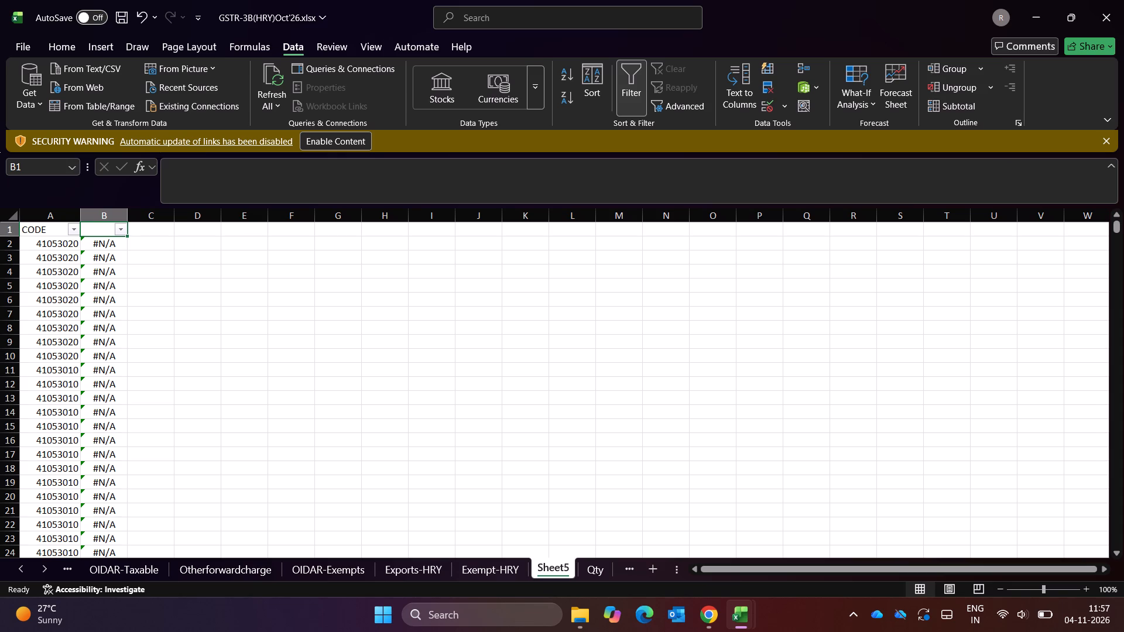
{"action": "key", "text": "Down"}
{"action": "key", "text": "Down"}
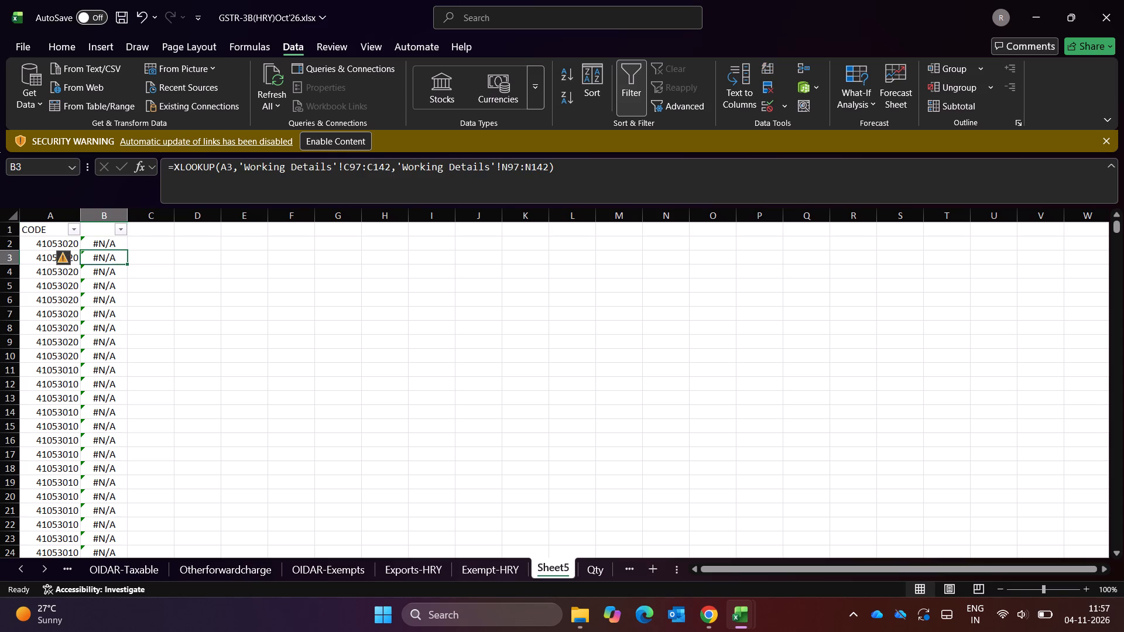
Run Text to Columns again with the default settings on the CODE values in column A of Sheet5, from A2 down.
{"action": "key", "text": "Left"}
{"action": "key", "text": "Up"}
{"action": "key", "text": "ctrl+shift+Down"}
{"action": "type", "text": "AE"}
{"action": "key", "text": "Return"}
{"action": "key", "text": "Return"}
{"action": "key", "text": "Return"}
{"action": "key", "text": "Return"}
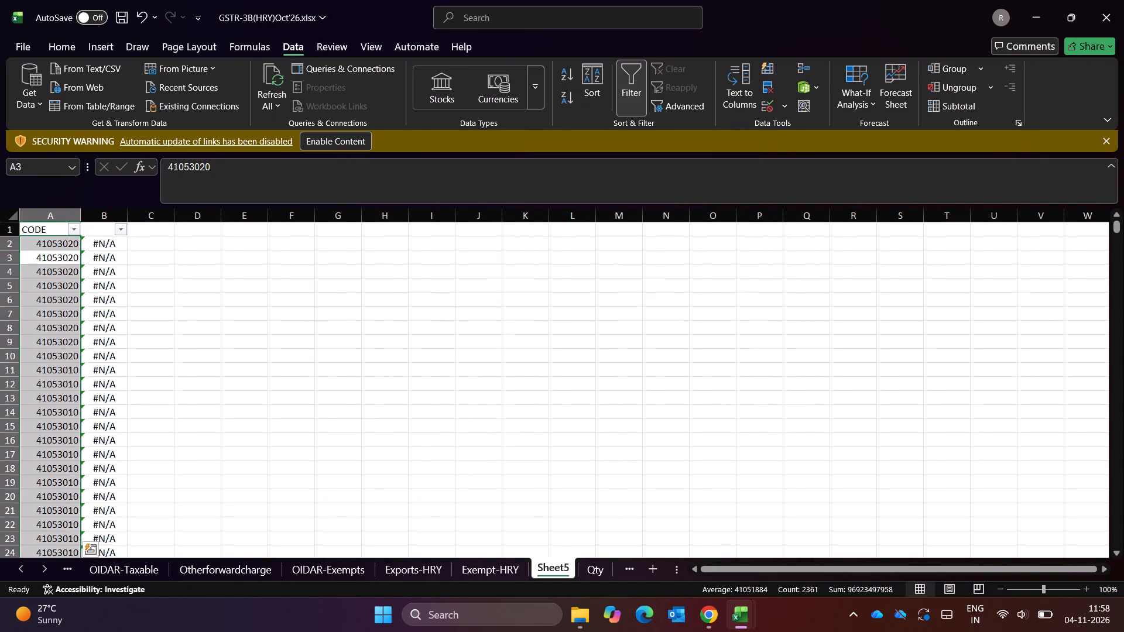
{"action": "key", "text": "Right"}
{"action": "key", "text": "Right"}
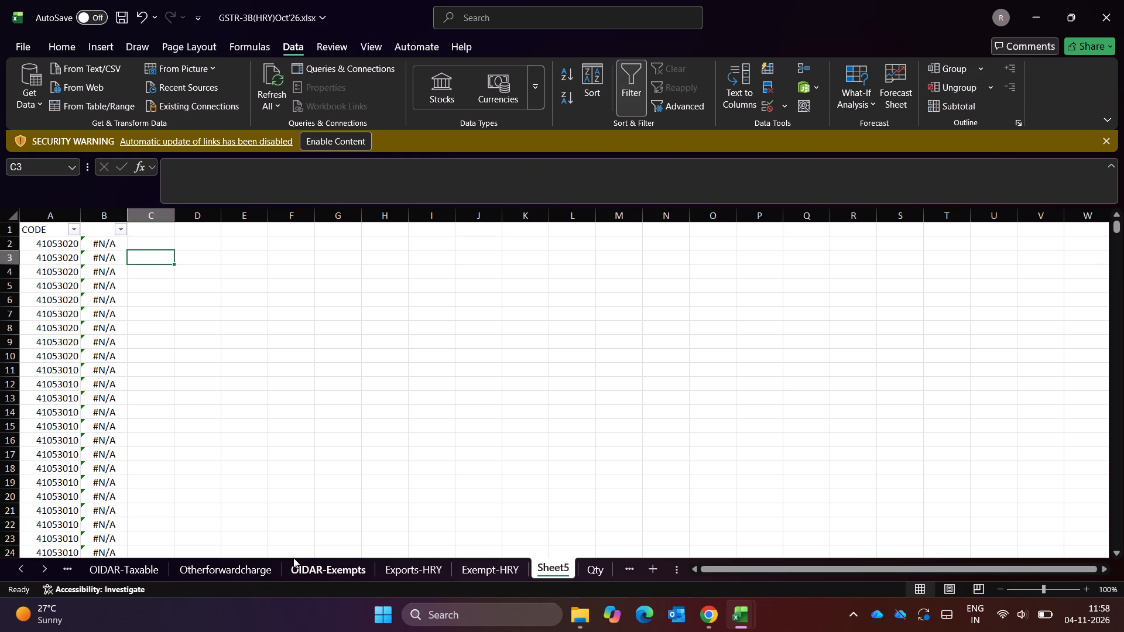
Move the Working Details sheet so it sits between Exempt-HRY and Sheet5.
{"action": "triple_click", "coordinate": [28, 567]}
{"action": "triple_click", "coordinate": [28, 567]}
{"action": "left_click", "coordinate": [28, 567]}
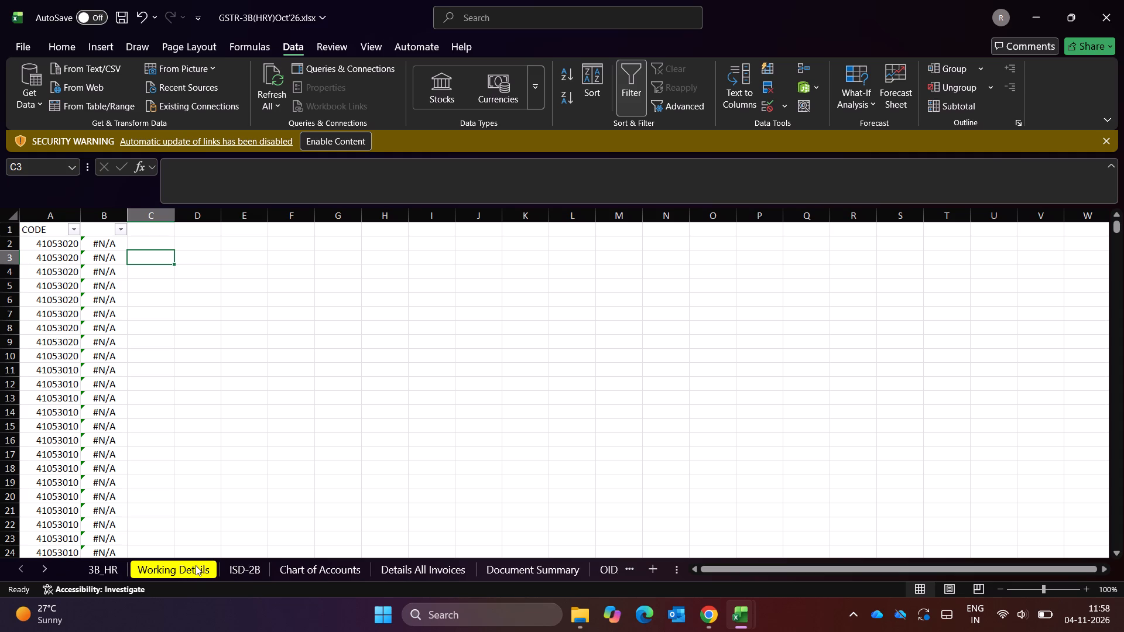
{"action": "left_click_drag", "start_coordinate": [196, 565], "coordinate": [645, 529]}
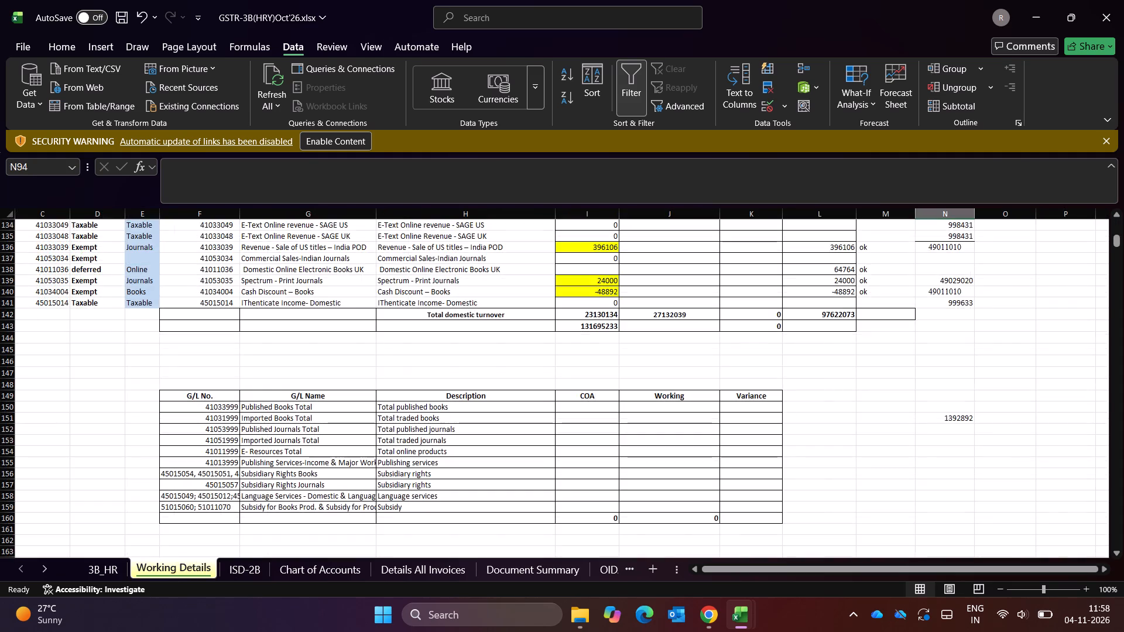
{"action": "left_click_drag", "start_coordinate": [645, 529], "coordinate": [616, 576]}
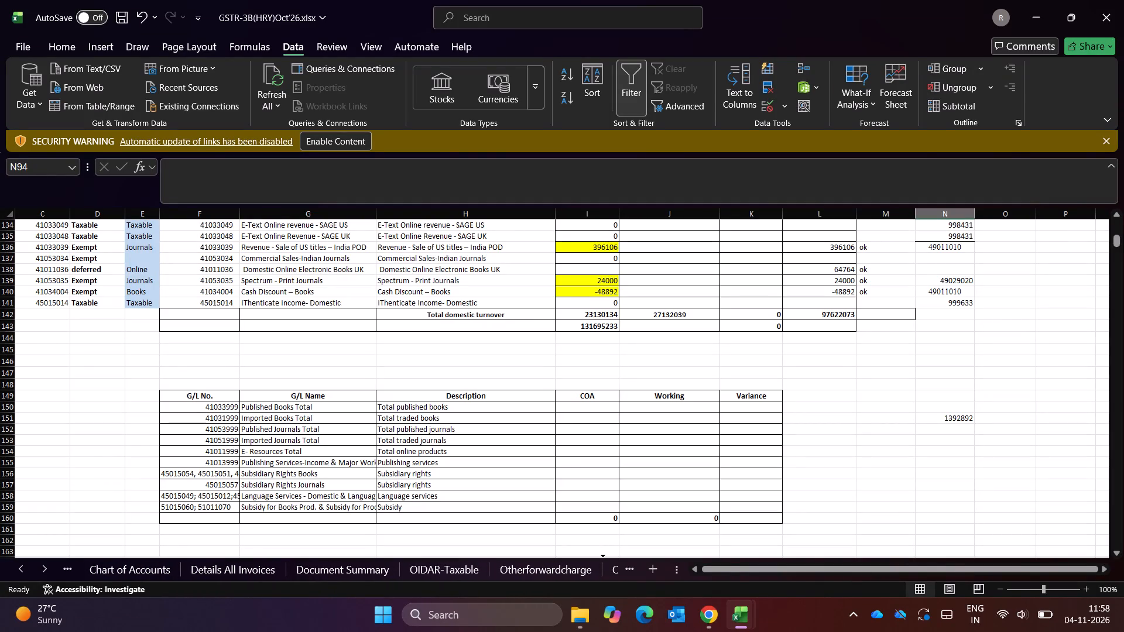
{"action": "left_click_drag", "start_coordinate": [616, 576], "coordinate": [510, 566]}
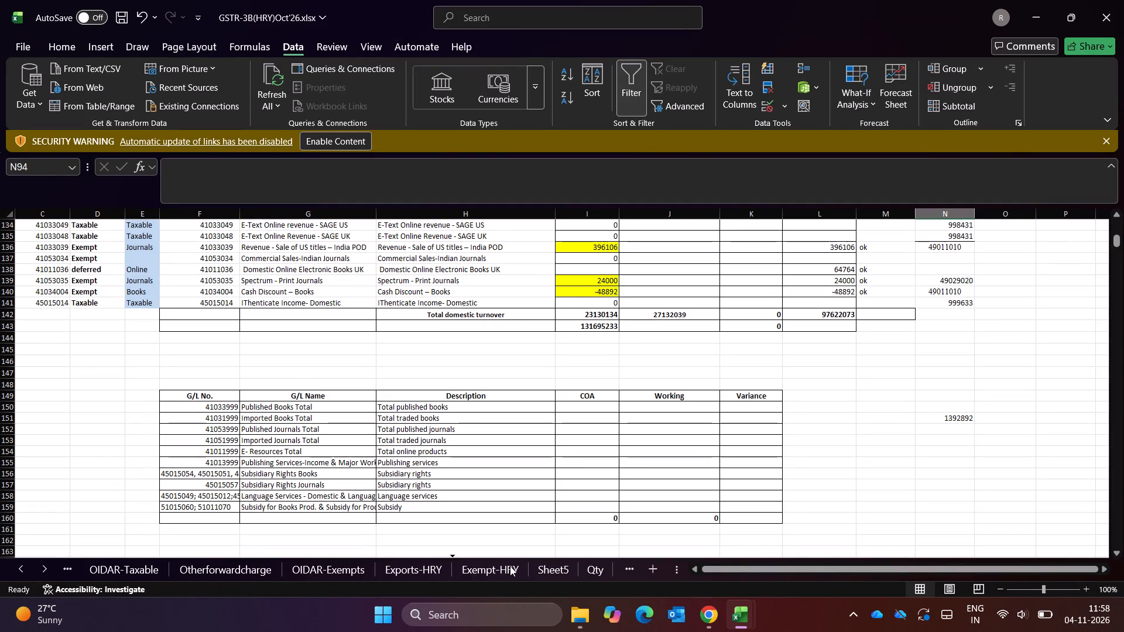
{"action": "left_click_drag", "start_coordinate": [510, 566], "coordinate": [395, 553]}
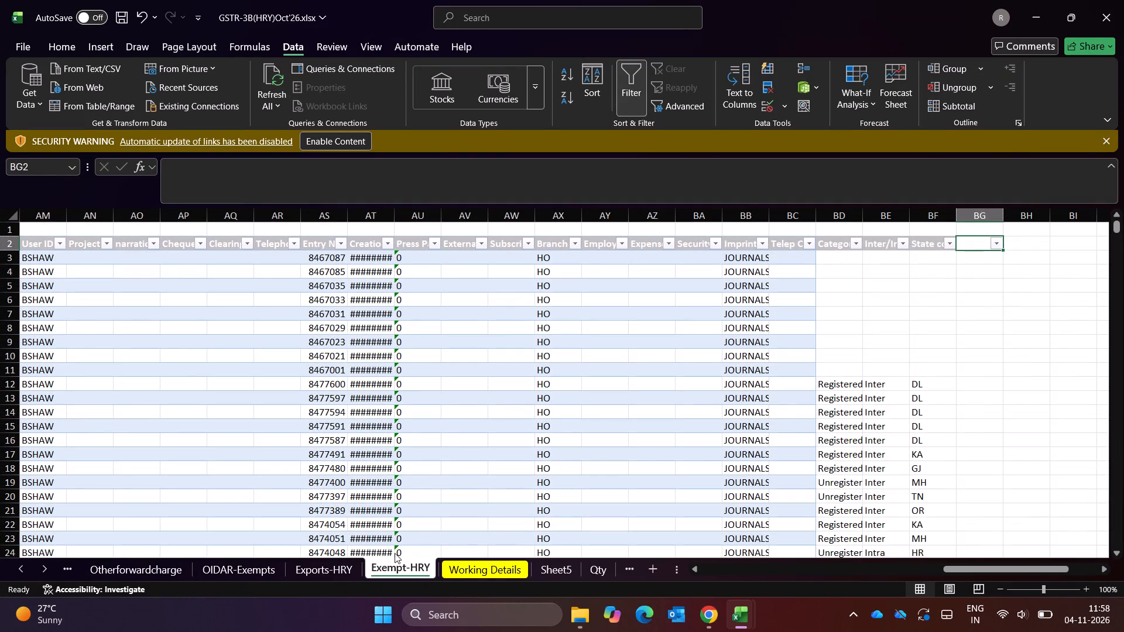
{"action": "left_click", "coordinate": [547, 572]}
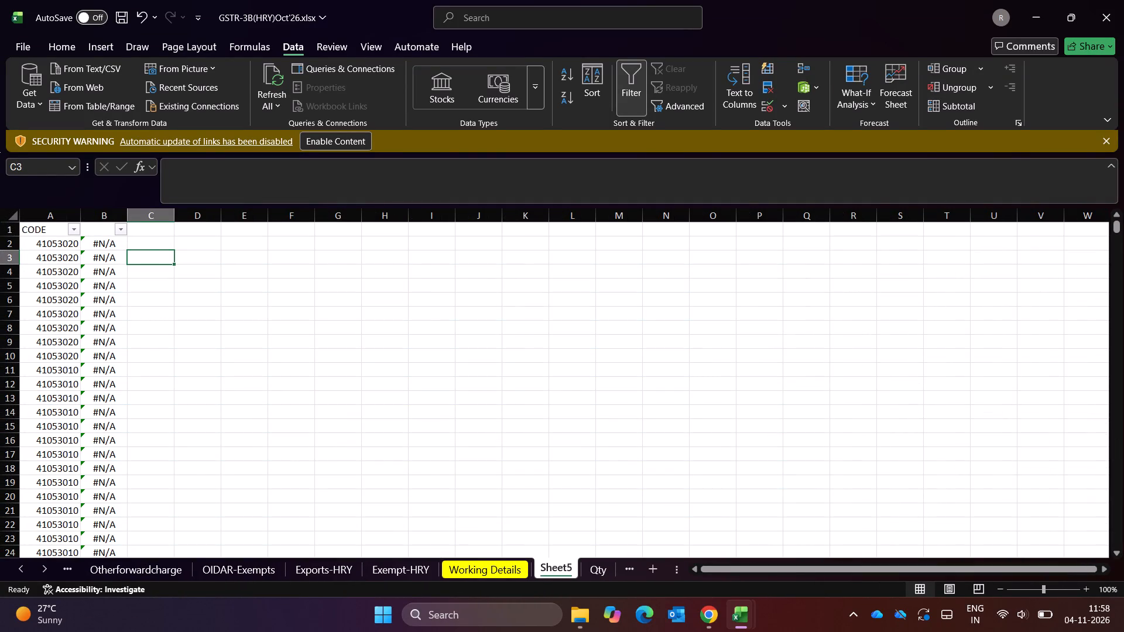
{"action": "left_click", "coordinate": [472, 564]}
{"action": "scroll", "coordinate": [601, 478], "scroll_direction": "up", "scroll_amount": 4}
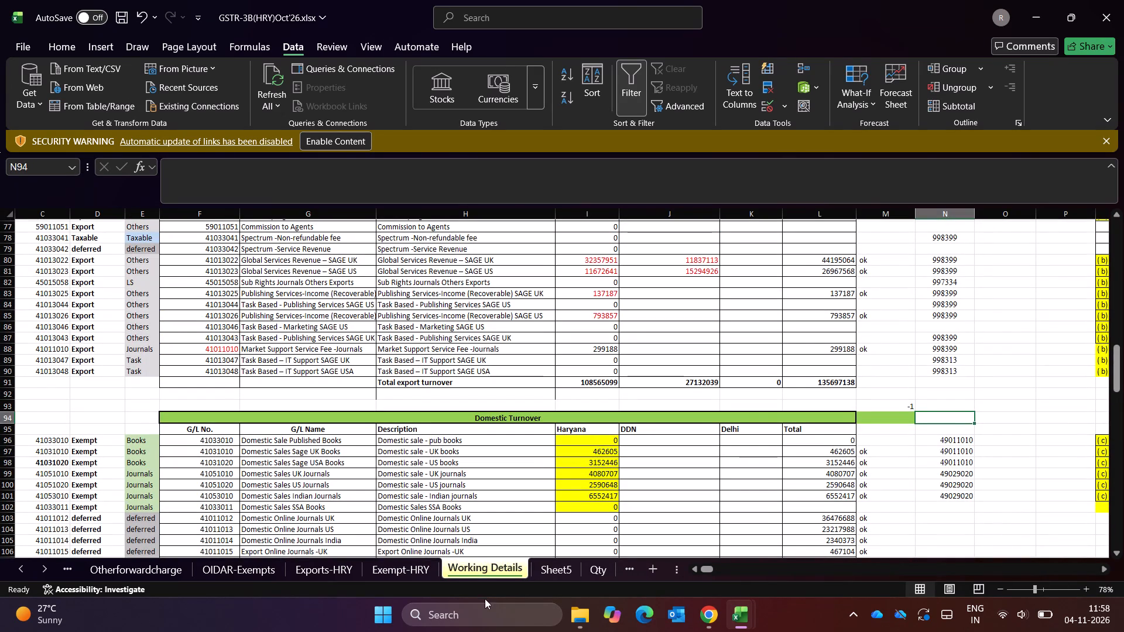
Start a VLOOKUP formula in C2 of Sheet5 with the column-locked reference $A2 as the lookup value.
{"action": "left_click", "coordinate": [558, 575]}
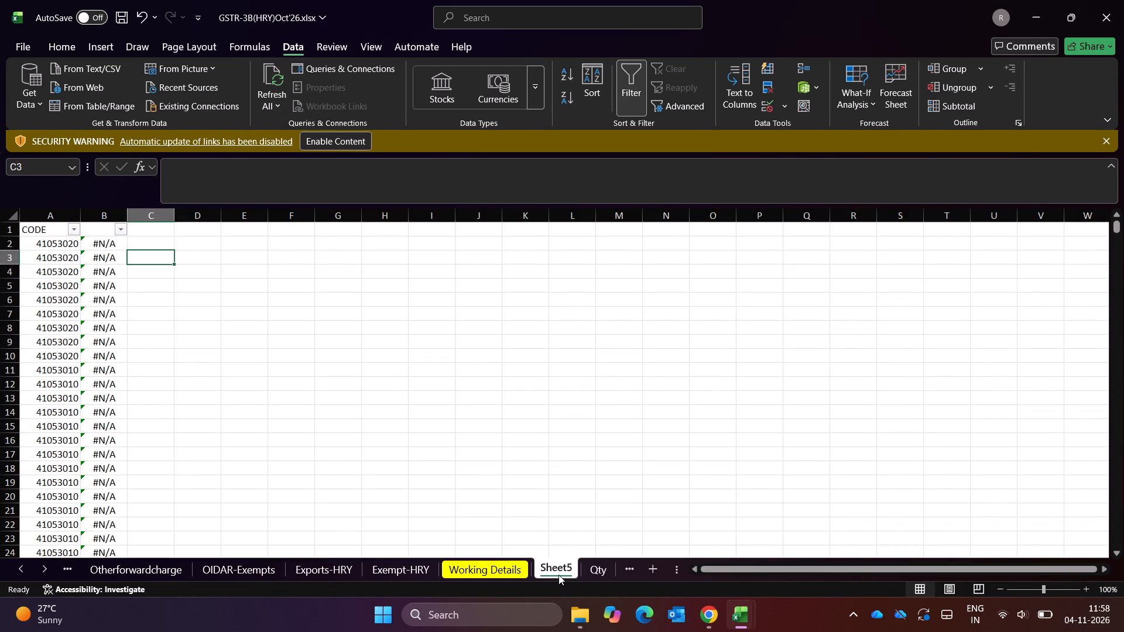
{"action": "key", "text": "Up"}
{"action": "type", "text": "=VLO"}
{"action": "key", "text": "Tab"}
{"action": "key", "text": "Left"}
{"action": "key", "text": "Left"}
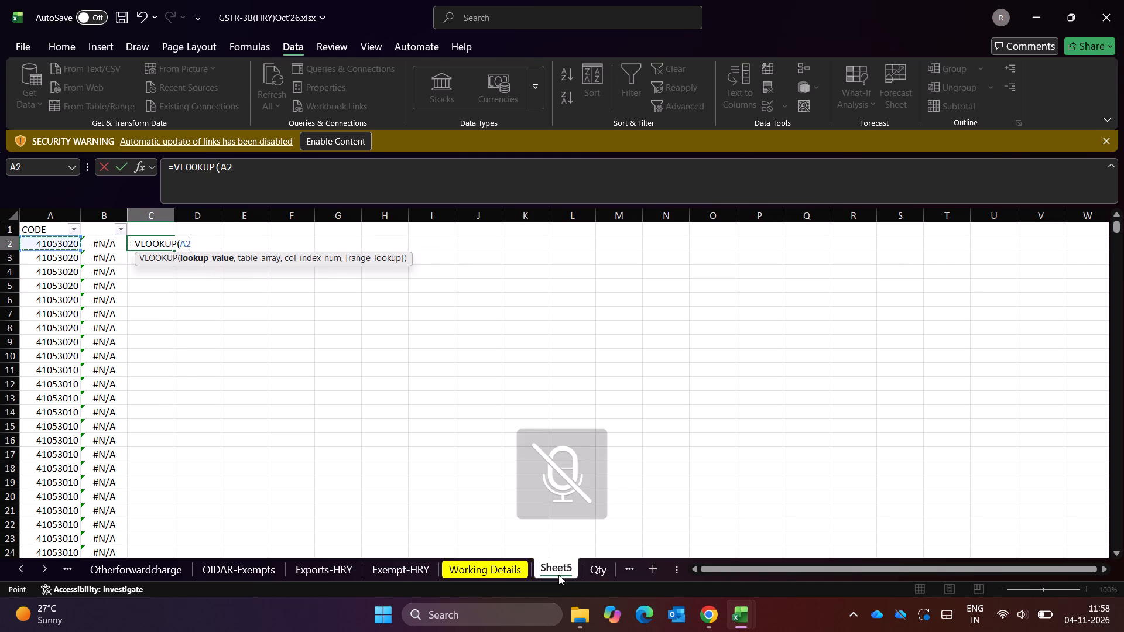
{"action": "key", "text": "F4"}
{"action": "key", "text": "F4"}
{"action": "key", "text": "F4"}
Set the VLOOKUP's table array to a Working Details range spanning columns C through N, C50:N50.
{"action": "key", "text": "comma"}
{"action": "left_click", "coordinate": [517, 569]}
{"action": "scroll", "coordinate": [384, 425], "scroll_direction": "right", "scroll_amount": 7}
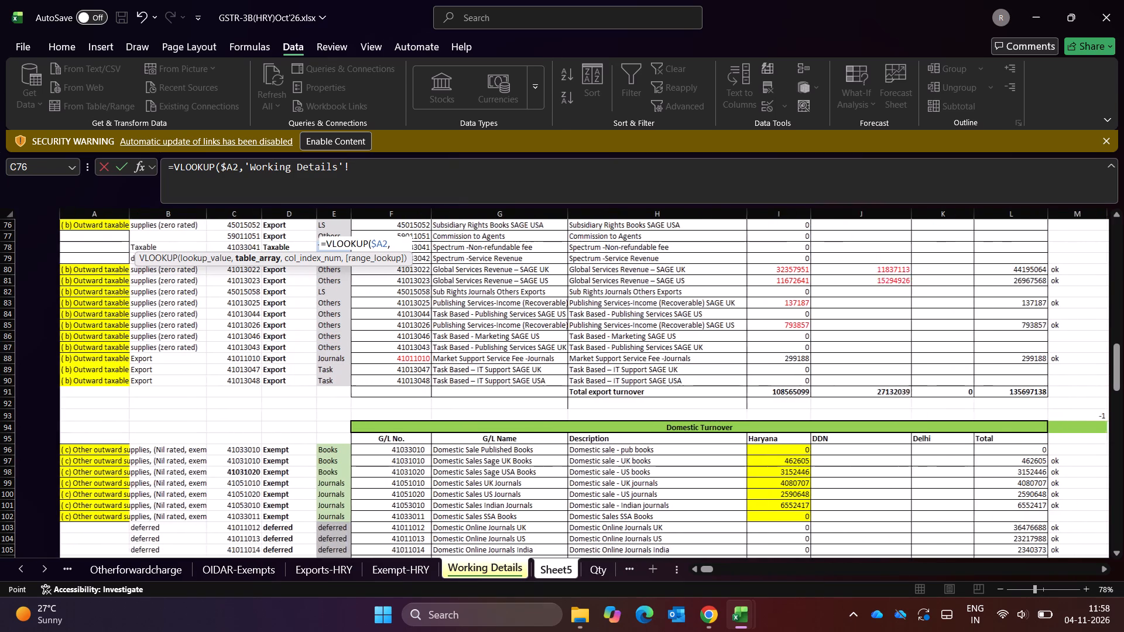
{"action": "scroll", "coordinate": [384, 425], "scroll_direction": "up", "scroll_amount": 6}
{"action": "left_click", "coordinate": [223, 333]}
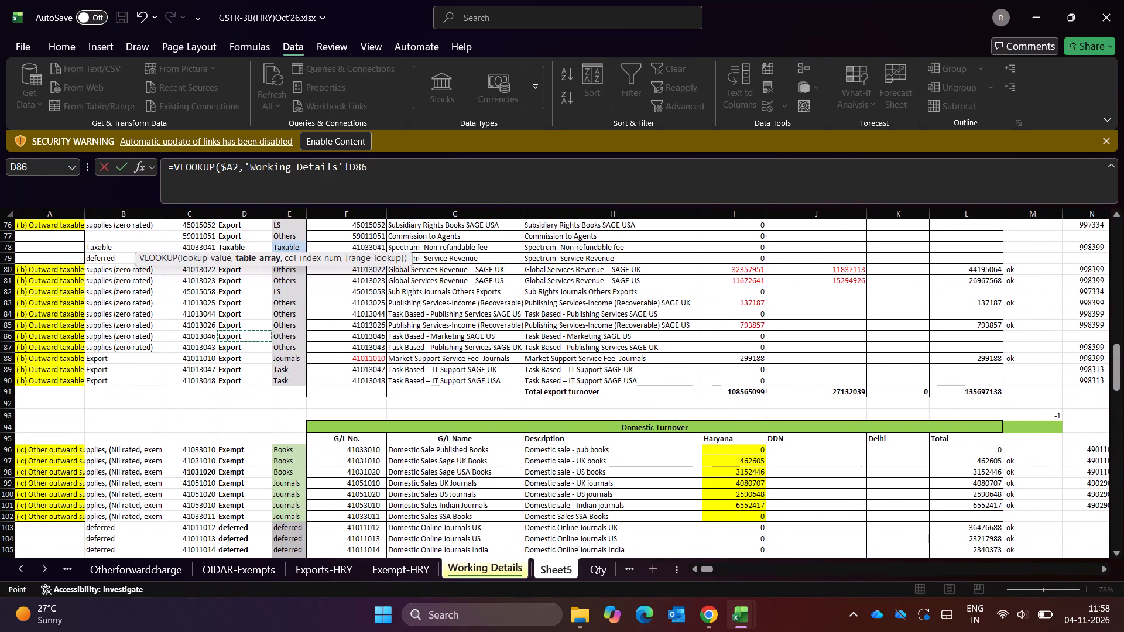
{"action": "key", "text": "Left"}
{"action": "key", "text": "ctrl+Up"}
{"action": "key", "text": "ctrl+Up"}
{"action": "key", "text": "Down"}
{"action": "key", "text": "Down"}
{"action": "key", "text": "Down"}
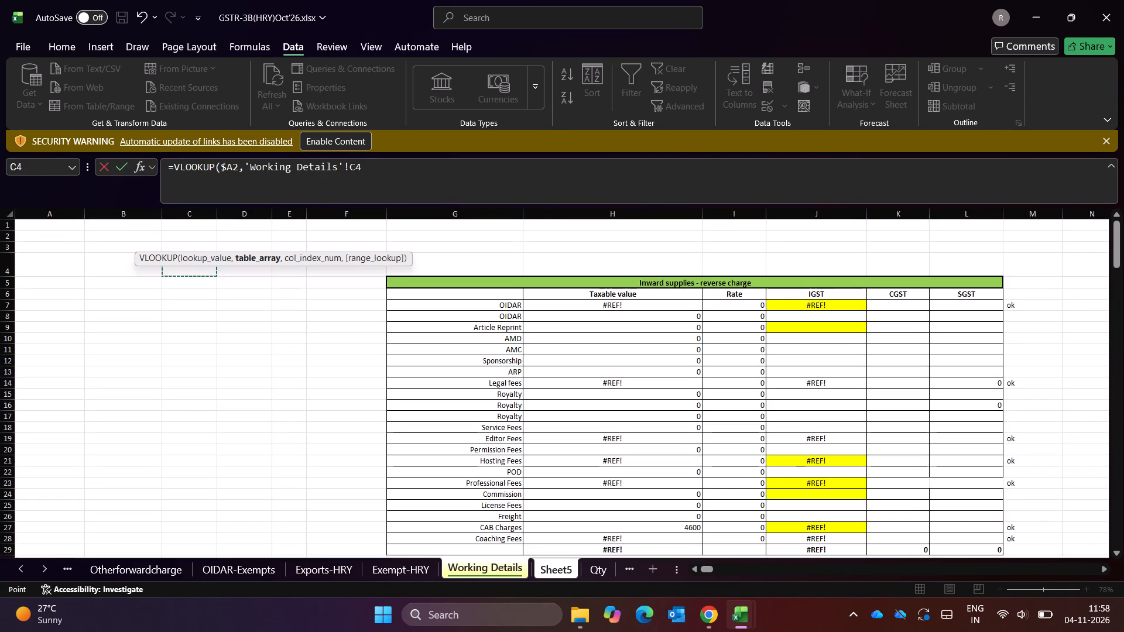
{"action": "key", "text": "Down"}
{"action": "key", "text": "Down"}
{"action": "key", "text": "Left"}
{"action": "key", "text": "Left"}
{"action": "key", "text": "Right"}
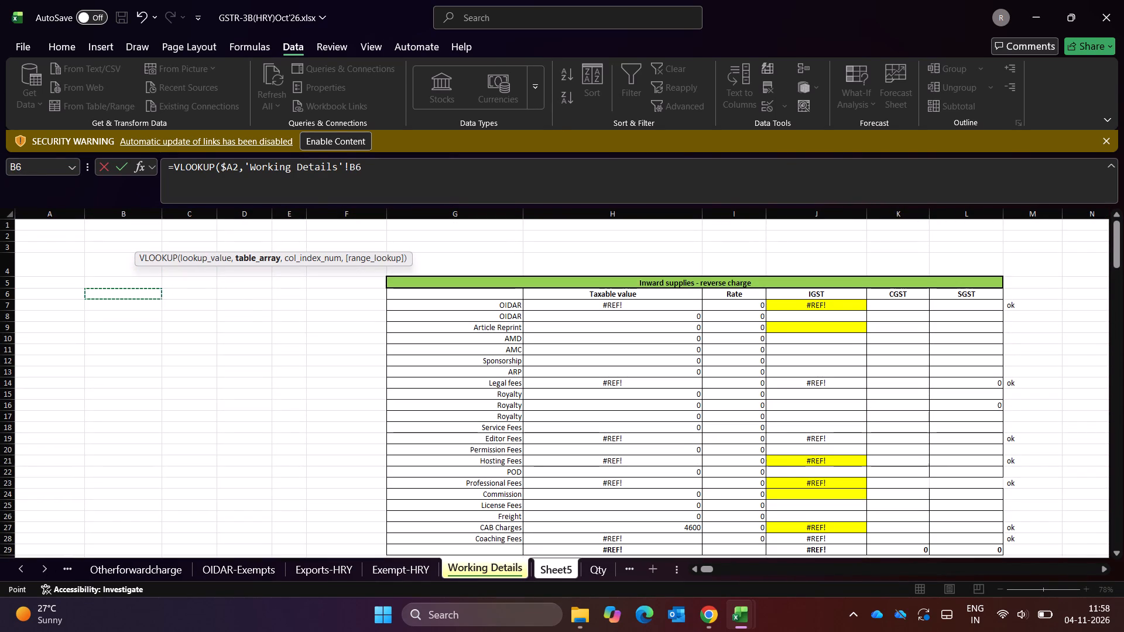
{"action": "key", "text": "shift+Right"}
{"action": "key", "text": "ctrl+Down"}
{"action": "key", "text": "Down"}
{"action": "key", "text": "Up"}
{"action": "key", "text": "Up"}
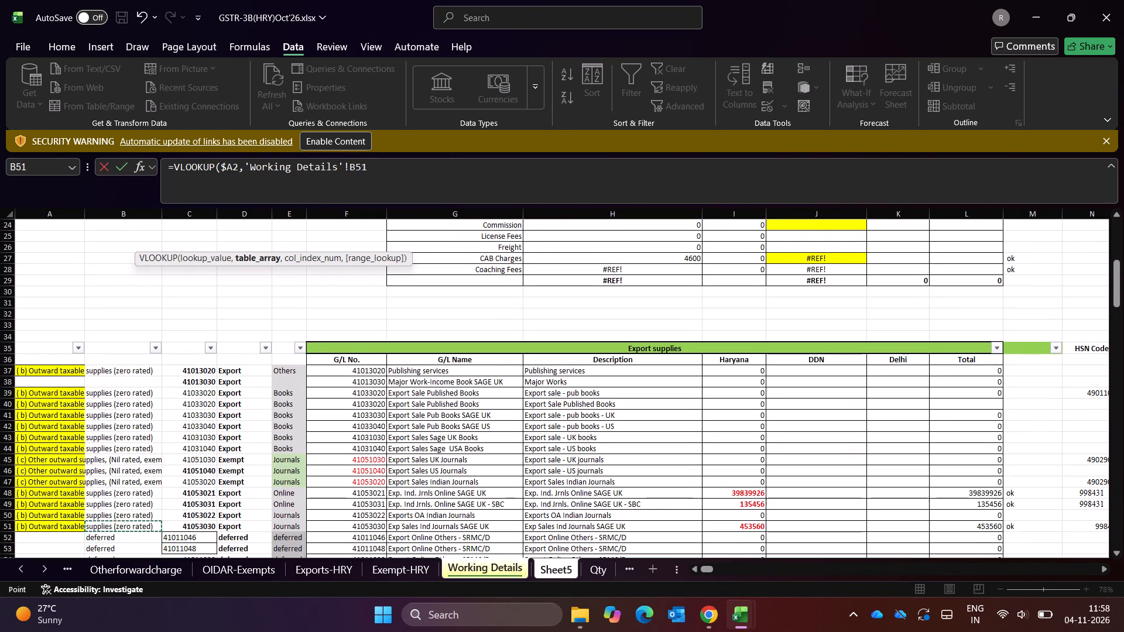
{"action": "key", "text": "Right"}
{"action": "key", "text": "Right"}
{"action": "key", "text": "Up"}
{"action": "key", "text": "Left"}
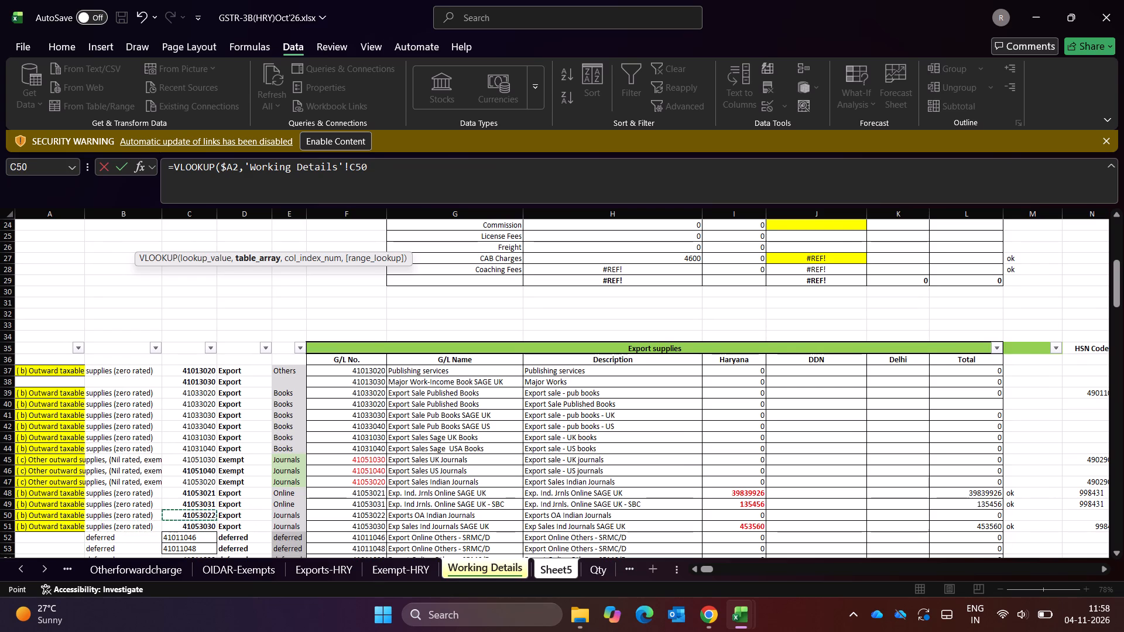
{"action": "key", "text": "shift+Right"}
{"action": "key", "text": "shift+Right"}
{"action": "key", "text": "shift+Right"}
{"action": "key", "text": "shift+Right"}
{"action": "key", "text": "shift+Right"}
{"action": "key", "text": "shift+Right"}
{"action": "key", "text": "shift+Right"}
{"action": "key", "text": "shift+Right"}
{"action": "key", "text": "shift+Right"}
{"action": "key", "text": "shift+Right"}
{"action": "key", "text": "shift+Right"}
{"action": "key", "text": "shift+Right"}
{"action": "key", "text": "shift+Right"}
{"action": "key", "text": "shift+Right"}
{"action": "key", "text": "shift+Right"}
{"action": "key", "text": "shift+Right"}
{"action": "key", "text": "shift+Right"}
{"action": "key", "text": "shift+Right"}
{"action": "key", "text": "shift+Right"}
{"action": "key", "text": "shift+Right"}
{"action": "key", "text": "shift+Left"}
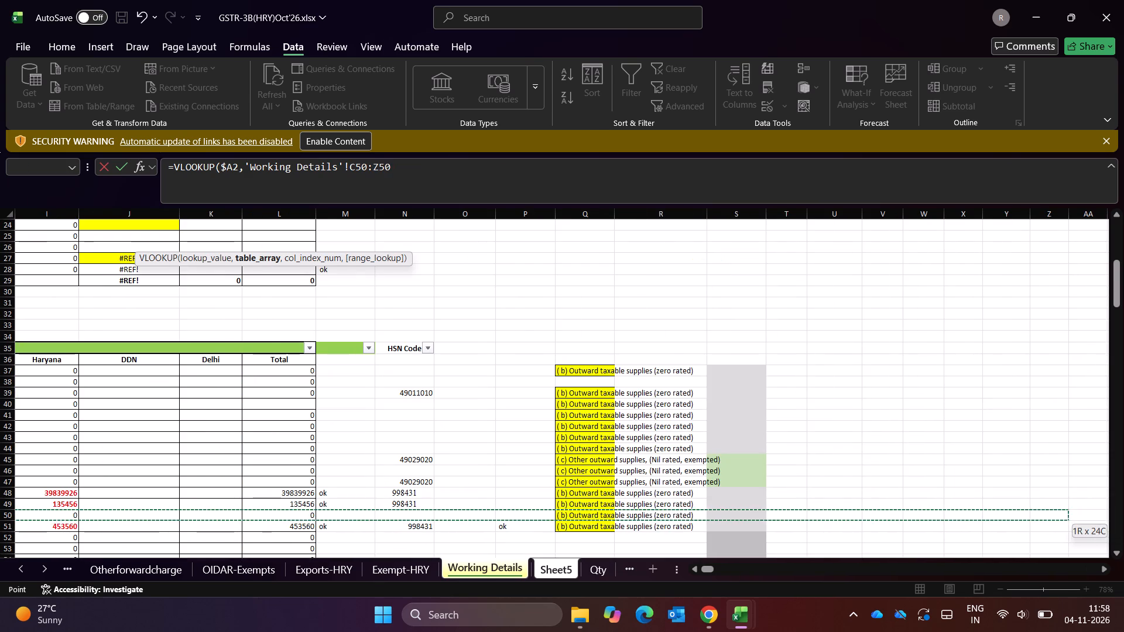
{"action": "key", "text": "shift+Left"}
{"action": "key", "text": "shift+Left"}
{"action": "key", "text": "shift+Left"}
{"action": "key", "text": "shift+Left"}
{"action": "key", "text": "shift+Left"}
{"action": "key", "text": "shift+Left"}
{"action": "key", "text": "shift+Left"}
{"action": "key", "text": "shift+Left"}
{"action": "key", "text": "shift+Left"}
{"action": "key", "text": "shift+Left"}
{"action": "key", "text": "shift+Left"}
{"action": "key", "text": "shift+Left"}
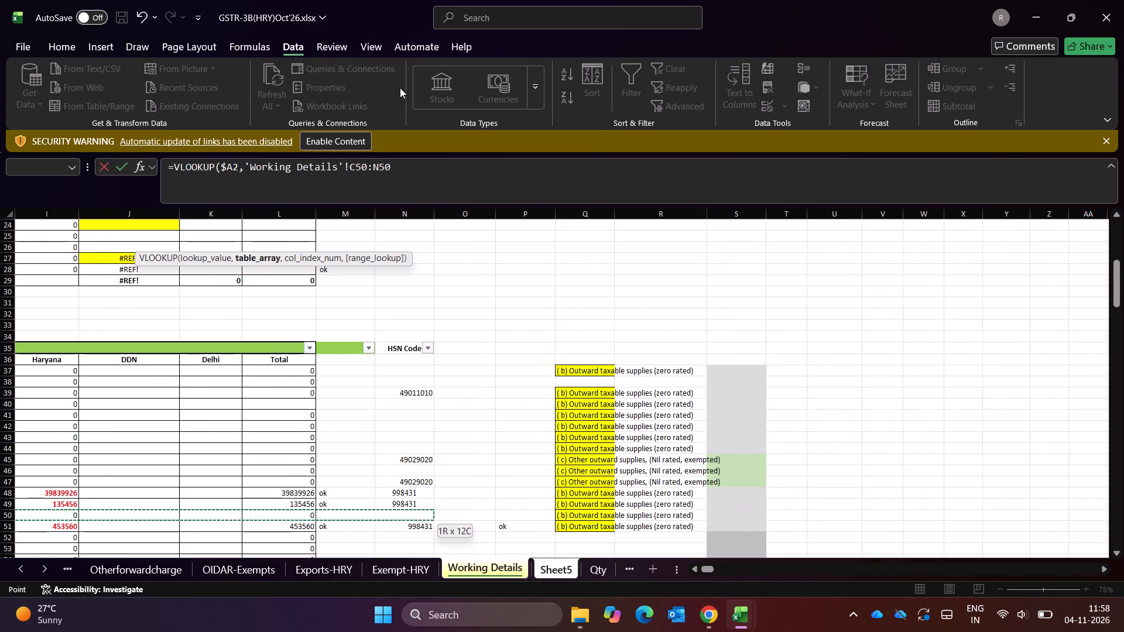
Change the table array to the absolute whole columns $C:$N and finish the C2 formula with column index 12 and exact match 0.
{"action": "left_click", "coordinate": [448, 165]}
{"action": "key", "text": "BackSpace"}
{"action": "key", "text": "BackSpace"}
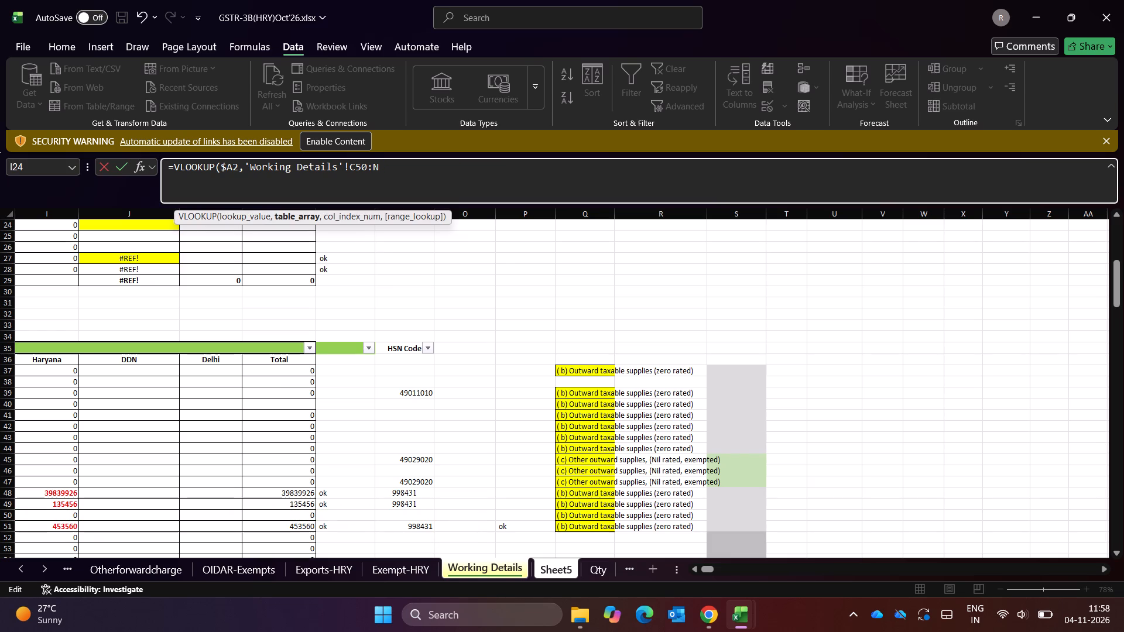
{"action": "key", "text": "Left"}
{"action": "key", "text": "Left"}
{"action": "key", "text": "Left"}
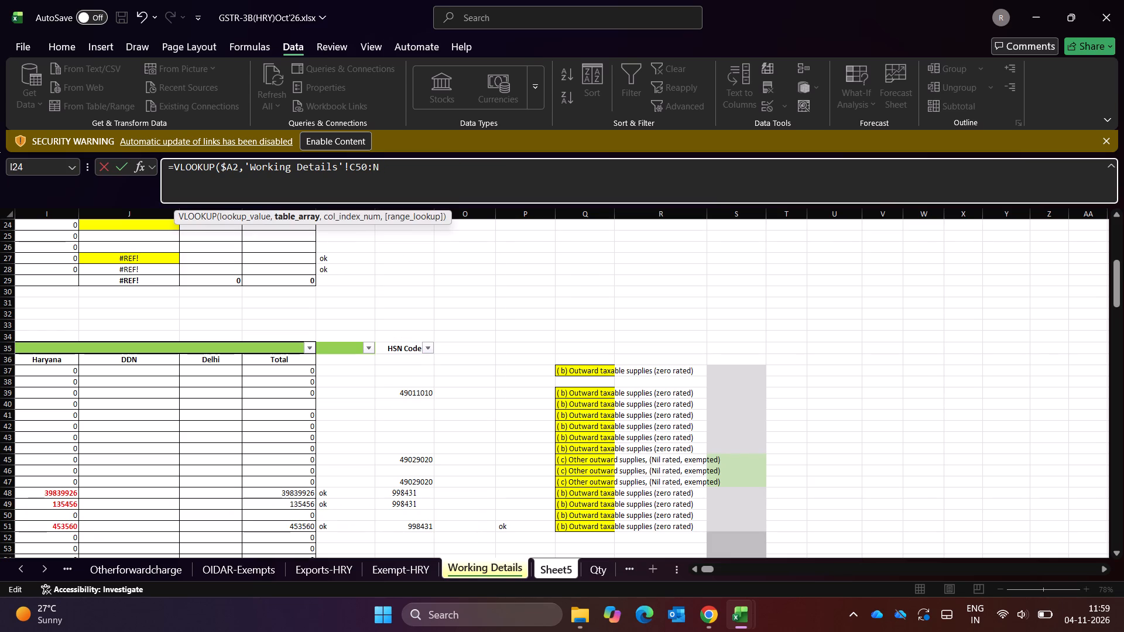
{"action": "key", "text": "Right"}
{"action": "key", "text": "BackSpace"}
{"action": "key", "text": "BackSpace"}
{"action": "key", "text": "Right"}
{"action": "key", "text": "Right"}
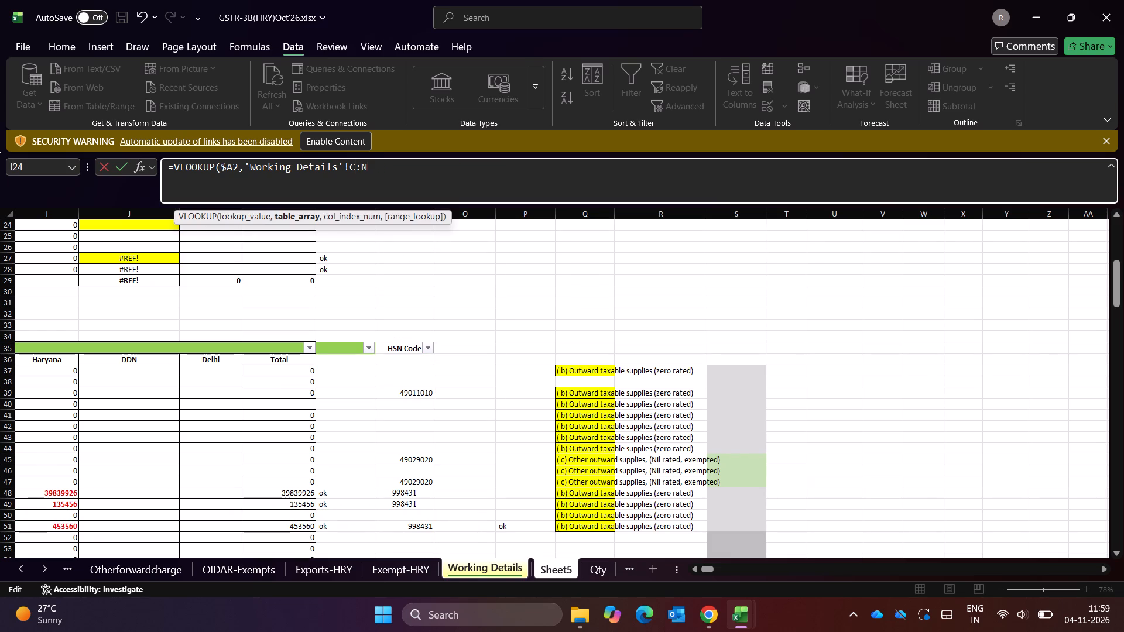
{"action": "key", "text": "F4"}
{"action": "type", "text": ",12,0"}
{"action": "key", "text": "Down"}
{"action": "key", "text": "Return"}
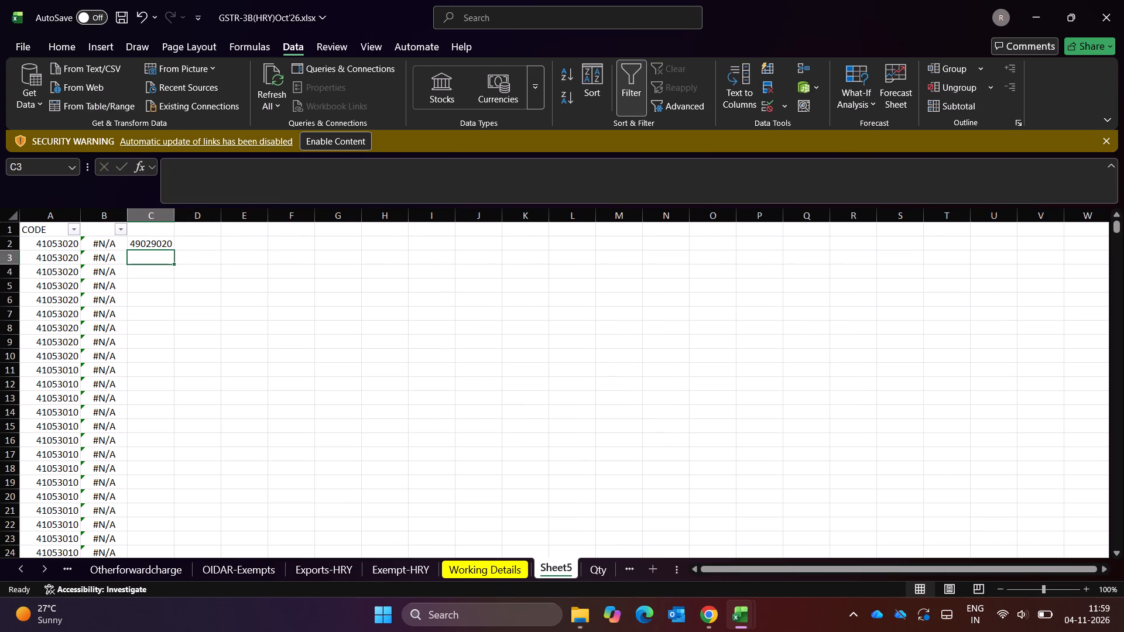
Fill the C2 lookup formula down column C of Sheet5 to the last data row, 2362.
{"action": "key", "text": "Left"}
{"action": "key", "text": "ctrl+Down"}
{"action": "key", "text": "Right"}
{"action": "key", "text": "ctrl+shift+Up"}
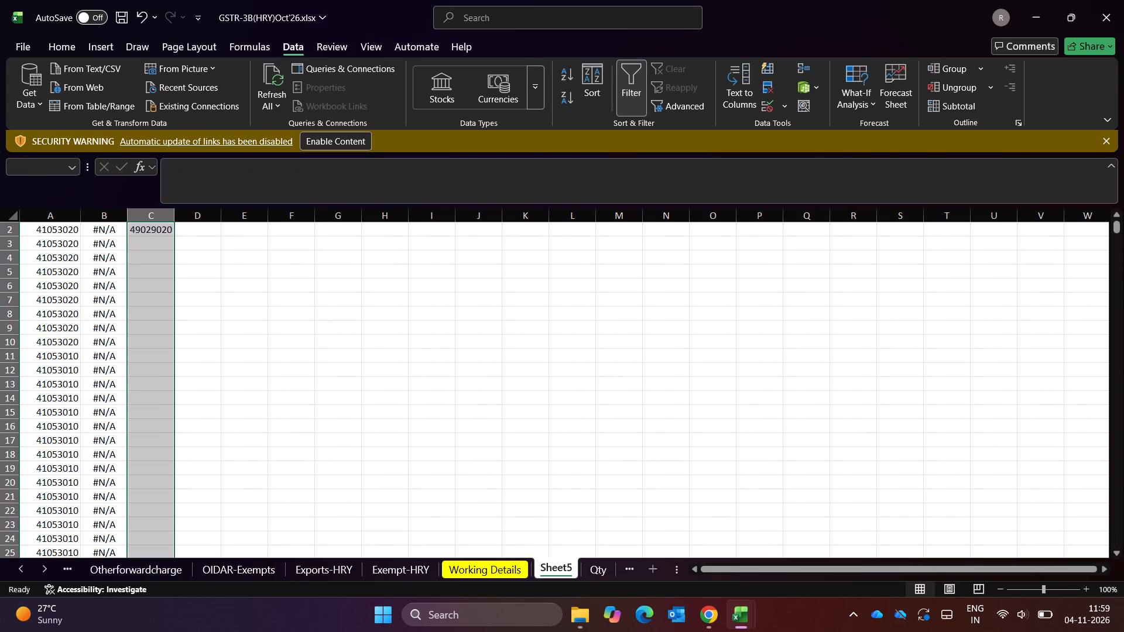
{"action": "key", "text": "ctrl+d"}
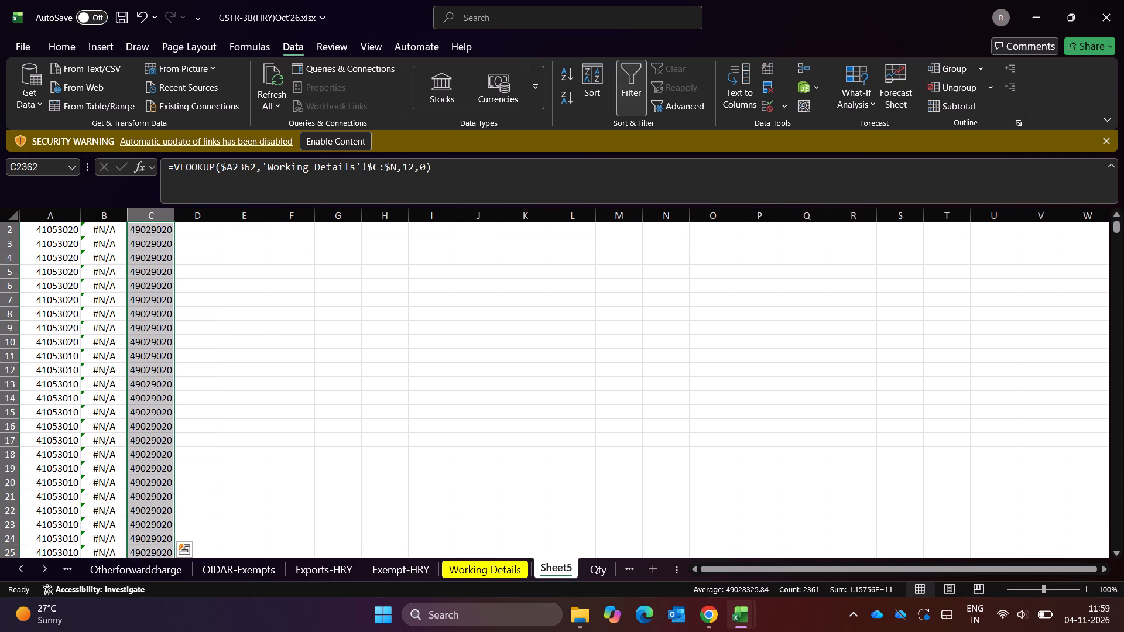
Reapply the filter on Sheet5's header row so that it also covers column C.
{"action": "key", "text": "ctrl+Up"}
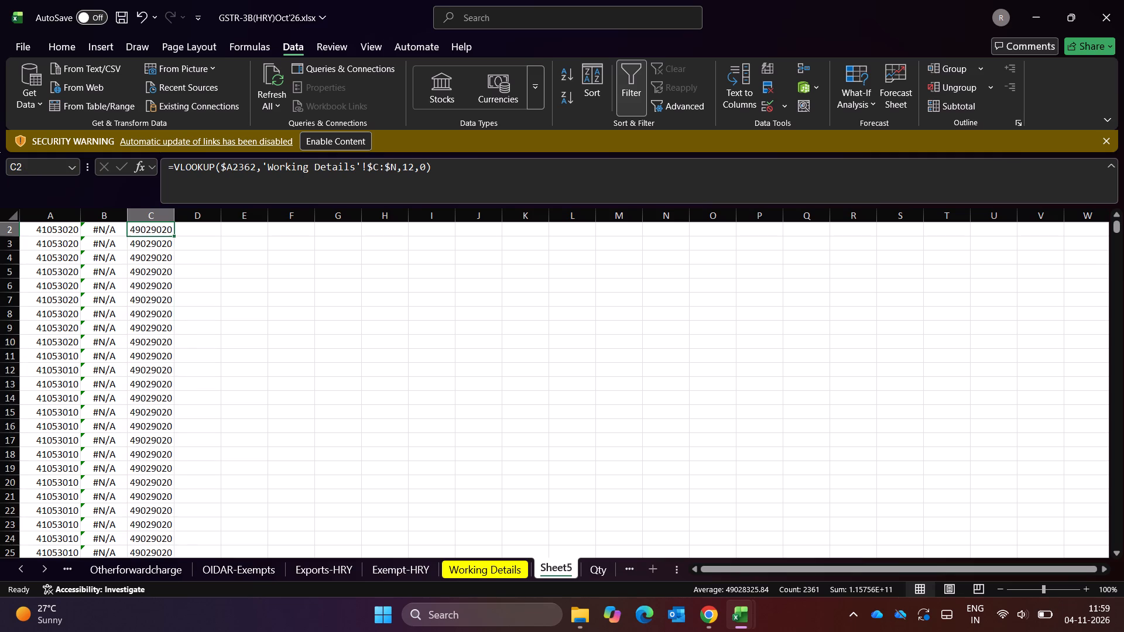
{"action": "key", "text": "Up"}
{"action": "key", "text": "Up"}
{"action": "key", "text": "Up"}
{"action": "key", "text": "ctrl+shift+l"}
{"action": "key", "text": "ctrl+shift+l"}
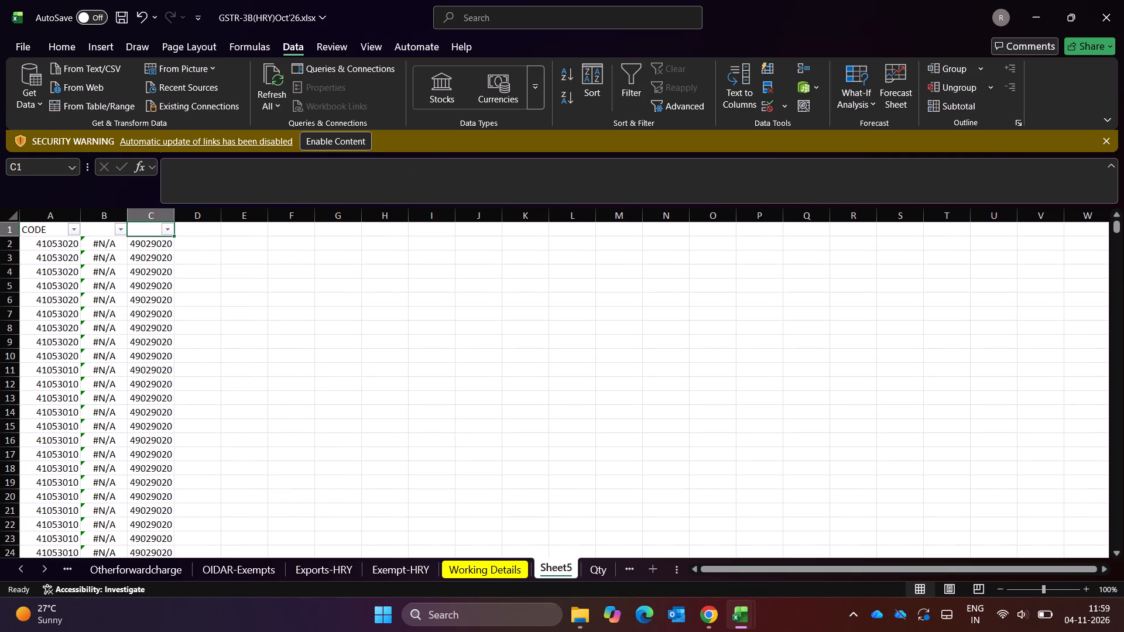
Examine the HSN lookup results through column C's filter list and at the bottom of the column.
{"action": "key", "text": "alt+Down"}
{"action": "key", "text": "alt+Down"}
{"action": "key", "text": "alt+Down"}
{"action": "key", "text": "alt+Down"}
{"action": "key", "text": "alt+Down"}
{"action": "key", "text": "alt+Down"}
{"action": "key", "text": "alt+Down"}
{"action": "key", "text": "alt+Down"}
{"action": "key", "text": "alt+Down"}
{"action": "key", "text": "alt+Down"}
{"action": "key", "text": "alt+Down"}
{"action": "key", "text": "alt+Down"}
{"action": "key", "text": "alt+Down"}
{"action": "key", "text": "alt+Down"}
{"action": "key", "text": "Escape"}
{"action": "key", "text": "Down"}
{"action": "key", "text": "Down"}
{"action": "key", "text": "ctrl+Down"}
{"action": "key", "text": "Down"}
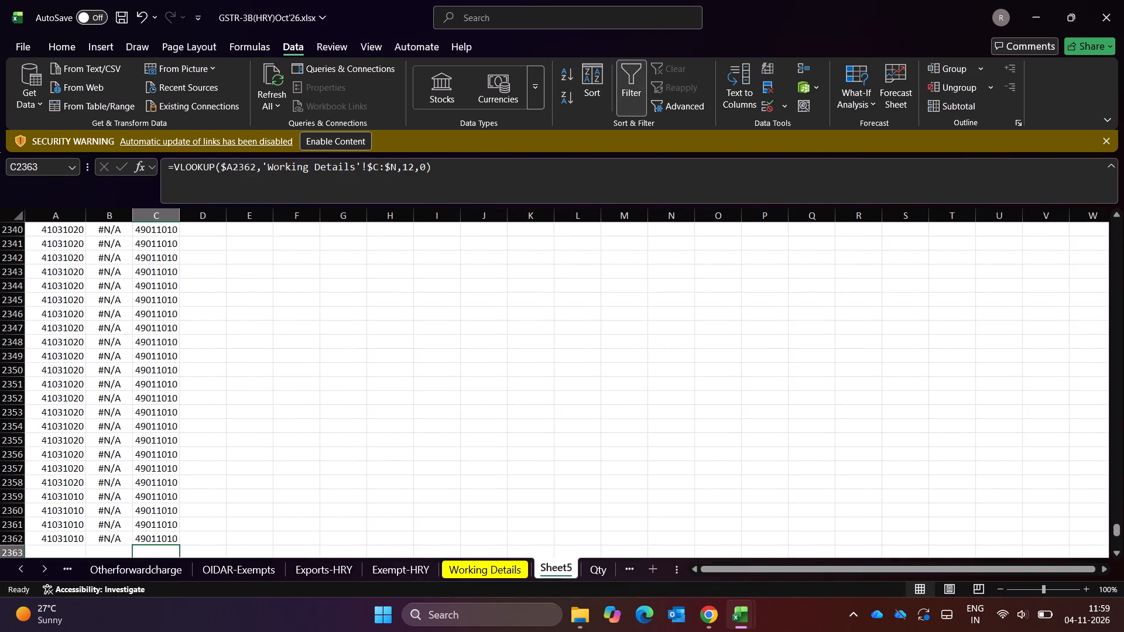
{"action": "key", "text": "Up"}
{"action": "key", "text": "Up"}
{"action": "key", "text": "ctrl+Up"}
{"action": "key", "text": "Down"}
{"action": "key", "text": "Left"}
{"action": "key", "text": "Left"}
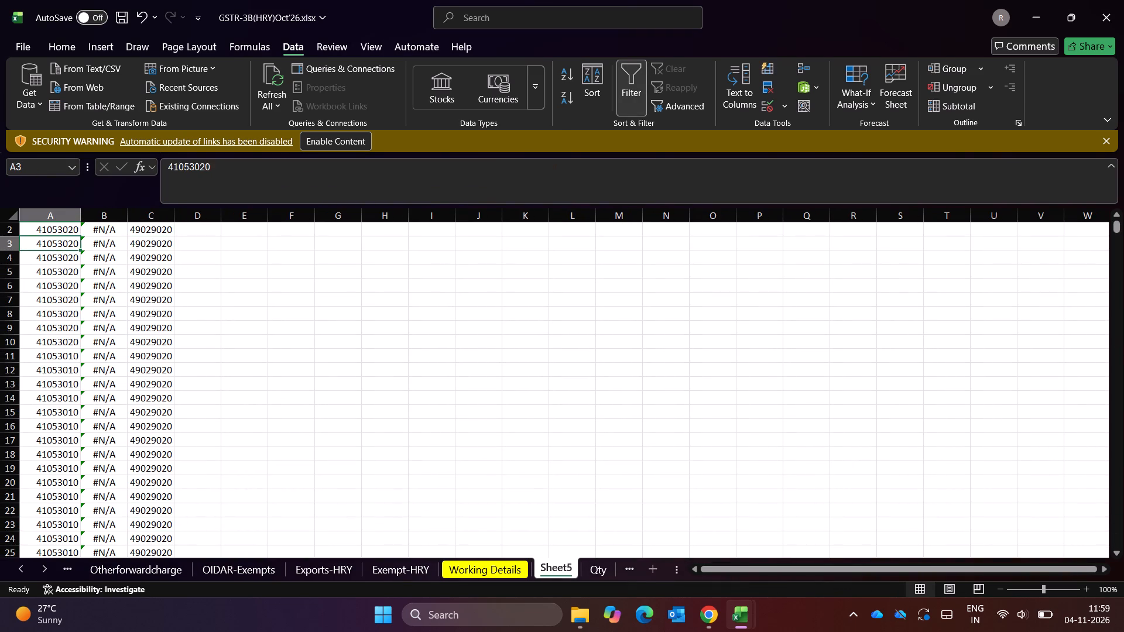
Filter the CODE column of Sheet5 to show only 41033038.
{"action": "key", "text": "ctrl+Up"}
{"action": "key", "text": "alt+Down"}
{"action": "key", "text": "alt+Down"}
{"action": "key", "text": "alt+Down"}
{"action": "key", "text": "alt+Down"}
{"action": "key", "text": "alt+Down"}
{"action": "key", "text": "alt+Down"}
{"action": "key", "text": "alt+Down"}
{"action": "key", "text": "alt+Down"}
{"action": "key", "text": "alt+Down"}
{"action": "key", "text": "Down"}
{"action": "key", "text": "Down"}
{"action": "key", "text": "space"}
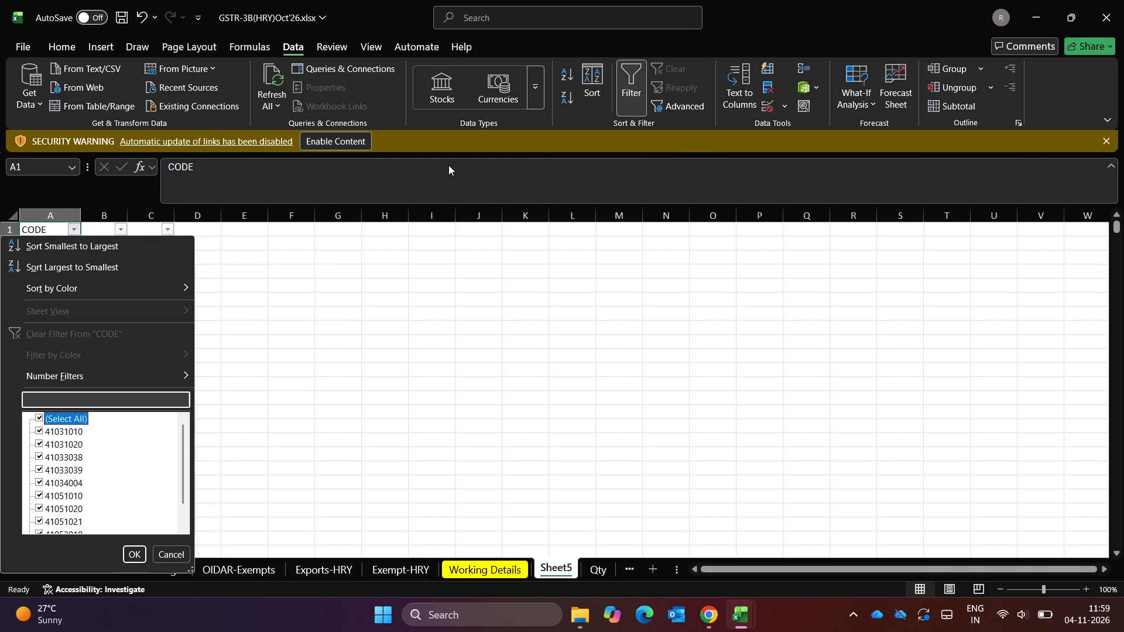
{"action": "key", "text": "Down"}
{"action": "key", "text": "Down"}
{"action": "key", "text": "Down"}
{"action": "key", "text": "space"}
{"action": "key", "text": "Return"}
Copy code 41033038, find it in Working Details and check its HSN code in column N of that row.
{"action": "key", "text": "Down"}
{"action": "key", "text": "ctrl+c"}
{"action": "key", "text": "ctrl+Page_Up"}
{"action": "key", "text": "ctrl+Page_Up"}
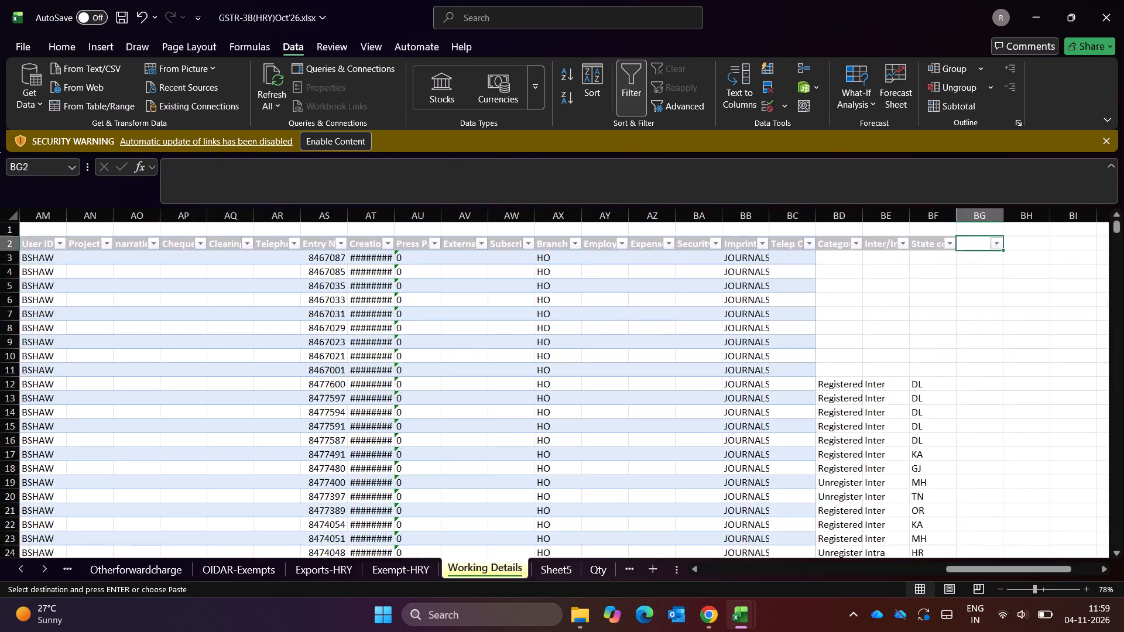
{"action": "key", "text": "ctrl+Page_Up"}
{"action": "key", "text": "ctrl+Page_Down"}
{"action": "key", "text": "ctrl+Page_Down"}
{"action": "key", "text": "ctrl+f"}
{"action": "key", "text": "ctrl+v"}
{"action": "key", "text": "Return"}
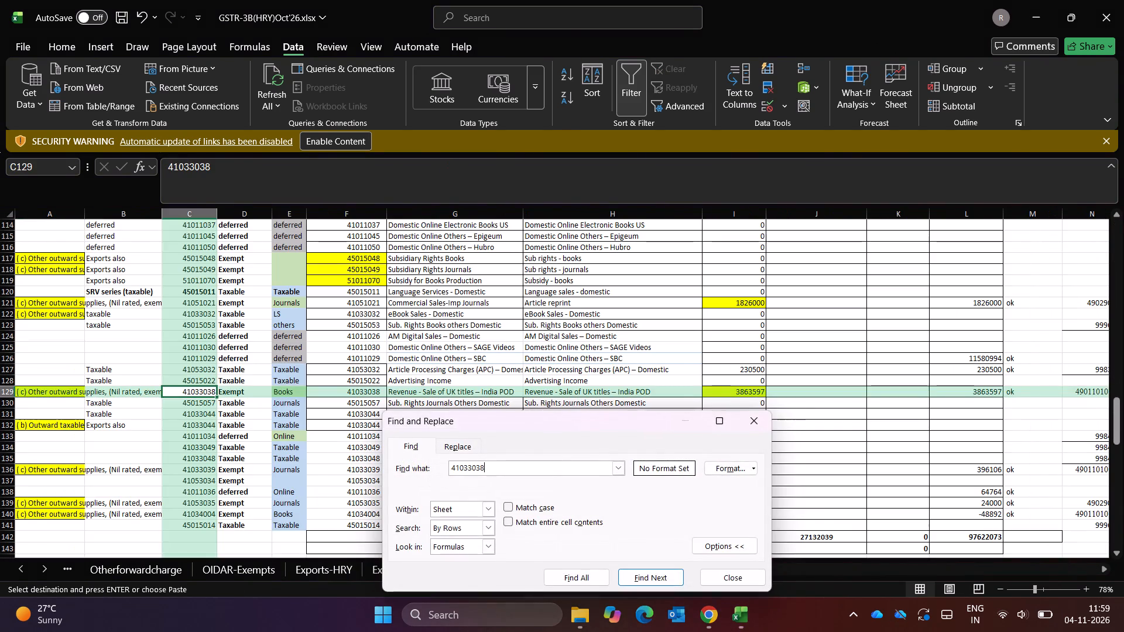
{"action": "key", "text": "Escape"}
{"action": "key", "text": "Right"}
{"action": "key", "text": "Right"}
{"action": "key", "text": "Right"}
{"action": "key", "text": "Right"}
{"action": "key", "text": "Right"}
{"action": "key", "text": "Right"}
{"action": "key", "text": "Right"}
{"action": "key", "text": "Right"}
{"action": "key", "text": "Right"}
{"action": "key", "text": "Right"}
{"action": "key", "text": "Right"}
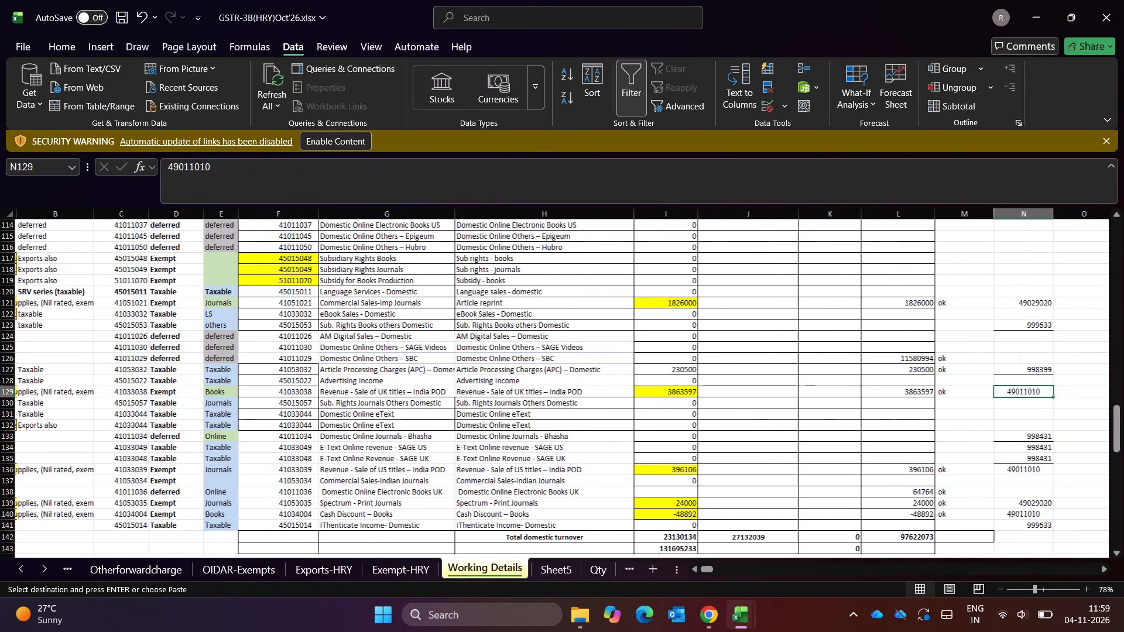
Clear the 41033038 filter from the CODE column of Sheet5 to show all codes again.
{"action": "key", "text": "ctrl+Page_Down"}
{"action": "key", "text": "Up"}
{"action": "key", "text": "alt+Down"}
{"action": "key", "text": "alt+Down"}
{"action": "key", "text": "alt+Down"}
{"action": "key", "text": "alt+Down"}
{"action": "key", "text": "alt+Down"}
{"action": "key", "text": "alt+Down"}
{"action": "key", "text": "alt+Down"}
{"action": "key", "text": "alt+Down"}
{"action": "key", "text": "alt+Down"}
{"action": "key", "text": "alt+Down"}
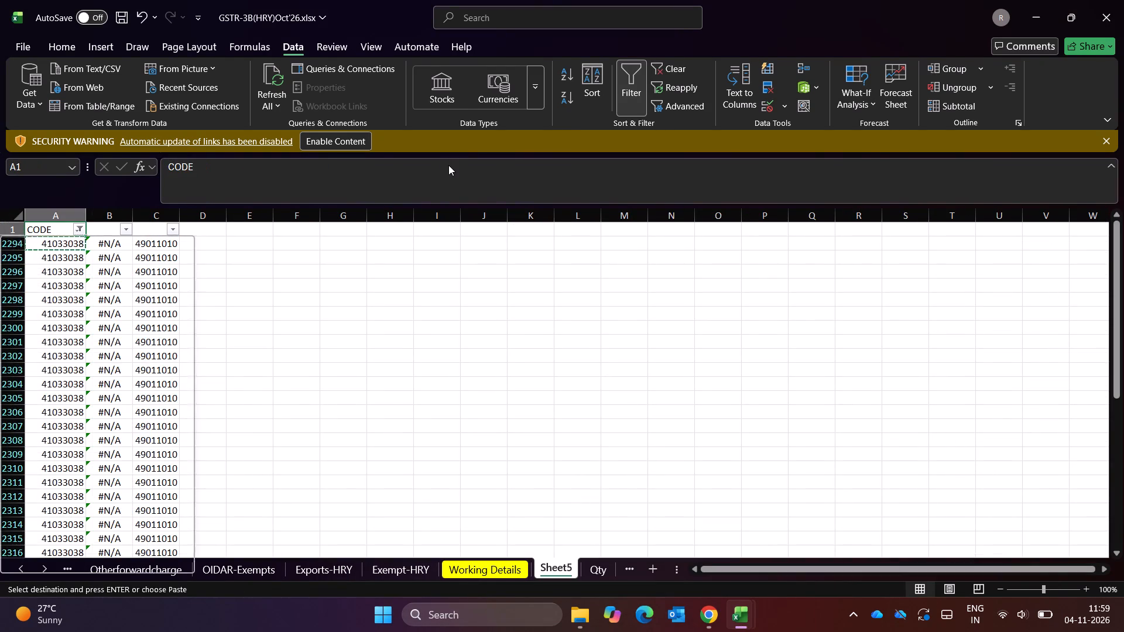
{"action": "key", "text": "space"}
{"action": "key", "text": "Return"}
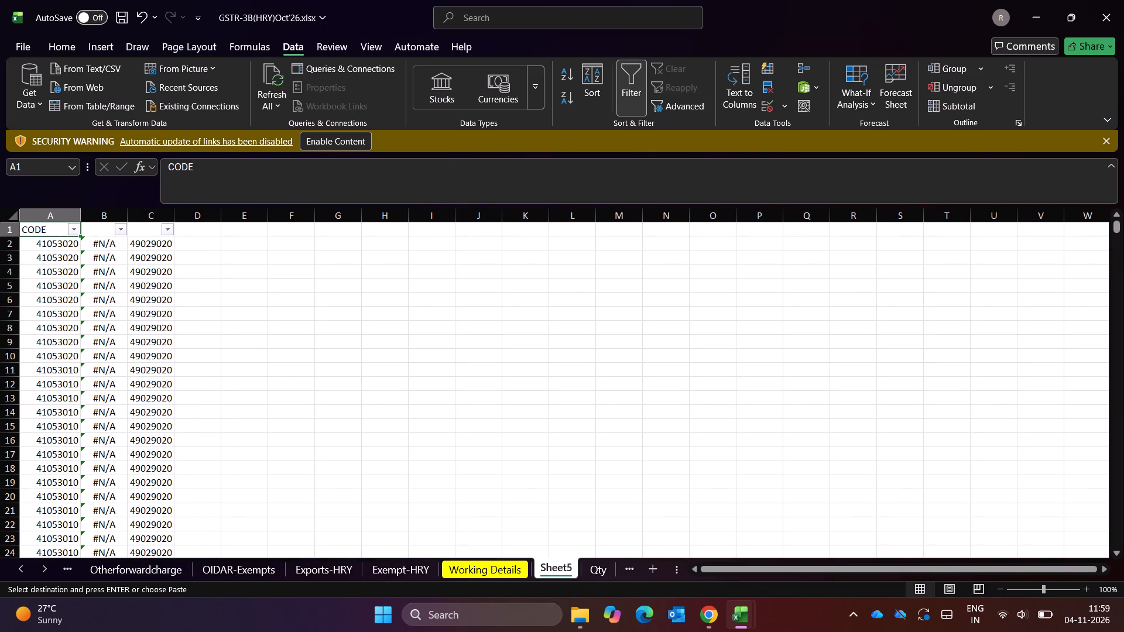
Review the HSN lookup formula in the top rows of column C in Sheet5.
{"action": "key", "text": "Right"}
{"action": "key", "text": "Down"}
{"action": "key", "text": "Right"}
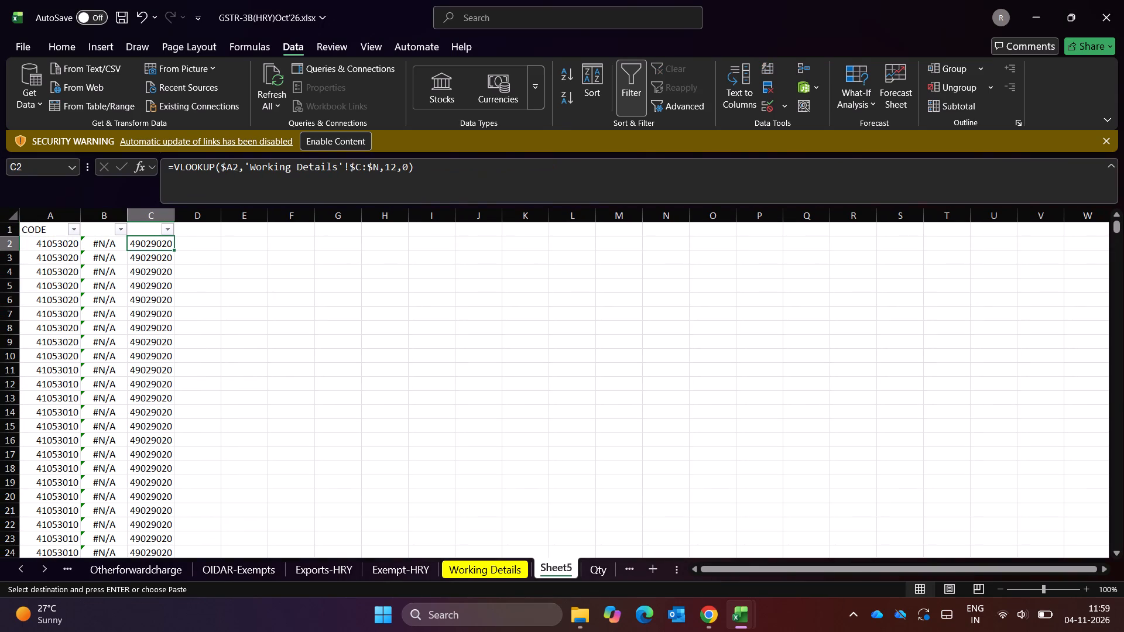
{"action": "key", "text": "Up"}
{"action": "key", "text": "Down"}
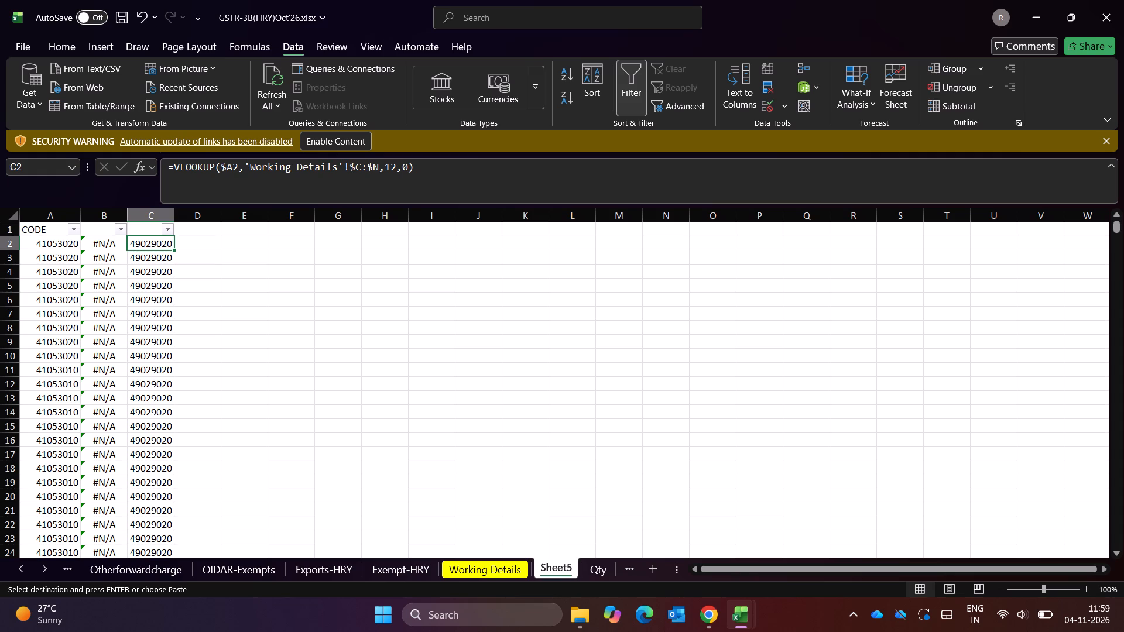
{"action": "key", "text": "Up"}
{"action": "key", "text": "Left"}
{"action": "key", "text": "Left"}
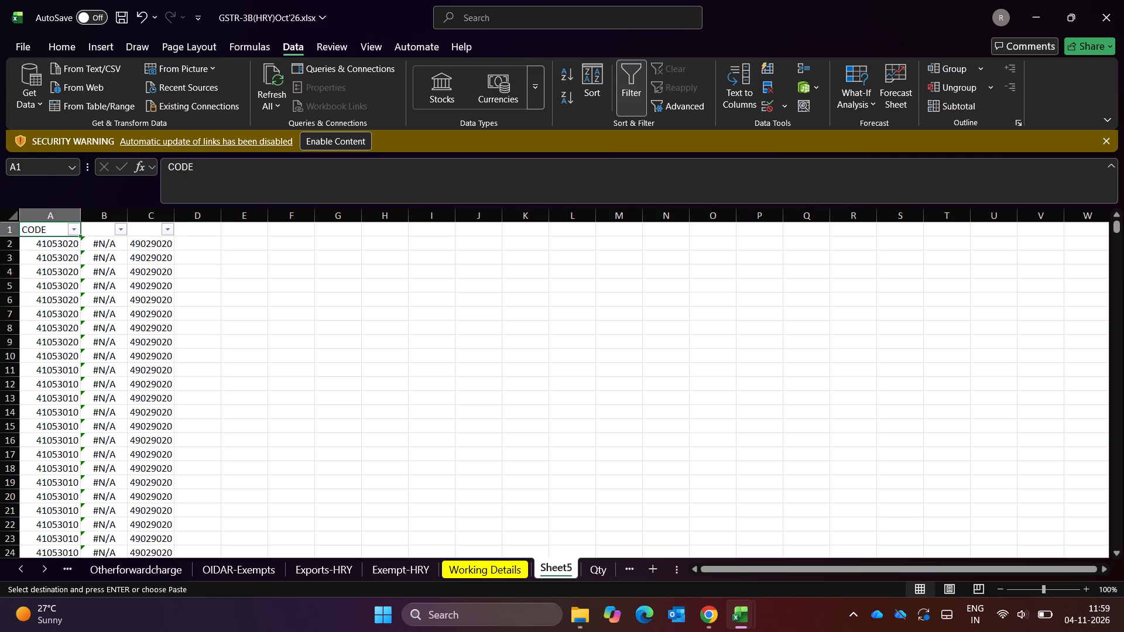
{"action": "key", "text": "alt+a"}
{"action": "key", "text": "alt+c"}
{"action": "key", "text": "Escape"}
{"action": "key", "text": "Escape"}
{"action": "key", "text": "Escape"}
{"action": "key", "text": "Down"}
{"action": "key", "text": "Down"}
{"action": "key", "text": "Up"}
{"action": "key", "text": "Up"}
{"action": "key", "text": "Right"}
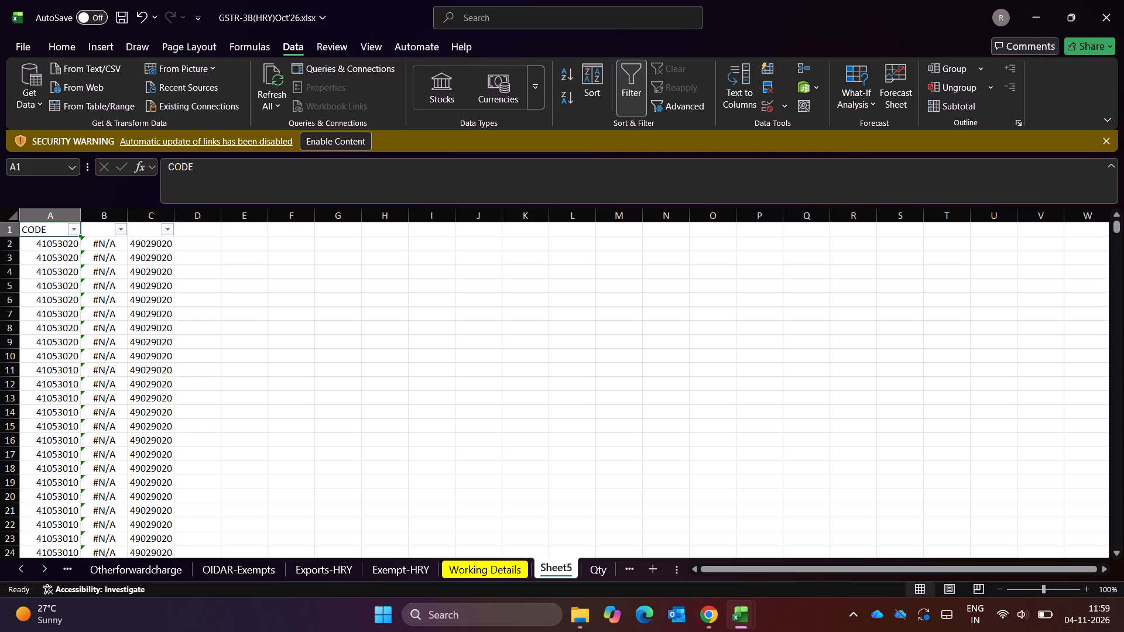
{"action": "key", "text": "Down"}
{"action": "key", "text": "Down"}
{"action": "key", "text": "Right"}
Copy all HSN lookup results from column C of Sheet5 and paste them as values into Exempt-HRY's HSN Code column from J3.
{"action": "key", "text": "ctrl+Page_Up"}
{"action": "key", "text": "ctrl+Page_Up"}
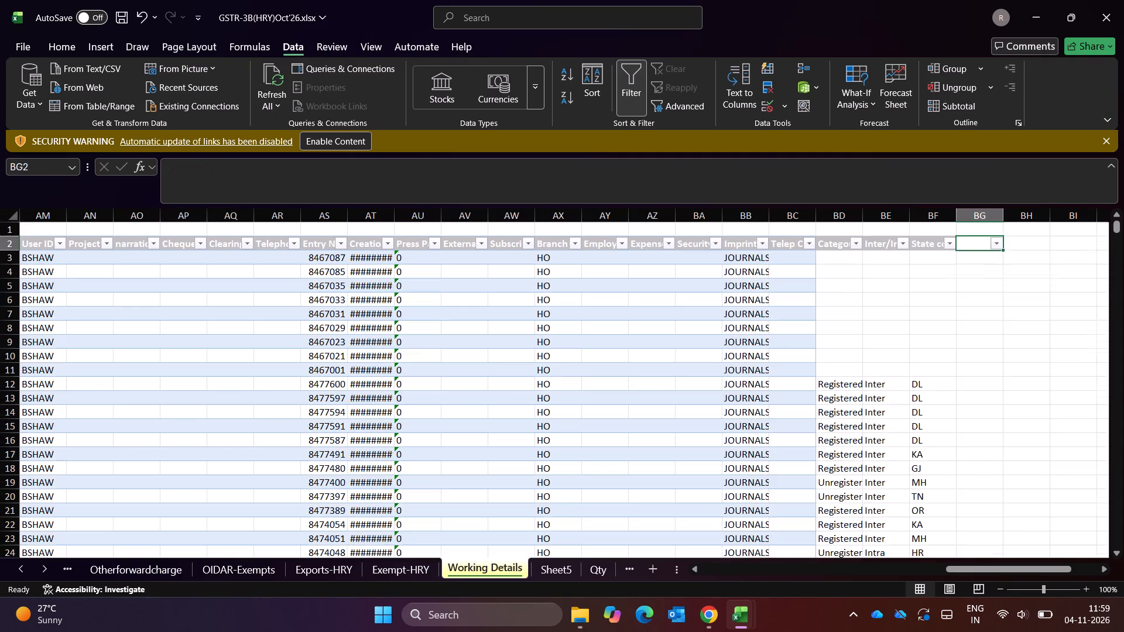
{"action": "key", "text": "Up"}
{"action": "key", "text": "Up"}
{"action": "key", "text": "Down"}
{"action": "key", "text": "Down"}
{"action": "key", "text": "Up"}
{"action": "key", "text": "ctrl+Left"}
{"action": "key", "text": "ctrl+Left"}
{"action": "key", "text": "Right"}
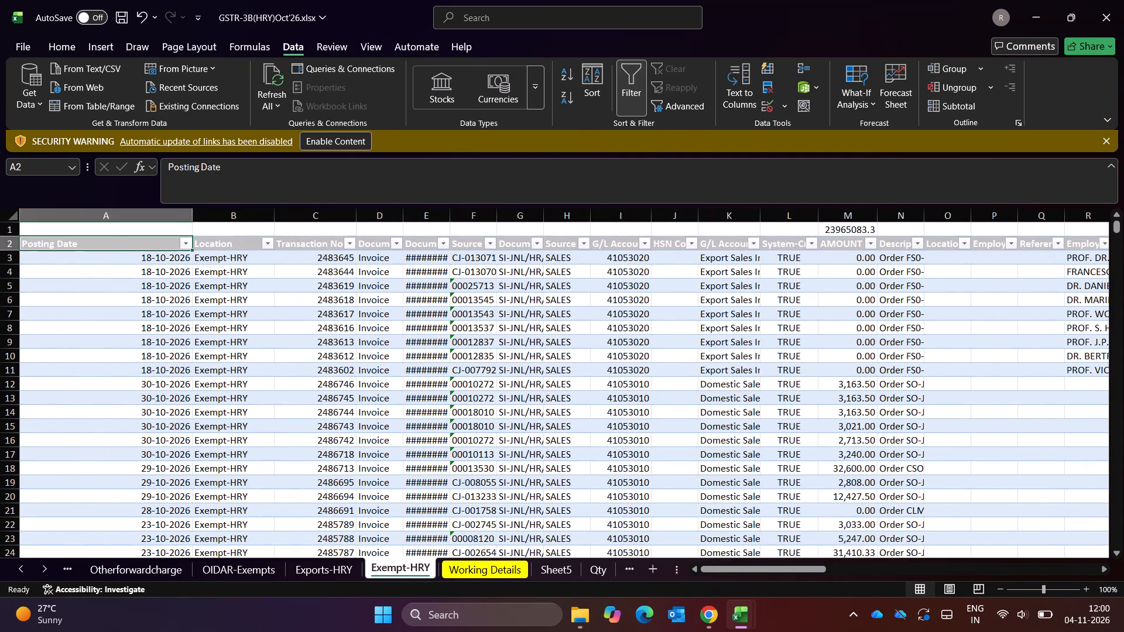
{"action": "key", "text": "Right"}
{"action": "key", "text": "Right"}
{"action": "key", "text": "Right"}
{"action": "key", "text": "Right"}
{"action": "key", "text": "Right"}
{"action": "key", "text": "Right"}
{"action": "key", "text": "Right"}
{"action": "key", "text": "ctrl+Page_Down"}
{"action": "key", "text": "ctrl+Page_Down"}
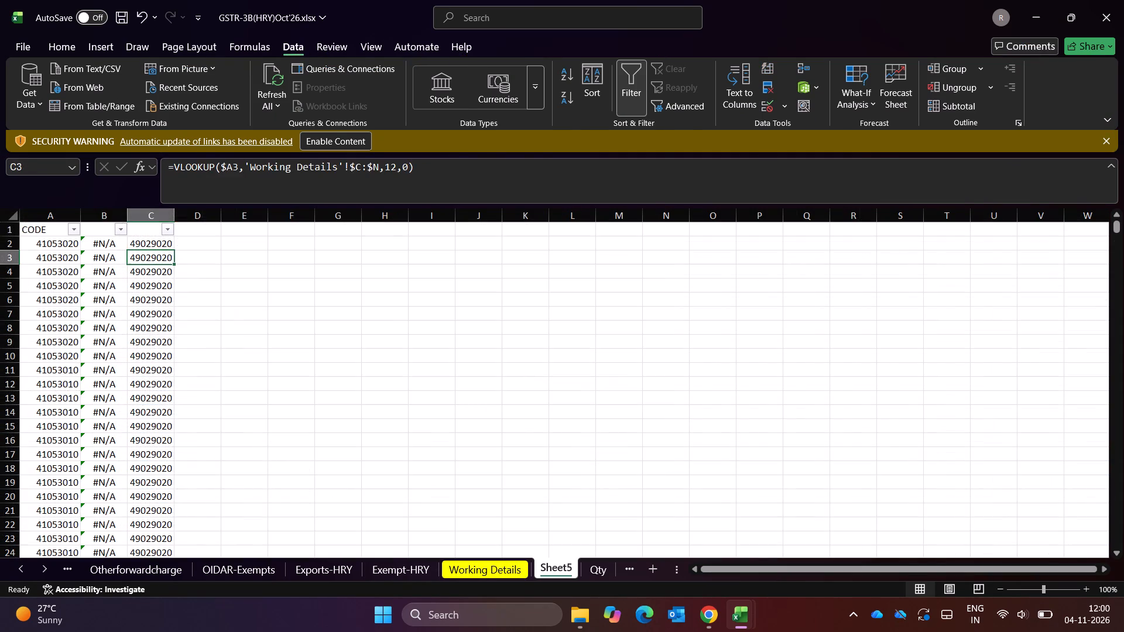
{"action": "key", "text": "Right"}
{"action": "key", "text": "Up"}
{"action": "key", "text": "Left"}
{"action": "key", "text": "ctrl+shift+Down"}
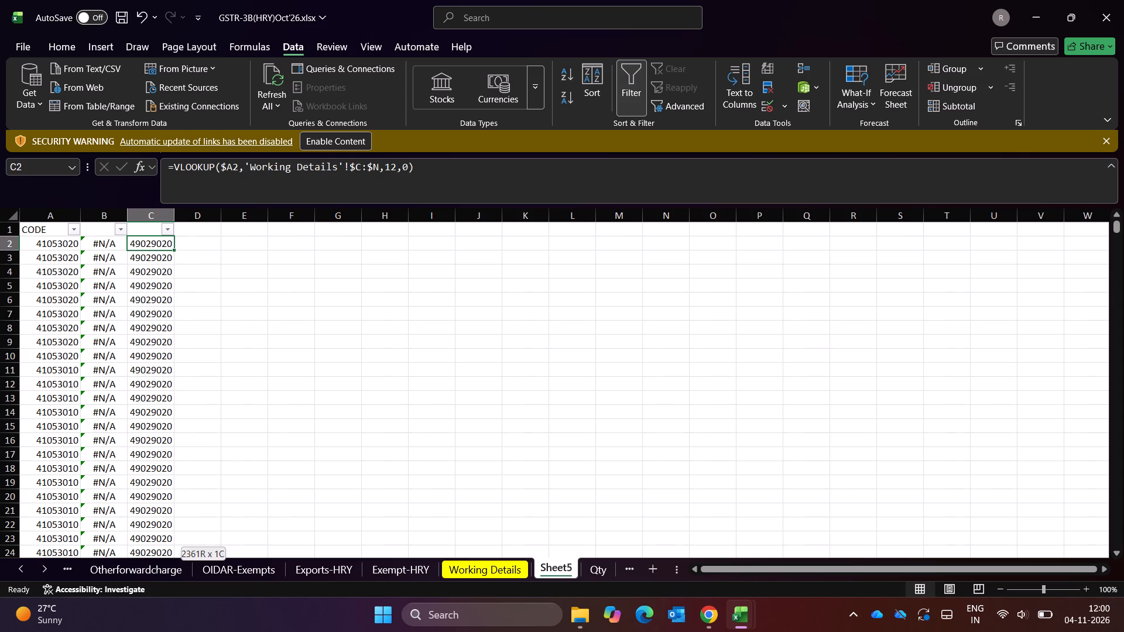
{"action": "key", "text": "shift+Up"}
{"action": "key", "text": "shift+Down"}
{"action": "key", "text": "ctrl+c"}
{"action": "key", "text": "ctrl+Page_Up"}
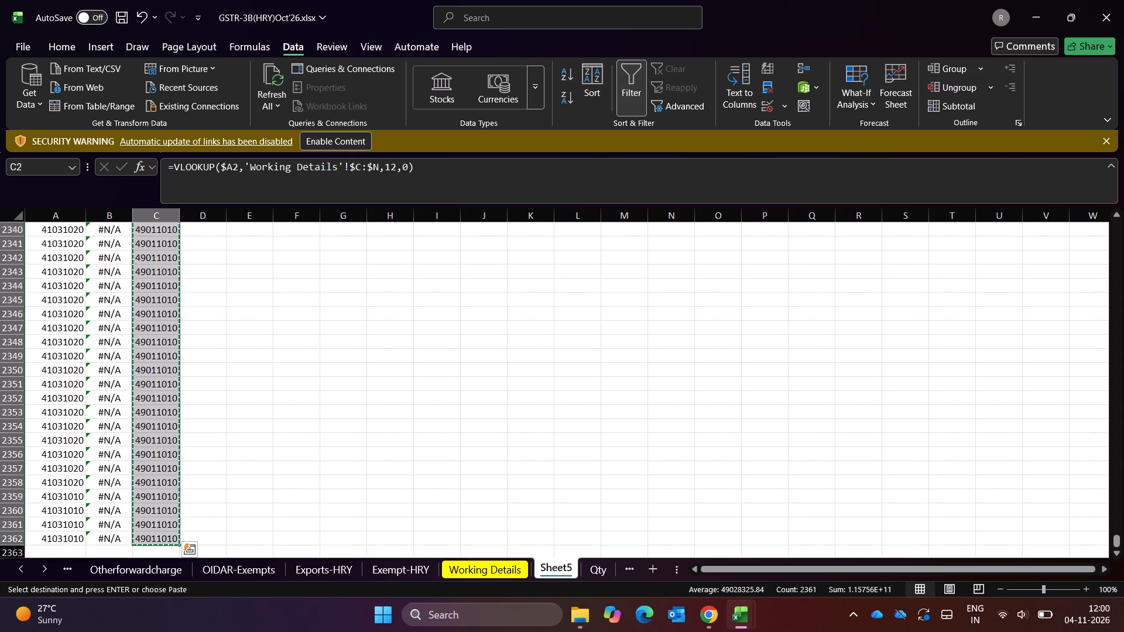
{"action": "key", "text": "ctrl+Page_Up"}
{"action": "key", "text": "Right"}
{"action": "key", "text": "Down"}
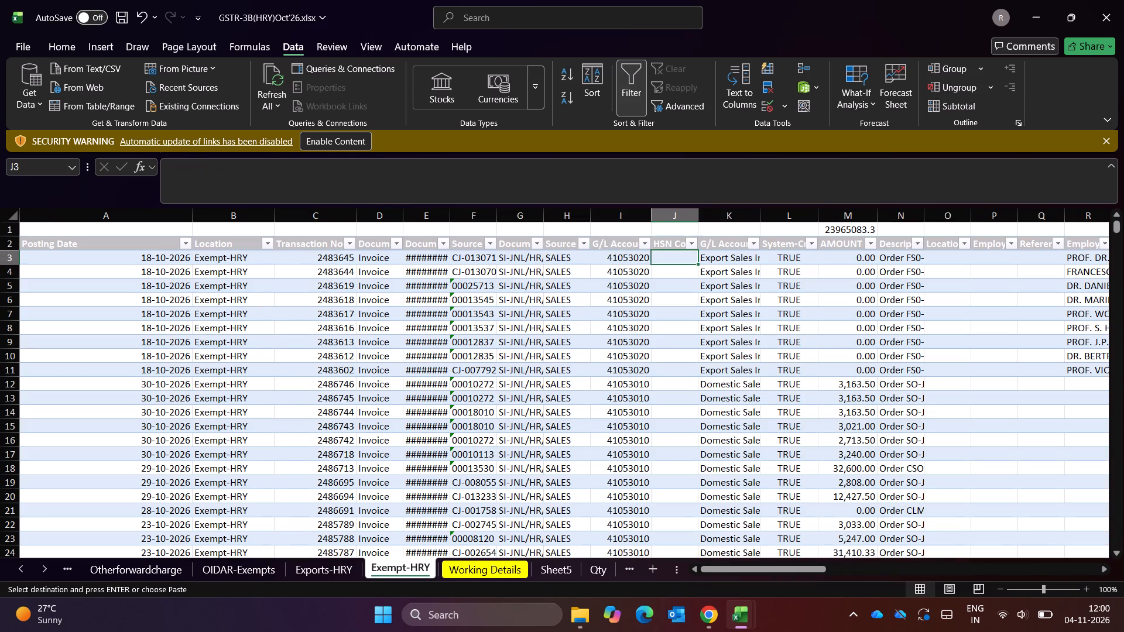
{"action": "key", "text": "ctrl+alt+v"}
{"action": "key", "text": "v"}
{"action": "key", "text": "Return"}
{"action": "key", "text": "Escape"}
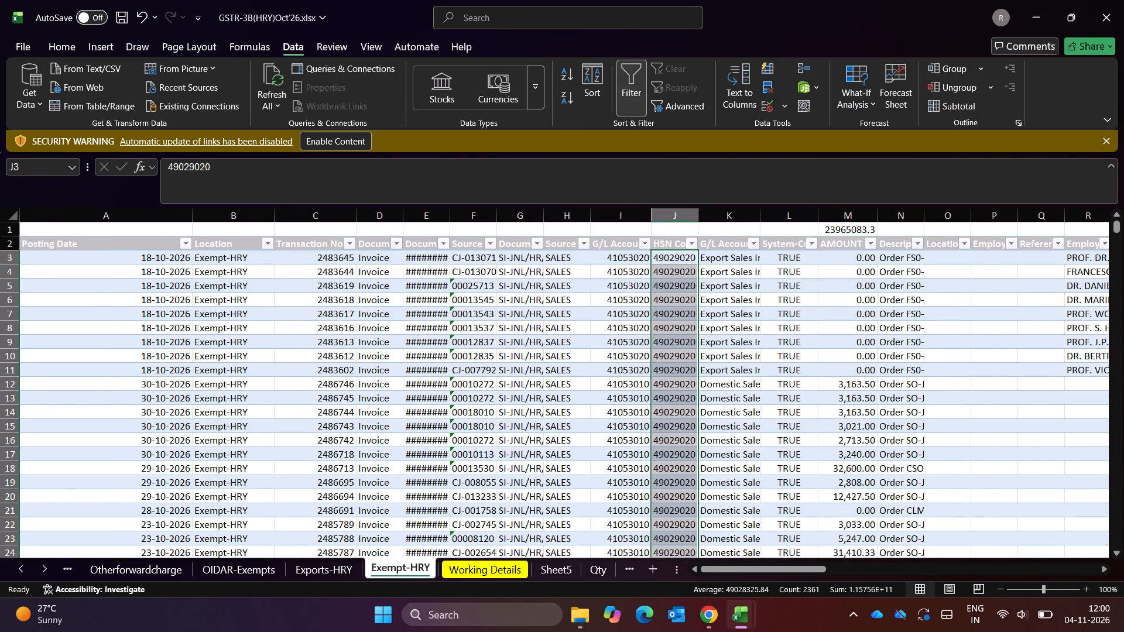
Delete the helper sheet Sheet5 from the workbook.
{"action": "key", "text": "ctrl+Page_Down"}
{"action": "key", "text": "ctrl+Page_Down"}
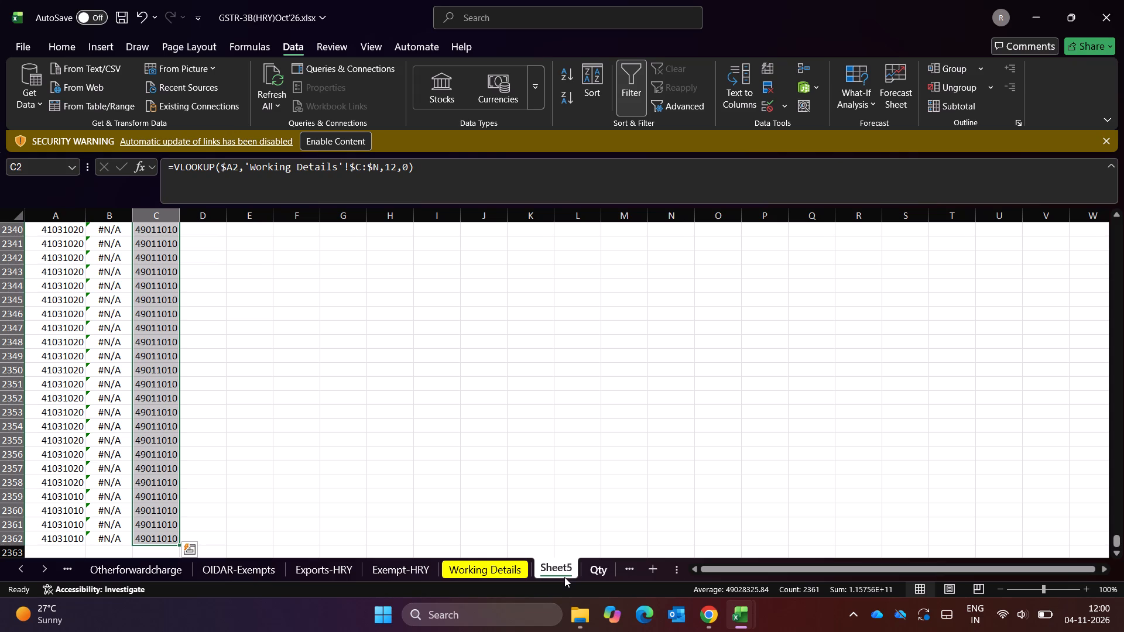
{"action": "right_click", "coordinate": [564, 577]}
{"action": "left_click", "coordinate": [612, 379]}
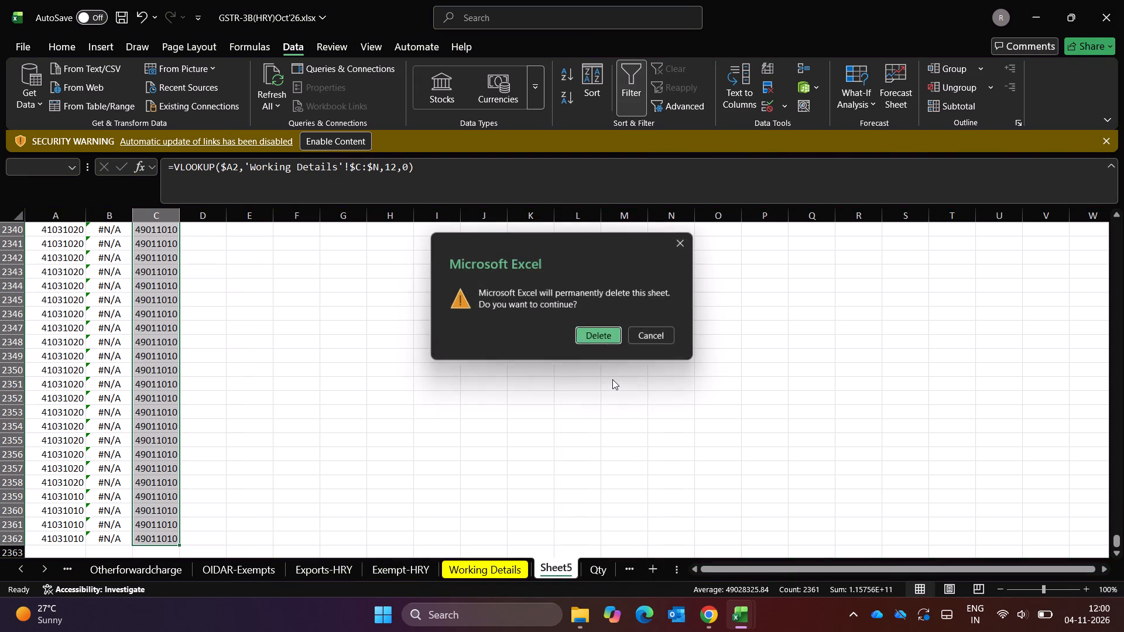
{"action": "key", "text": "Return"}
Examine the Exempt-HRY header row out to its last column, State code.
{"action": "key", "text": "ctrl+Page_Up"}
{"action": "key", "text": "ctrl+Page_Up"}
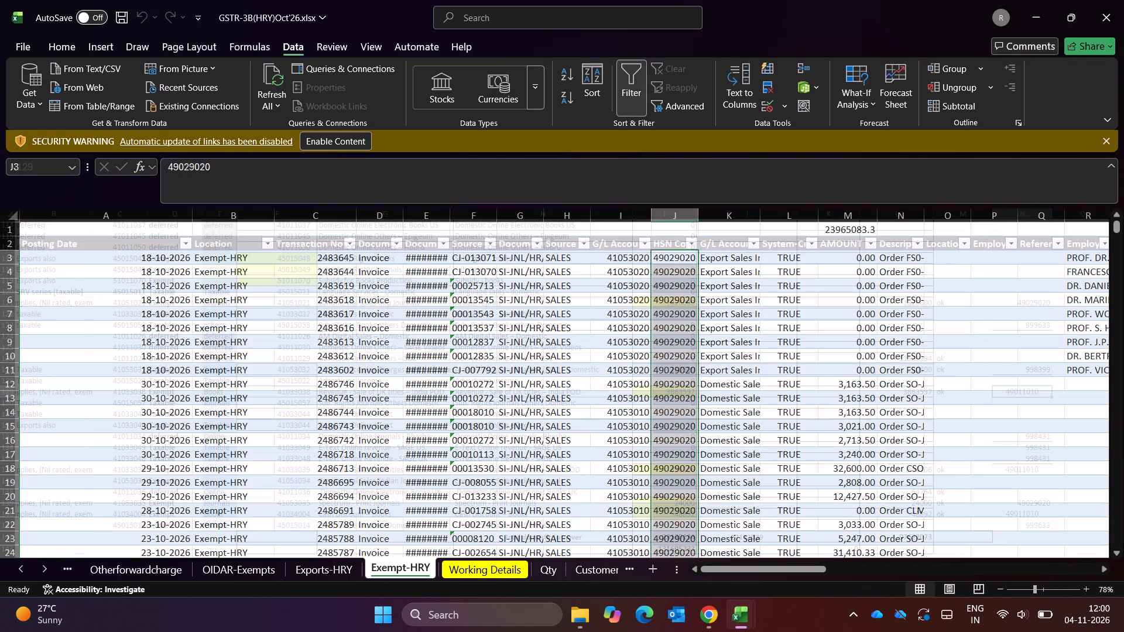
{"action": "key", "text": "Up"}
{"action": "key", "text": "Up"}
{"action": "key", "text": "Right"}
{"action": "key", "text": "Right"}
{"action": "key", "text": "Down"}
{"action": "key", "text": "ctrl+Right"}
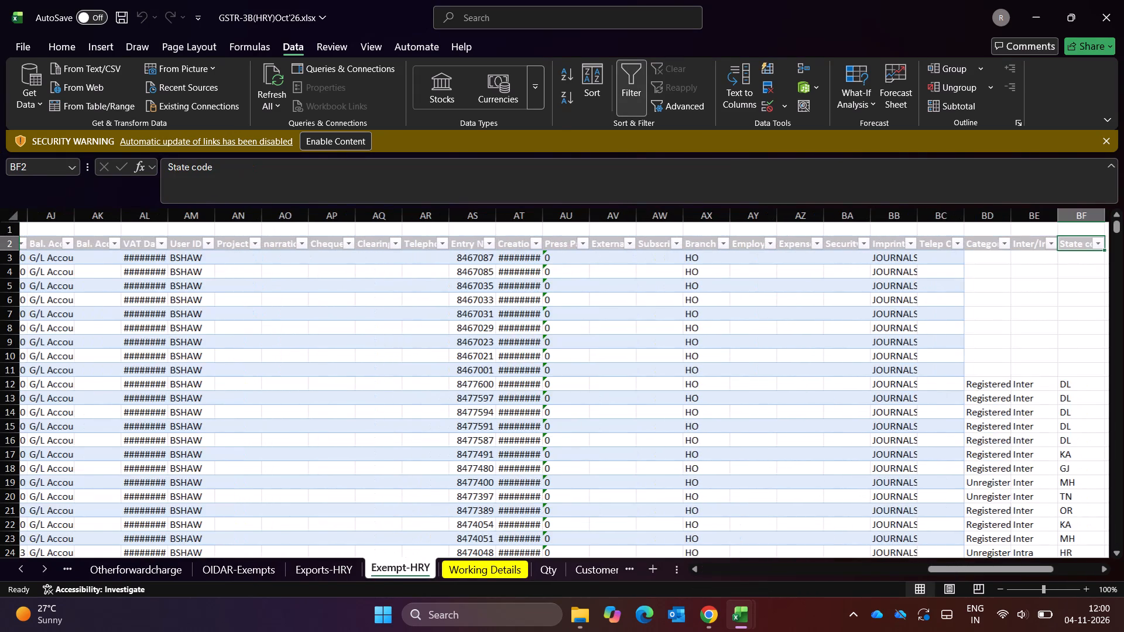
{"action": "key", "text": "Right"}
{"action": "key", "text": "ctrl+Left"}
{"action": "key", "text": "ctrl+Left"}
Insert a PivotTable at A2385 of Exempt-HRY, below the existing summary, using range A2:BF2363 as its source.
{"action": "key", "text": "Down"}
{"action": "key", "text": "Down"}
{"action": "key", "text": "ctrl+Down"}
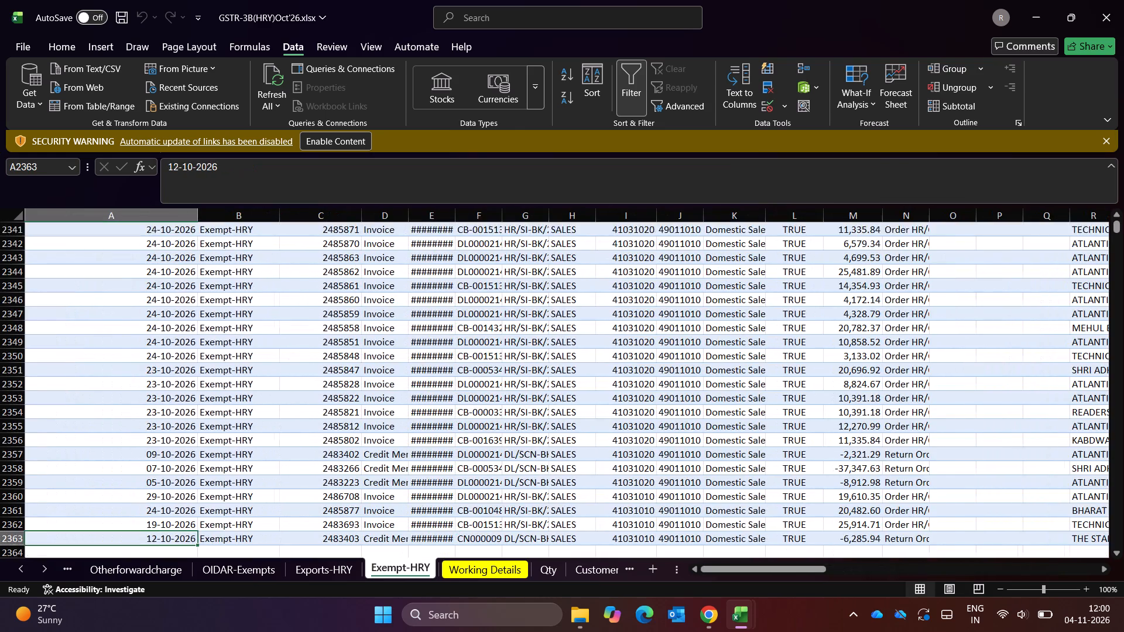
{"action": "key", "text": "Down"}
{"action": "key", "text": "Down"}
{"action": "key", "text": "Down"}
{"action": "key", "text": "Down"}
{"action": "key", "text": "Down"}
{"action": "key", "text": "Down"}
{"action": "key", "text": "Down"}
{"action": "key", "text": "Down"}
{"action": "key", "text": "Down"}
{"action": "key", "text": "Down"}
{"action": "key", "text": "Down"}
{"action": "key", "text": "Down"}
{"action": "key", "text": "Down"}
{"action": "key", "text": "Down"}
{"action": "key", "text": "Down"}
{"action": "key", "text": "Down"}
{"action": "key", "text": "Down"}
{"action": "key", "text": "Down"}
{"action": "key", "text": "Down"}
{"action": "key", "text": "Down"}
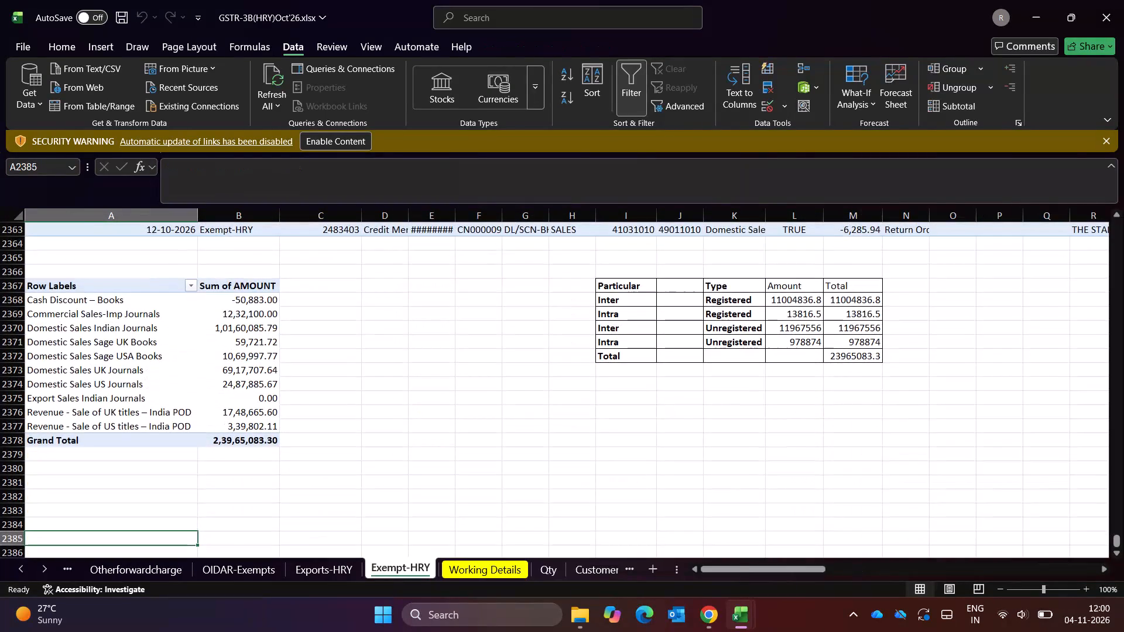
{"action": "key", "text": "alt+n"}
{"action": "key", "text": "v"}
{"action": "key", "text": "Return"}
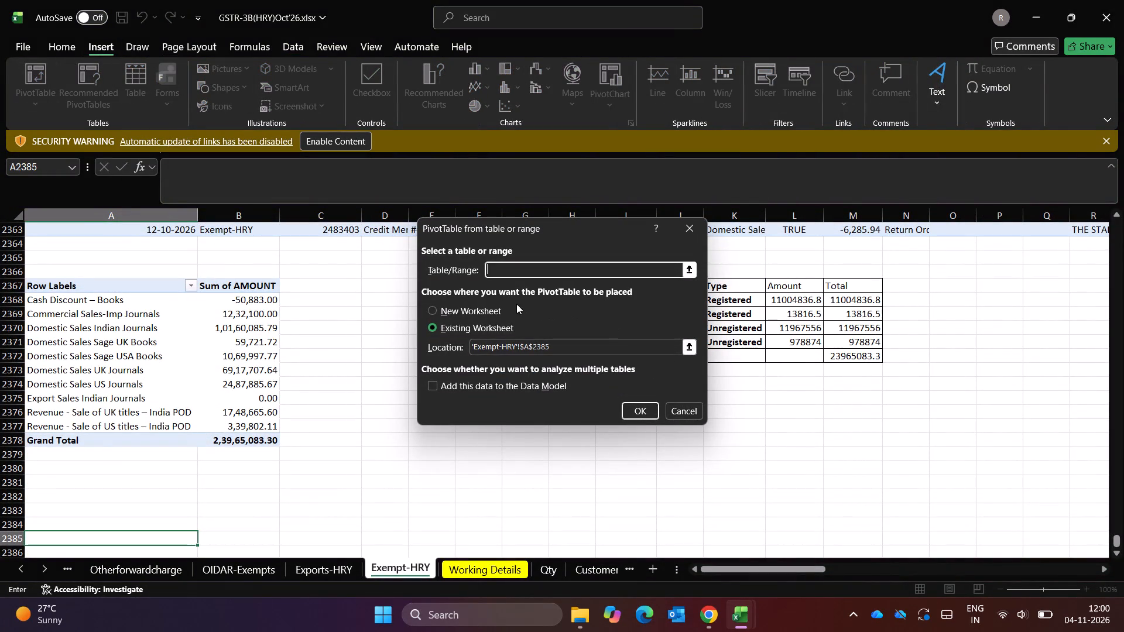
{"action": "key", "text": "ctrl+Up"}
{"action": "key", "text": "ctrl+Up"}
{"action": "key", "text": "ctrl+Up"}
{"action": "key", "text": "ctrl+Up"}
{"action": "key", "text": "ctrl+Up"}
{"action": "key", "text": "ctrl+Up"}
{"action": "key", "text": "ctrl+Up"}
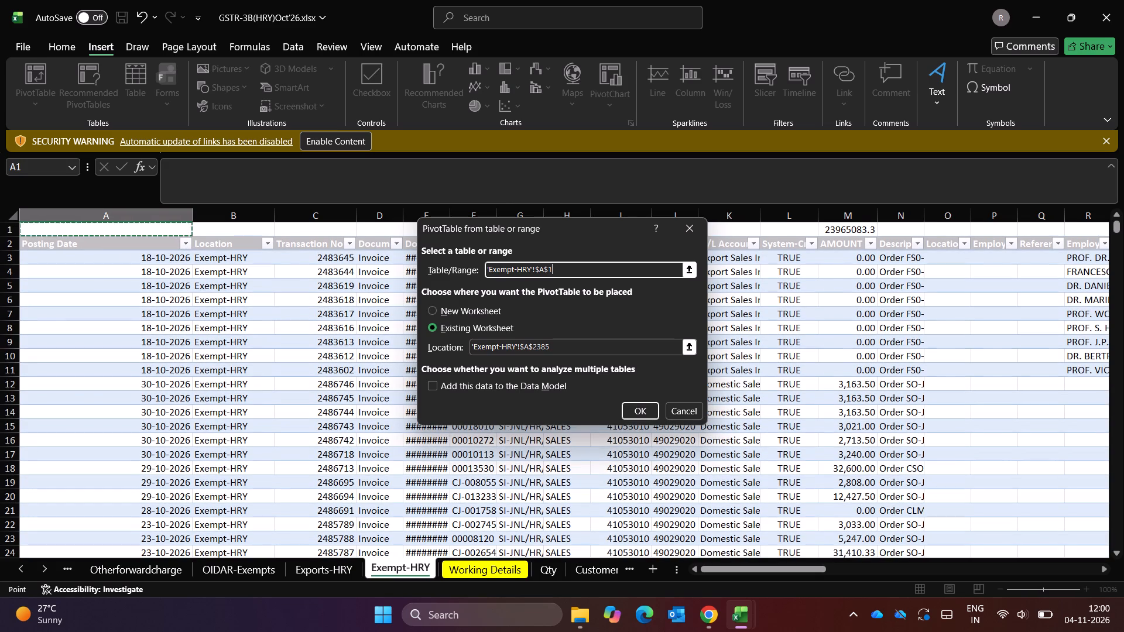
{"action": "key", "text": "Down"}
{"action": "key", "text": "shift+Right"}
{"action": "key", "text": "ctrl+shift+Right"}
{"action": "key", "text": "ctrl+shift+Down"}
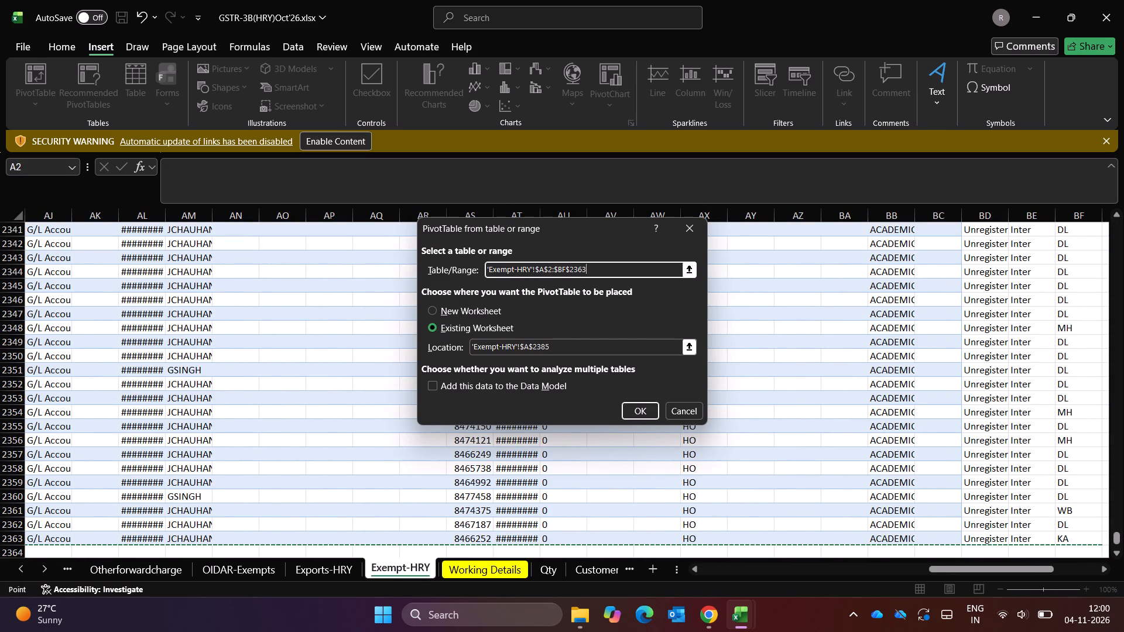
{"action": "left_click", "coordinate": [567, 345]}
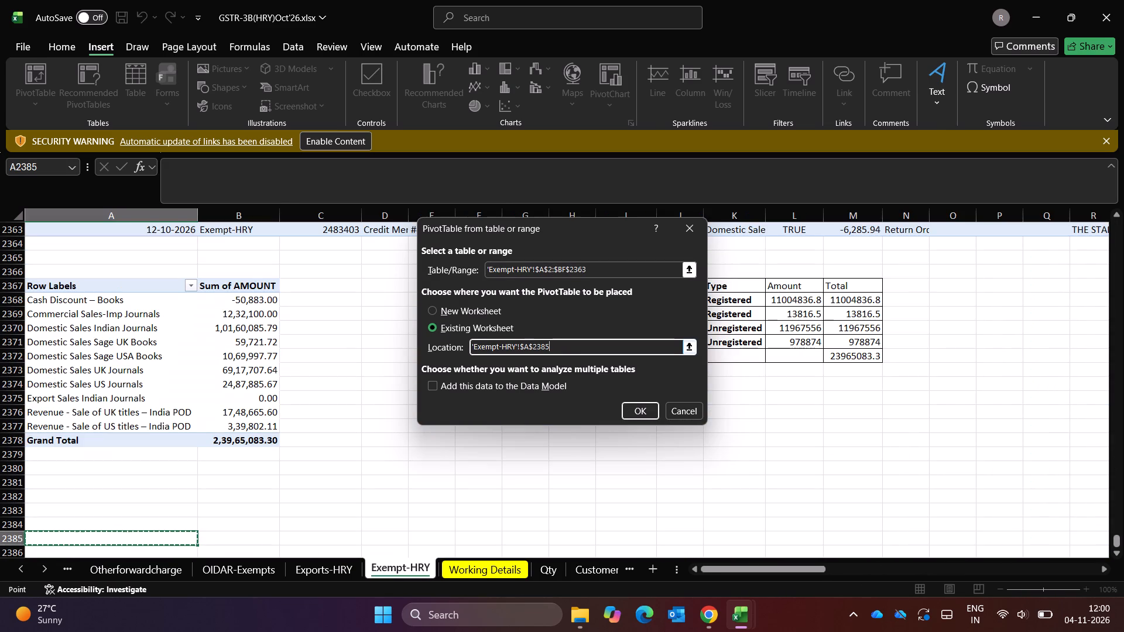
{"action": "left_click", "coordinate": [633, 411]}
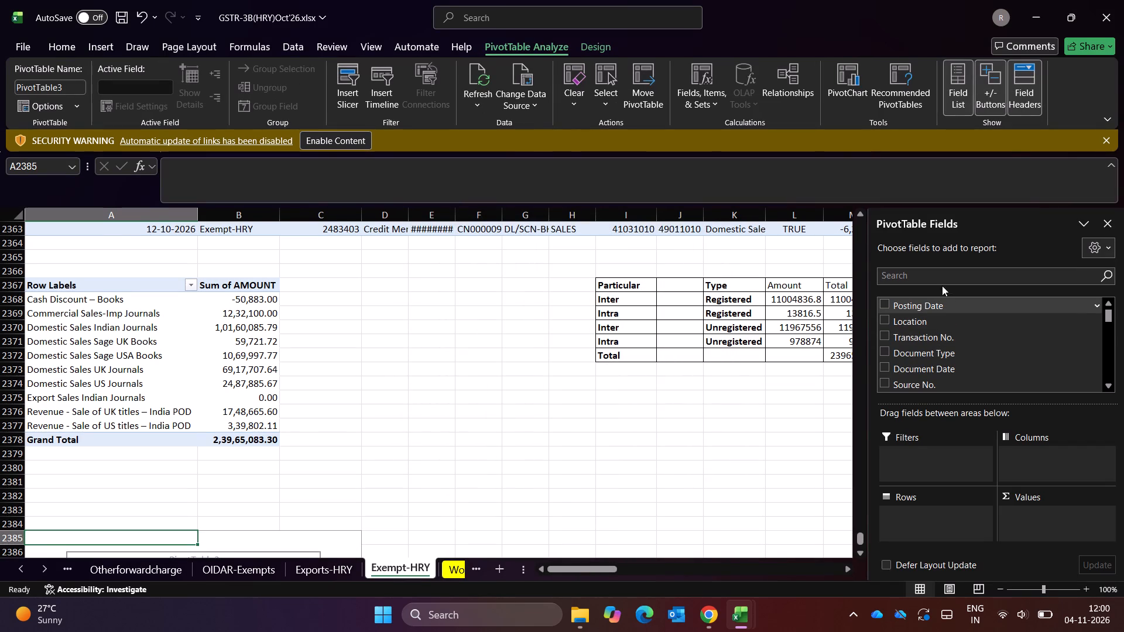
Search the new PivotTable's field list for HSN, and clear the search.
{"action": "left_click", "coordinate": [938, 275]}
{"action": "type", "text": "HSN"}
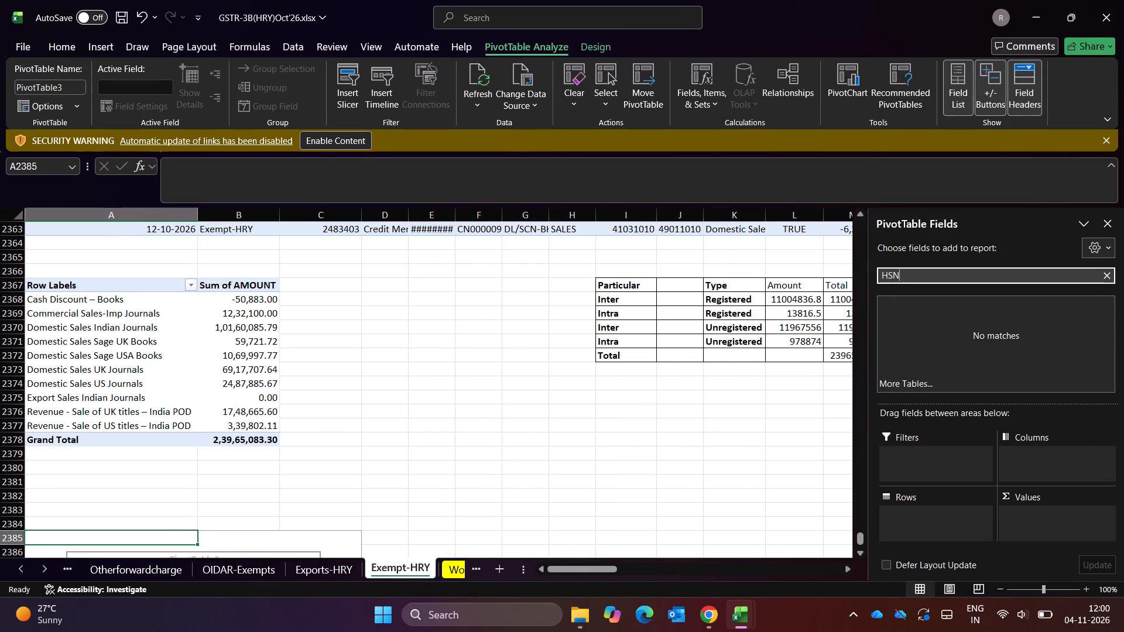
{"action": "key", "text": "BackSpace"}
{"action": "key", "text": "BackSpace"}
{"action": "key", "text": "BackSpace"}
{"action": "key", "text": "Escape"}
{"action": "key", "text": "Escape"}
{"action": "key", "text": "Escape"}
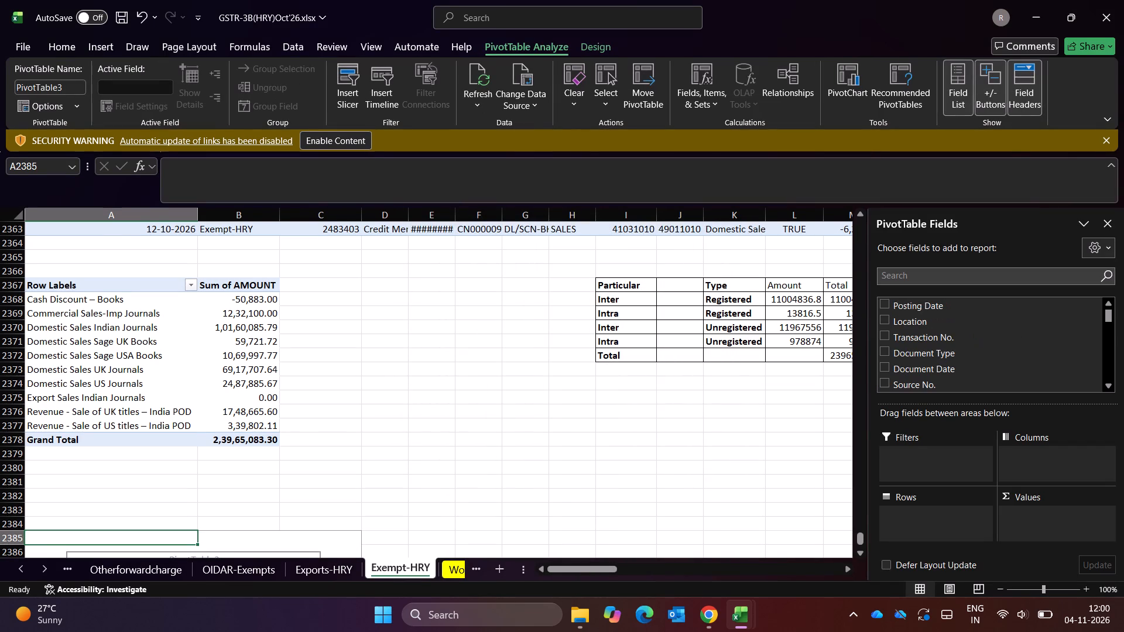
Return to the top of Exempt-HRY and check the column headings in row 2 up to the HSN Code area.
{"action": "key", "text": "ctrl+Up"}
{"action": "key", "text": "ctrl+Down"}
{"action": "key", "text": "ctrl+Down"}
{"action": "key", "text": "ctrl+Down"}
{"action": "key", "text": "ctrl+Up"}
{"action": "key", "text": "ctrl+Up"}
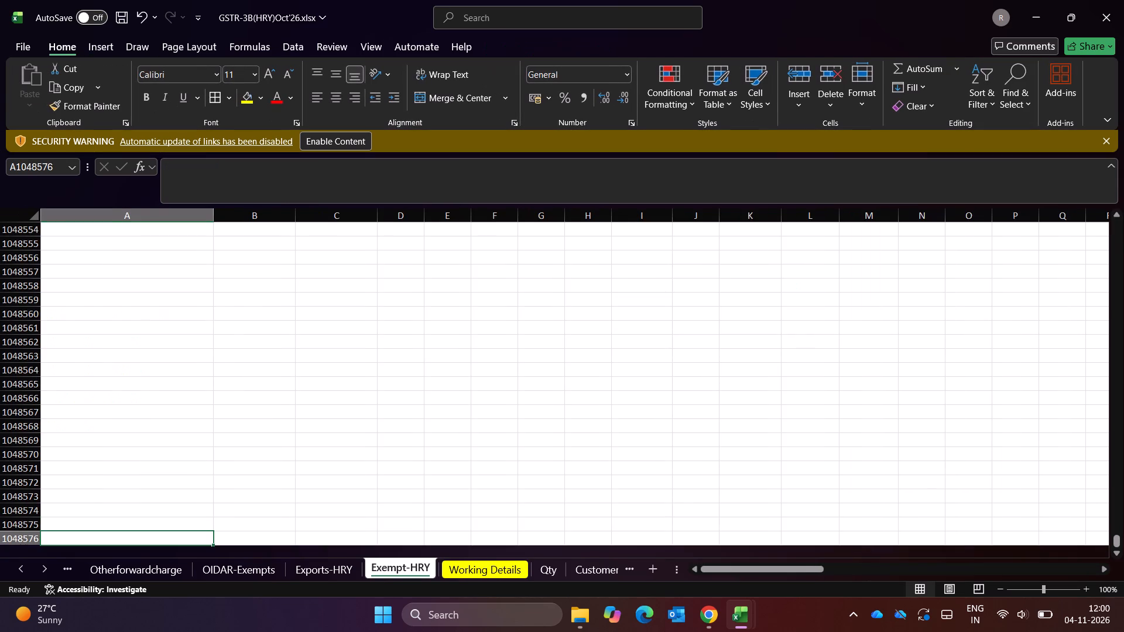
{"action": "key", "text": "ctrl+Up"}
{"action": "key", "text": "ctrl+Up"}
{"action": "key", "text": "ctrl+Up"}
{"action": "key", "text": "ctrl+Up"}
{"action": "key", "text": "ctrl+Up"}
{"action": "key", "text": "Right"}
{"action": "key", "text": "Right"}
{"action": "key", "text": "Right"}
{"action": "key", "text": "Right"}
{"action": "key", "text": "Down"}
{"action": "key", "text": "Right"}
{"action": "key", "text": "Right"}
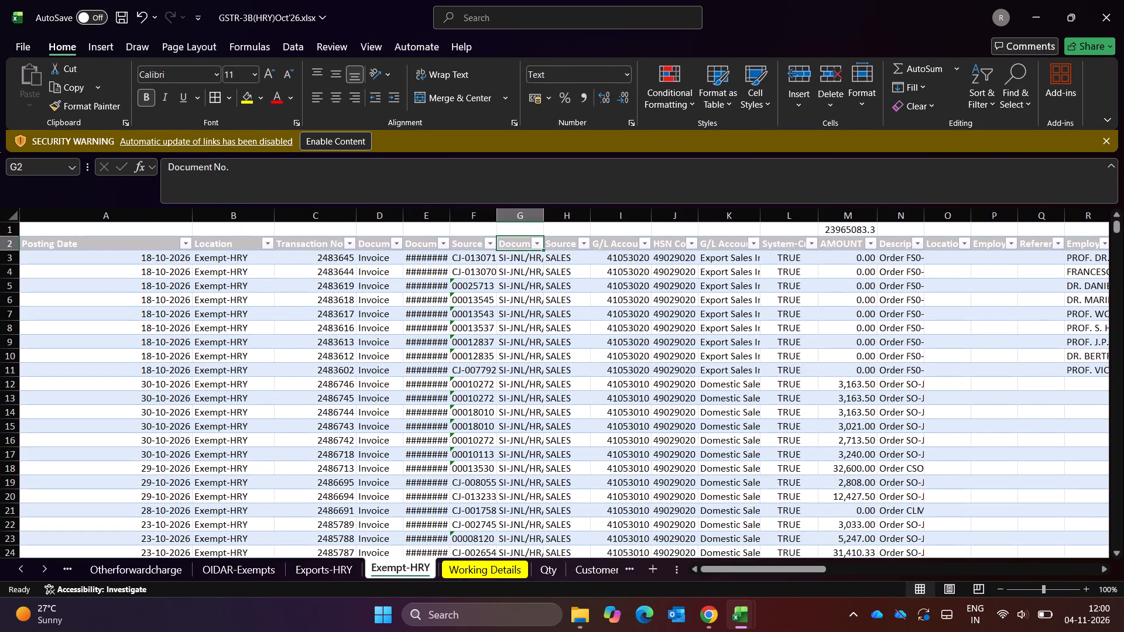
{"action": "key", "text": "Right"}
{"action": "key", "text": "Right"}
{"action": "key", "text": "Right"}
{"action": "key", "text": "Right"}
{"action": "key", "text": "ctrl+Left"}
{"action": "key", "text": "ctrl+Left"}
{"action": "key", "text": "ctrl+Left"}
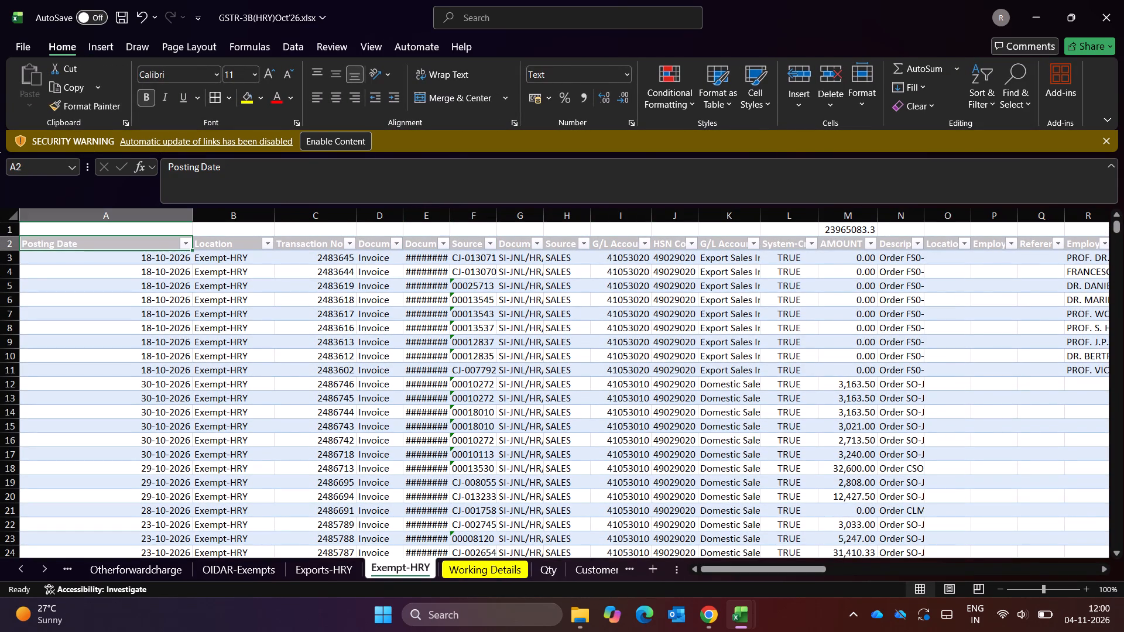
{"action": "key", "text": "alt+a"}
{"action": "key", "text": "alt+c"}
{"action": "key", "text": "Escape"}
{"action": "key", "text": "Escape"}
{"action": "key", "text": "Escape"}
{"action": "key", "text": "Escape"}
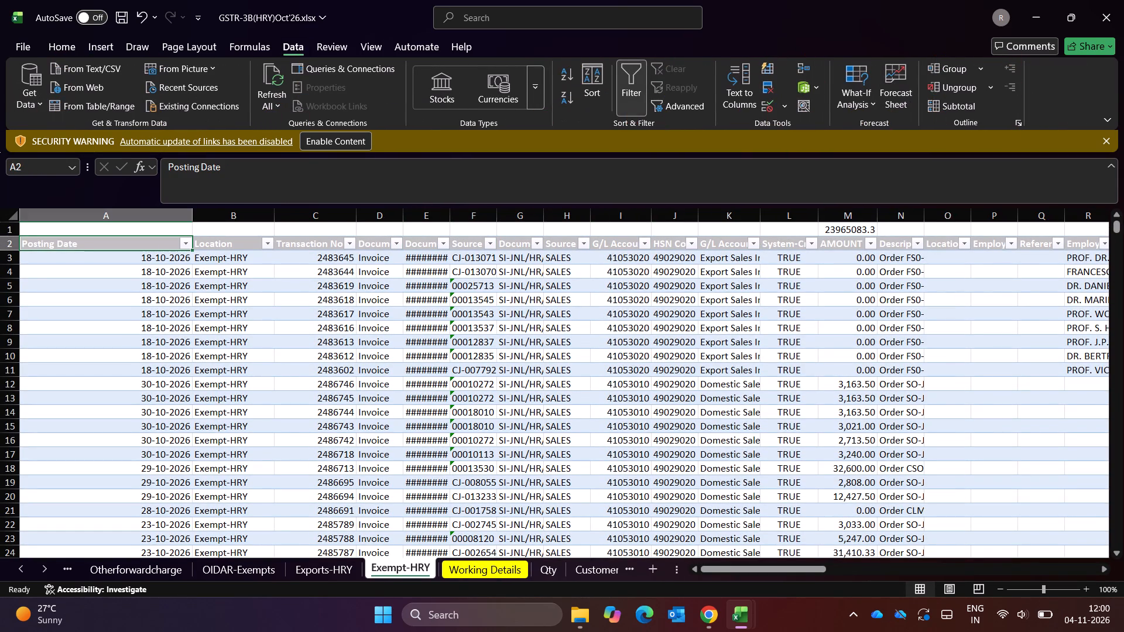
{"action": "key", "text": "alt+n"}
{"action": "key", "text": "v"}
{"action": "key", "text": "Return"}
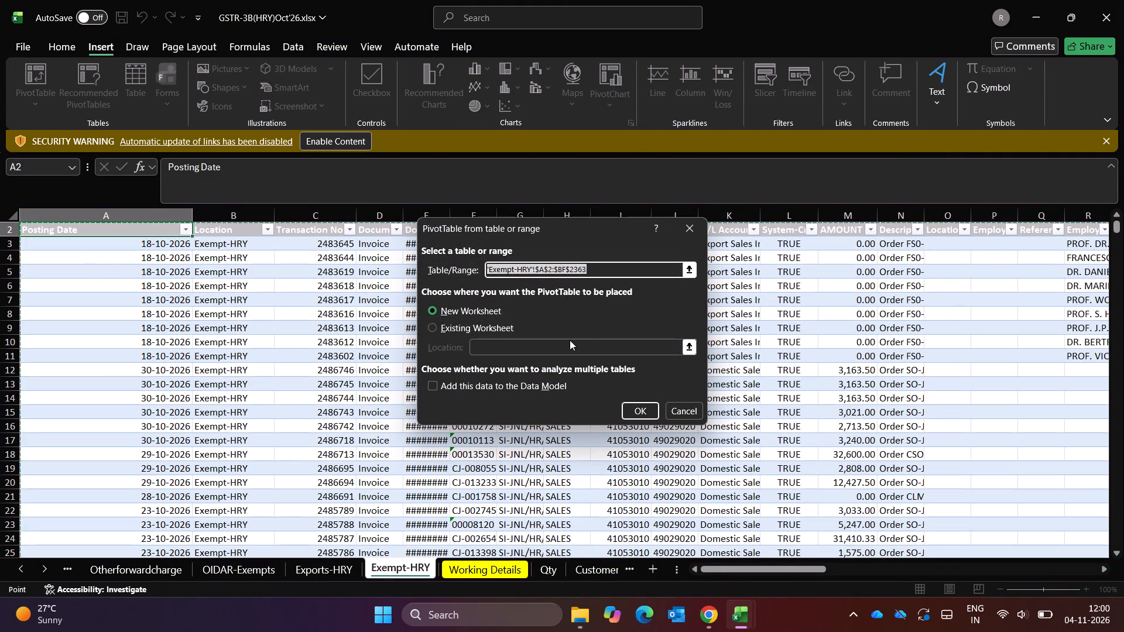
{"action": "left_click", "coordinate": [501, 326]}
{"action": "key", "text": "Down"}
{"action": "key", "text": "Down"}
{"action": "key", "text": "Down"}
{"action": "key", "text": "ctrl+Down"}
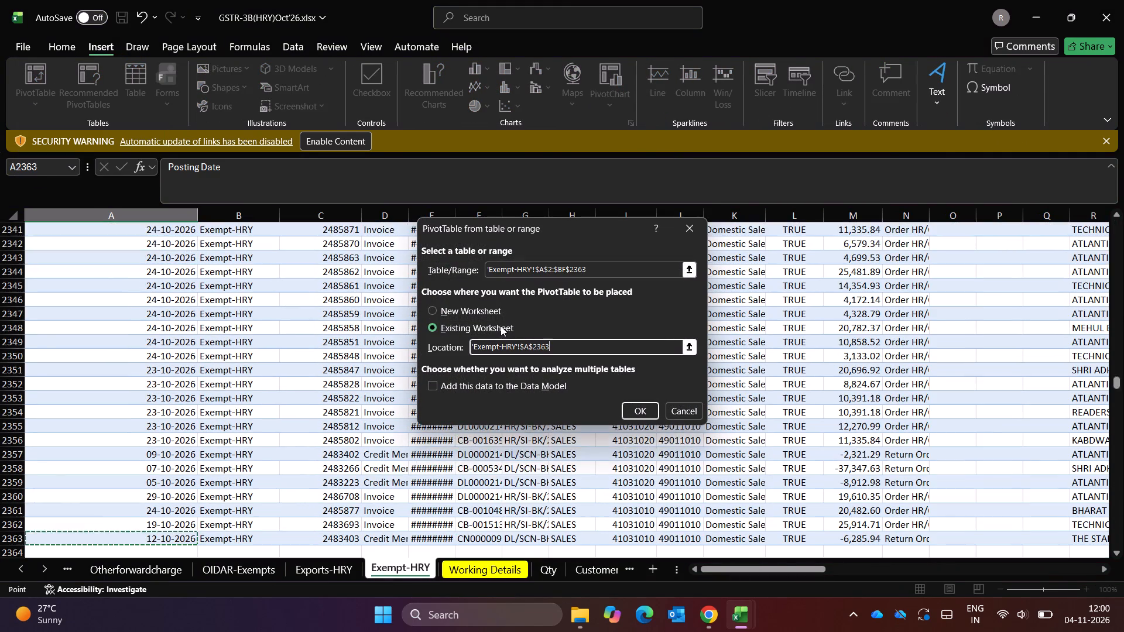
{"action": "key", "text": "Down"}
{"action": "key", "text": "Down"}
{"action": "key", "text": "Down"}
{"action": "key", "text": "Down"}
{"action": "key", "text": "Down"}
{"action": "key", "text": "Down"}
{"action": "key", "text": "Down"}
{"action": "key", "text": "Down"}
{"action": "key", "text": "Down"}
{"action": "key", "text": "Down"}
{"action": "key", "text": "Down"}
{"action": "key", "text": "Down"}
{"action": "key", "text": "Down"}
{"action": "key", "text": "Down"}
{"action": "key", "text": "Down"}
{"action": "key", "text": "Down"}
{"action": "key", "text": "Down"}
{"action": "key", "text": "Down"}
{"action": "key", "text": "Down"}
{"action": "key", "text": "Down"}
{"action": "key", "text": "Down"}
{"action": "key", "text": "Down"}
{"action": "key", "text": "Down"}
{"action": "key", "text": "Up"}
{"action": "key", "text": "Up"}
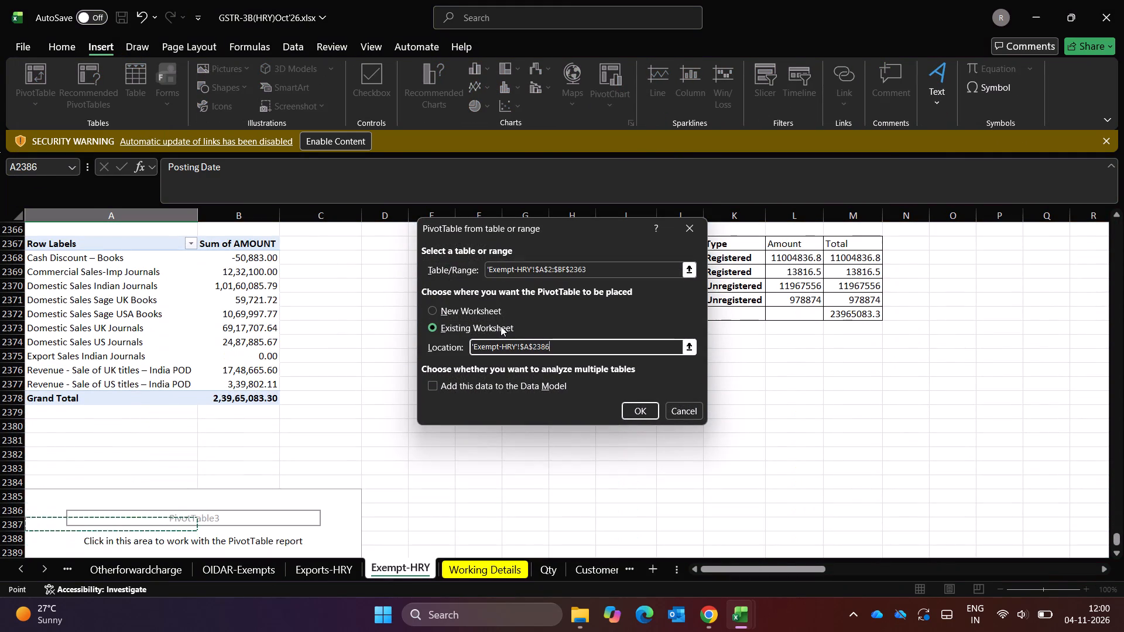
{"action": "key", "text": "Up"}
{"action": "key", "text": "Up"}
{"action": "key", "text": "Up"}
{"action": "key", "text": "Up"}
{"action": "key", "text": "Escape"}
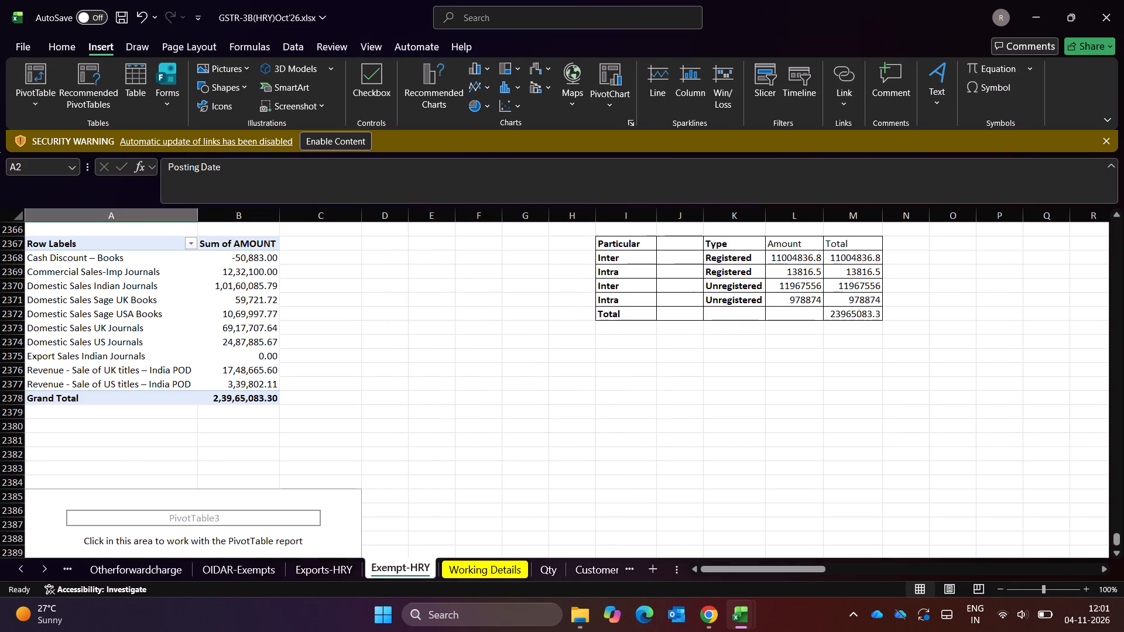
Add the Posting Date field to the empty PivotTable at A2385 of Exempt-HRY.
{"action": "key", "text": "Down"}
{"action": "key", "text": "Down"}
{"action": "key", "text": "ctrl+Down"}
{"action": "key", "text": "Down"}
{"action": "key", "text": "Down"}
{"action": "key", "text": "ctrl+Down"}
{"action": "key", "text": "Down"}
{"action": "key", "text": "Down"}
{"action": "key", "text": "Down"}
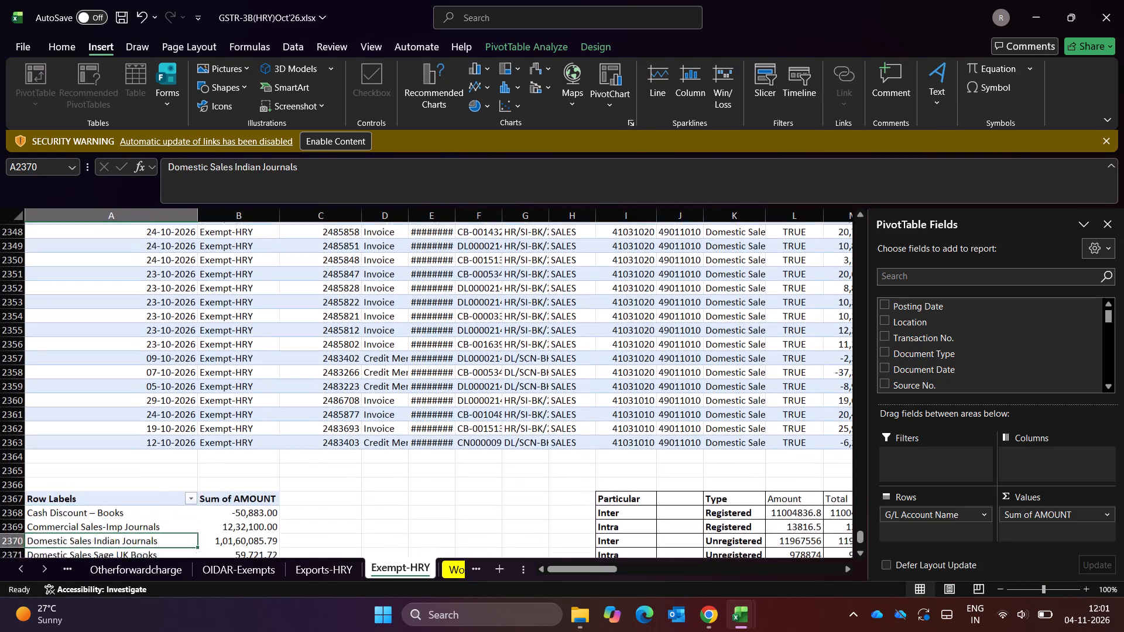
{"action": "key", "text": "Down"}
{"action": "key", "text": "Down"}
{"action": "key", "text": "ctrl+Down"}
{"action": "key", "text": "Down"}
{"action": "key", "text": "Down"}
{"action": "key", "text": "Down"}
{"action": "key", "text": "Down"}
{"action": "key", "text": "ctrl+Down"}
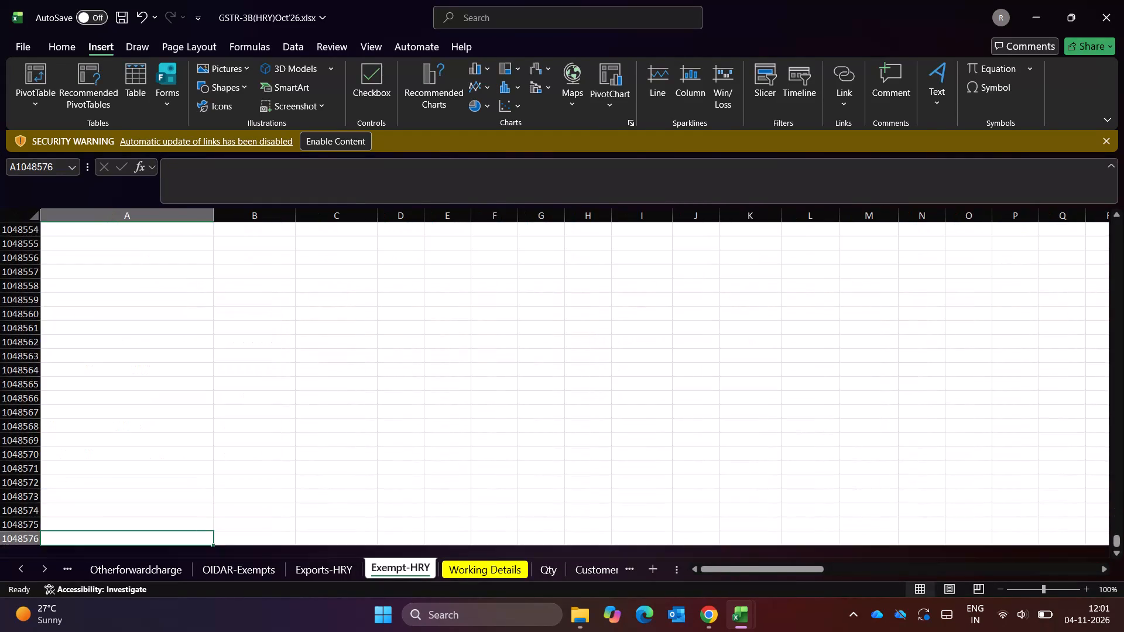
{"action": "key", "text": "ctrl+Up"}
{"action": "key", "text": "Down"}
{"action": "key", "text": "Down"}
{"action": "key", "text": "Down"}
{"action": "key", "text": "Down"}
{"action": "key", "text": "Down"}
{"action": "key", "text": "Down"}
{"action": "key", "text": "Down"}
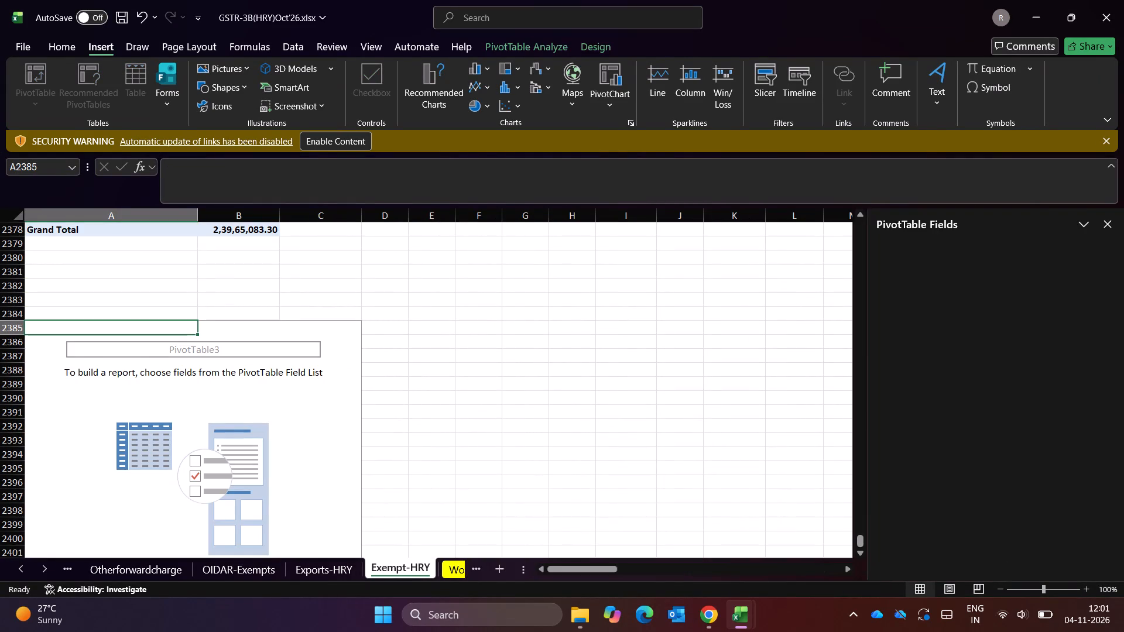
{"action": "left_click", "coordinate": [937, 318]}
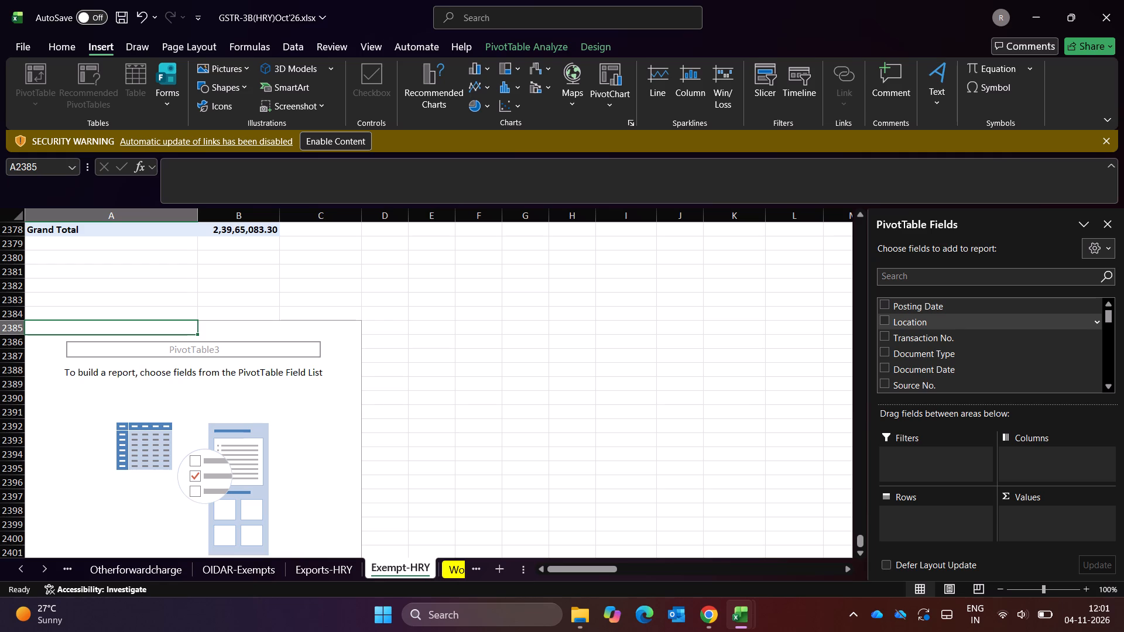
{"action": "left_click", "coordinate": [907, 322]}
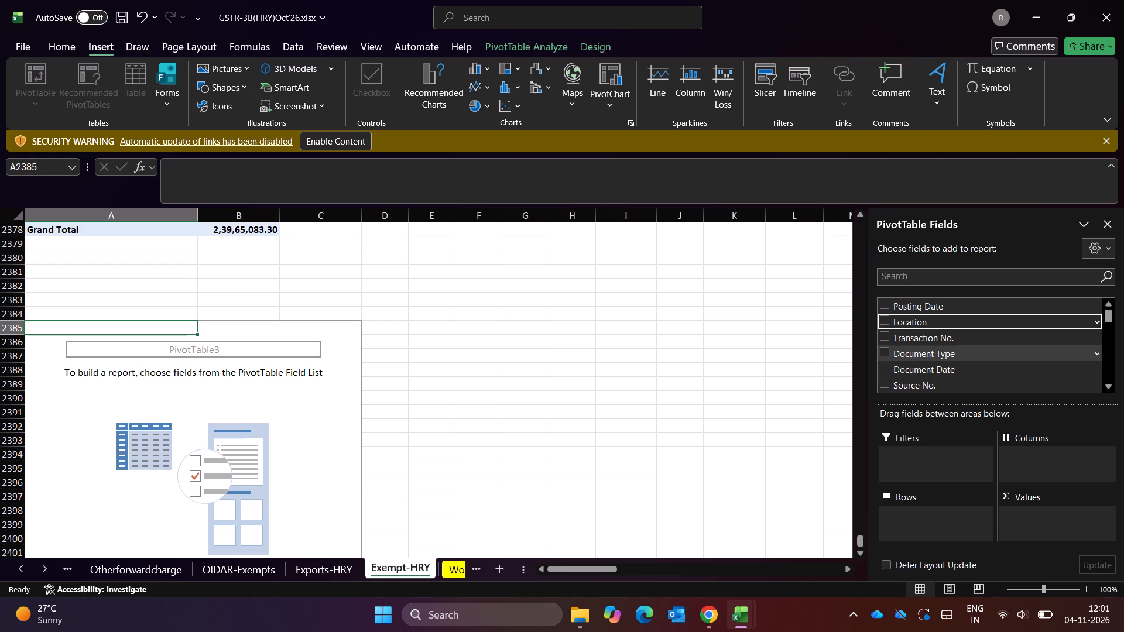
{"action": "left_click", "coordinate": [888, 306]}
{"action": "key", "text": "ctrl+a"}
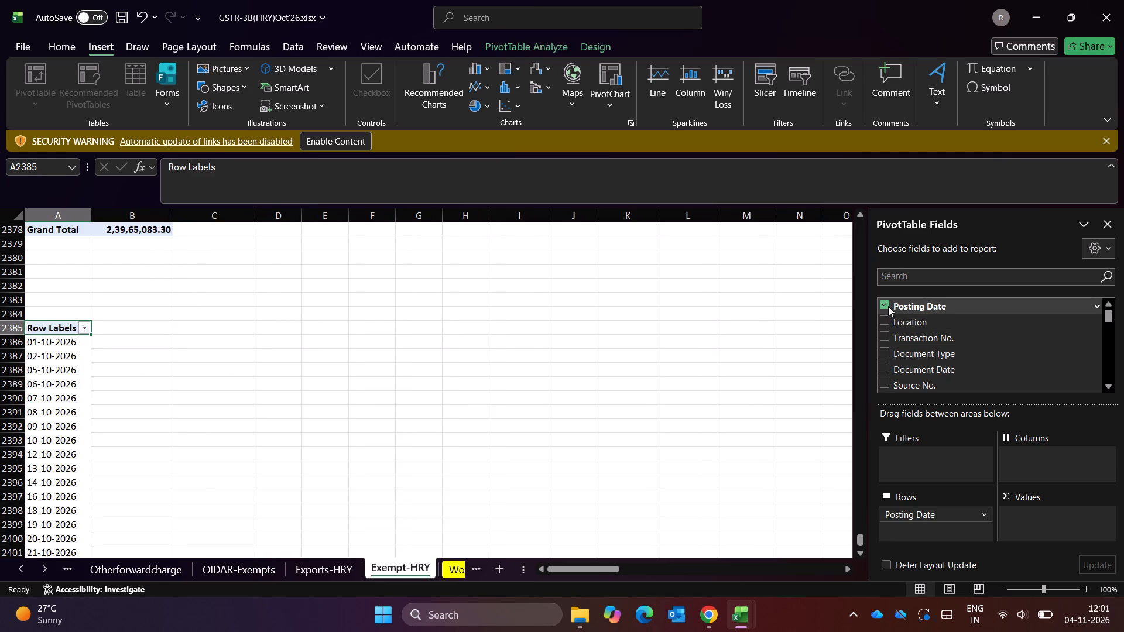
Delete the whole PivotTable that starts at A2385.
{"action": "key", "text": "Down"}
{"action": "key", "text": "Escape"}
{"action": "key", "text": "Down"}
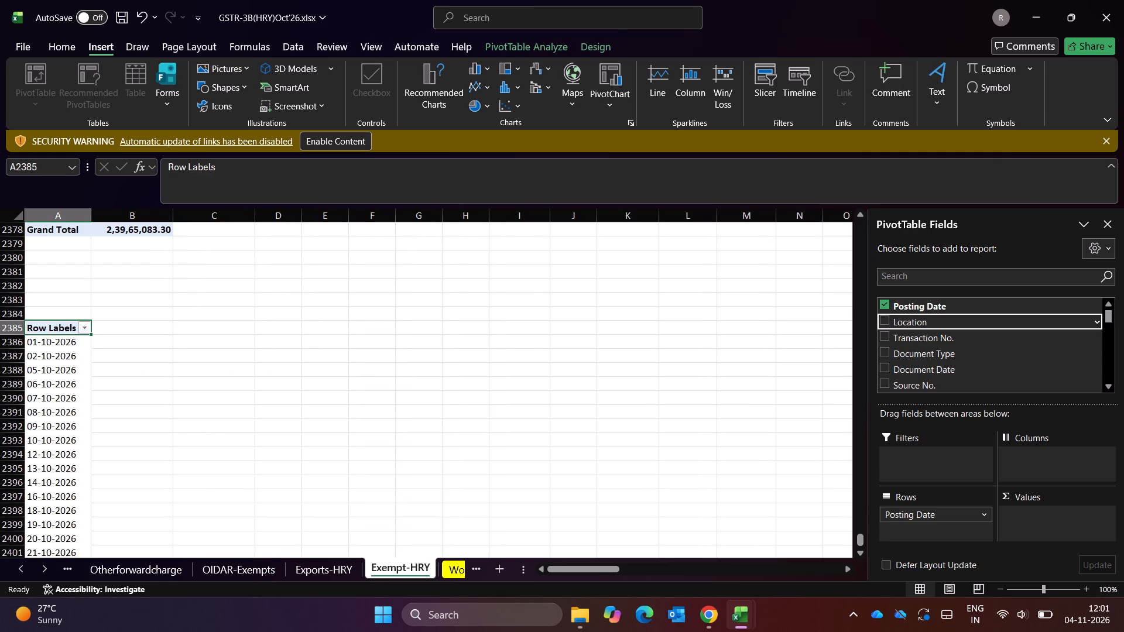
{"action": "key", "text": "Down"}
{"action": "key", "text": "ctrl+a"}
{"action": "key", "text": "Delete"}
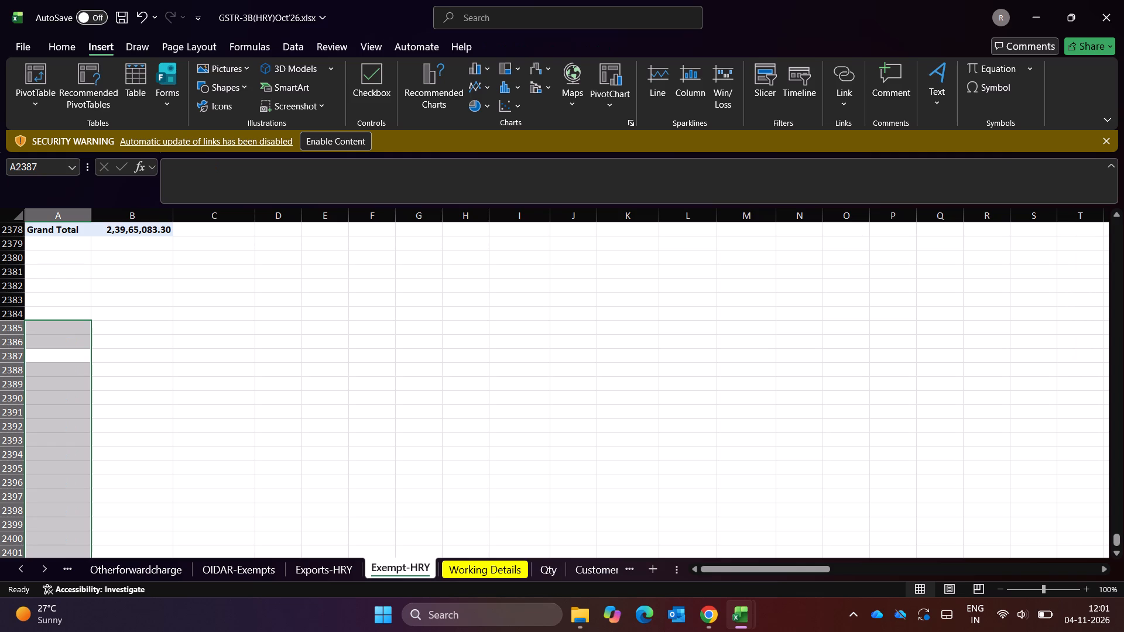
Insert a PivotTable at A2381 of Exempt-HRY, below the existing summary, using range A2:BF2363 as its source.
{"action": "key", "text": "alt+n"}
{"action": "key", "text": "v"}
{"action": "key", "text": "Return"}
{"action": "key", "text": "Up"}
{"action": "key", "text": "ctrl+Up"}
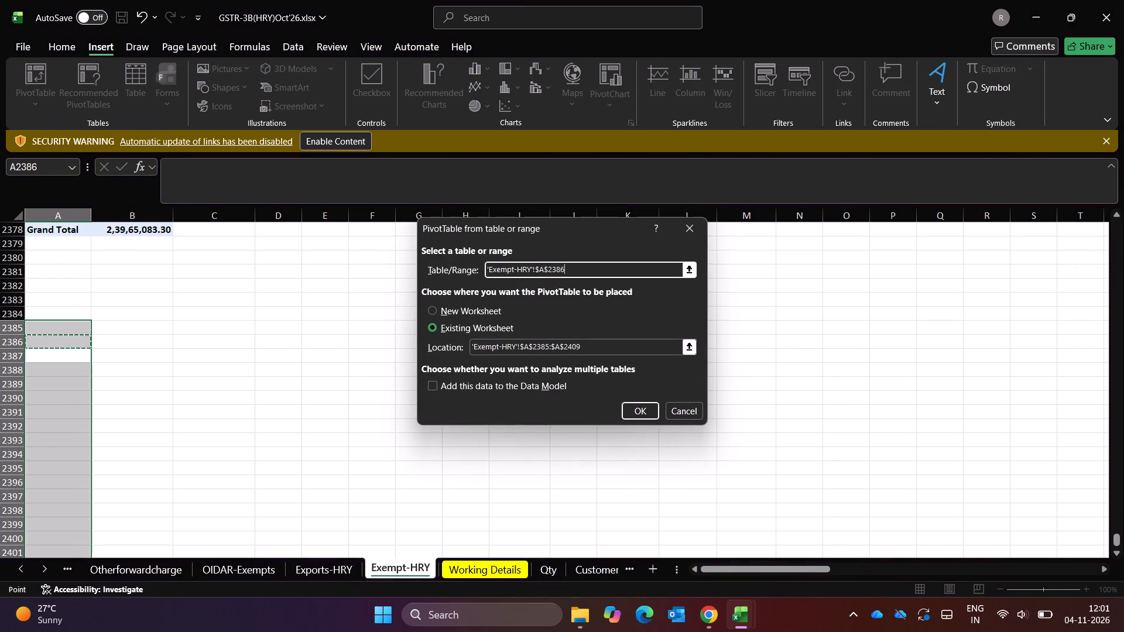
{"action": "key", "text": "ctrl+Up"}
{"action": "key", "text": "ctrl+Up"}
{"action": "key", "text": "ctrl+Up"}
{"action": "key", "text": "ctrl+Up"}
{"action": "key", "text": "Down"}
{"action": "key", "text": "Down"}
{"action": "key", "text": "Up"}
{"action": "key", "text": "ctrl+shift+Right"}
{"action": "key", "text": "ctrl+shift+Down"}
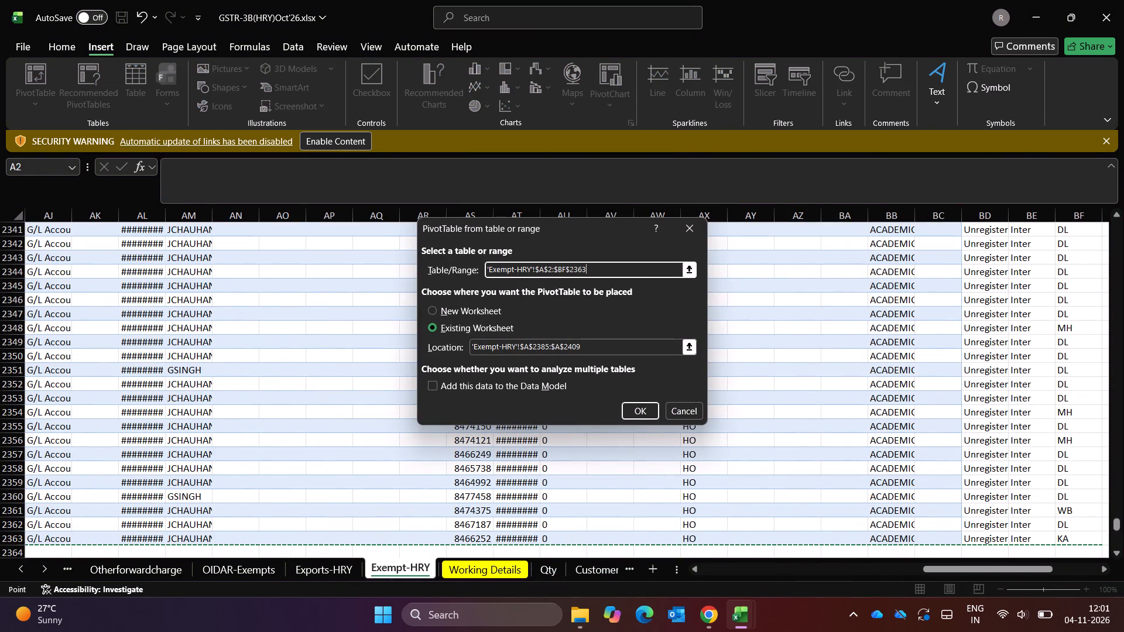
{"action": "left_click", "coordinate": [590, 351]}
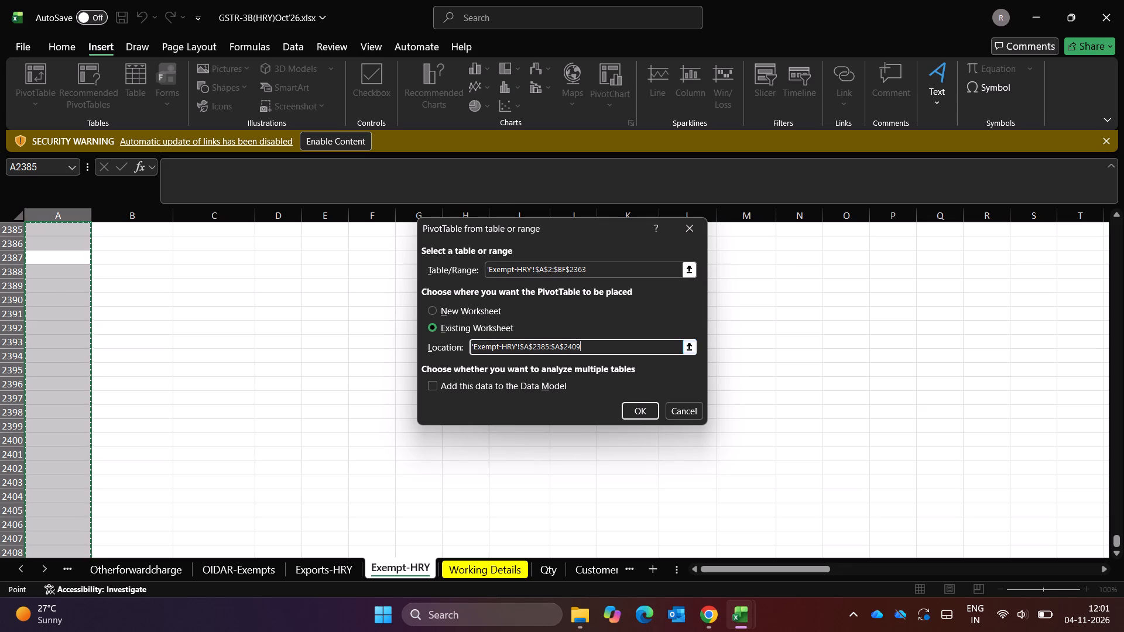
{"action": "left_click", "coordinate": [590, 351]}
{"action": "key", "text": "ctrl+BackSpace"}
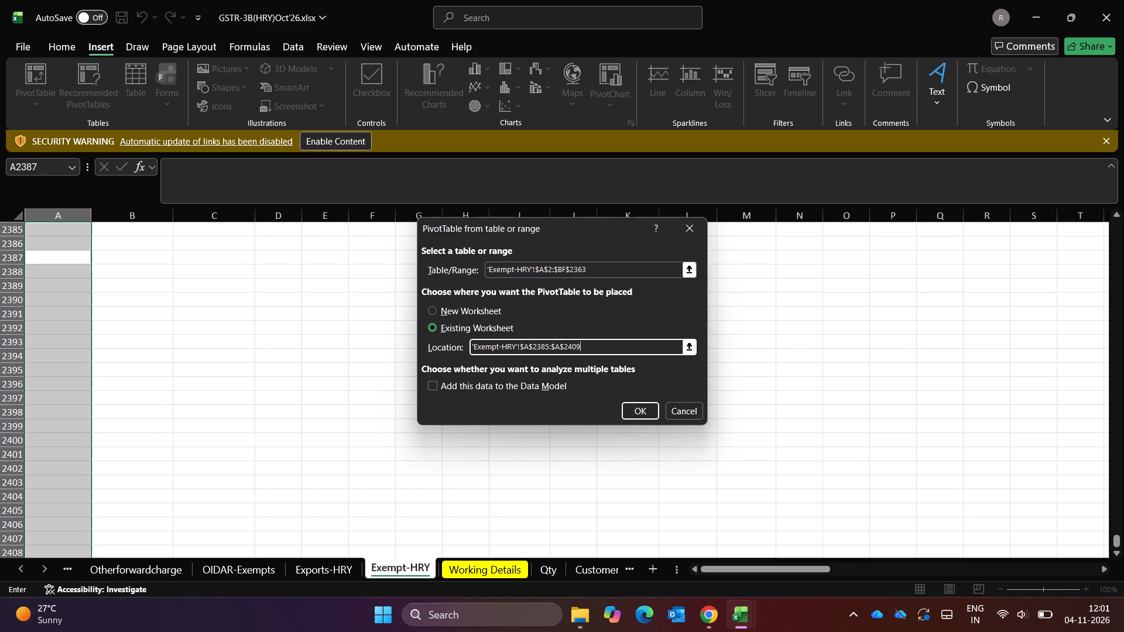
{"action": "left_click", "coordinate": [92, 342]}
{"action": "key", "text": "Left"}
{"action": "key", "text": "ctrl+Up"}
{"action": "key", "text": "Up"}
{"action": "key", "text": "Down"}
{"action": "key", "text": "Down"}
{"action": "key", "text": "Down"}
{"action": "key", "text": "Down"}
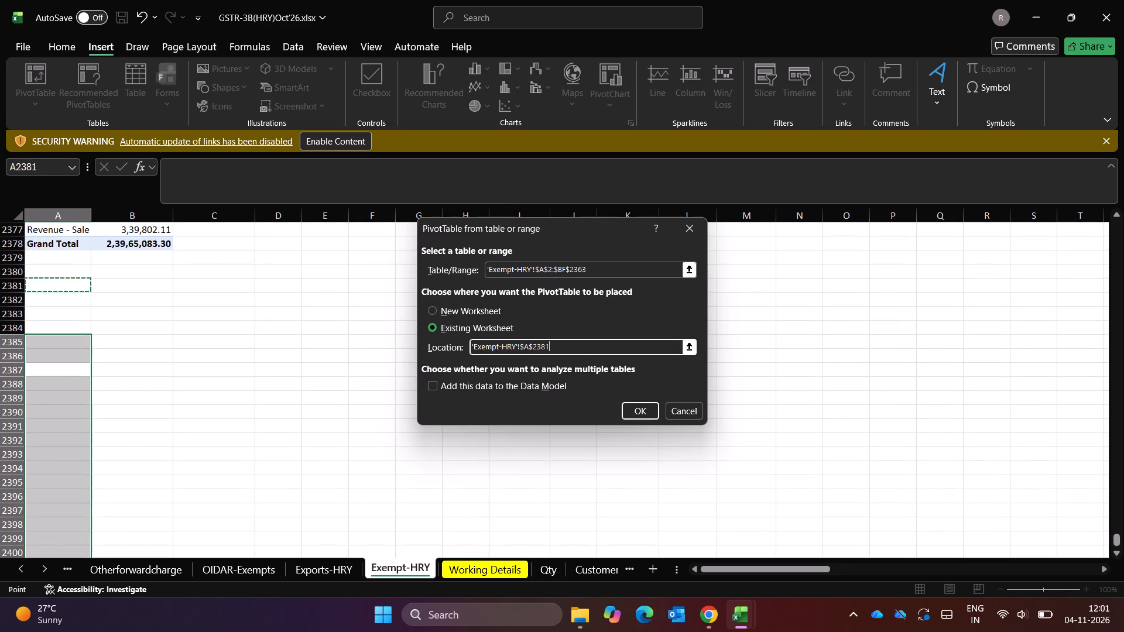
{"action": "key", "text": "Return"}
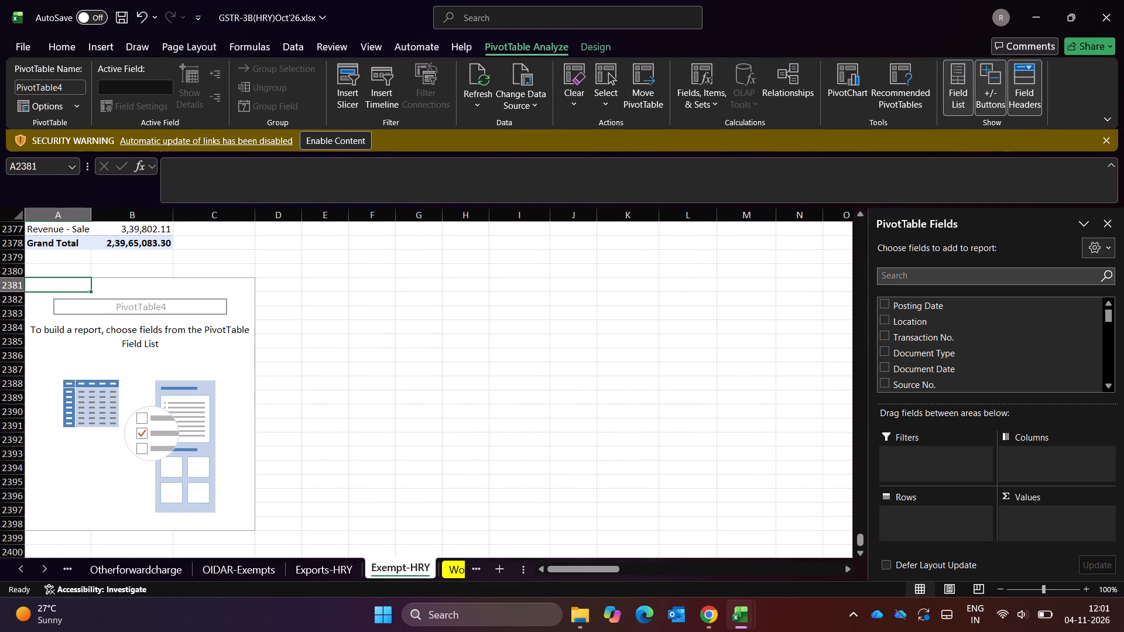
Search the new PivotTable's field list for HS, shorten the search to H and look through the matching fields.
{"action": "left_click", "coordinate": [893, 277]}
{"action": "type", "text": "HS"}
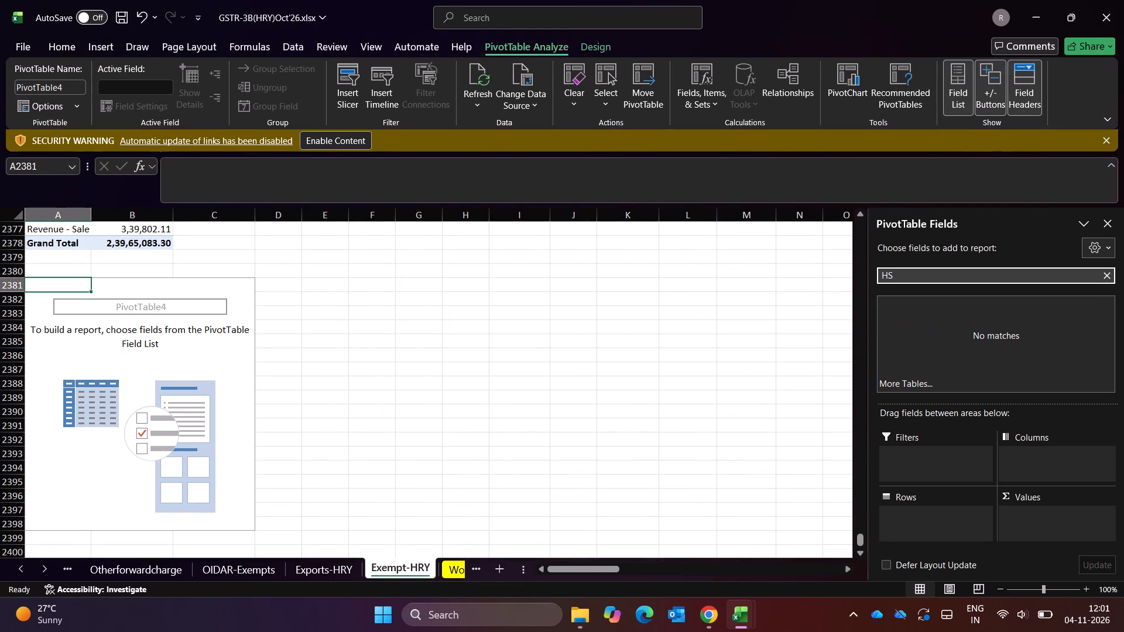
{"action": "key", "text": "BackSpace"}
{"action": "key", "text": "Down"}
{"action": "key", "text": "Down"}
{"action": "key", "text": "Down"}
{"action": "key", "text": "Down"}
{"action": "key", "text": "Down"}
{"action": "key", "text": "Down"}
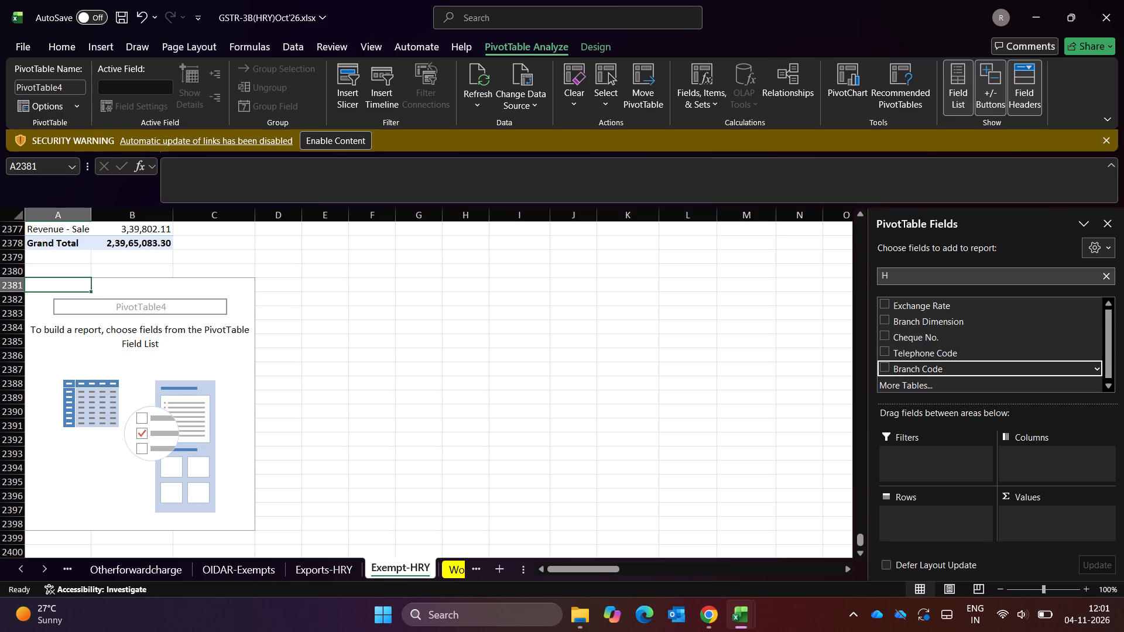
{"action": "key", "text": "Down"}
{"action": "key", "text": "Down"}
{"action": "key", "text": "Up"}
{"action": "key", "text": "Up"}
{"action": "key", "text": "Up"}
{"action": "key", "text": "Up"}
{"action": "key", "text": "Up"}
{"action": "key", "text": "Up"}
{"action": "key", "text": "Up"}
{"action": "key", "text": "Up"}
{"action": "key", "text": "Escape"}
{"action": "key", "text": "Escape"}
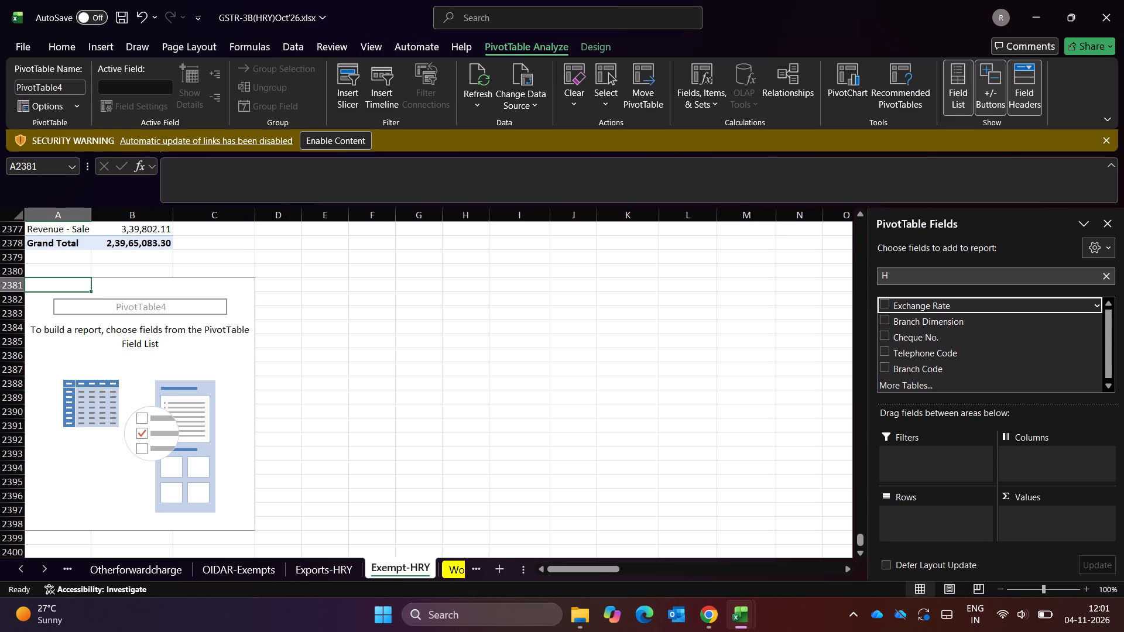
{"action": "key", "text": "Escape"}
{"action": "key", "text": "Up"}
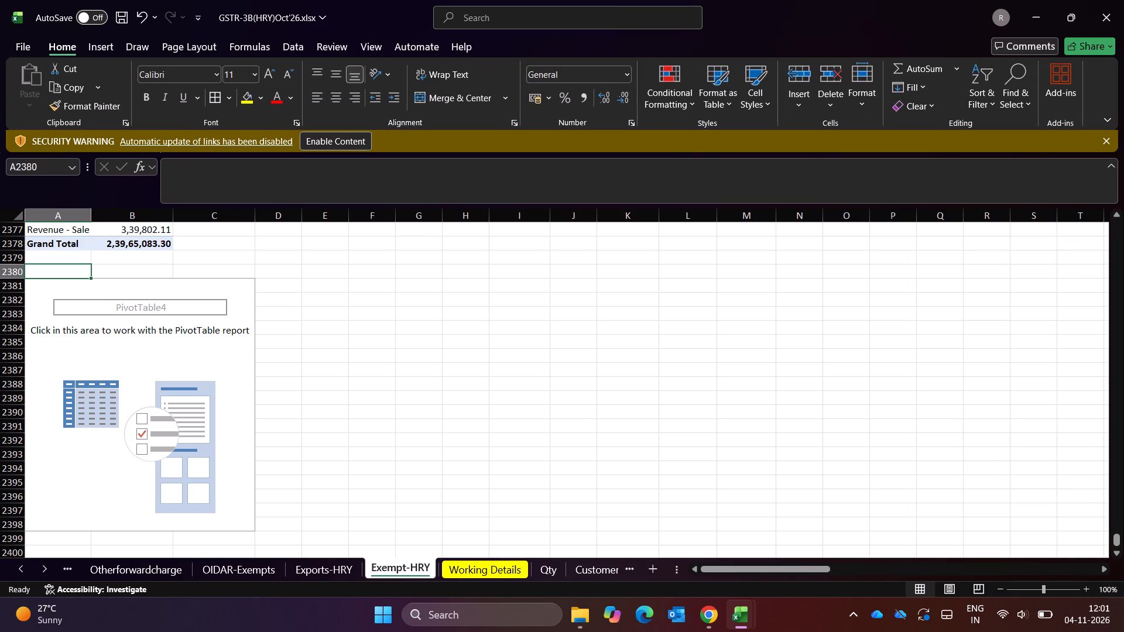
Clear the field search and look through the full field list for an HSN field, down to Cheque No.
{"action": "key", "text": "Down"}
{"action": "key", "text": "Down"}
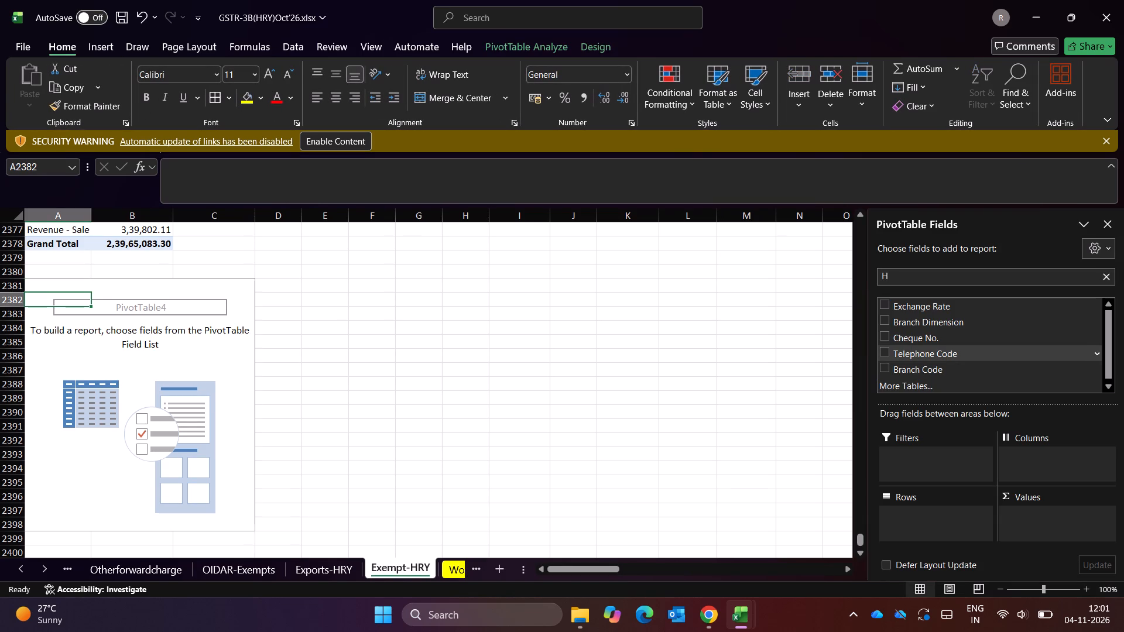
{"action": "left_click", "coordinate": [911, 276]}
{"action": "key", "text": "BackSpace"}
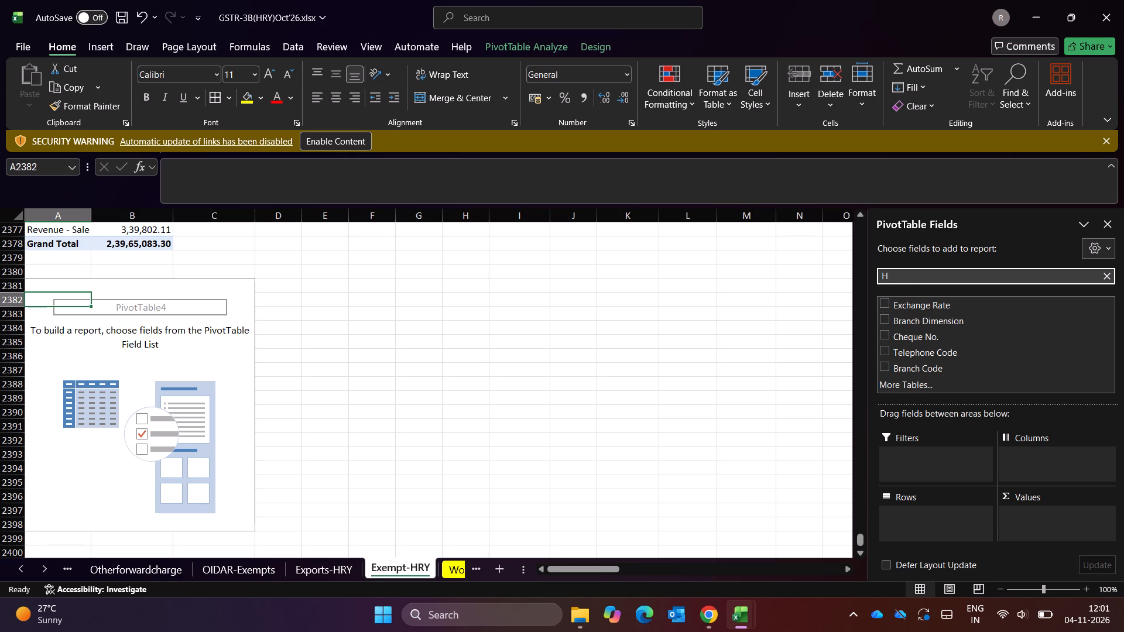
{"action": "key", "text": "Down"}
{"action": "key", "text": "Down"}
{"action": "key", "text": "Down"}
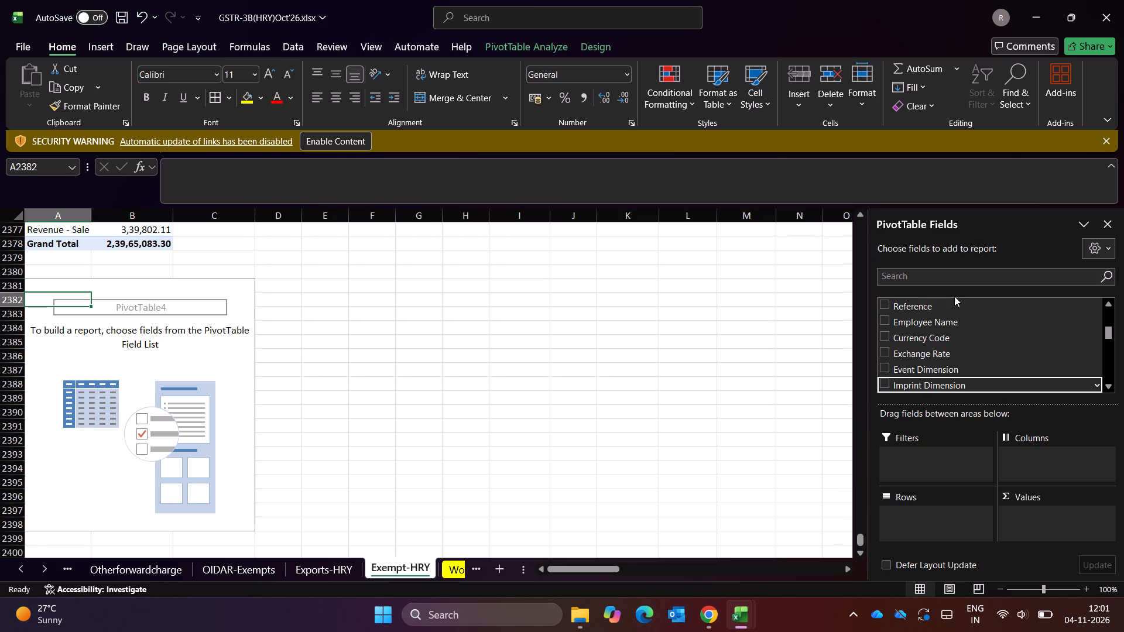
{"action": "key", "text": "Down"}
{"action": "key", "text": "Down"}
{"action": "key", "text": "Down"}
{"action": "key", "text": "Down"}
{"action": "key", "text": "Down"}
{"action": "key", "text": "Down"}
{"action": "key", "text": "Down"}
{"action": "key", "text": "Down"}
{"action": "key", "text": "Down"}
{"action": "key", "text": "Down"}
{"action": "key", "text": "Down"}
{"action": "key", "text": "Down"}
{"action": "key", "text": "Down"}
{"action": "key", "text": "Down"}
{"action": "key", "text": "Down"}
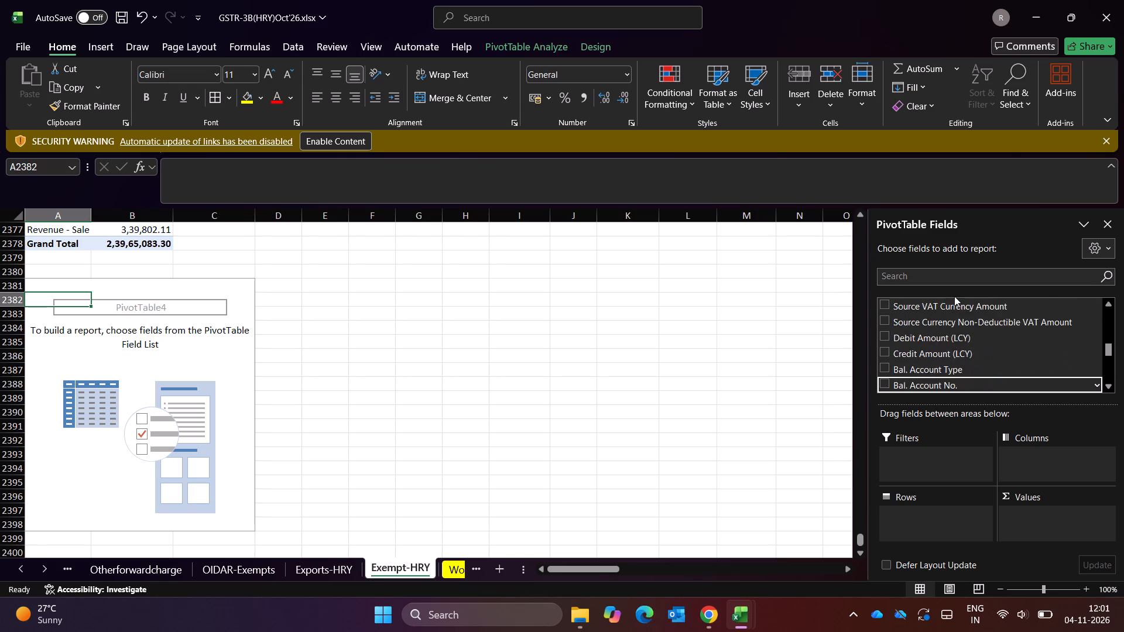
{"action": "key", "text": "Down"}
{"action": "key", "text": "Down"}
{"action": "key", "text": "Down"}
{"action": "key", "text": "Down"}
{"action": "key", "text": "Down"}
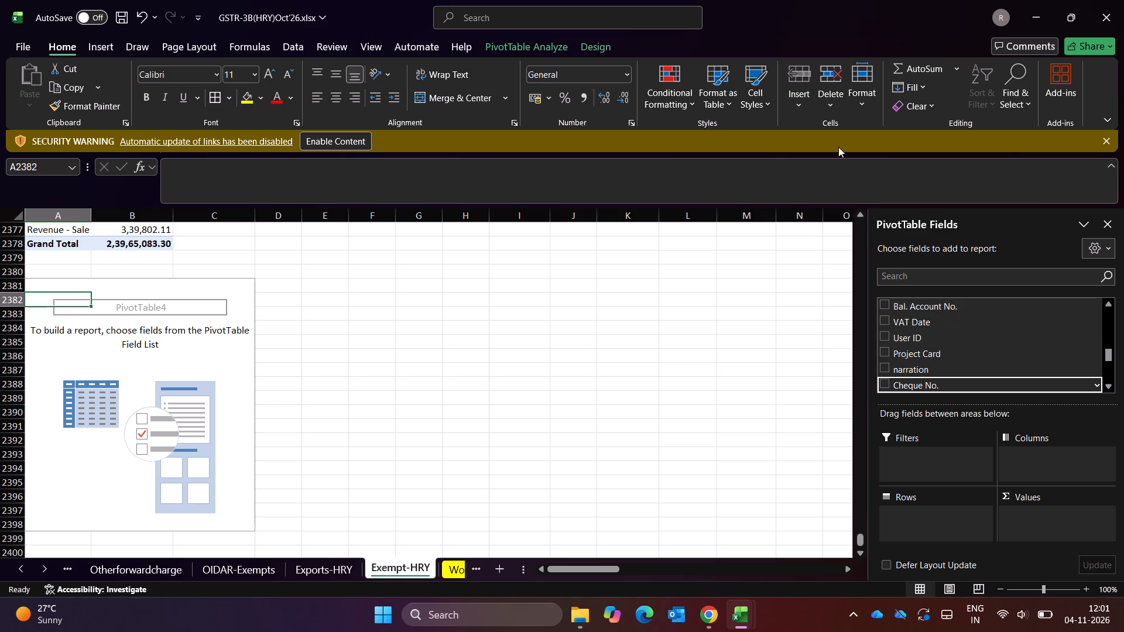
Refresh the empty PivotTable at A2381 from its source data.
{"action": "left_click", "coordinate": [598, 47]}
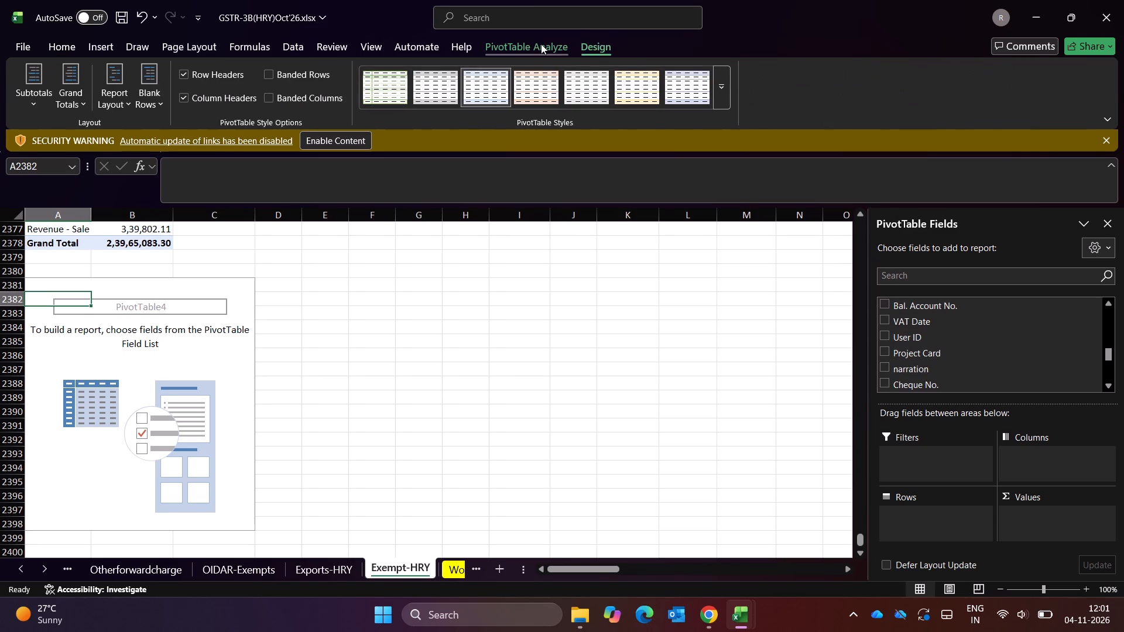
{"action": "left_click", "coordinate": [541, 44]}
{"action": "left_click", "coordinate": [533, 110]}
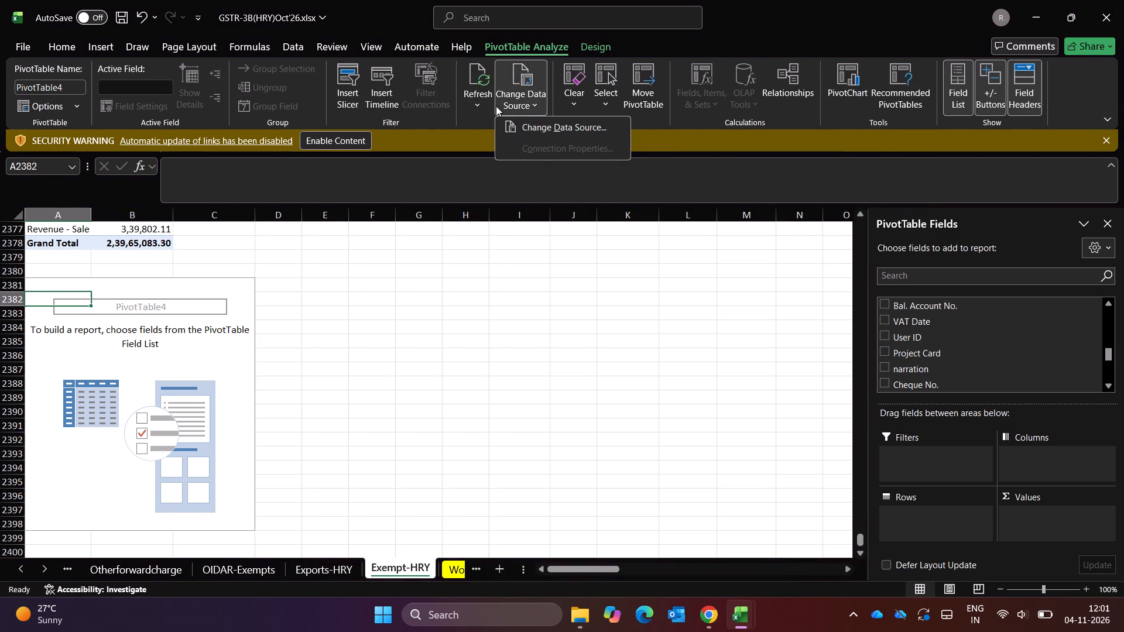
{"action": "left_click", "coordinate": [483, 104]}
{"action": "left_click", "coordinate": [483, 87]}
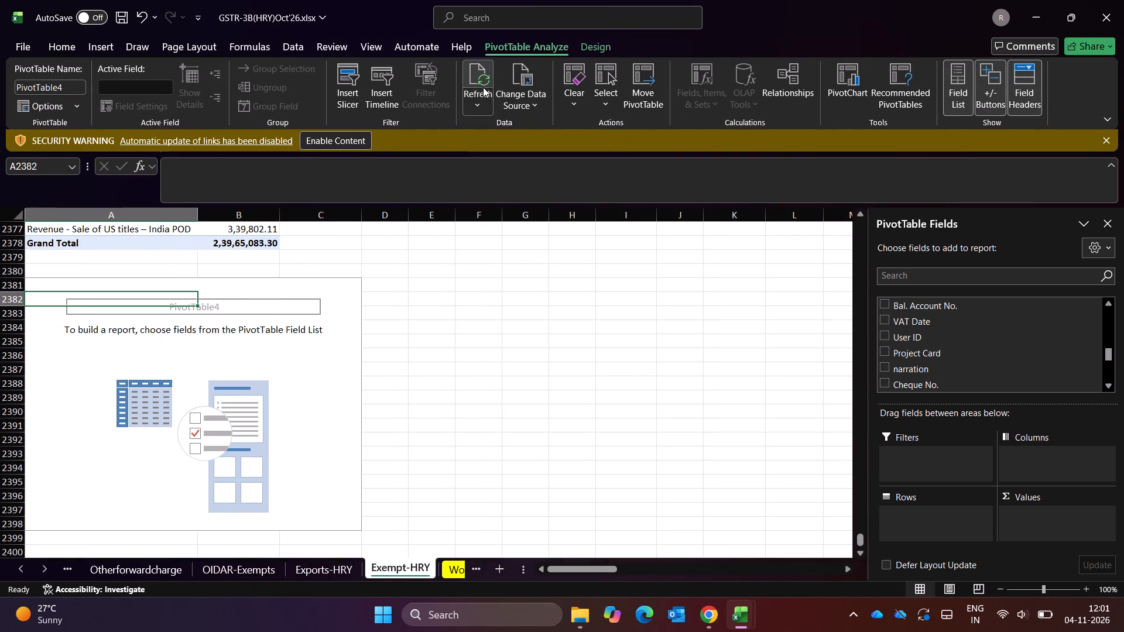
Add the HSN Code field to the new PivotTable and place it in the Rows area instead of Values.
{"action": "left_click", "coordinate": [899, 280]}
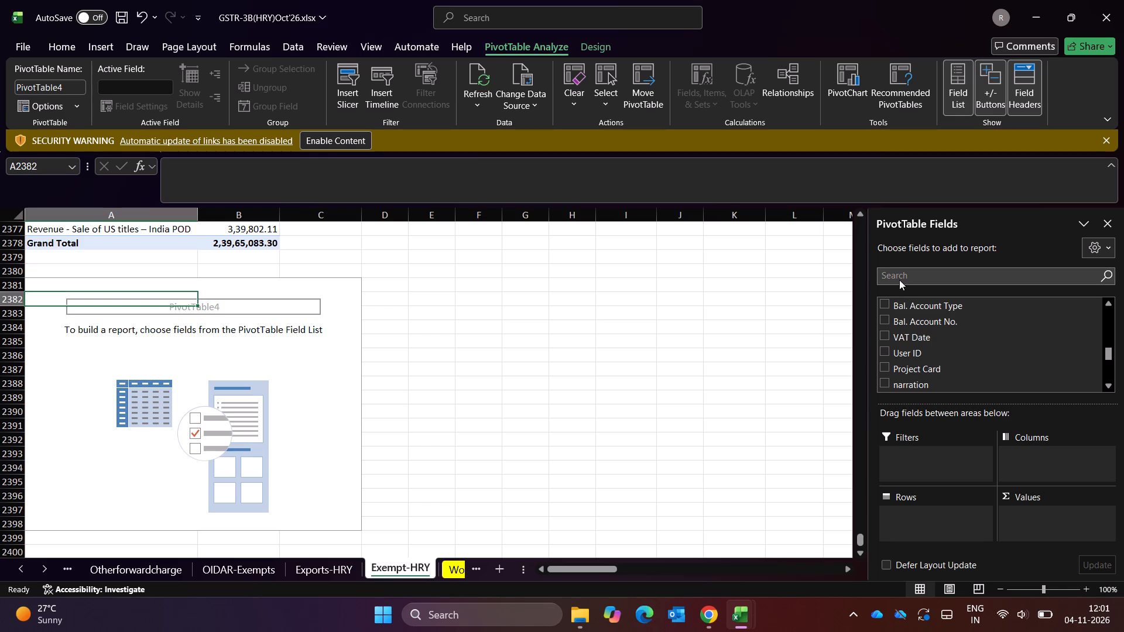
{"action": "type", "text": "HD"}
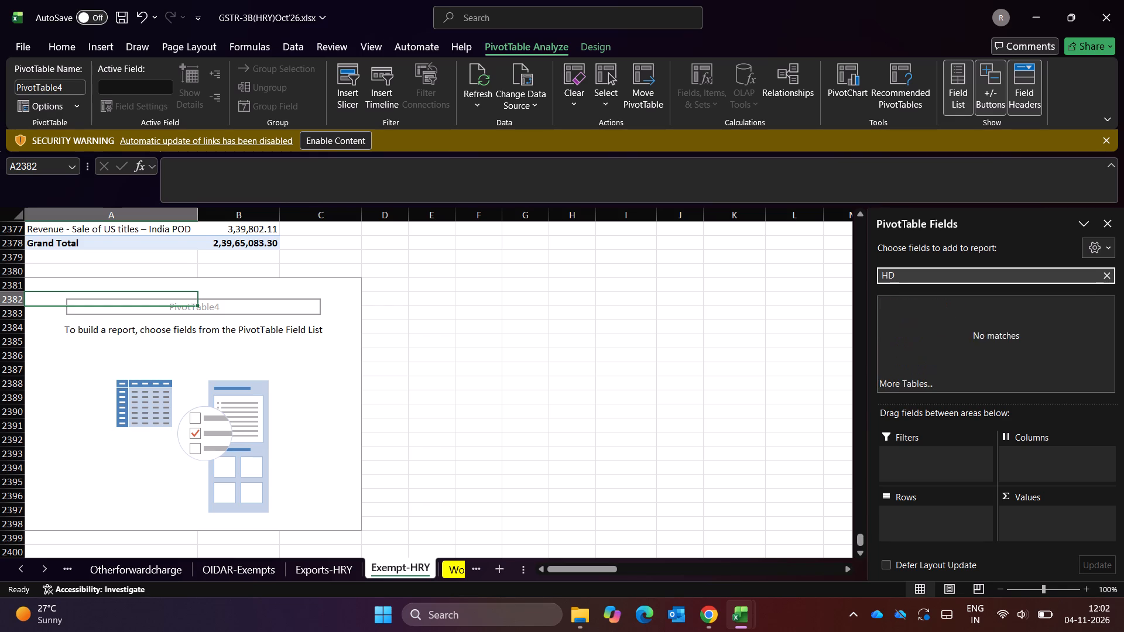
{"action": "key", "text": "BackSpace"}
{"action": "key", "text": "s"}
{"action": "key", "text": "Down"}
{"action": "key", "text": "Down"}
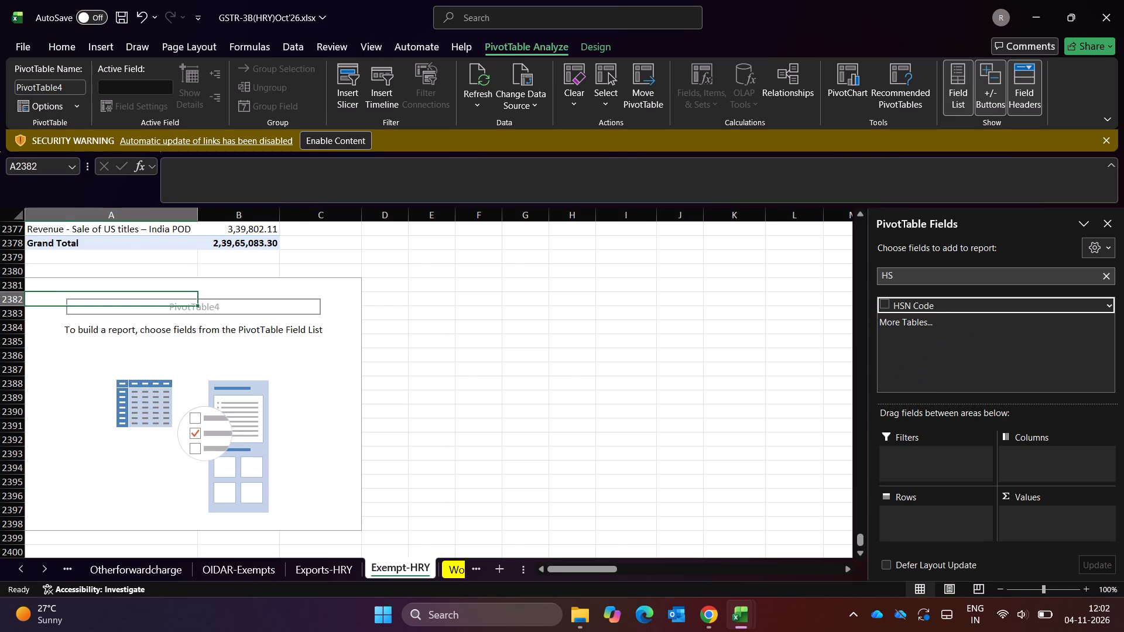
{"action": "key", "text": "space"}
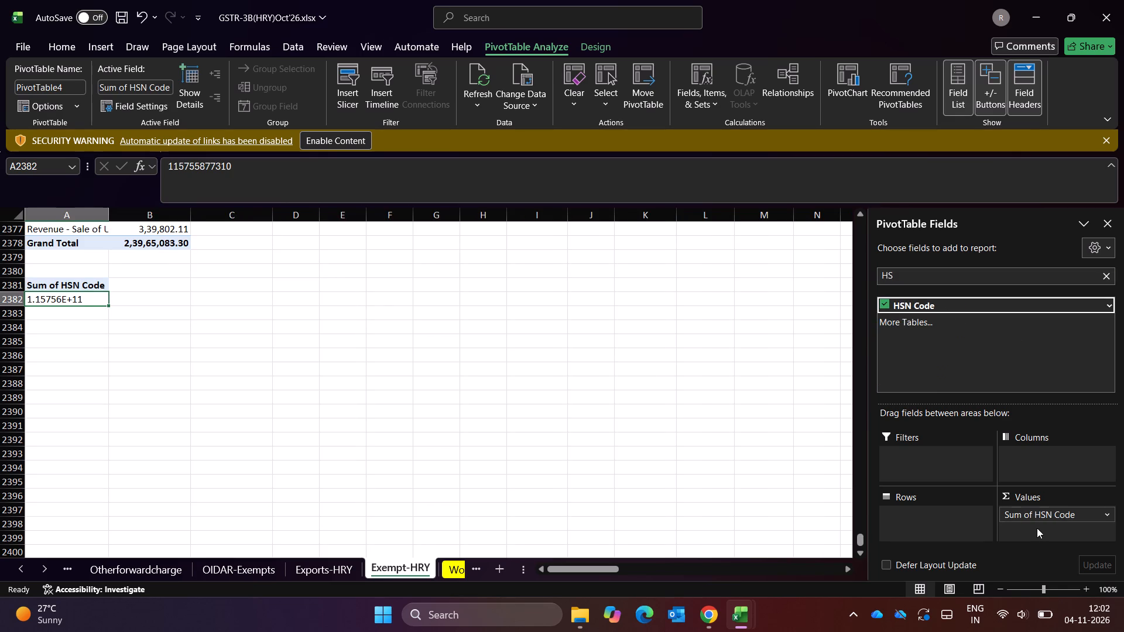
{"action": "left_click_drag", "start_coordinate": [1033, 515], "coordinate": [947, 513]}
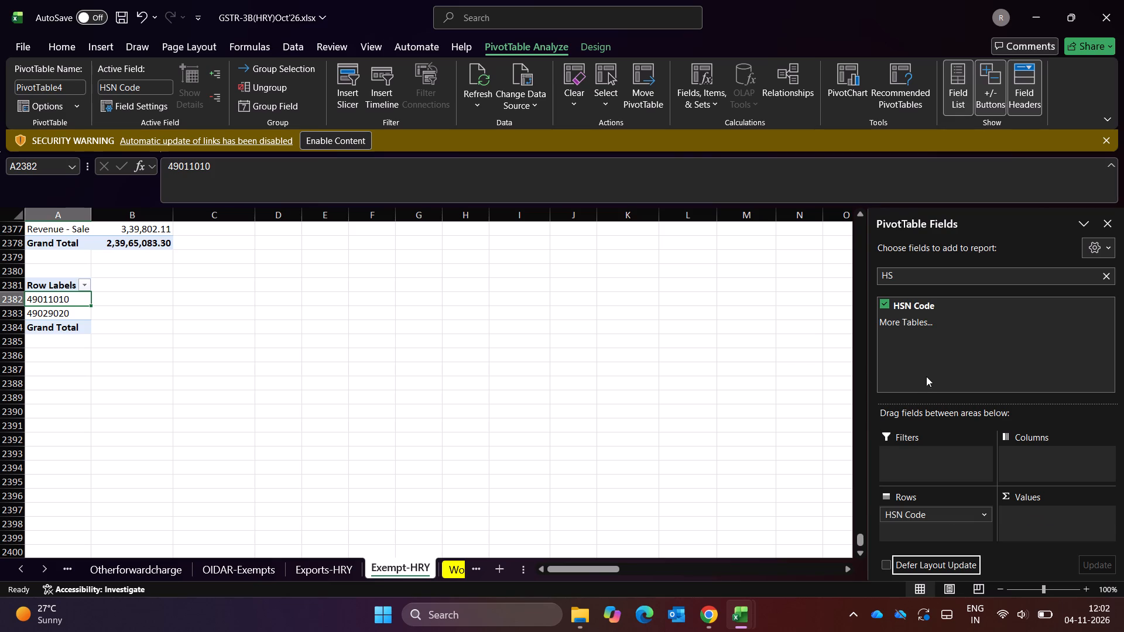
Add the AMOUNT field to the PivotTable so it is summed for each HSN code.
{"action": "left_click", "coordinate": [918, 277]}
{"action": "key", "text": "ctrl+BackSpace"}
{"action": "key", "text": "ctrl+BackSpace"}
{"action": "key", "text": "ctrl+BackSpace"}
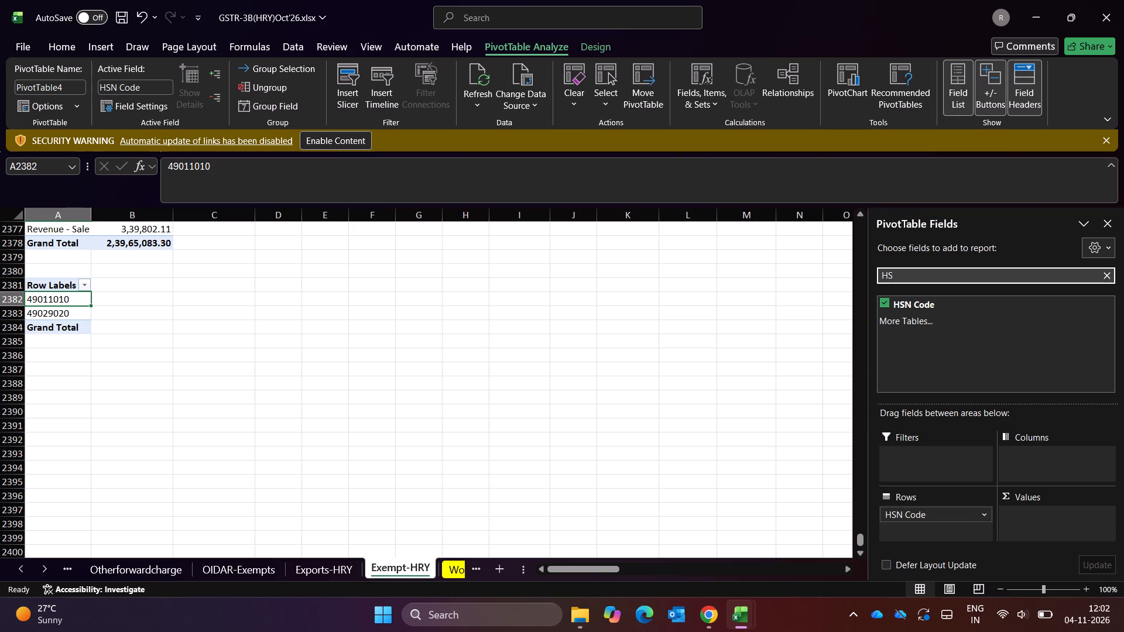
{"action": "type", "text": "AMOU"}
{"action": "key", "text": "Down"}
{"action": "key", "text": "Down"}
{"action": "key", "text": "space"}
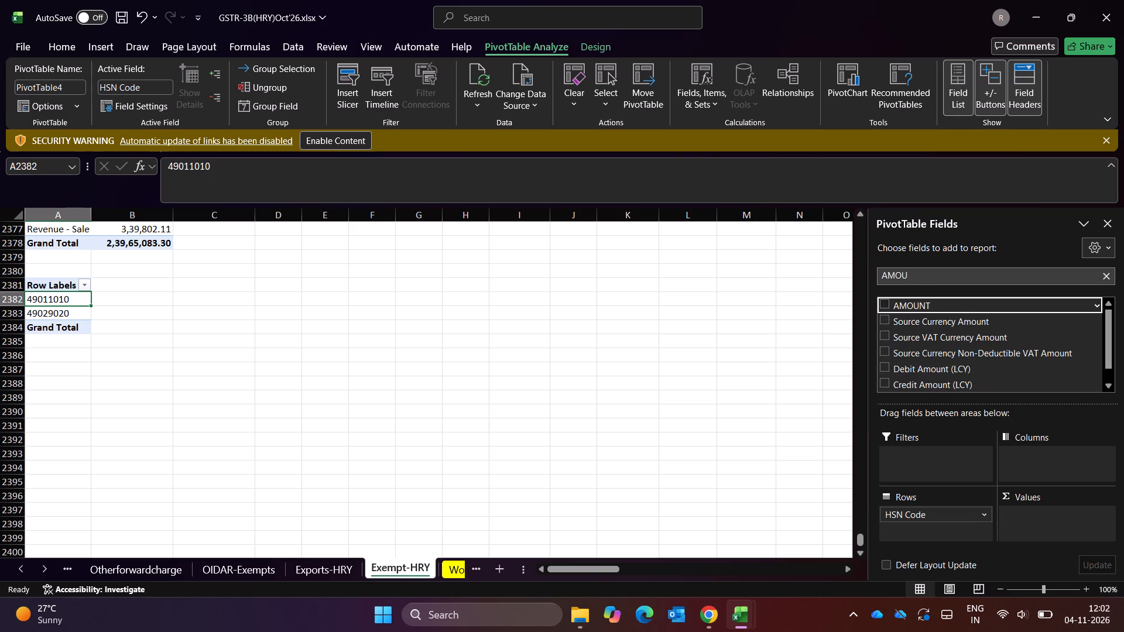
Search the PivotTable fields for REGIS, then for CATE, and add the Category field under HSN Code in the rows.
{"action": "left_click", "coordinate": [943, 276]}
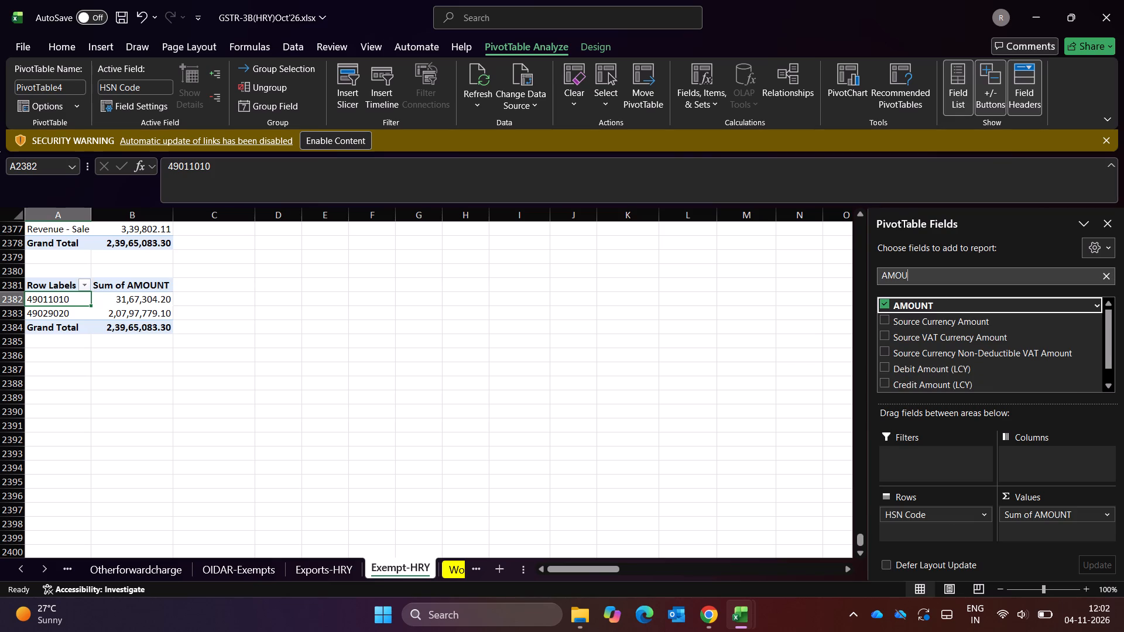
{"action": "key", "text": "ctrl+BackSpace"}
{"action": "key", "text": "ctrl+BackSpace"}
{"action": "key", "text": "ctrl+BackSpace"}
{"action": "type", "text": "REGIS"}
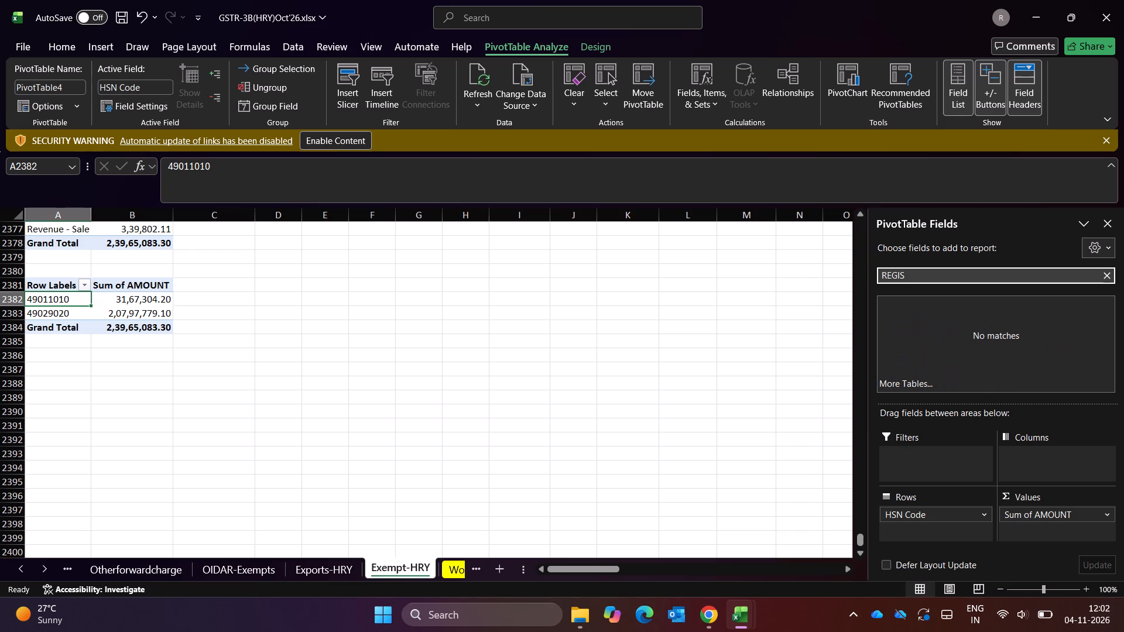
{"action": "key", "text": "BackSpace"}
{"action": "key", "text": "BackSpace"}
{"action": "key", "text": "BackSpace"}
{"action": "key", "text": "BackSpace"}
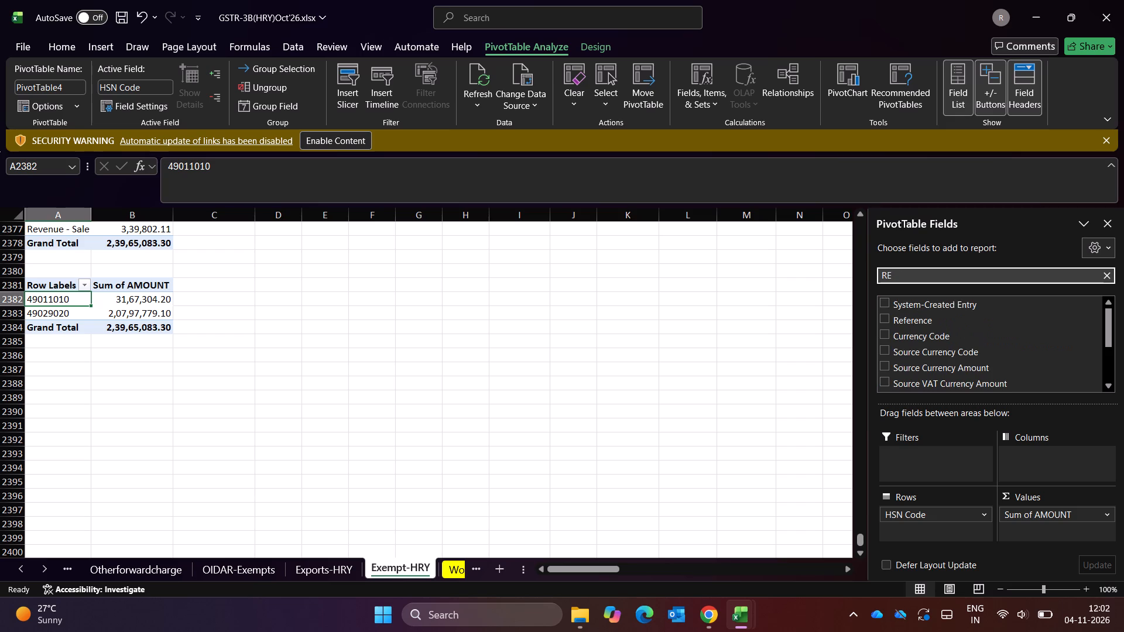
{"action": "key", "text": "BackSpace"}
{"action": "type", "text": "CATE"}
{"action": "key", "text": "Down"}
{"action": "key", "text": "Down"}
{"action": "key", "text": "space"}
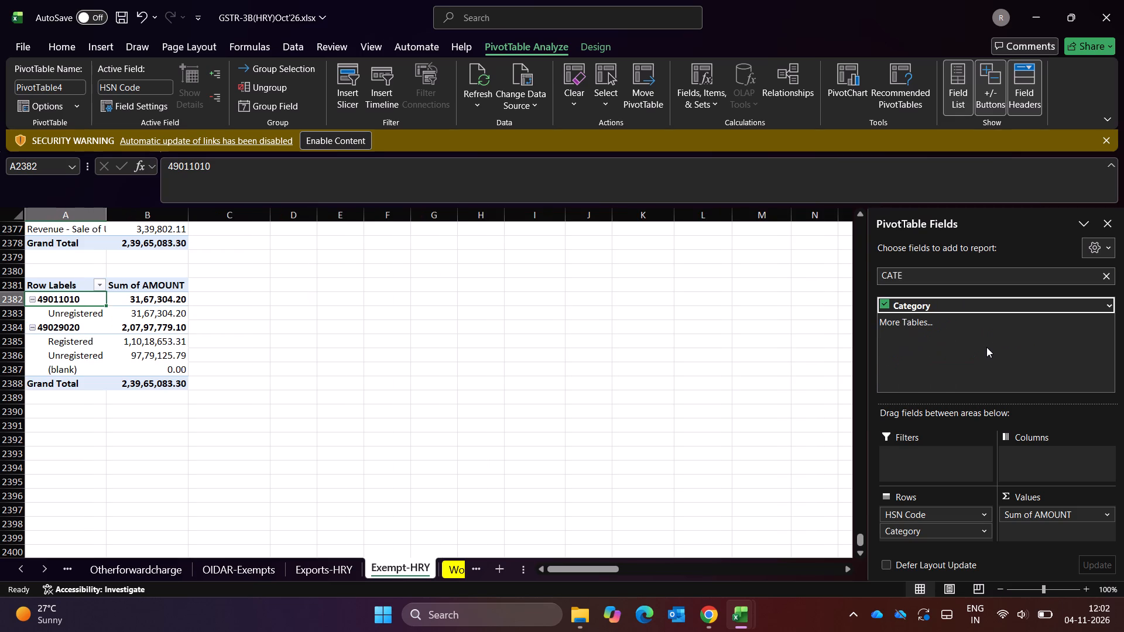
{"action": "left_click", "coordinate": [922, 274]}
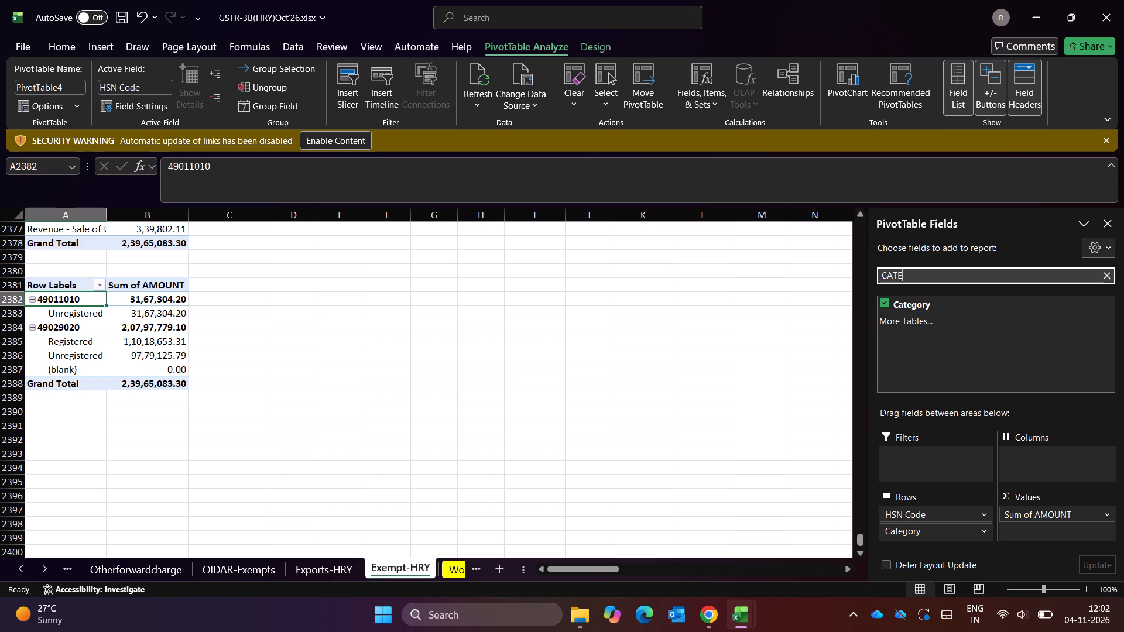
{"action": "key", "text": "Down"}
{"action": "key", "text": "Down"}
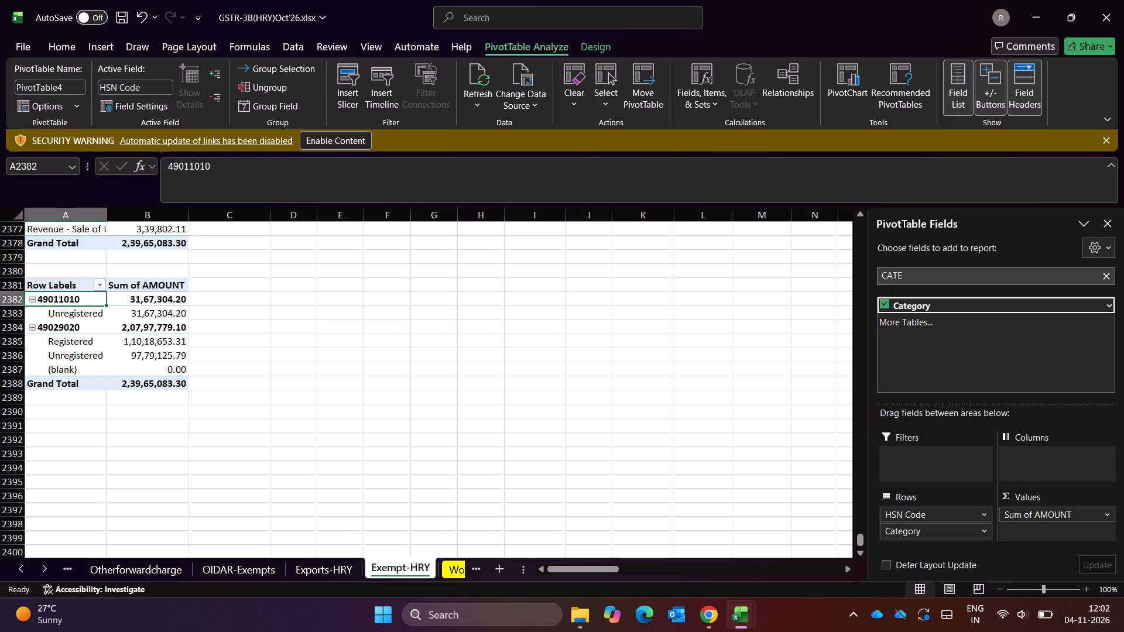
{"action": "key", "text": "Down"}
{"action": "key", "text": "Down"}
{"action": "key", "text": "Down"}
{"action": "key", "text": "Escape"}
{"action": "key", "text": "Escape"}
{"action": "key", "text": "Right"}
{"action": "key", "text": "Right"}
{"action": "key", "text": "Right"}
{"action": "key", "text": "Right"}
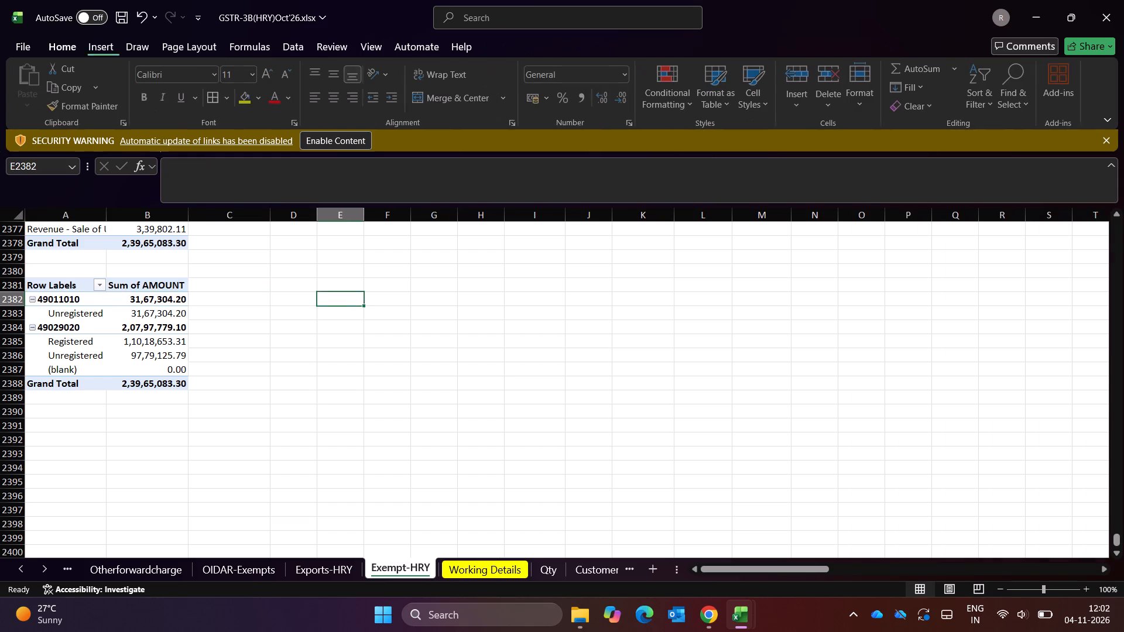
Move the Working Details sheet to directly after the 3B_HR sheet.
{"action": "key", "text": "ctrl+Up"}
{"action": "key", "text": "ctrl+Up"}
{"action": "key", "text": "ctrl+Up"}
{"action": "key", "text": "ctrl+Page_Down"}
{"action": "key", "text": "ctrl+Page_Down"}
{"action": "key", "text": "ctrl+Page_Down"}
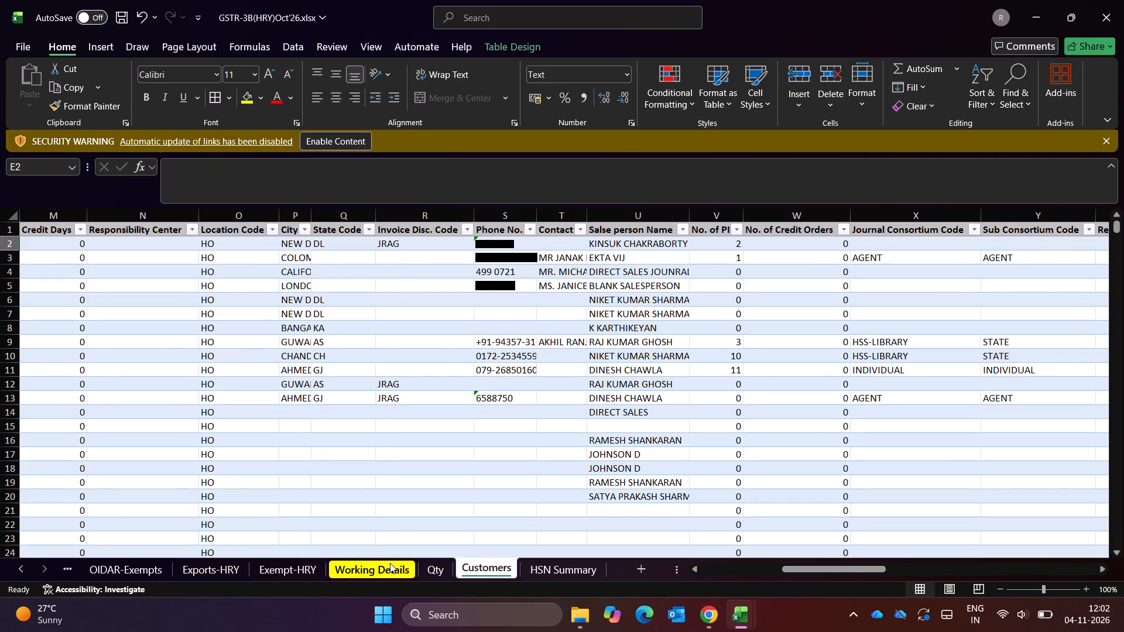
{"action": "left_click_drag", "start_coordinate": [391, 565], "coordinate": [105, 559]}
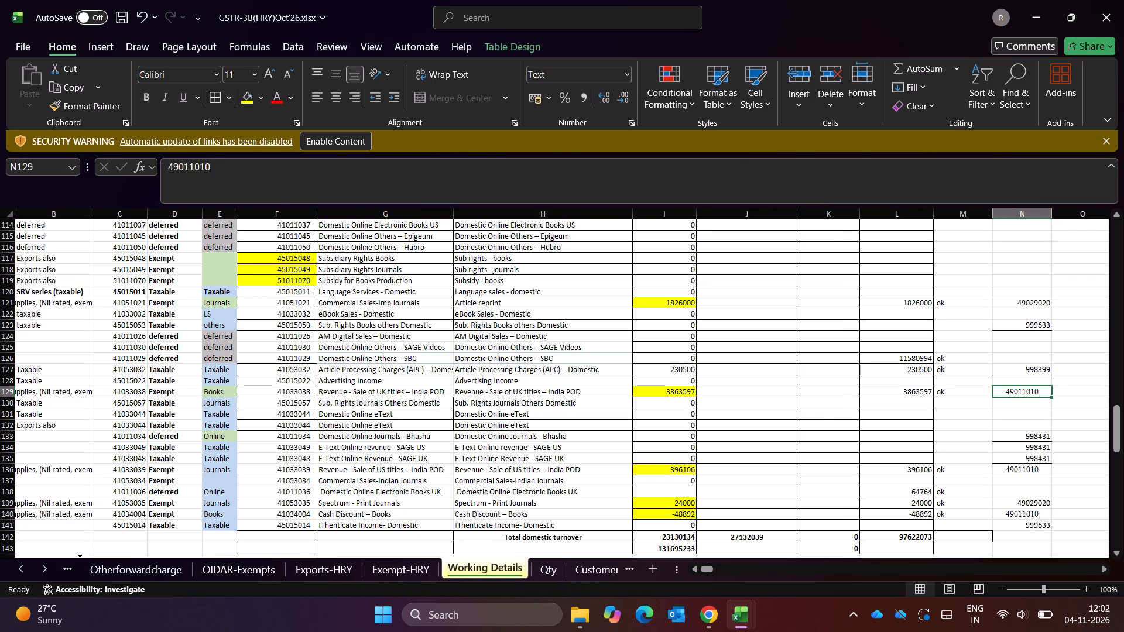
{"action": "left_click_drag", "start_coordinate": [105, 559], "coordinate": [71, 559]}
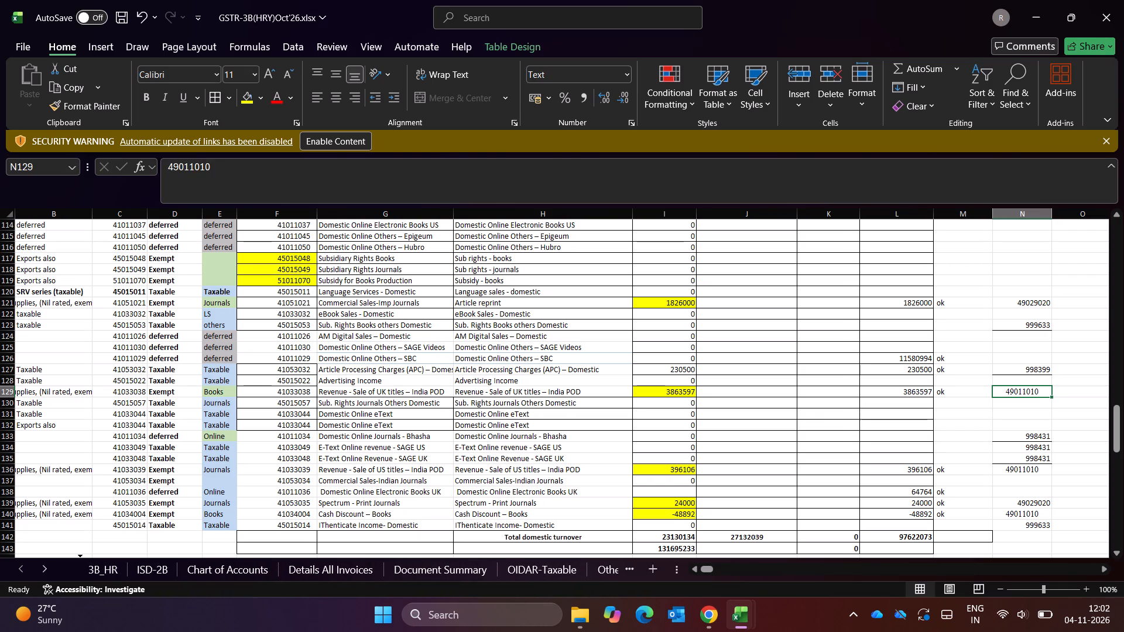
{"action": "left_click_drag", "start_coordinate": [71, 559], "coordinate": [134, 566]}
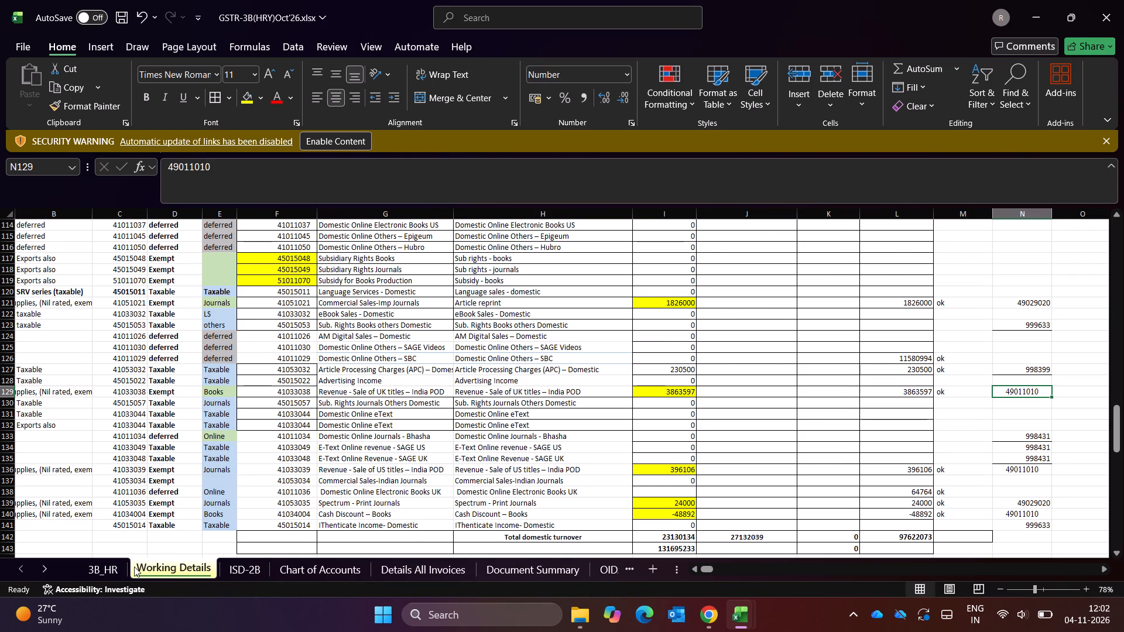
Hide the ISD-2B sheet.
{"action": "key", "text": "ctrl+Page_Down"}
{"action": "right_click", "coordinate": [236, 565]}
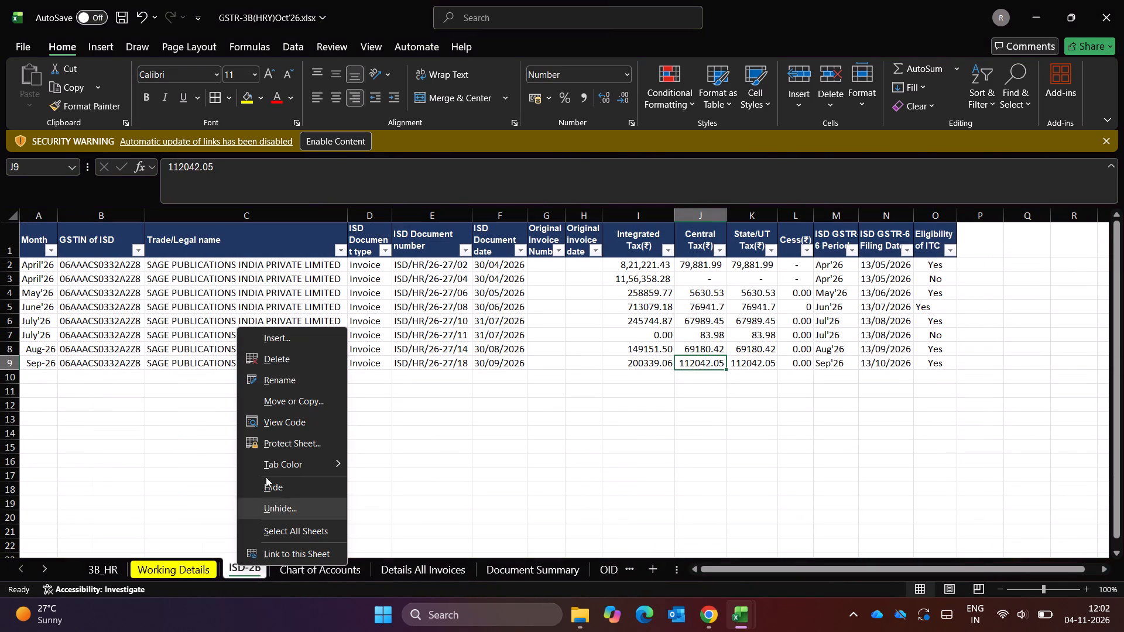
{"action": "left_click", "coordinate": [268, 492]}
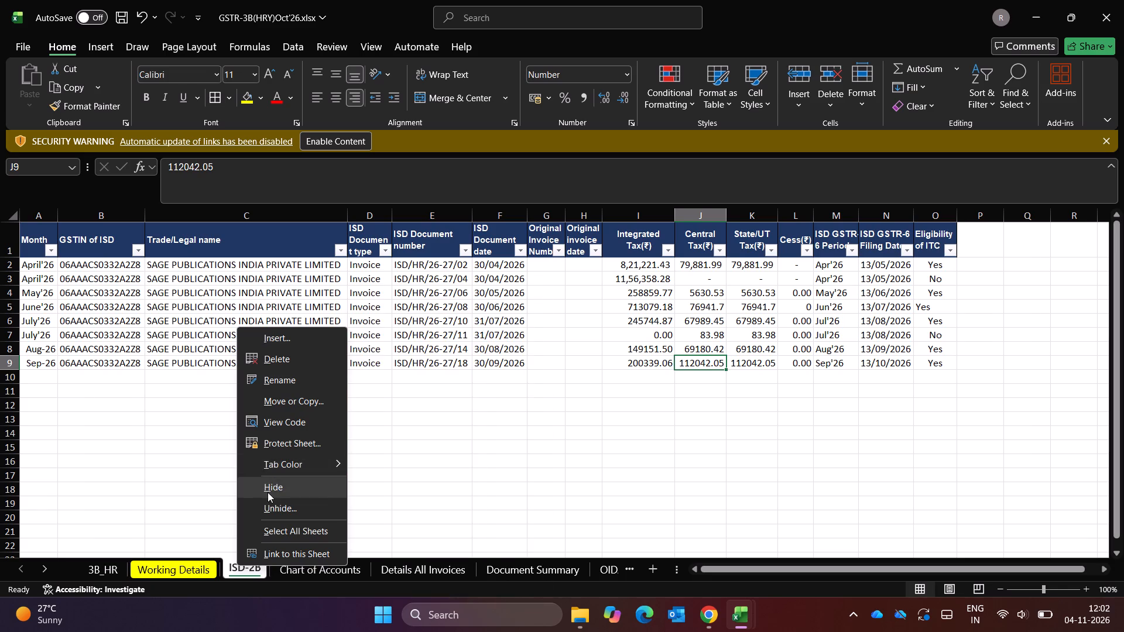
Delete the September Chart of Accounts sheet from the October workbook.
{"action": "right_click", "coordinate": [277, 568]}
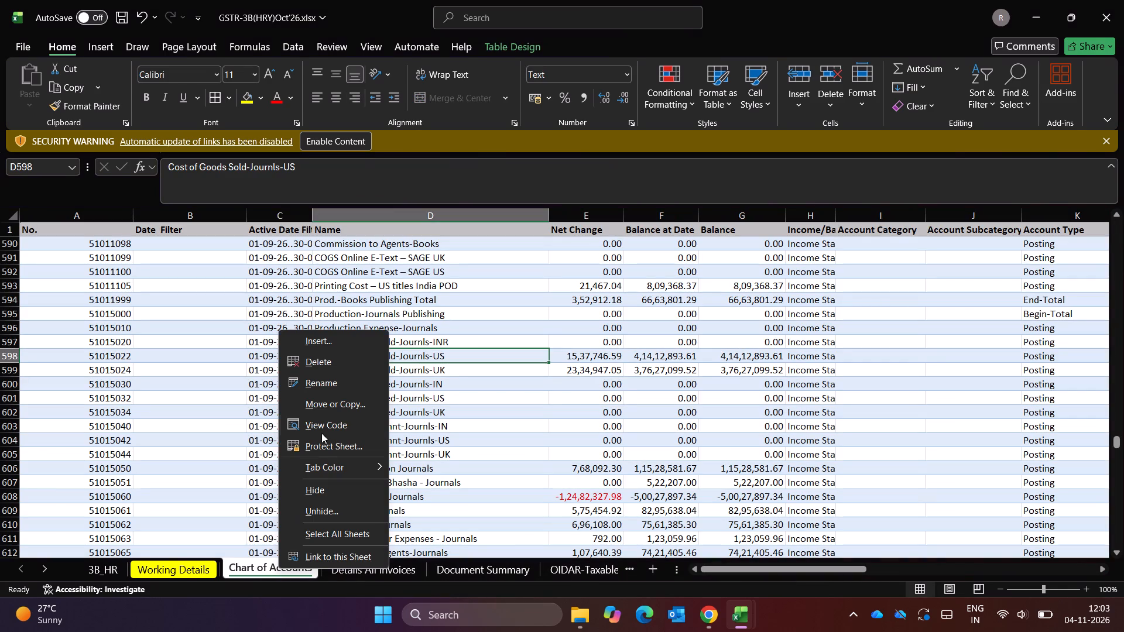
{"action": "left_click", "coordinate": [307, 371]}
{"action": "key", "text": "Return"}
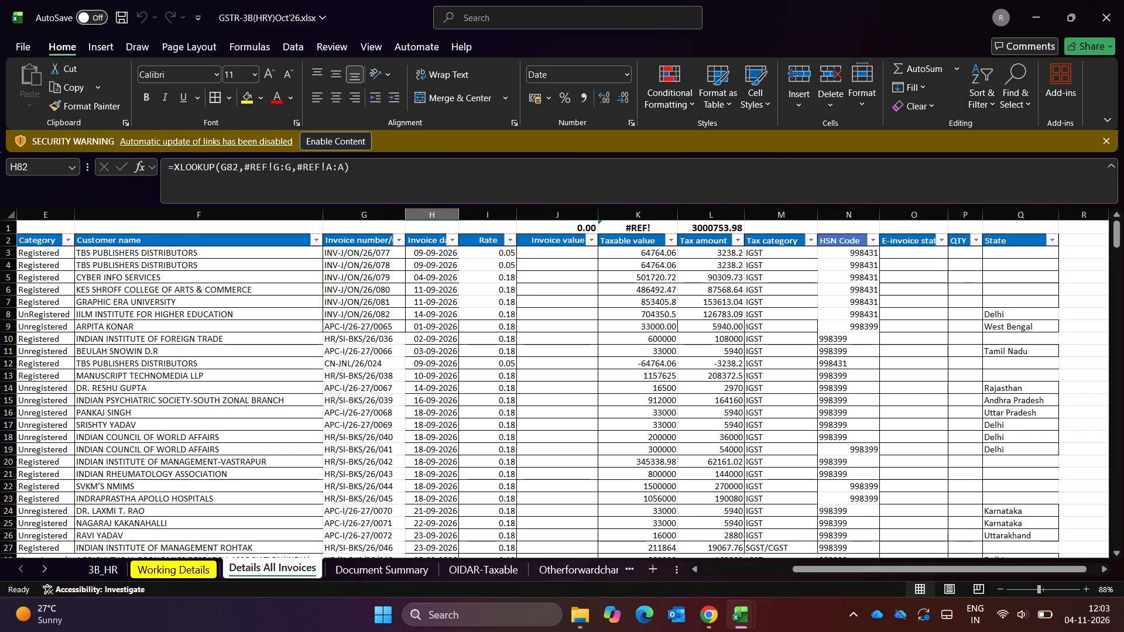
Look through the sheets from Document Summary to Exports-HRY, then examine the Working Details sheet.
{"action": "key", "text": "ctrl+Page_Down"}
{"action": "key", "text": "ctrl+Page_Down"}
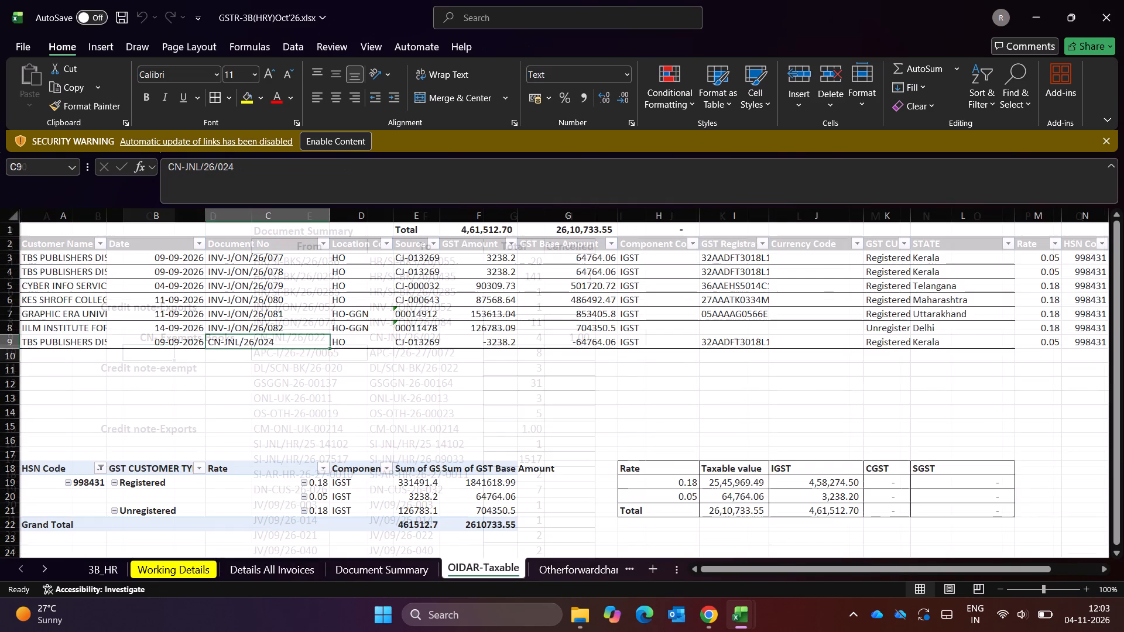
{"action": "key", "text": "ctrl+Page_Down"}
{"action": "key", "text": "ctrl+Page_Down"}
{"action": "key", "text": "ctrl+Page_Down"}
{"action": "key", "text": "ctrl+Page_Up"}
{"action": "key", "text": "ctrl+Page_Up"}
{"action": "key", "text": "ctrl+Page_Up"}
{"action": "key", "text": "ctrl+Page_Up"}
{"action": "key", "text": "ctrl+Page_Up"}
{"action": "key", "text": "ctrl+Page_Up"}
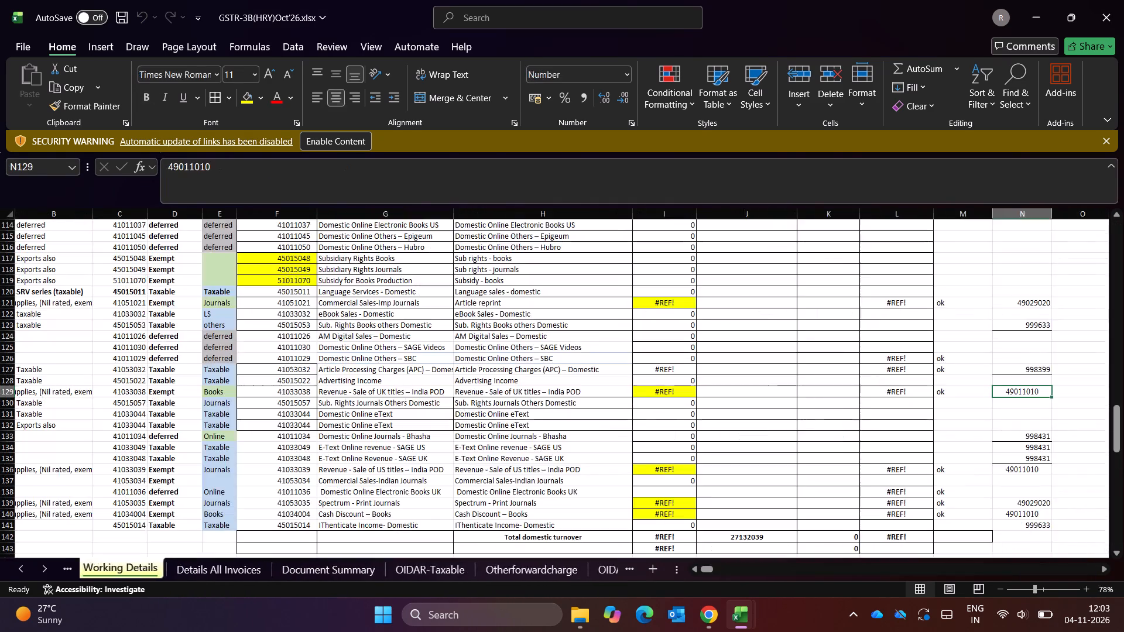
Switch to the GSTR1 October zip folder in File Explorer and open Chart of Accounts Oct '26.xlsx for editing.
{"action": "key", "text": "alt+Tab"}
{"action": "key", "text": "alt+Right"}
{"action": "key", "text": "alt+Down"}
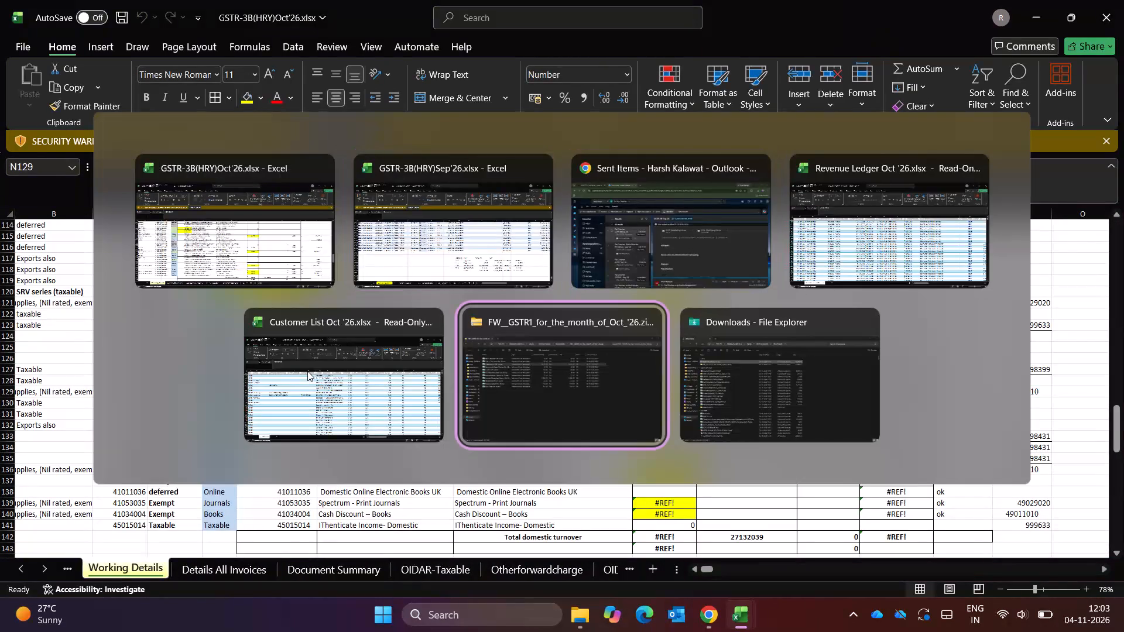
{"action": "key", "text": "Down"}
{"action": "key", "text": "Up"}
{"action": "key", "text": "Up"}
{"action": "key", "text": "Return"}
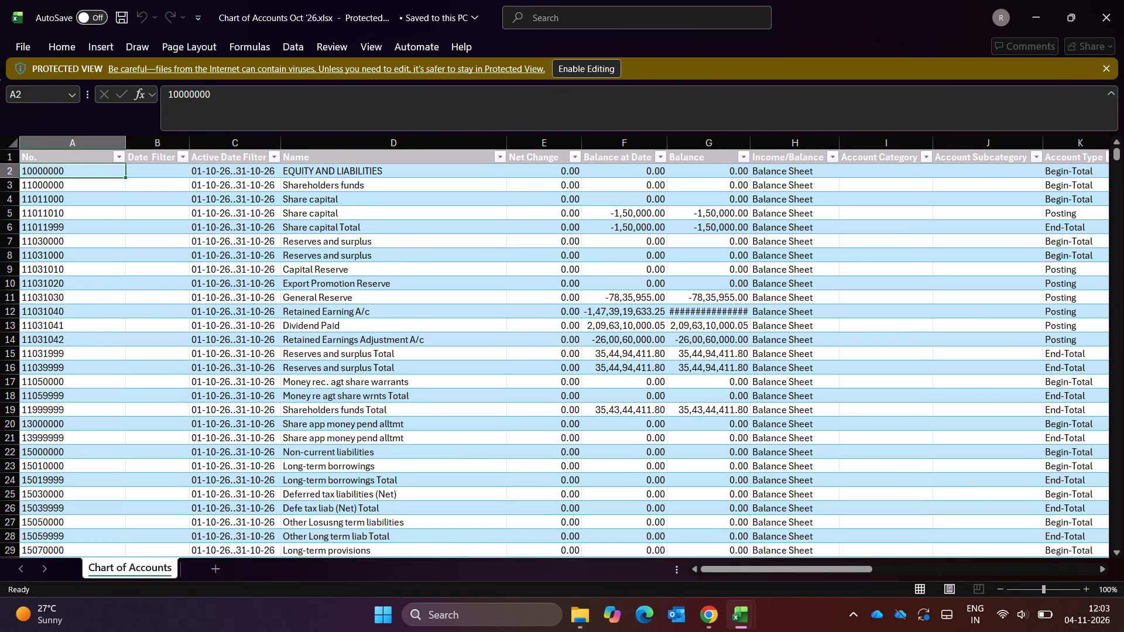
{"action": "left_click", "coordinate": [577, 69]}
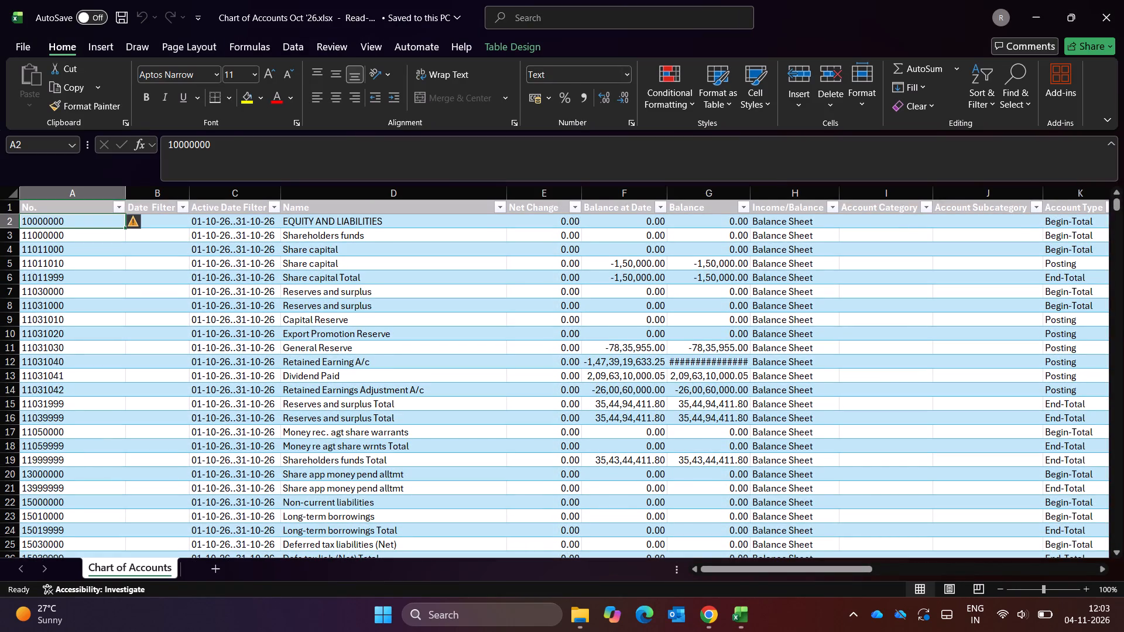
Copy the Chart of Accounts sheet into GSTR-3B(HRY)Oct'26.xlsx, placing it before the Details All Invoices sheet.
{"action": "right_click", "coordinate": [146, 566]}
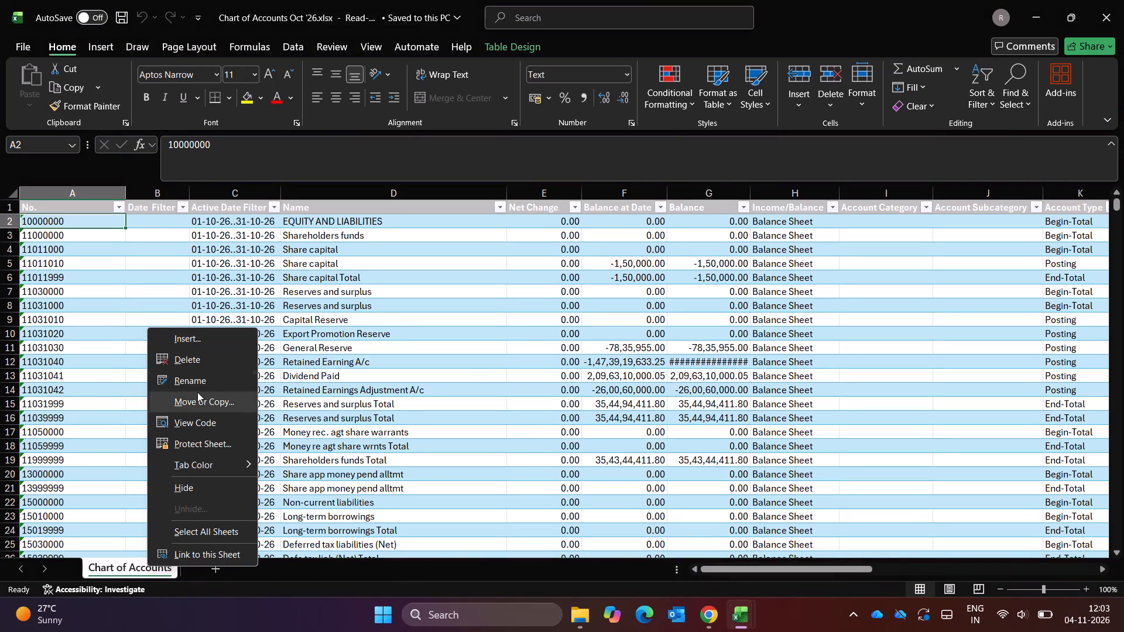
{"action": "left_click", "coordinate": [192, 402]}
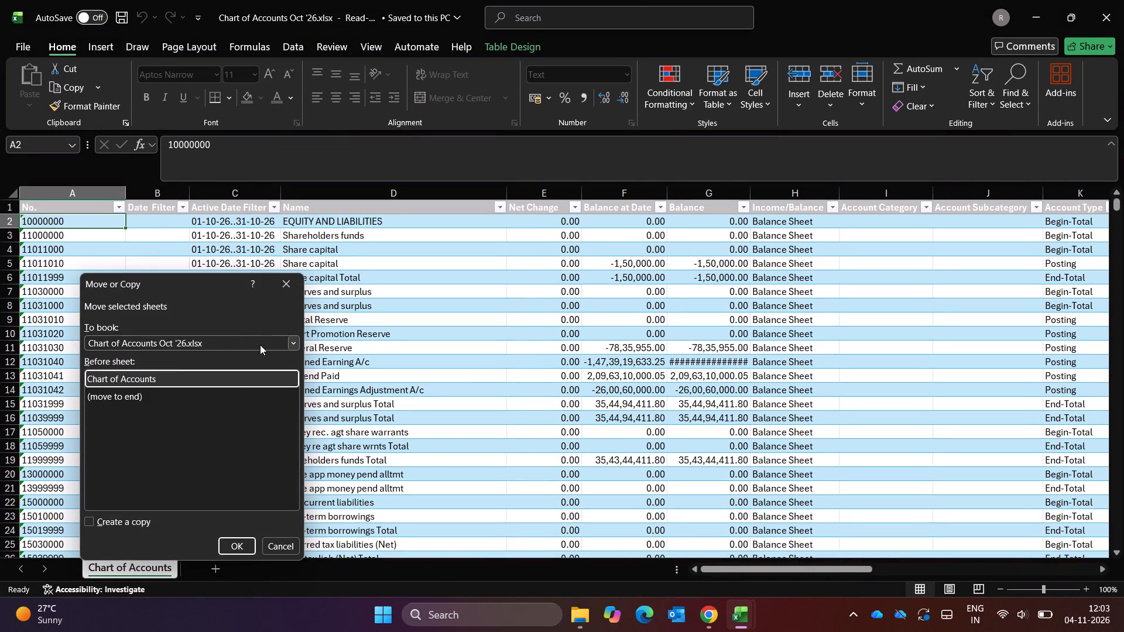
{"action": "left_click", "coordinate": [260, 345]}
{"action": "left_click", "coordinate": [166, 397]}
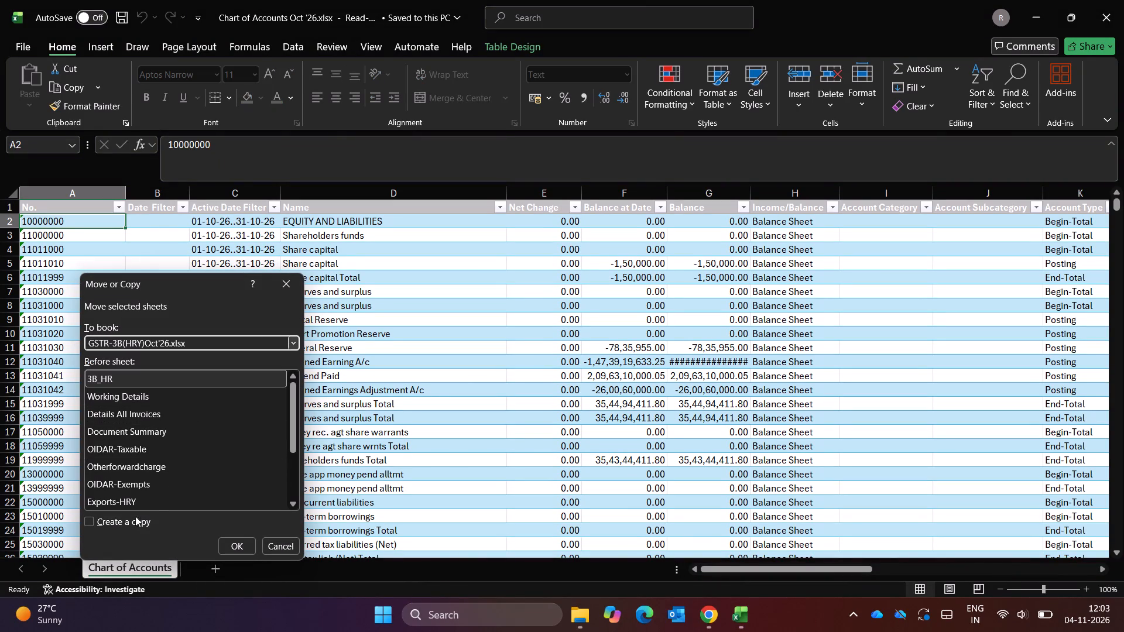
{"action": "left_click", "coordinate": [115, 411]}
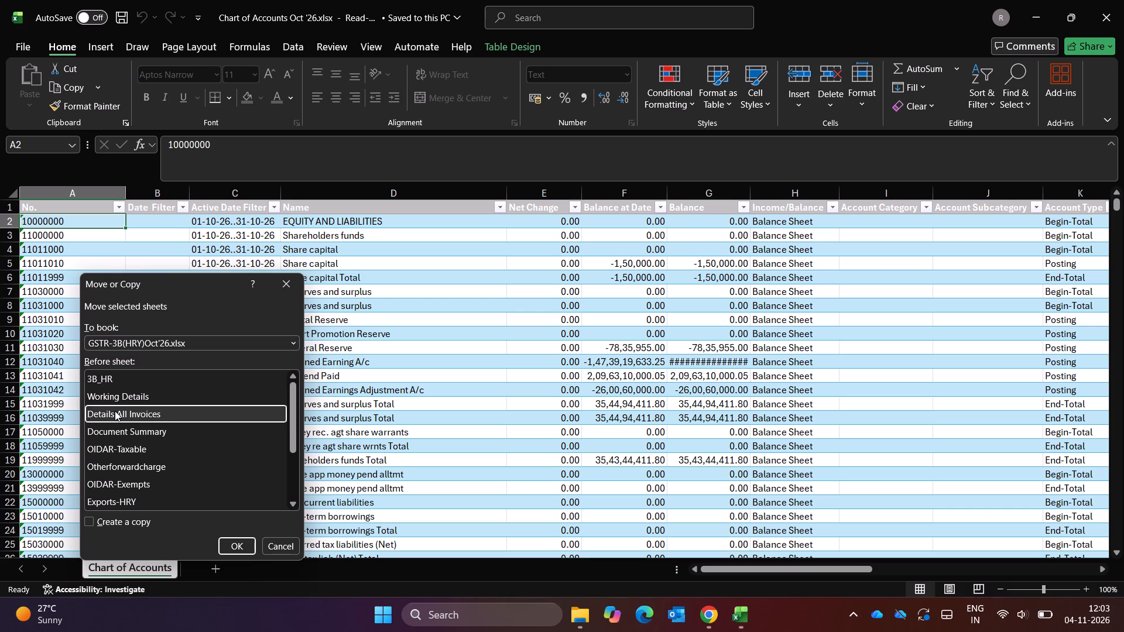
{"action": "left_click", "coordinate": [107, 522]}
{"action": "key", "text": "Return"}
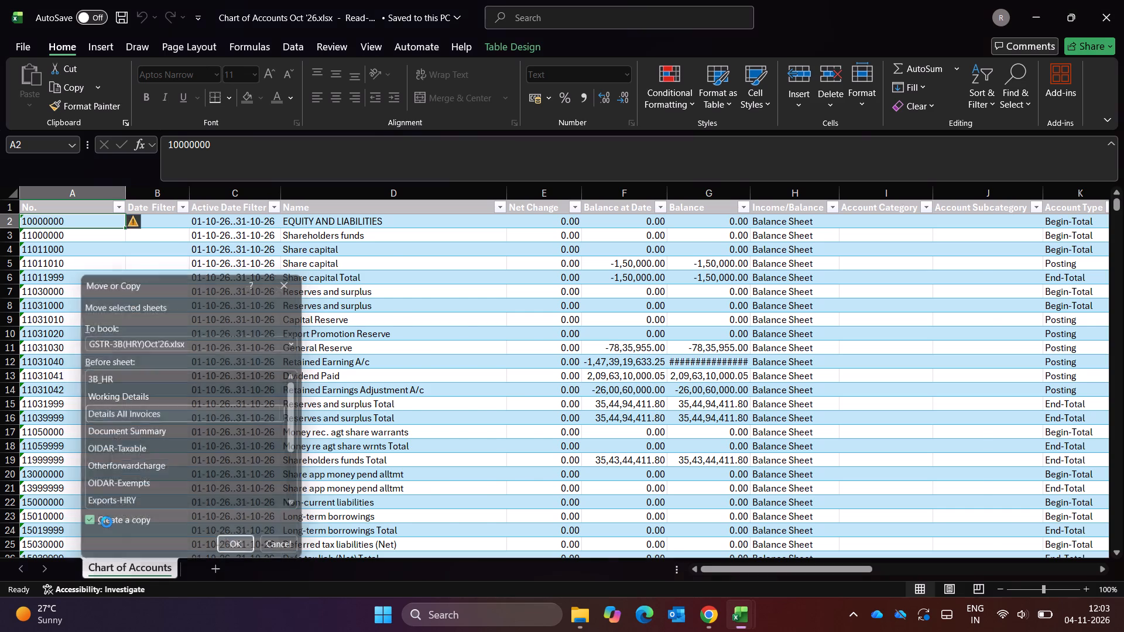
Switch back to the Chart of Accounts Oct '26.xlsx source workbook and close it.
{"action": "key", "text": "alt+Tab"}
{"action": "left_click", "coordinate": [1123, 0]}
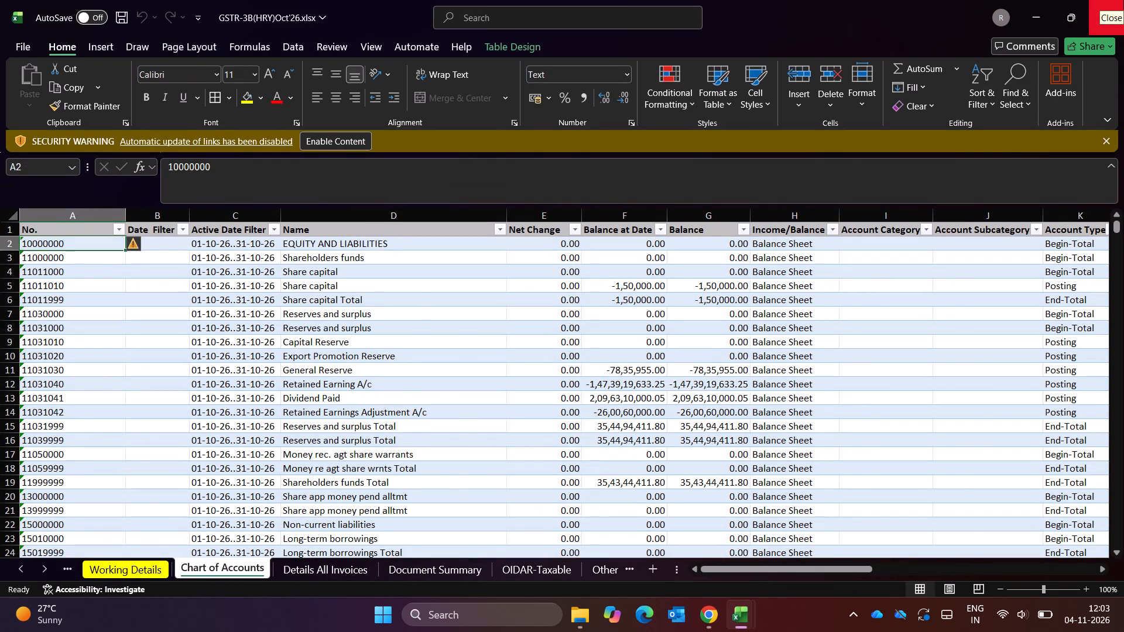
Look through the GSTR-3B workbook's sheets from Details All Invoices to Exempt-HRY.
{"action": "key", "text": "ctrl+Page_Down"}
{"action": "key", "text": "ctrl+Page_Down"}
{"action": "key", "text": "ctrl+Page_Down"}
{"action": "key", "text": "ctrl+Page_Up"}
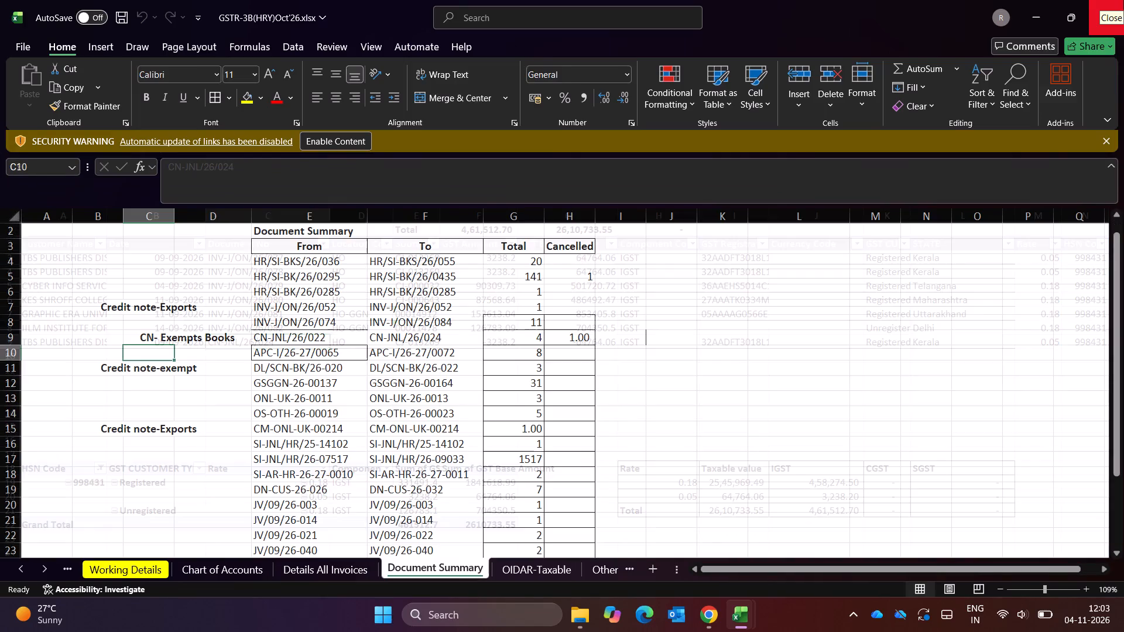
{"action": "key", "text": "ctrl+Page_Down"}
{"action": "key", "text": "ctrl+Page_Down"}
{"action": "key", "text": "ctrl+Page_Down"}
{"action": "key", "text": "ctrl+Page_Down"}
{"action": "key", "text": "ctrl+Page_Down"}
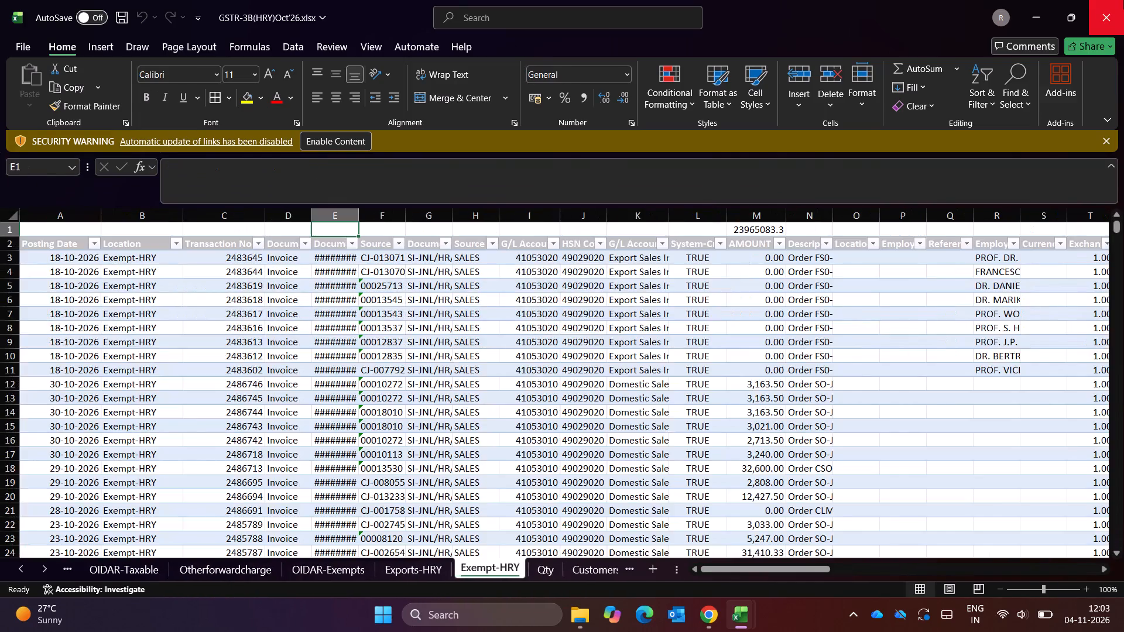
Look through the sheets from Exempt-HRY to HSN Summary, then back to OIDAR-Taxable.
{"action": "key", "text": "ctrl+Page_Down"}
{"action": "key", "text": "ctrl+Page_Down"}
{"action": "key", "text": "ctrl+Page_Up"}
{"action": "key", "text": "ctrl+Page_Up"}
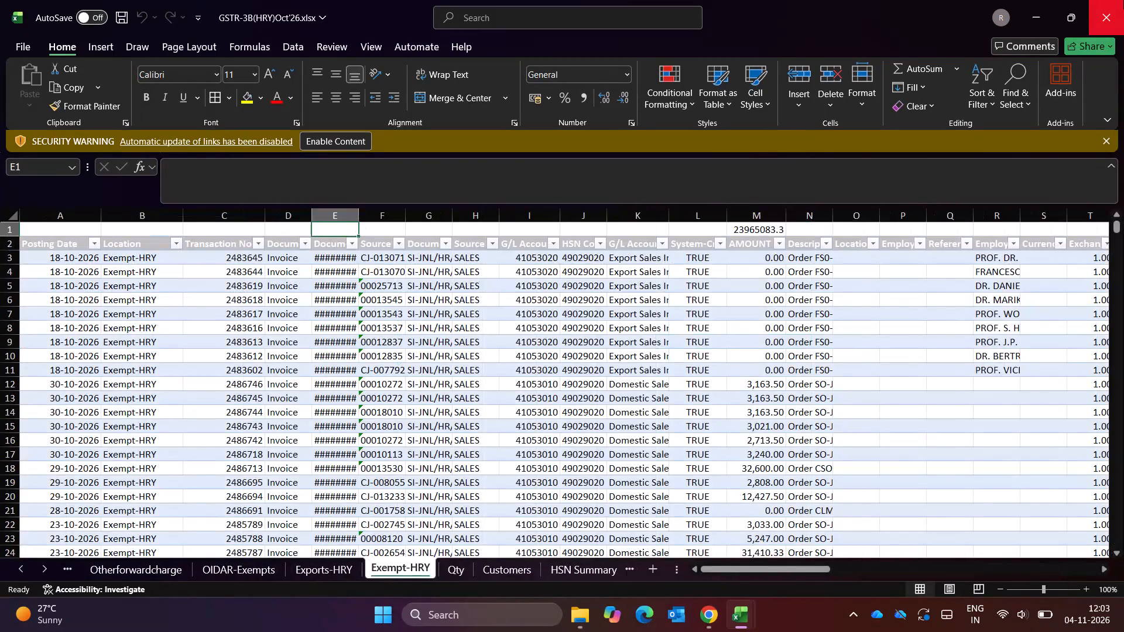
{"action": "key", "text": "ctrl+Page_Up"}
{"action": "key", "text": "ctrl+Page_Down"}
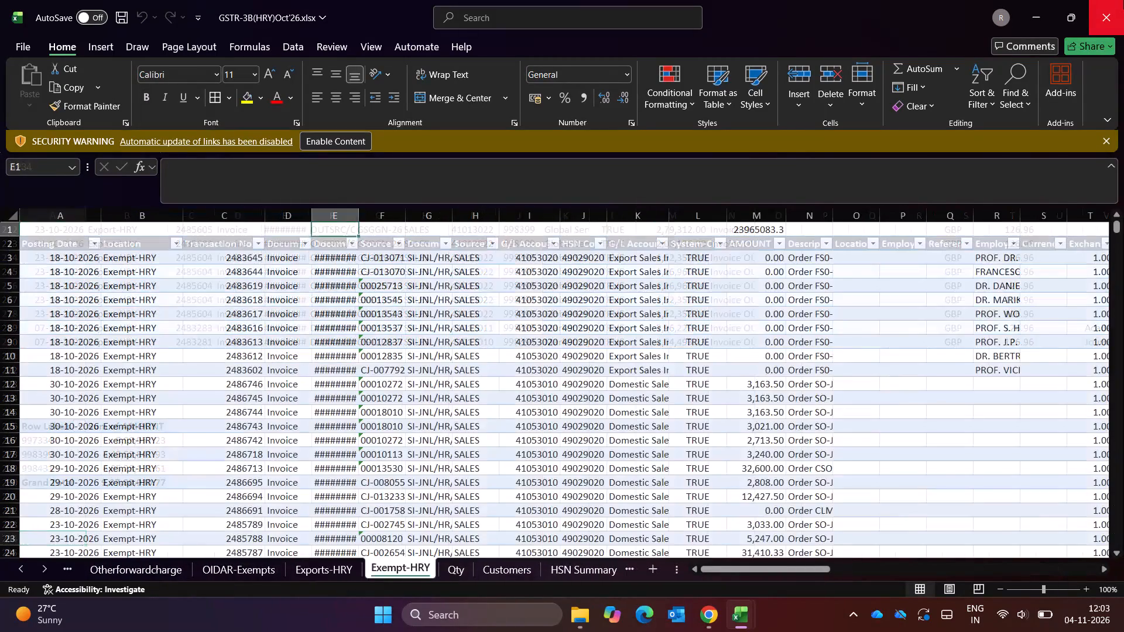
{"action": "key", "text": "ctrl+Page_Down"}
{"action": "key", "text": "ctrl+Page_Down"}
{"action": "key", "text": "ctrl+Page_Down"}
{"action": "key", "text": "ctrl+Page_Up"}
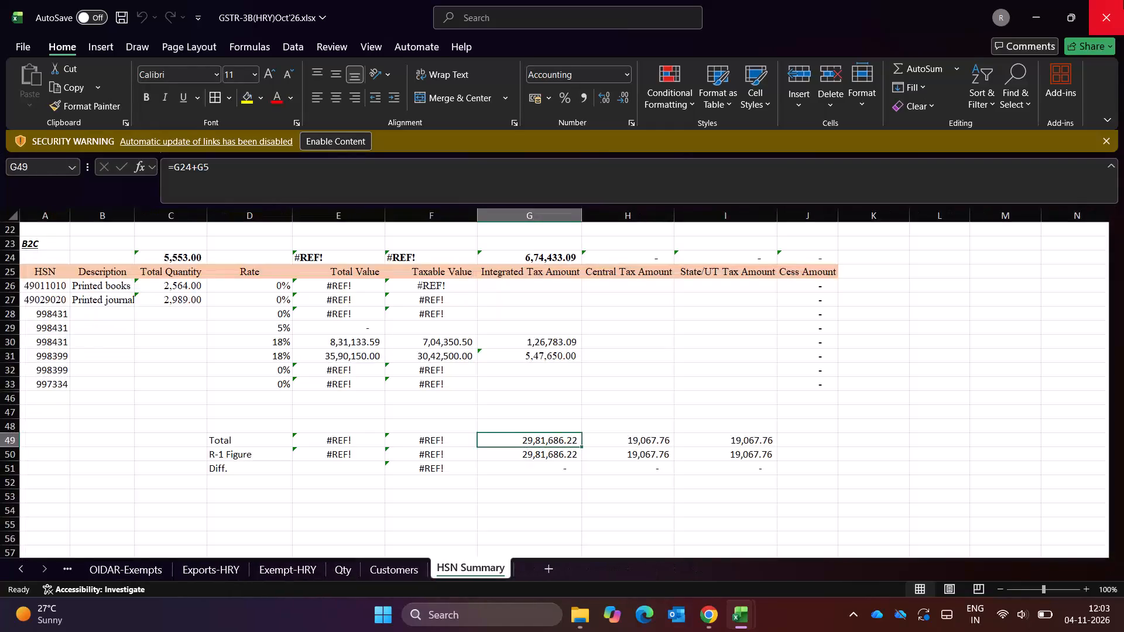
{"action": "key", "text": "ctrl+Page_Up"}
{"action": "key", "text": "ctrl+Page_Up"}
{"action": "key", "text": "ctrl+Page_Up"}
{"action": "key", "text": "ctrl+Page_Up"}
{"action": "key", "text": "ctrl+Page_Up"}
{"action": "key", "text": "ctrl+Page_Up"}
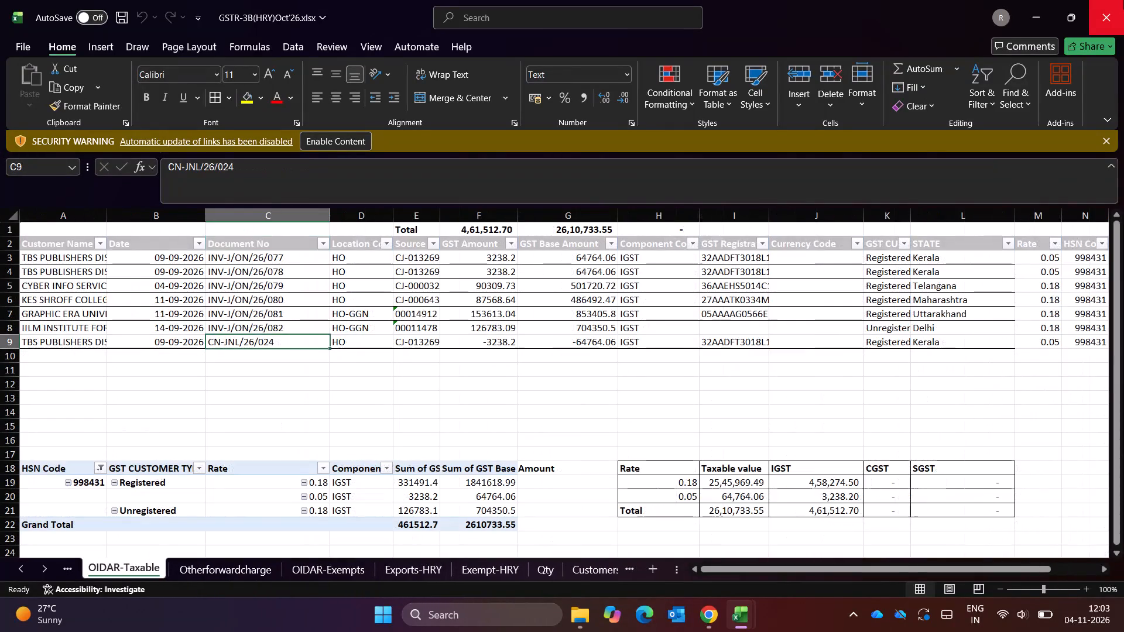
Review the sheets from OIDAR-Taxable through HSN Summary, then go back to Details All Invoices.
{"action": "key", "text": "ctrl+Page_Down"}
{"action": "key", "text": "ctrl+Page_Down"}
{"action": "key", "text": "ctrl+Page_Down"}
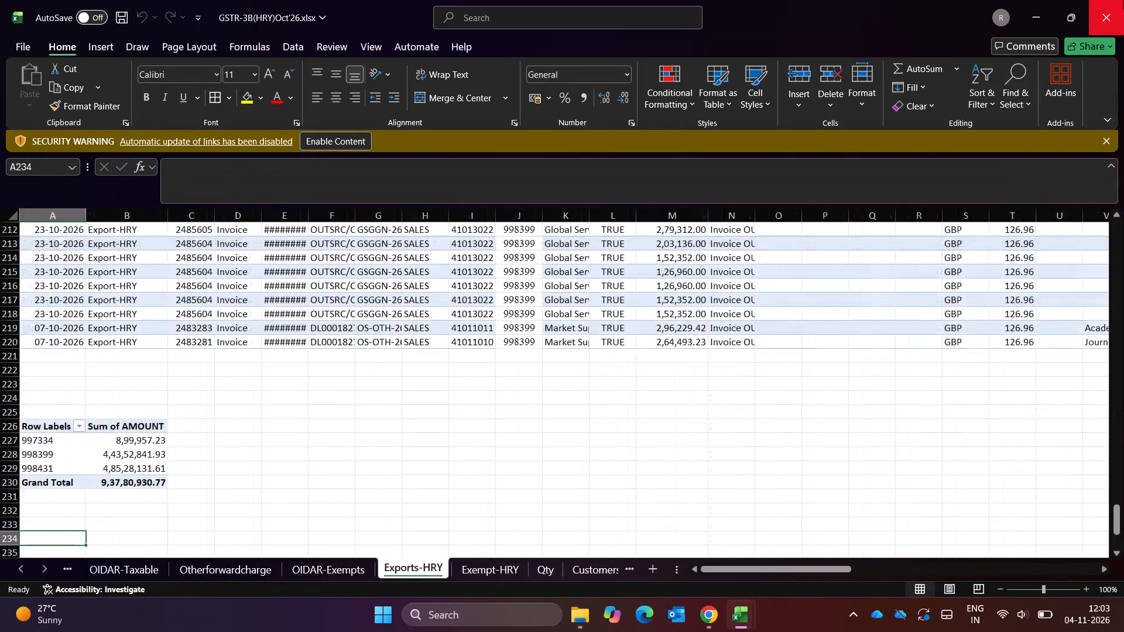
{"action": "key", "text": "ctrl+Page_Down"}
{"action": "key", "text": "ctrl+Page_Down"}
{"action": "key", "text": "ctrl+Page_Down"}
{"action": "key", "text": "ctrl+Page_Down"}
{"action": "key", "text": "ctrl+Page_Down"}
{"action": "key", "text": "ctrl+Page_Down"}
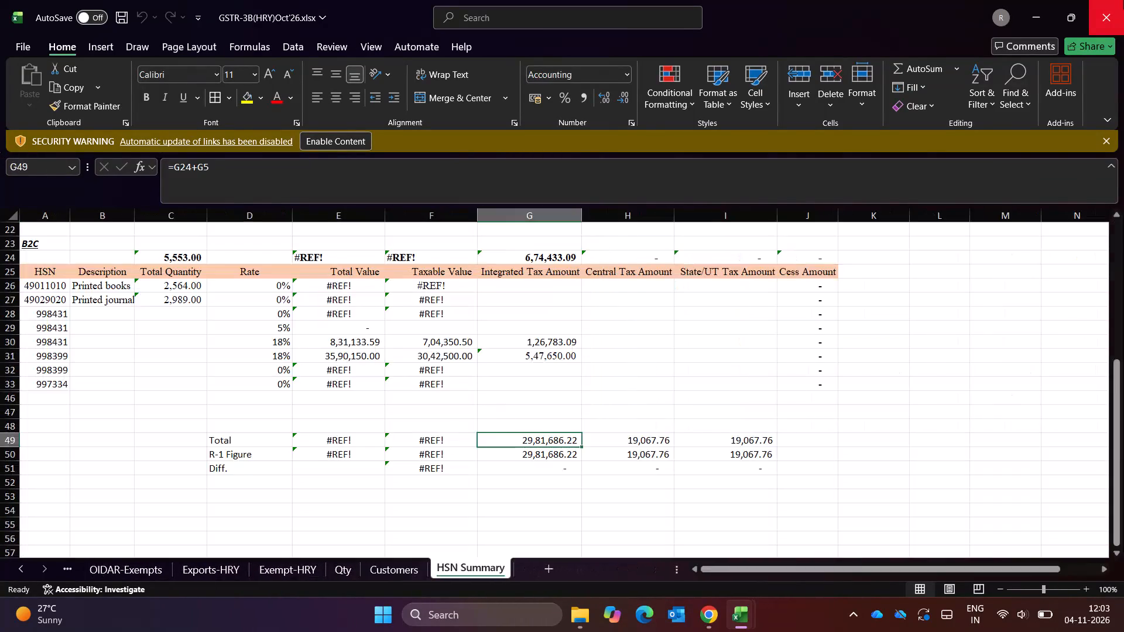
{"action": "key", "text": "ctrl+Page_Up"}
{"action": "key", "text": "ctrl+Page_Up"}
{"action": "key", "text": "ctrl+Page_Up"}
{"action": "key", "text": "ctrl+Page_Up"}
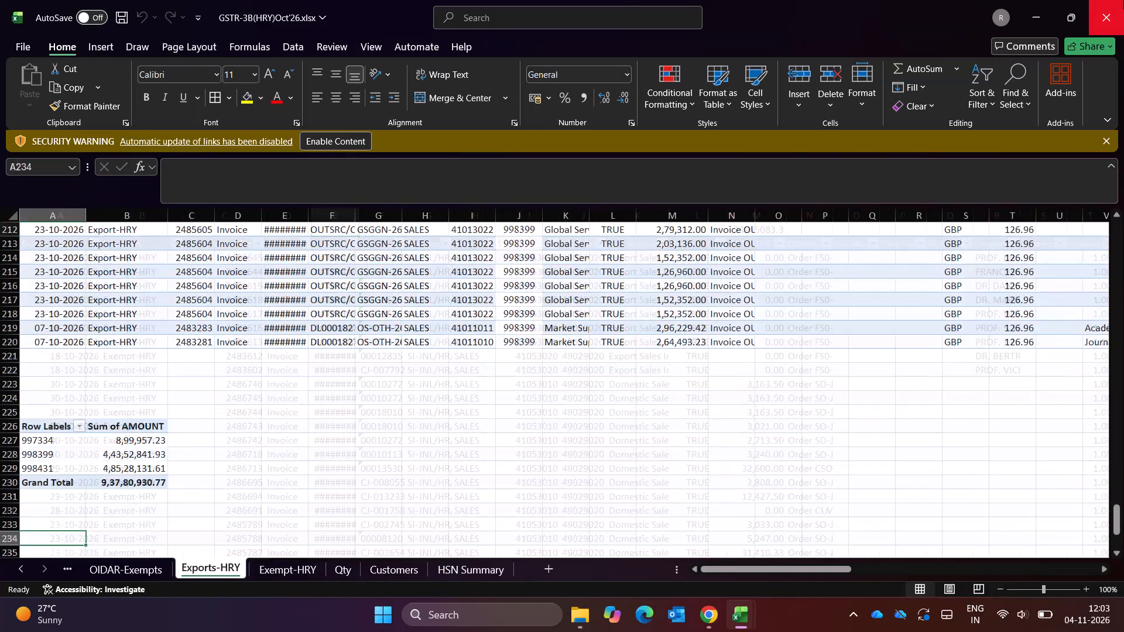
{"action": "key", "text": "ctrl+Page_Up"}
{"action": "key", "text": "ctrl+Page_Up"}
{"action": "key", "text": "ctrl+Page_Up"}
{"action": "key", "text": "ctrl+Page_Up"}
{"action": "key", "text": "ctrl+Page_Up"}
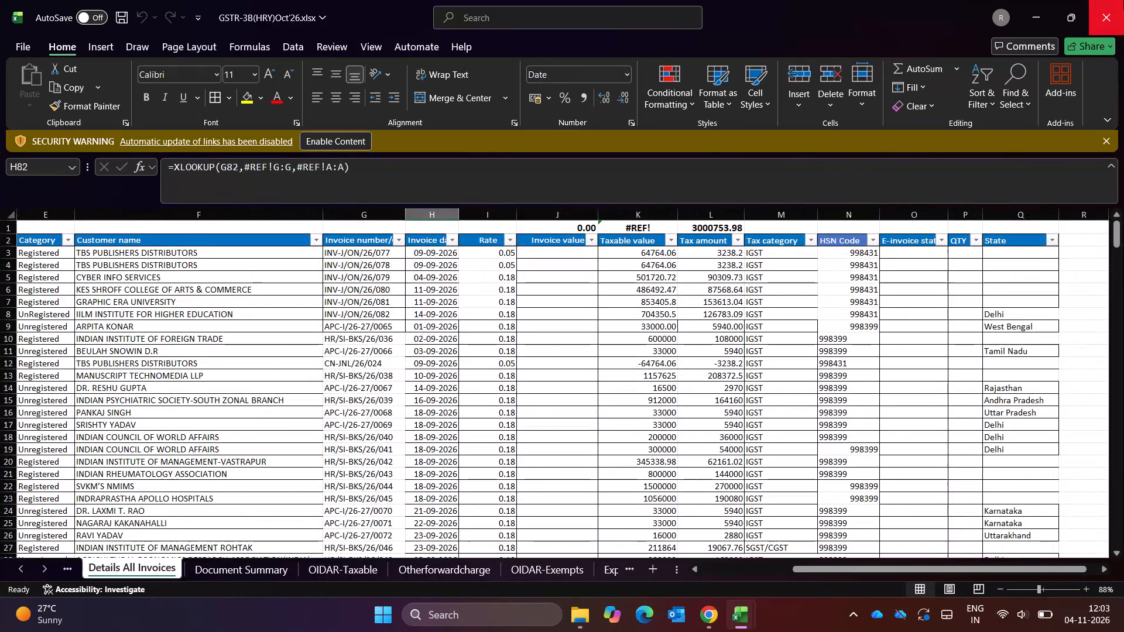
Move the Document Summary sheet to the end of the workbook, after HSN Summary.
{"action": "key", "text": "ctrl+Page_Down"}
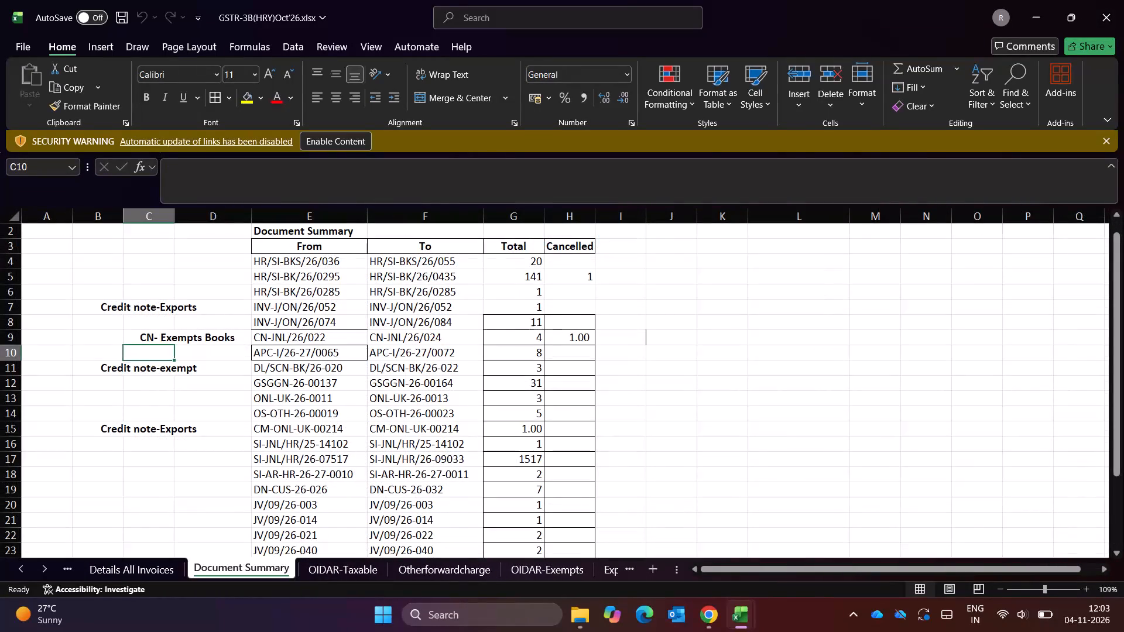
{"action": "left_click_drag", "start_coordinate": [251, 569], "coordinate": [602, 547]}
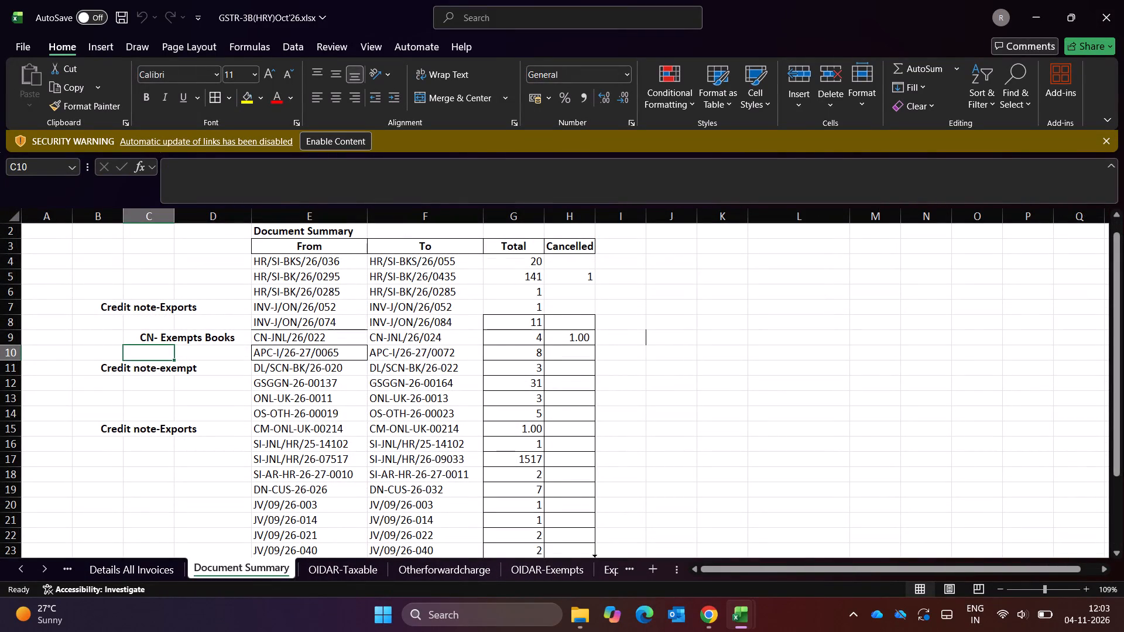
{"action": "left_click_drag", "start_coordinate": [602, 547], "coordinate": [522, 572]}
Look back through the sheets from Document Summary to Working Details.
{"action": "key", "text": "ctrl+Page_Up"}
{"action": "key", "text": "ctrl+Page_Up"}
{"action": "key", "text": "ctrl+Page_Up"}
{"action": "key", "text": "ctrl+Page_Up"}
{"action": "key", "text": "ctrl+Page_Up"}
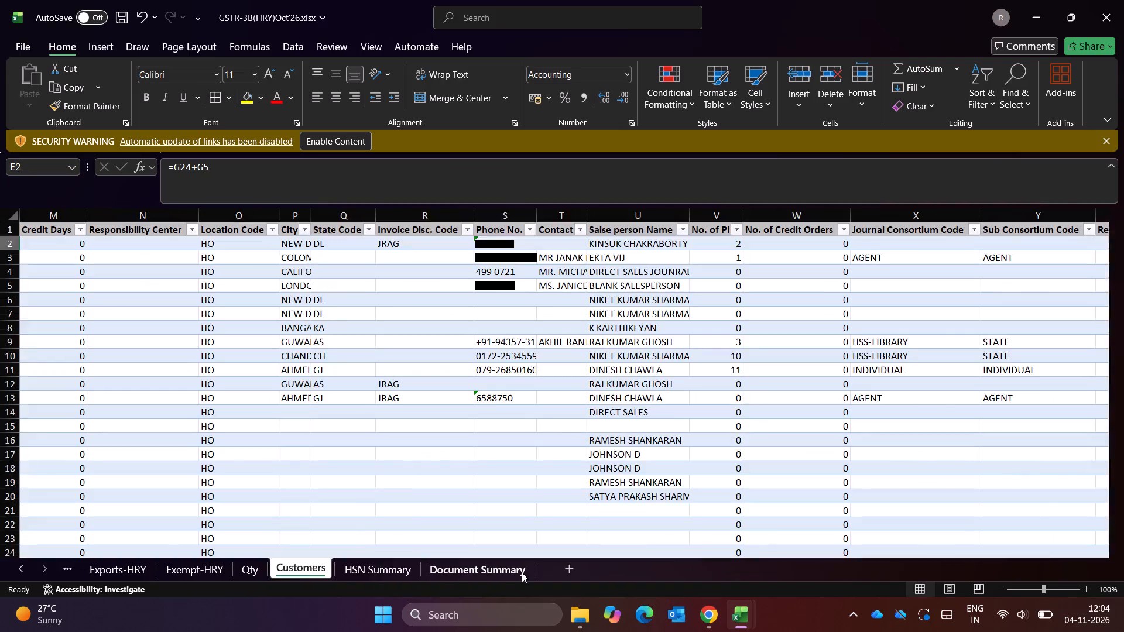
{"action": "key", "text": "ctrl+Page_Up"}
{"action": "key", "text": "ctrl+Page_Up"}
{"action": "key", "text": "ctrl+Page_Up"}
{"action": "key", "text": "ctrl+Page_Up"}
{"action": "key", "text": "ctrl+Page_Up"}
{"action": "key", "text": "ctrl+Page_Up"}
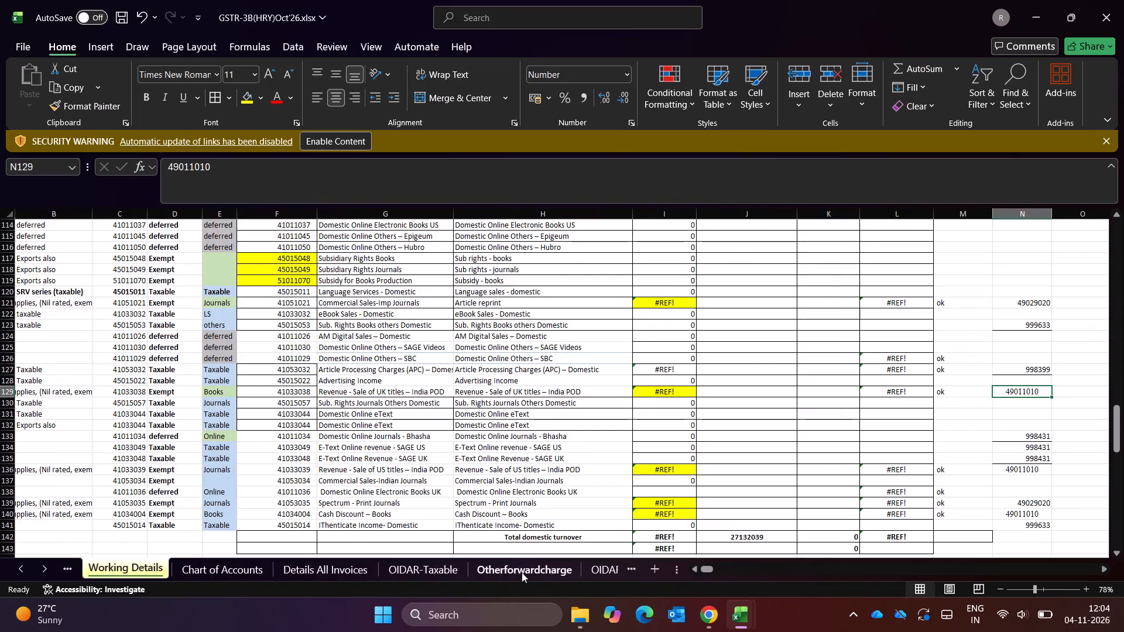
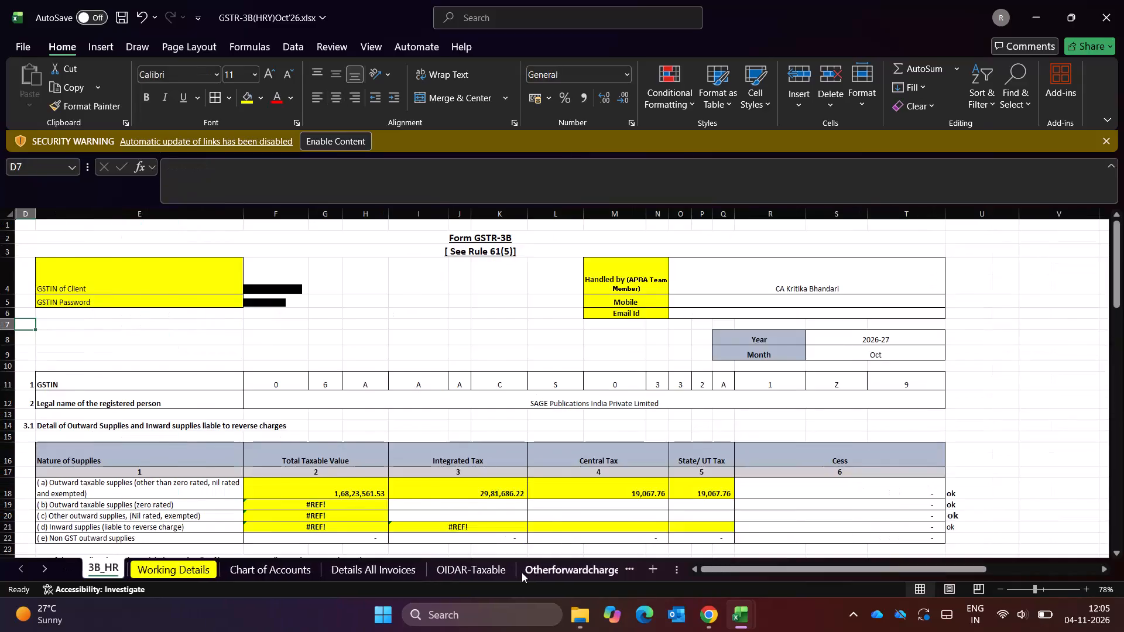
Look through the GSTR-3B workbook's sheets in order, from 3B_HR to Document Summary.
{"action": "key", "text": "ctrl+Page_Down"}
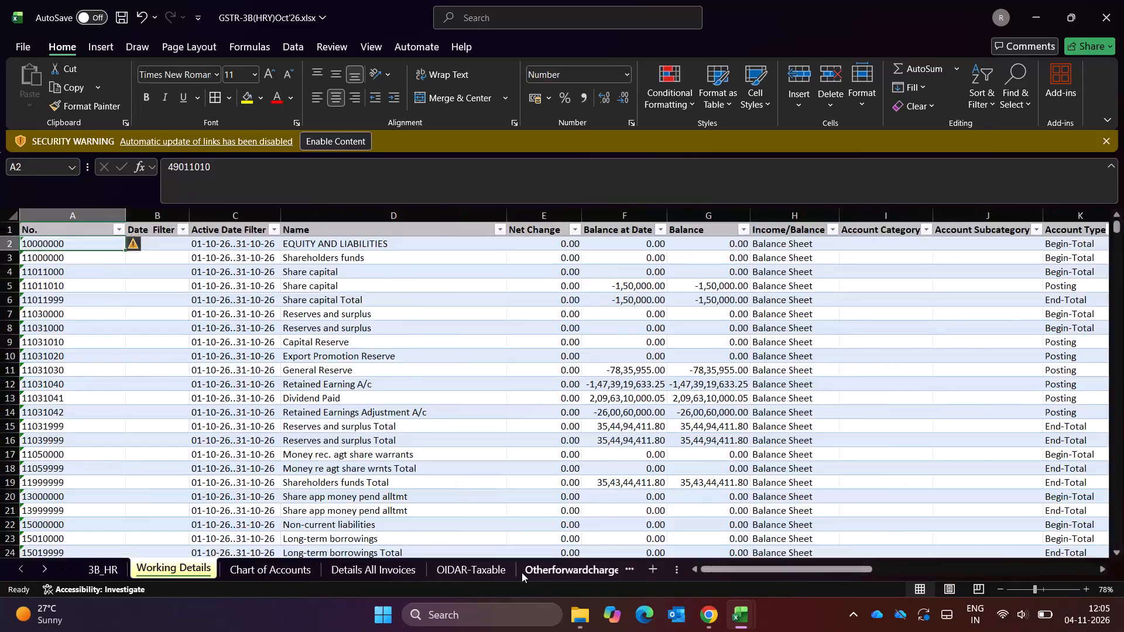
{"action": "key", "text": "ctrl+Page_Down"}
{"action": "key", "text": "ctrl+Page_Down"}
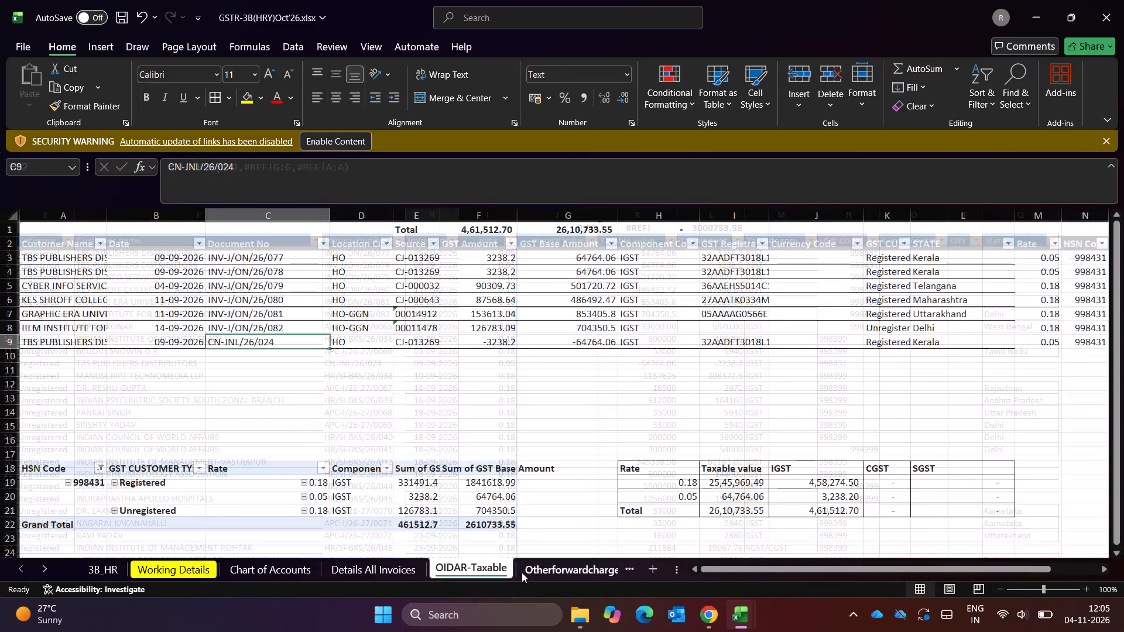
{"action": "key", "text": "ctrl+Page_Down"}
{"action": "key", "text": "ctrl+Page_Down"}
{"action": "key", "text": "ctrl+Page_Down"}
{"action": "key", "text": "ctrl+Page_Down"}
{"action": "key", "text": "ctrl+Page_Down"}
{"action": "key", "text": "ctrl+Page_Down"}
{"action": "key", "text": "ctrl+Page_Down"}
{"action": "key", "text": "ctrl+Page_Down"}
{"action": "key", "text": "ctrl+Page_Down"}
{"action": "key", "text": "ctrl+Page_Down"}
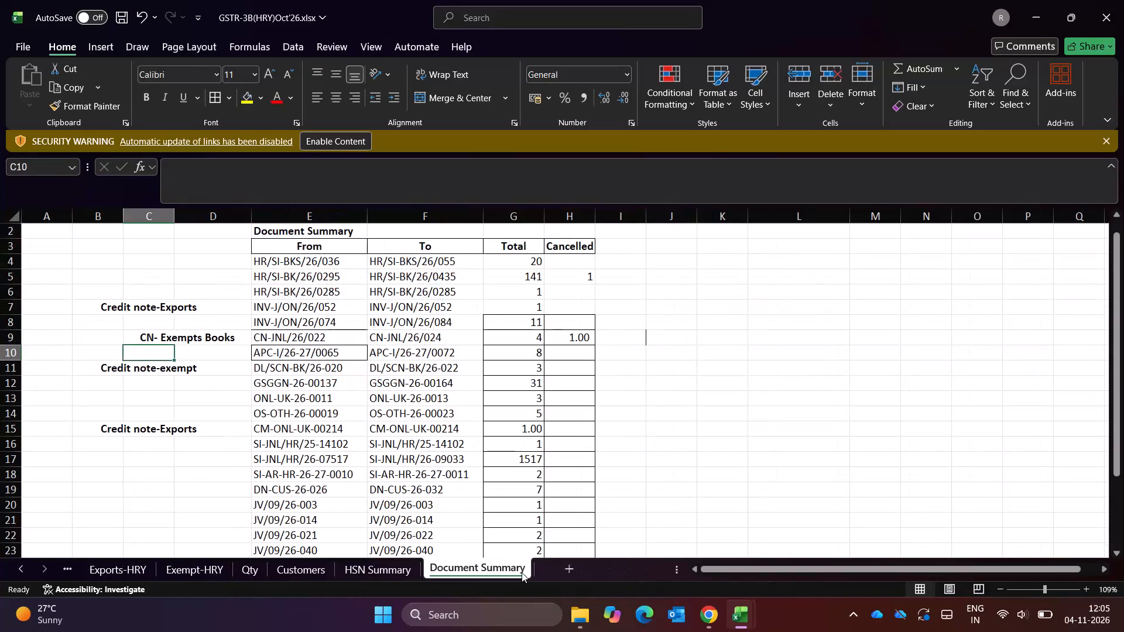
{"action": "key", "text": "ctrl+Page_Down"}
Look back through the sheets from Document Summary and return to the 3B_HR form.
{"action": "key", "text": "ctrl+Page_Up"}
{"action": "key", "text": "ctrl+Page_Up"}
{"action": "key", "text": "ctrl+Page_Up"}
{"action": "key", "text": "ctrl+Page_Up"}
{"action": "key", "text": "ctrl+Page_Up"}
{"action": "key", "text": "ctrl+Page_Up"}
{"action": "key", "text": "ctrl+Page_Up"}
{"action": "key", "text": "ctrl+Page_Up"}
{"action": "key", "text": "ctrl+Page_Up"}
{"action": "key", "text": "ctrl+Page_Up"}
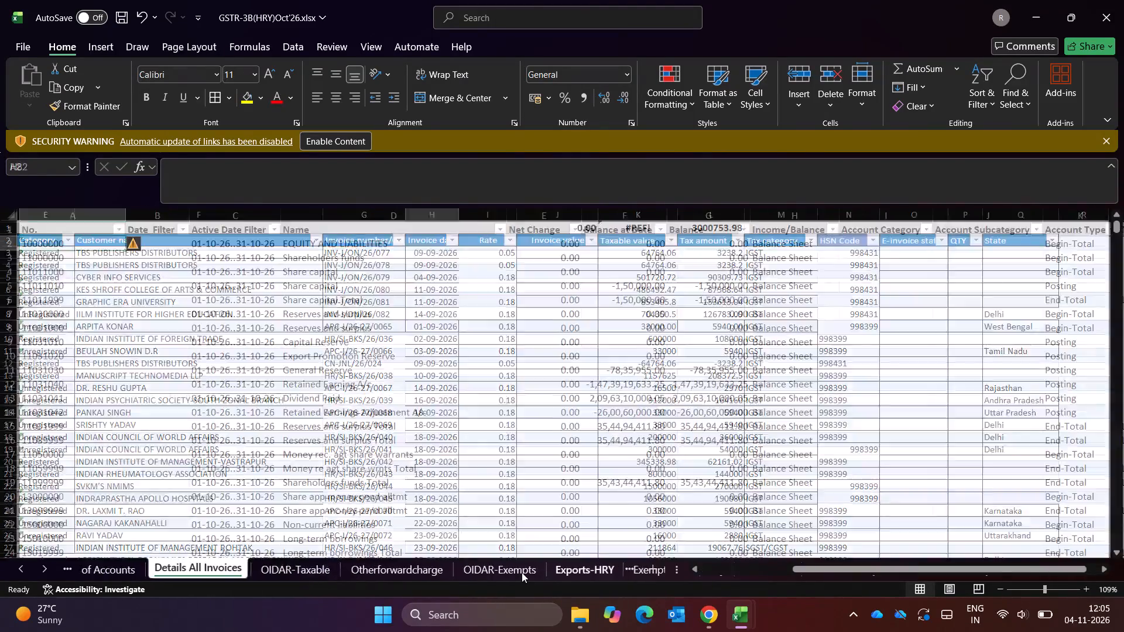
{"action": "key", "text": "ctrl+Page_Up"}
{"action": "key", "text": "ctrl+Page_Up"}
{"action": "key", "text": "ctrl+Page_Up"}
{"action": "key", "text": "ctrl+Page_Up"}
{"action": "key", "text": "ctrl+Page_Up"}
{"action": "key", "text": "ctrl+Page_Up"}
{"action": "key", "text": "ctrl+Page_Up"}
{"action": "key", "text": "ctrl+Page_Up"}
{"action": "key", "text": "ctrl+Page_Up"}
{"action": "key", "text": "ctrl+Page_Up"}
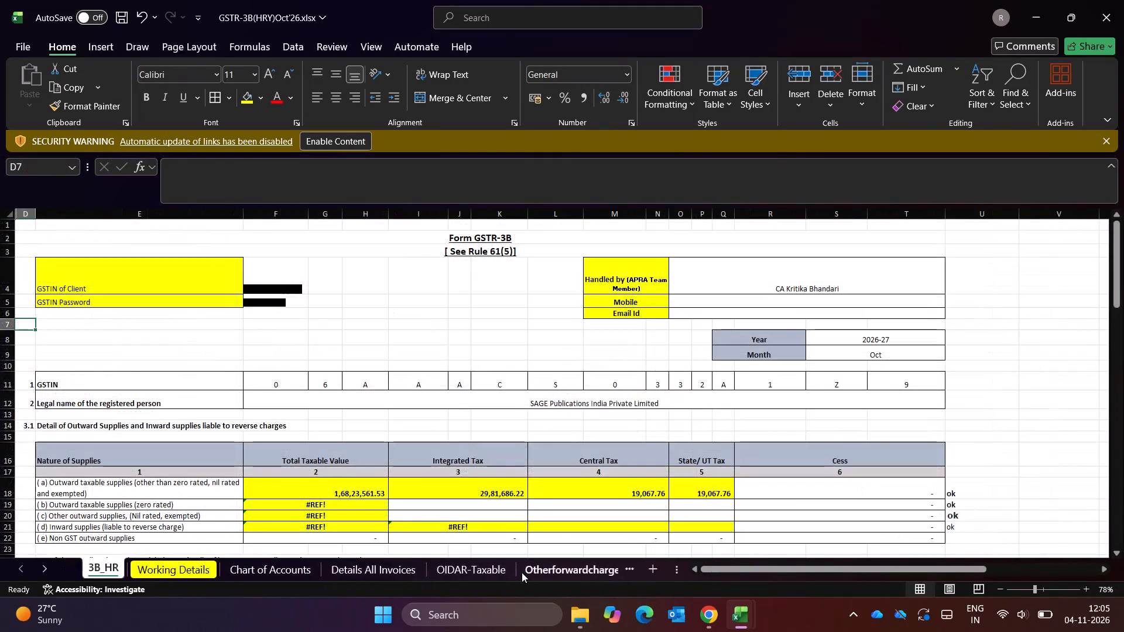
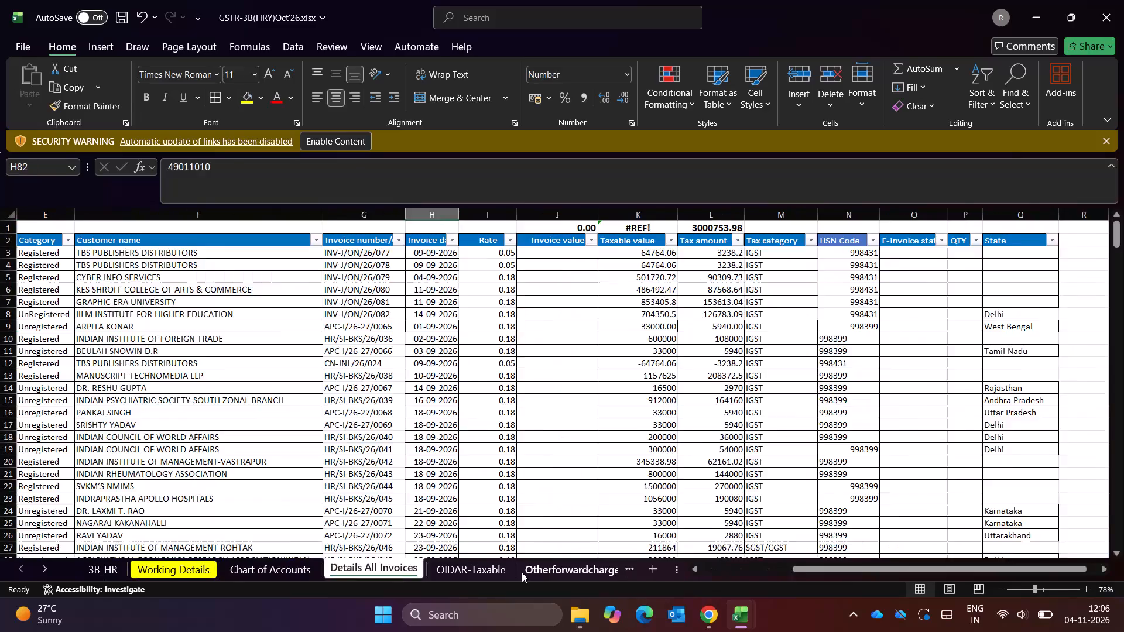
Move forward from Details All Invoices past OIDAR-Taxable to view the Otherforwardcharge sheet.
{"action": "key", "text": "ctrl+Page_Down"}
{"action": "key", "text": "ctrl+Page_Down"}
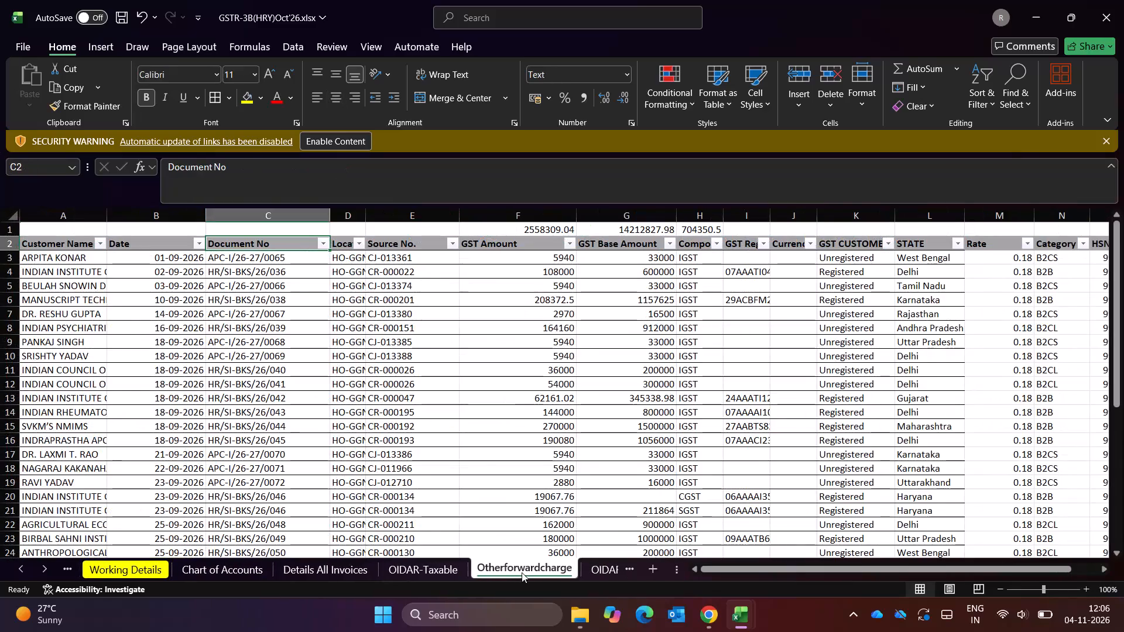